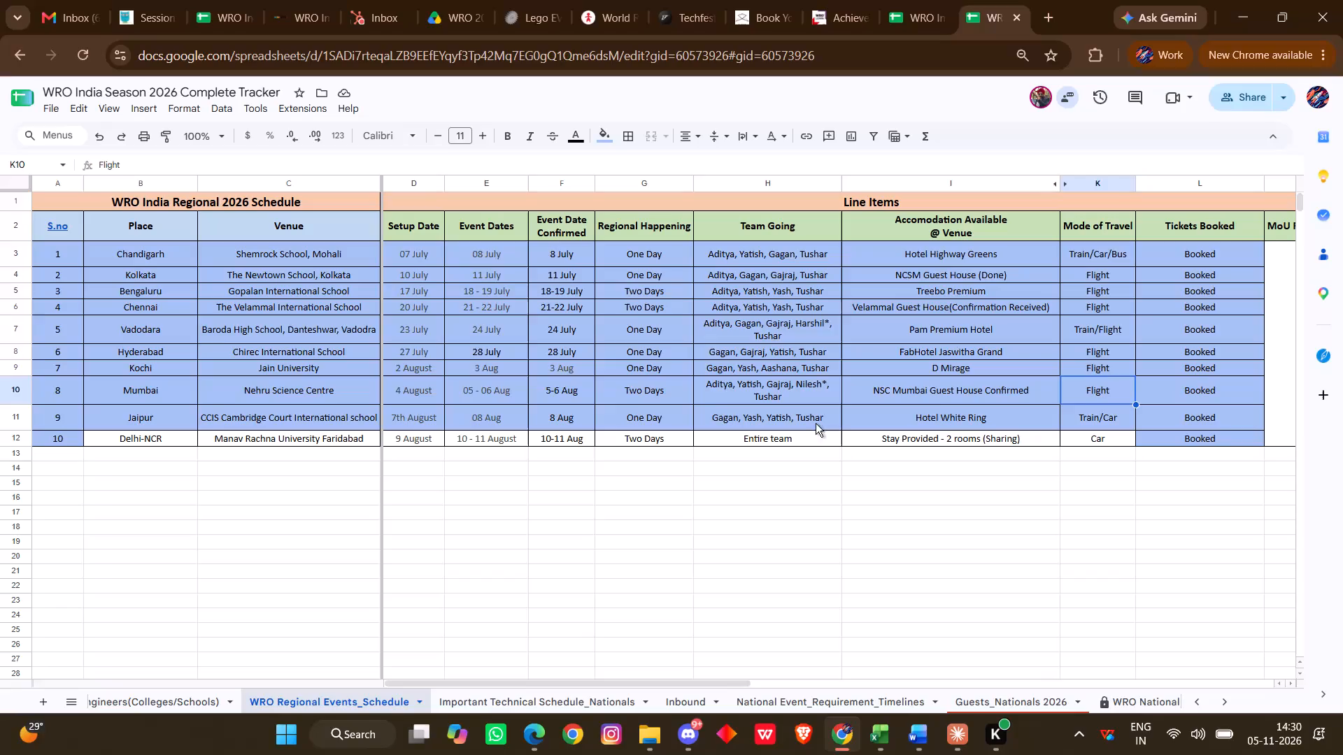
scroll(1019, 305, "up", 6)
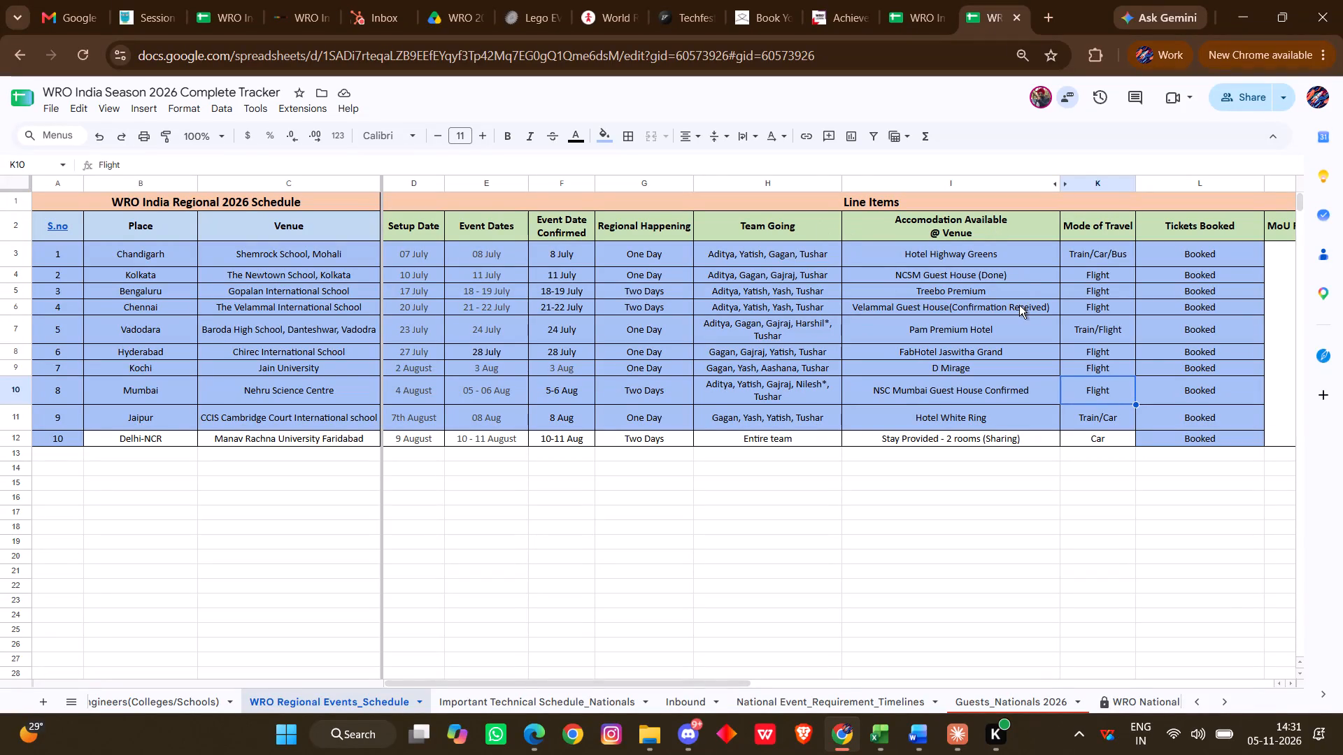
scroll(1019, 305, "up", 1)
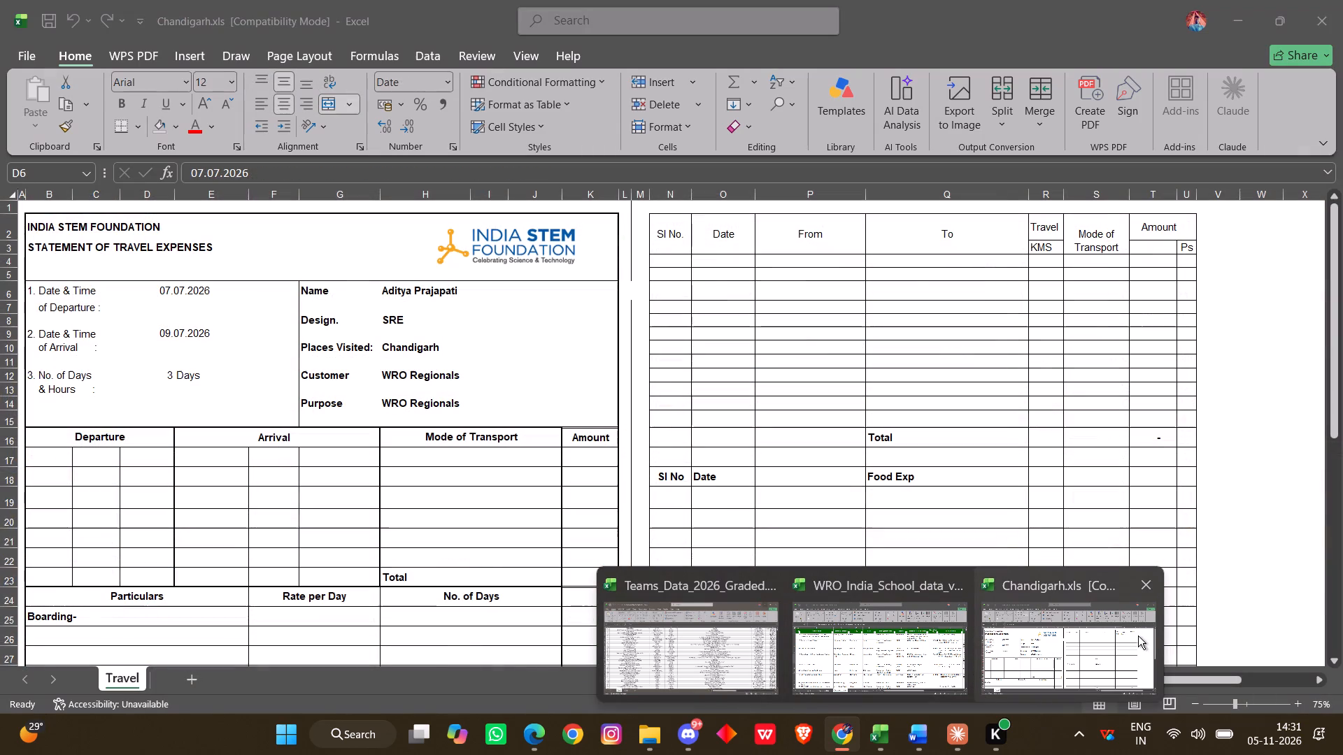
Switch to Excel and view the Chandigarh.xls travel expense statement.
left_click(1135, 636)
scroll(721, 424, "right", 1)
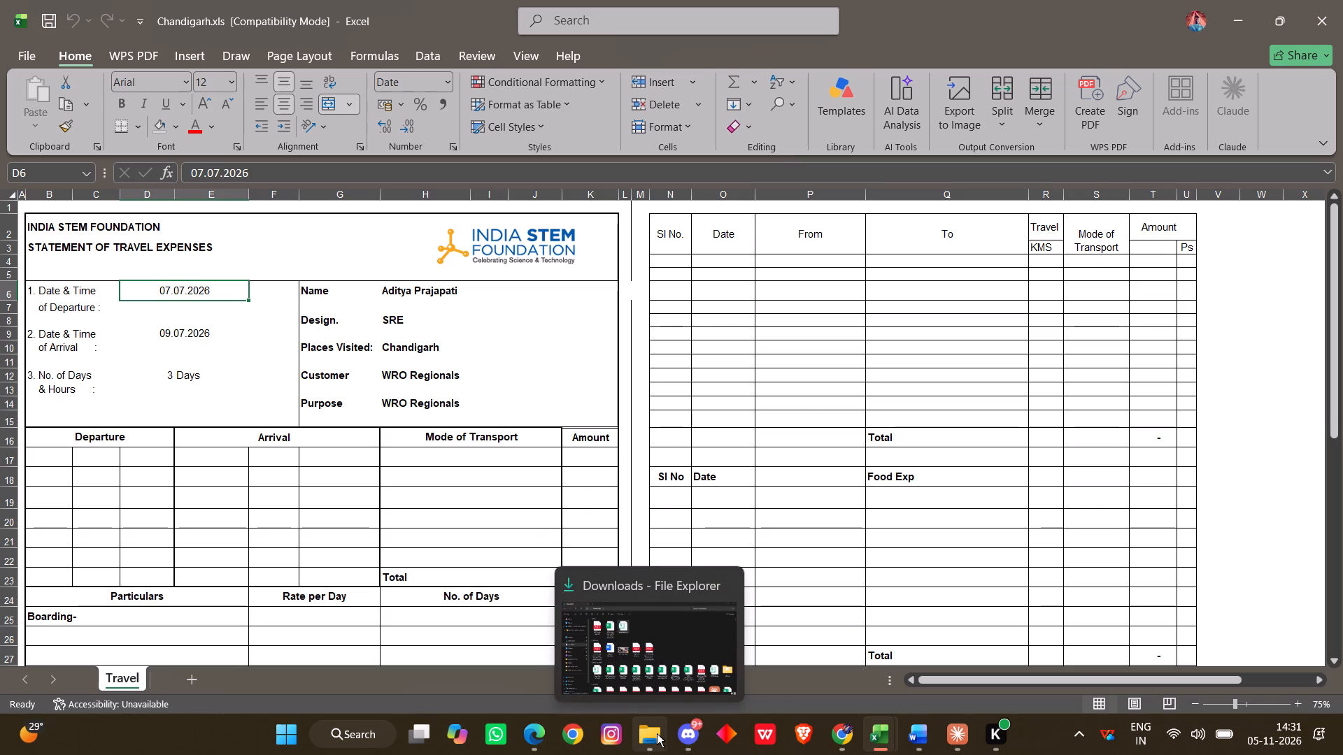
Switch to File Explorer and look through the Downloads folder for earlier travel expense files.
left_click(641, 695)
scroll(571, 454, "up", 2)
left_click(839, 199)
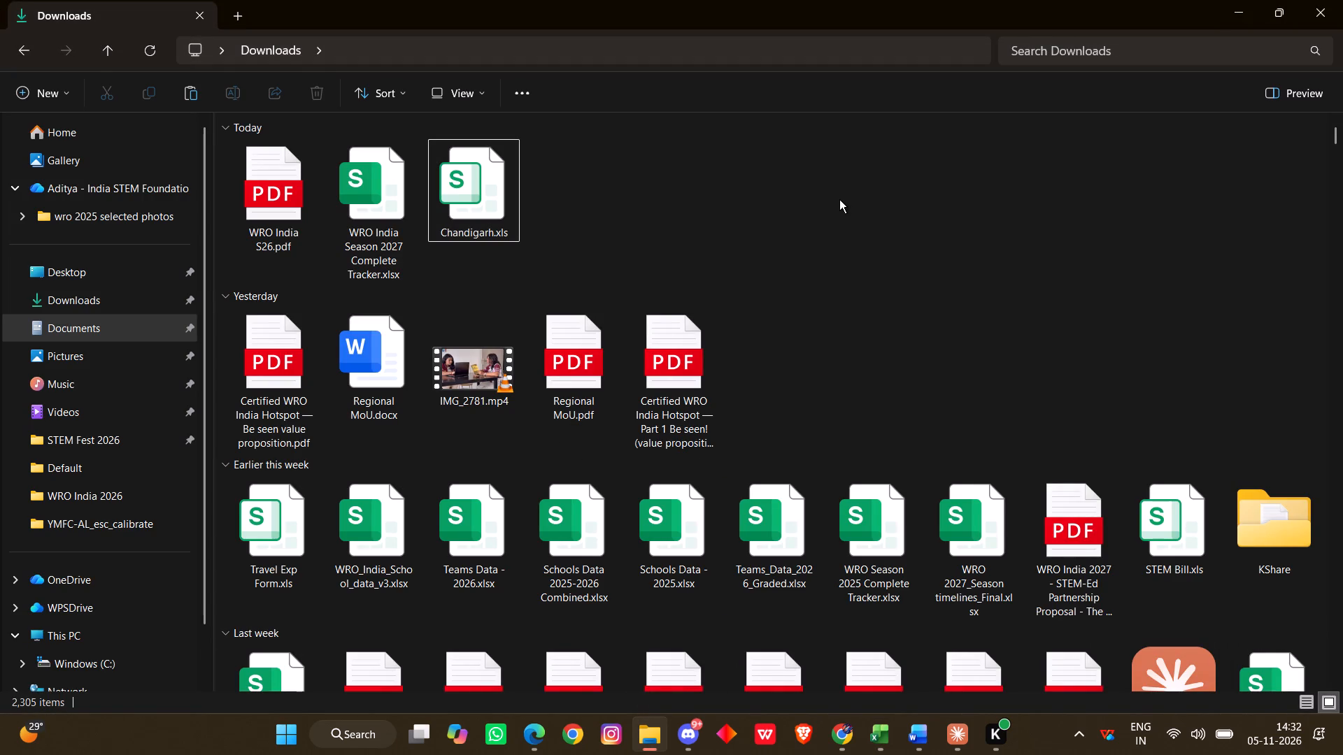
scroll(831, 182, "up", 3)
left_click(493, 246)
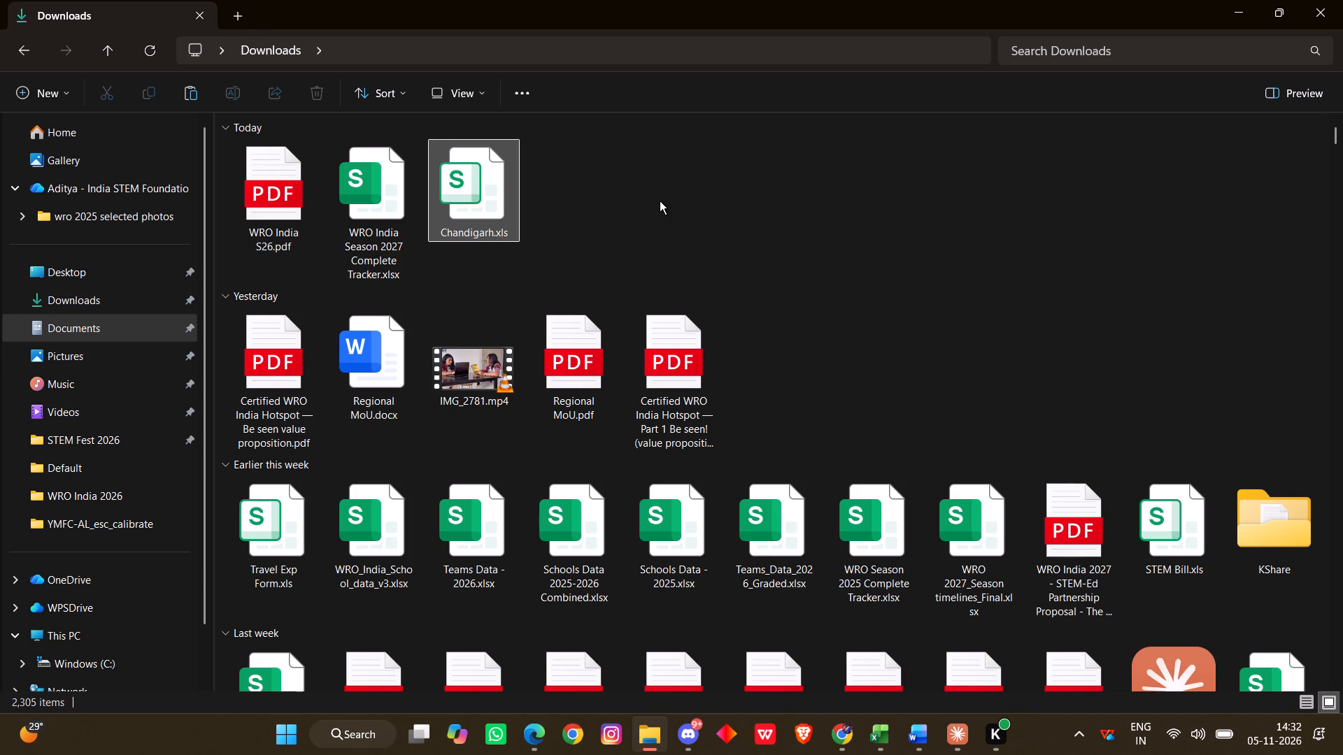
scroll(656, 405, "down", 1)
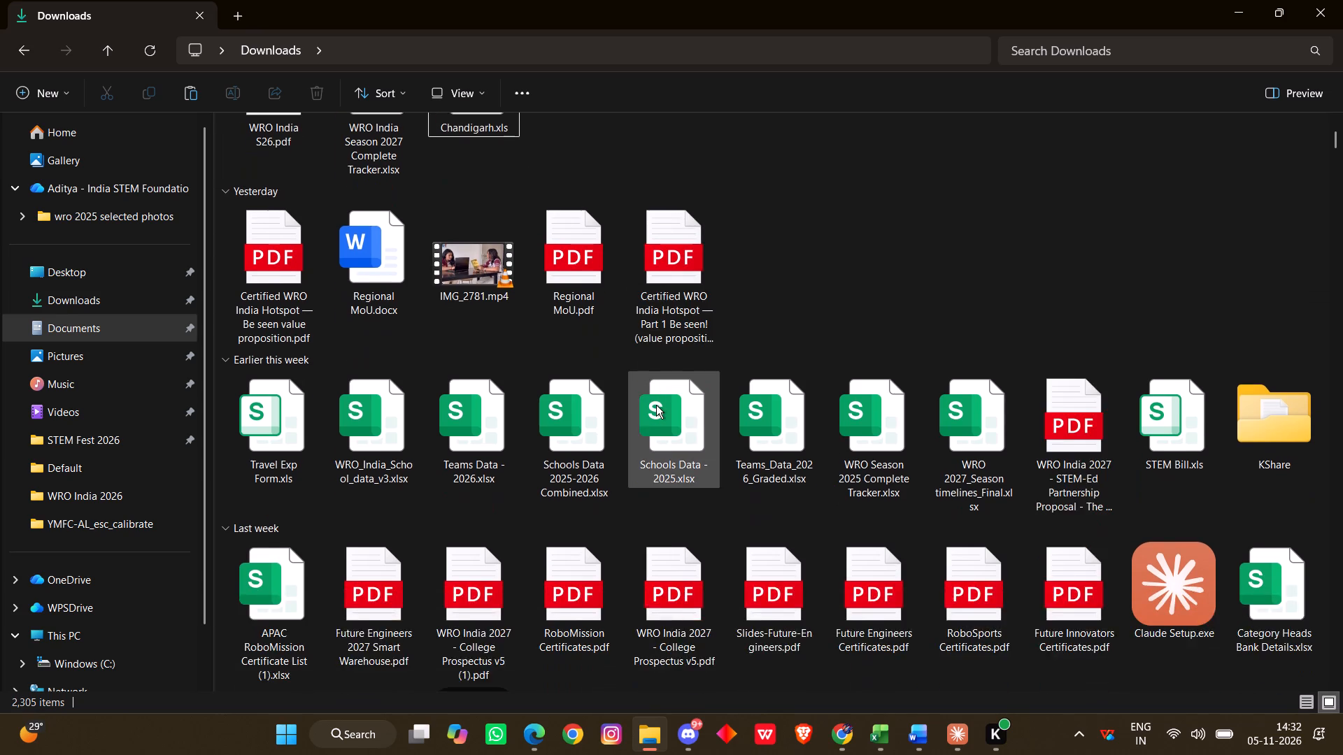
scroll(656, 405, "down", 2)
scroll(879, 511, "up", 5)
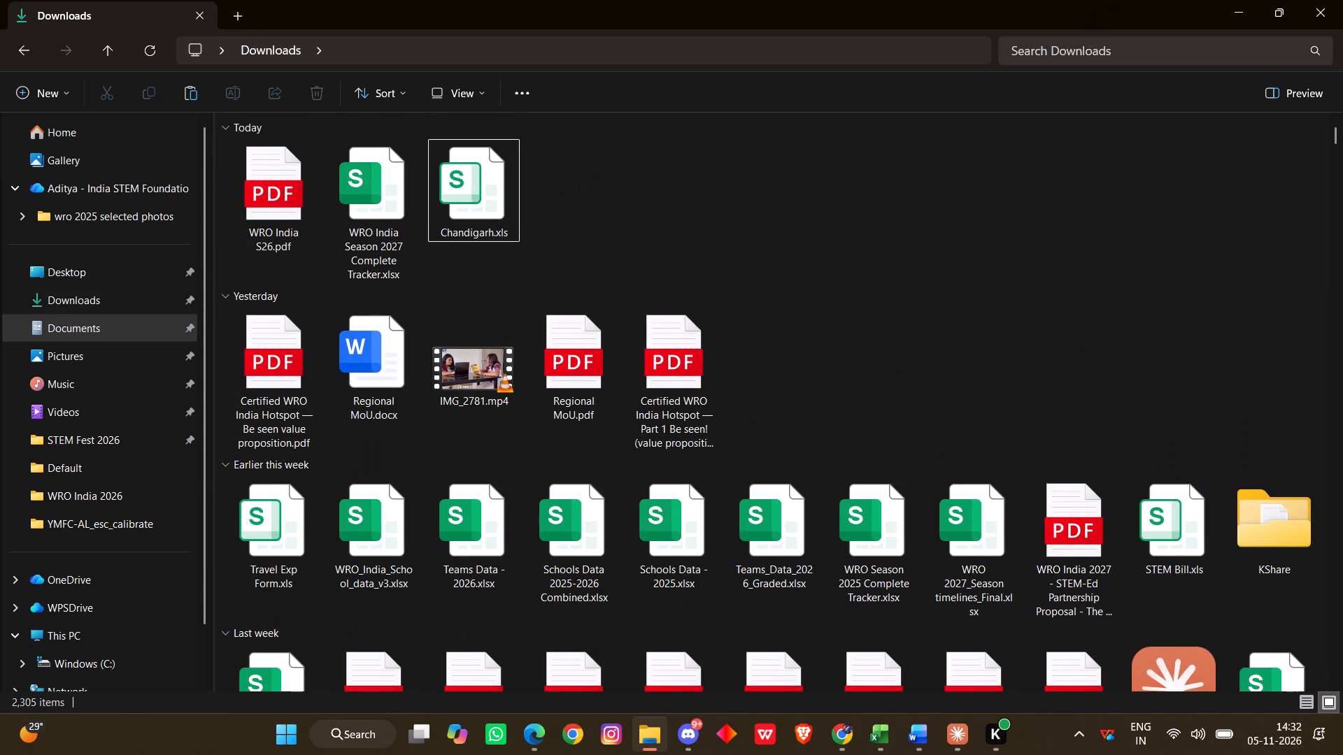
Search the Downloads folder for "bill" and look over the matching files.
left_click(1073, 37)
type("bills")
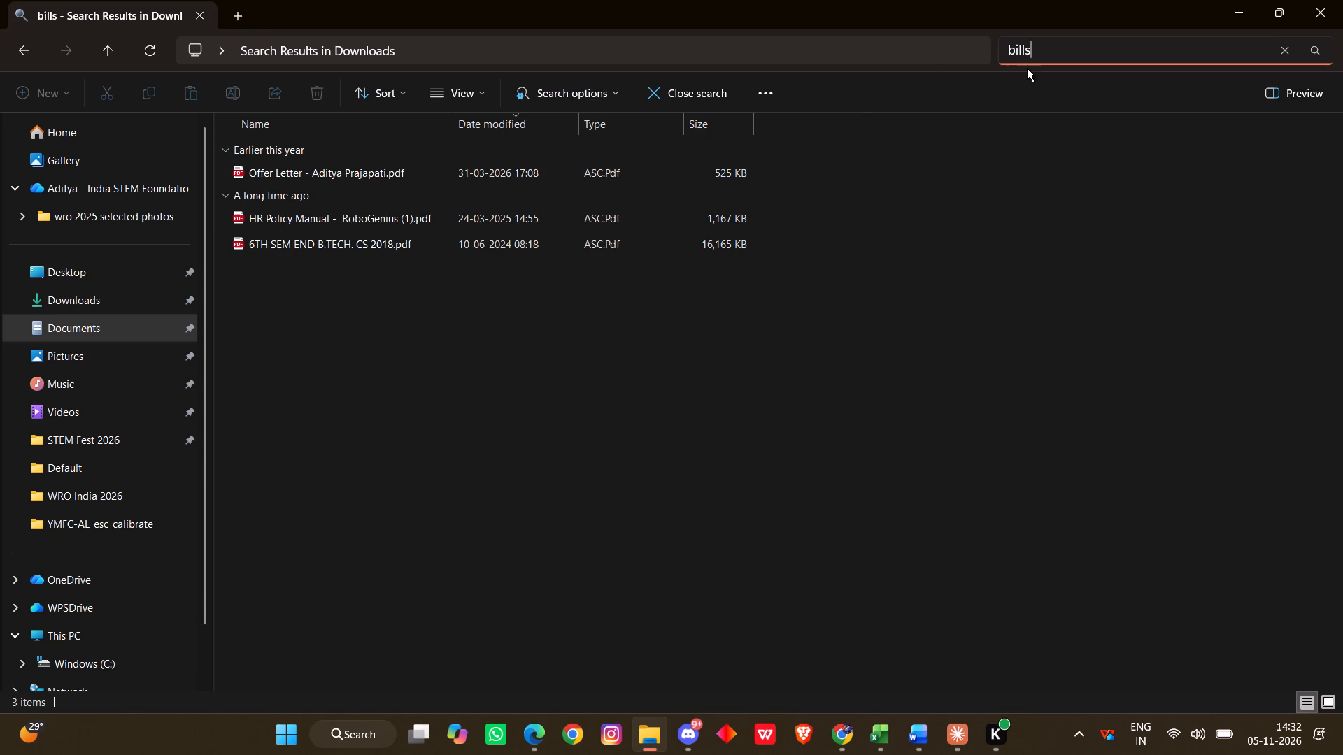
key("BackSpace")
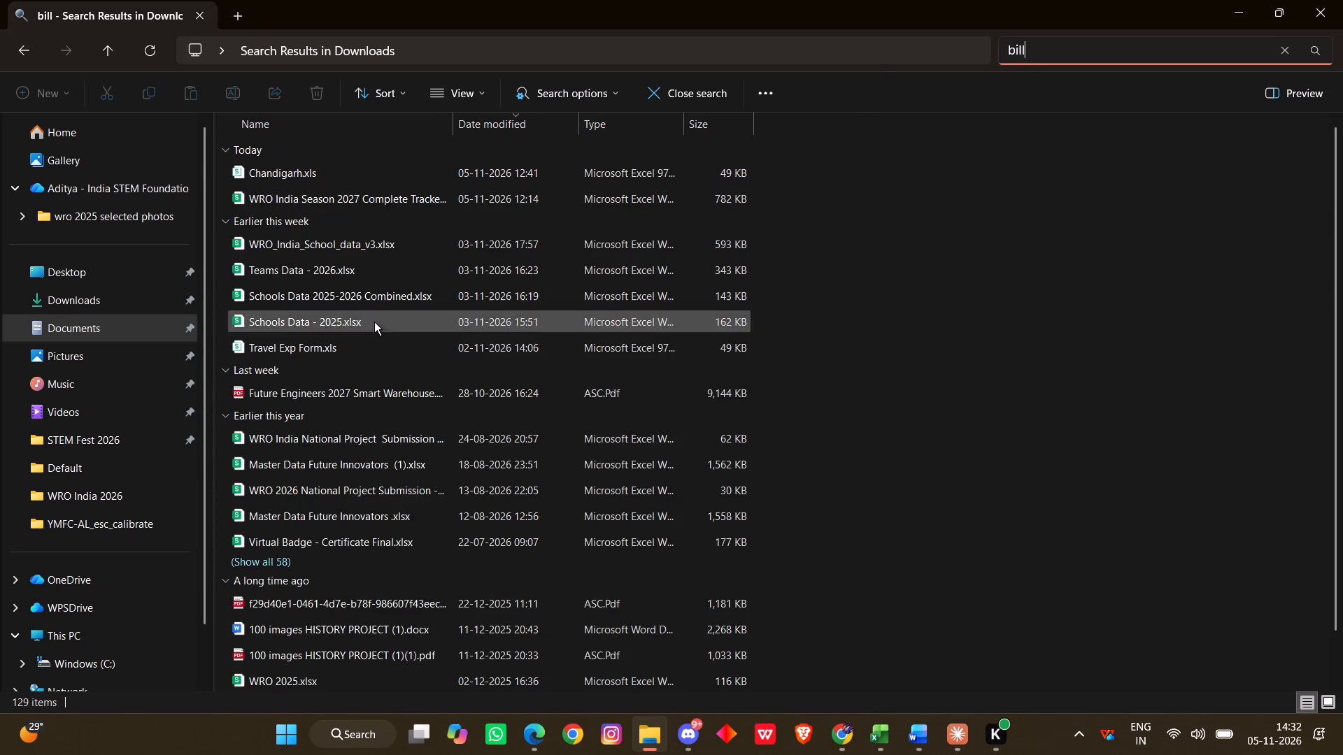
scroll(332, 508, "right", 1)
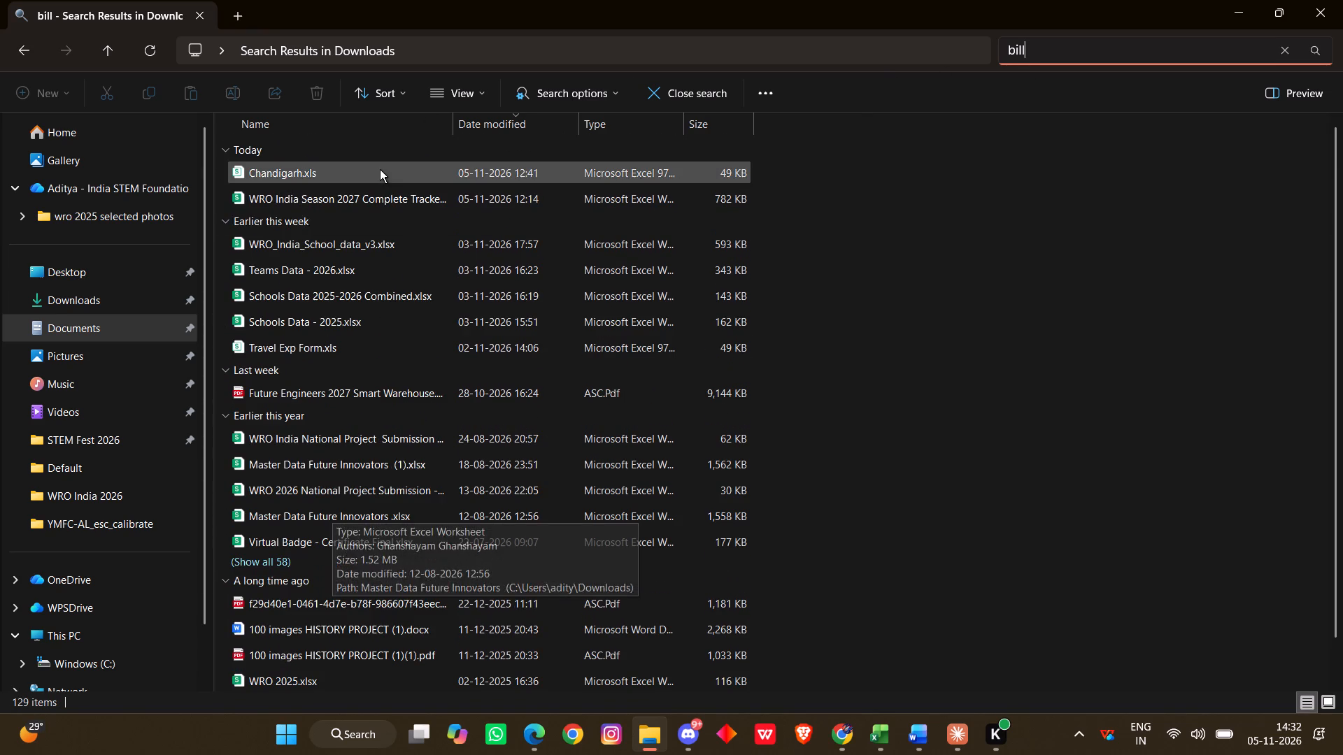
scroll(376, 385, "down", 1)
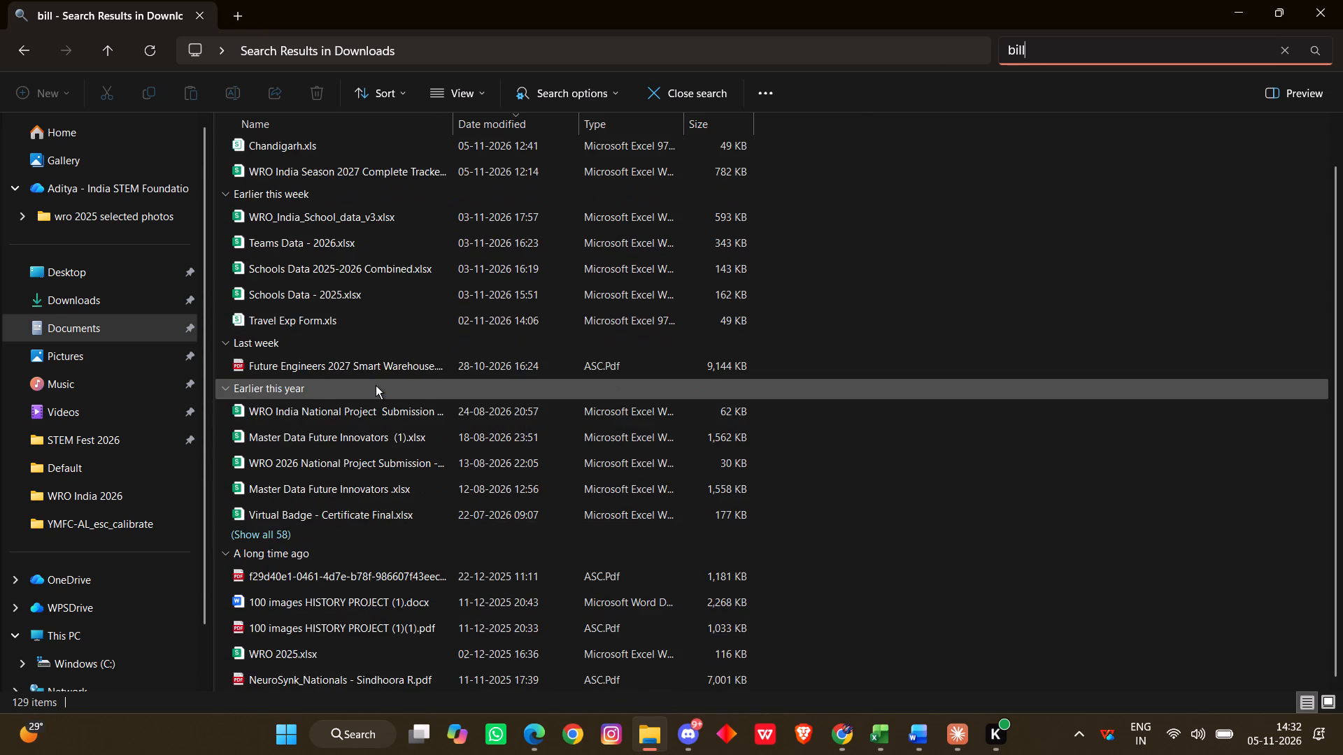
scroll(376, 385, "down", 1)
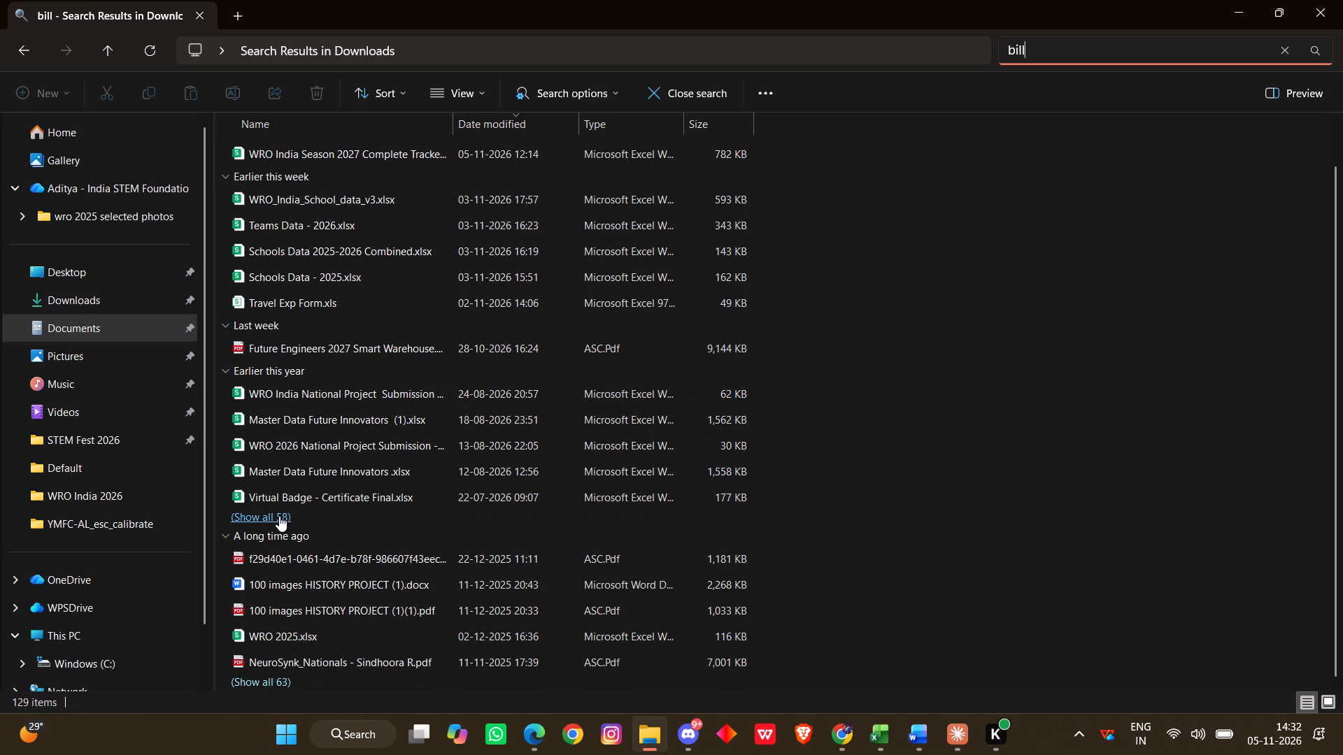
Show all search results from earlier this year and open STEM Bill.xls.
left_click(271, 510)
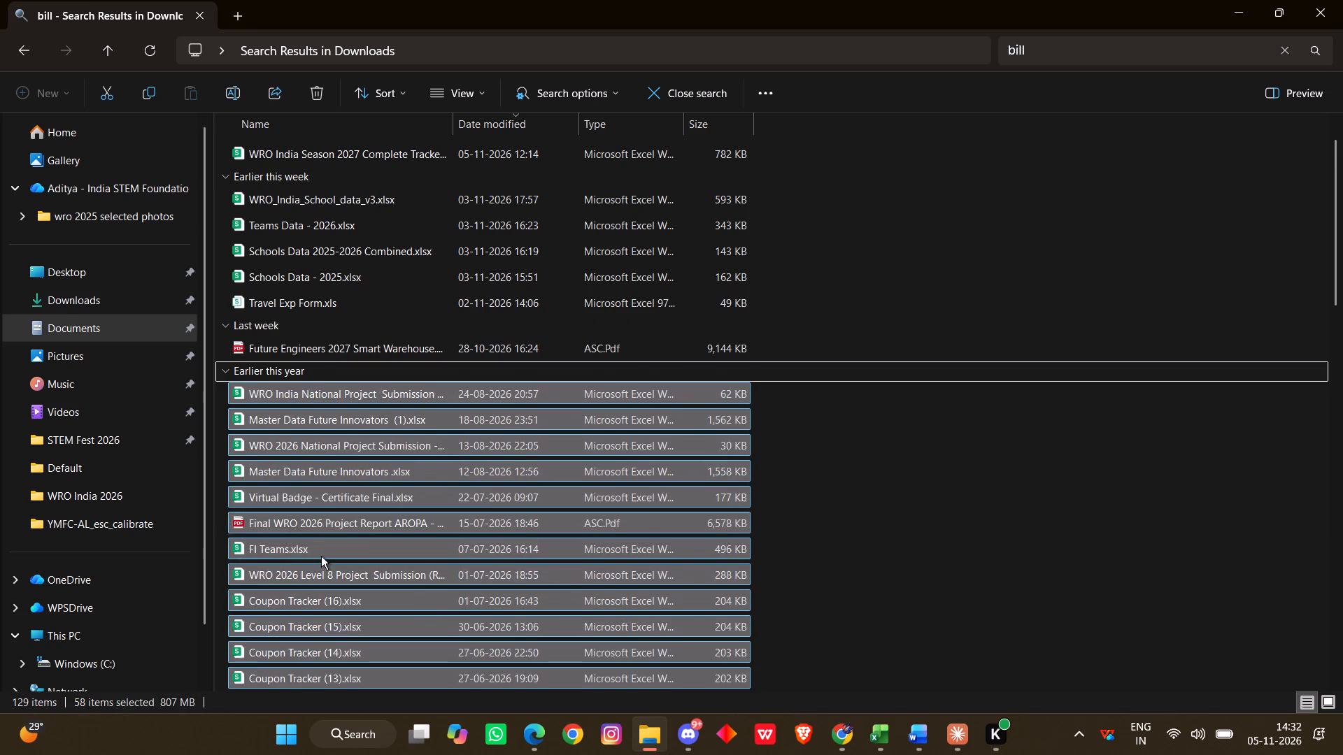
scroll(321, 556, "down", 5)
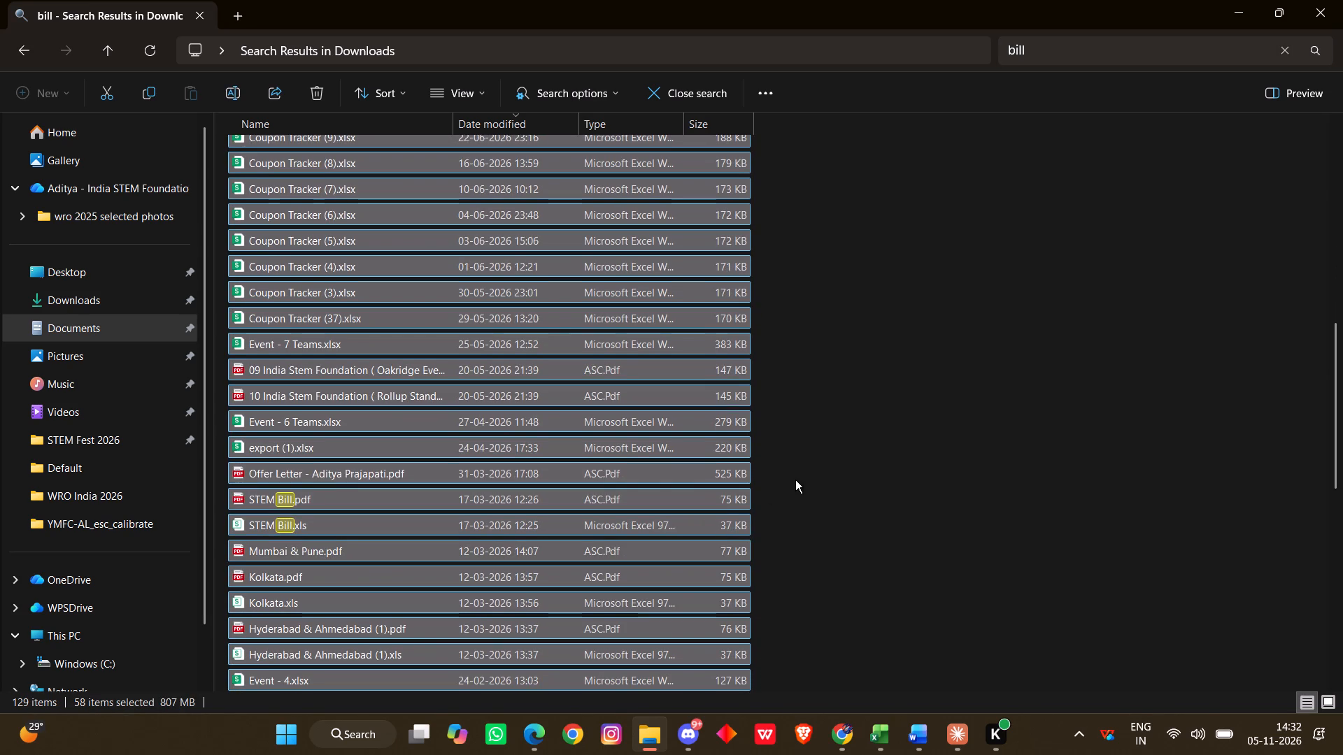
left_click(795, 480)
double_click(696, 523)
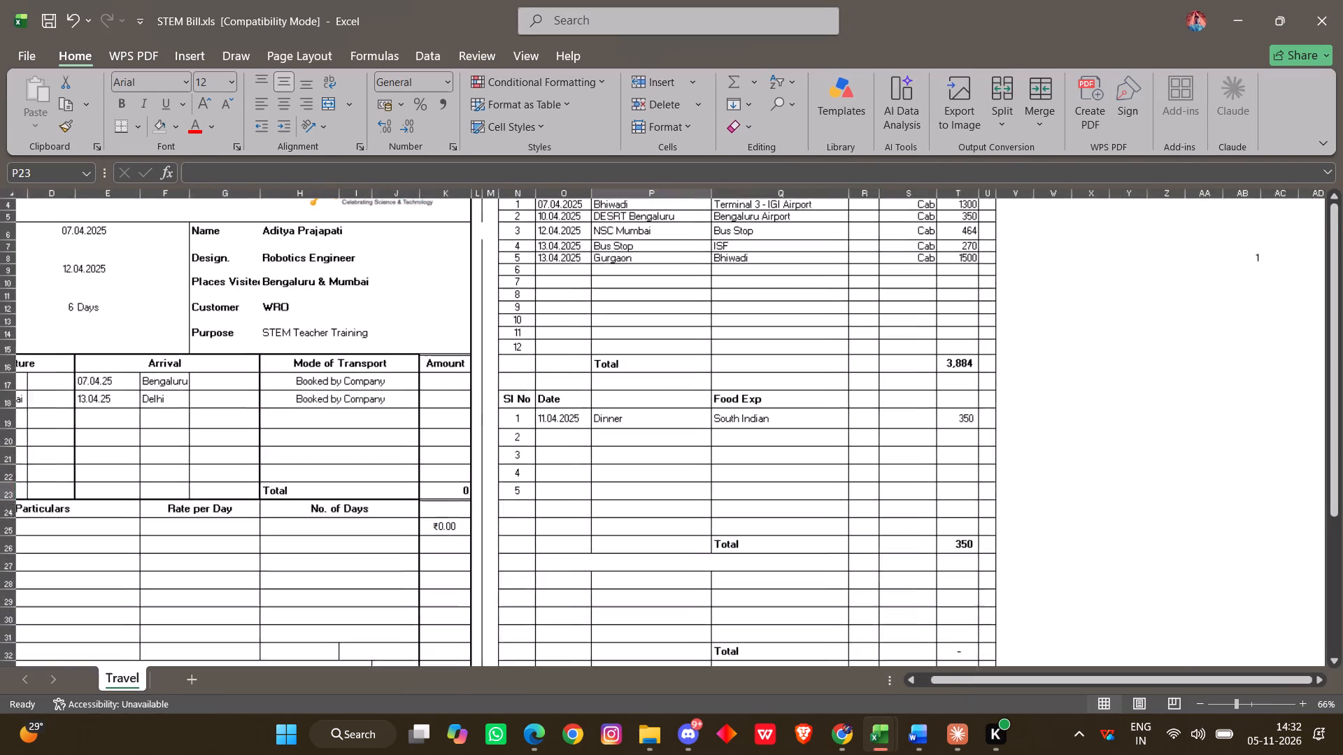
Return to the Downloads search results and open the expense workbook Hyderabad & Ahmedabad (1).xls.
left_click(1240, 27)
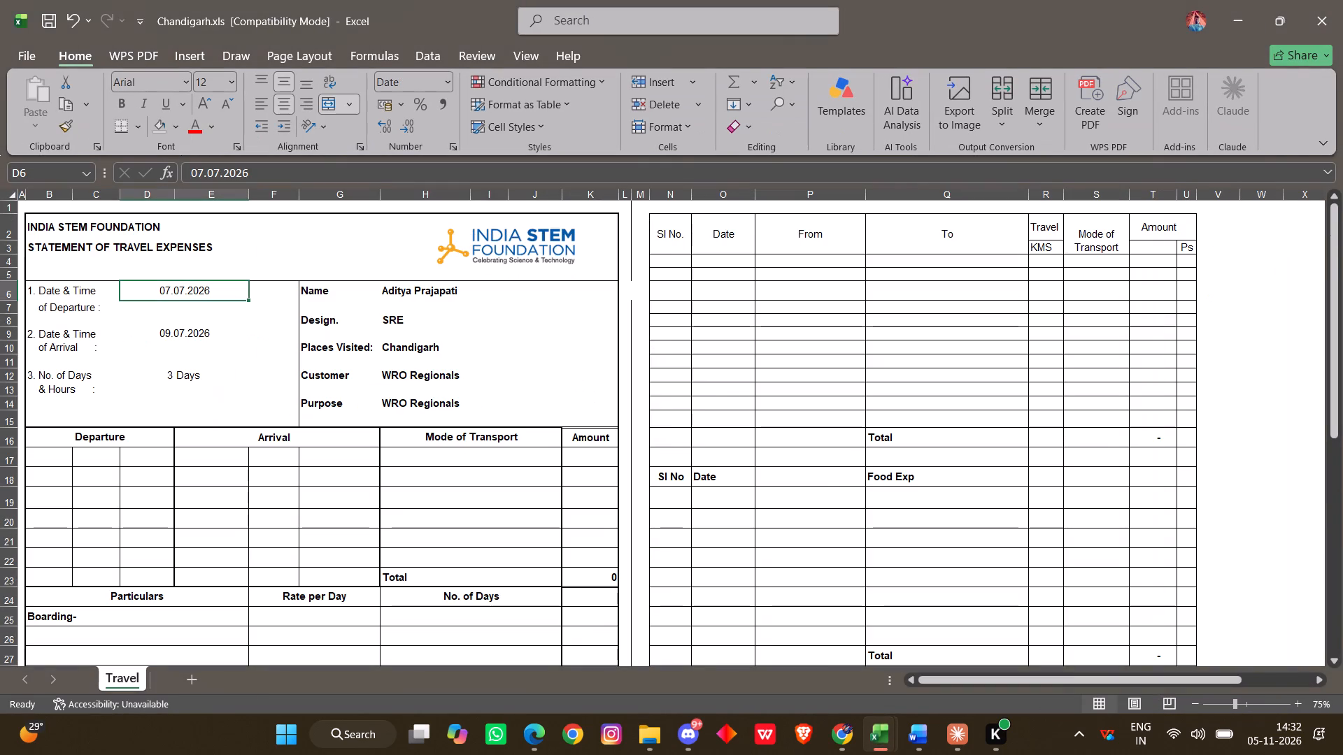
left_click(1244, 22)
scroll(445, 580, "down", 2)
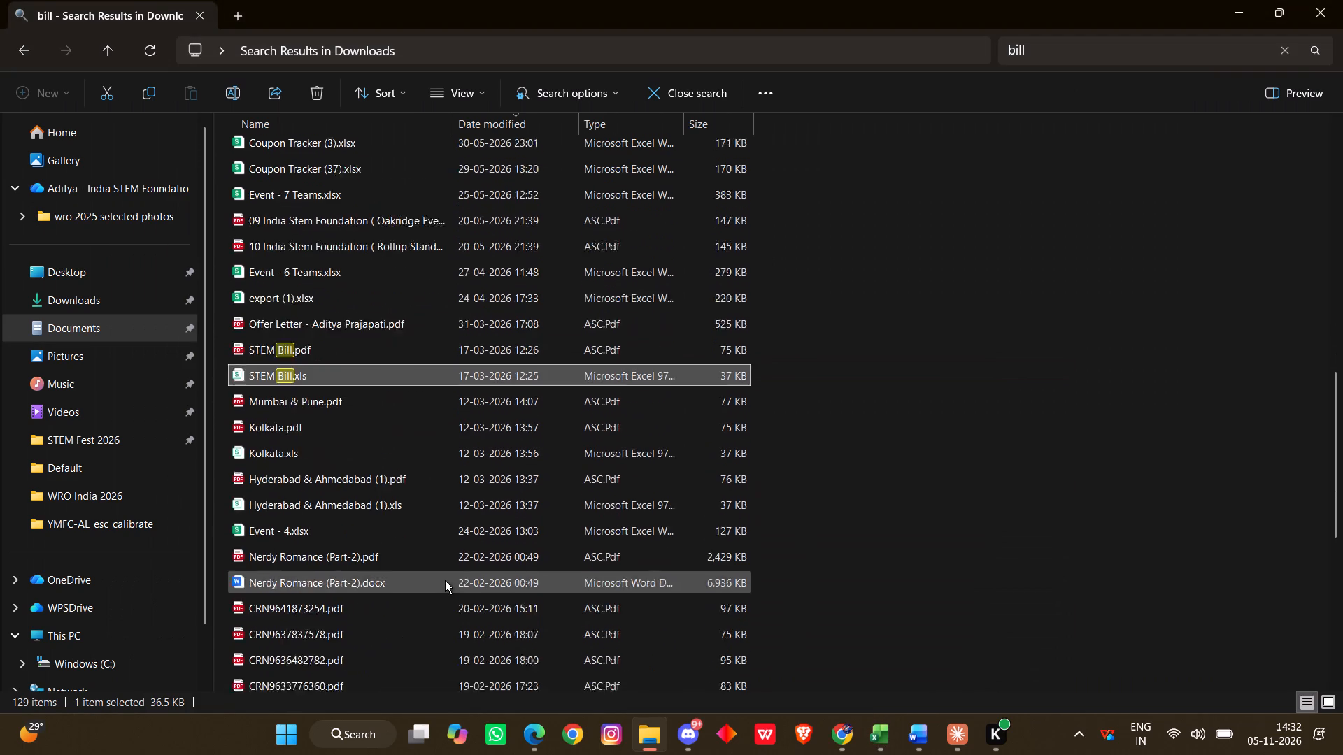
scroll(445, 580, "down", 1)
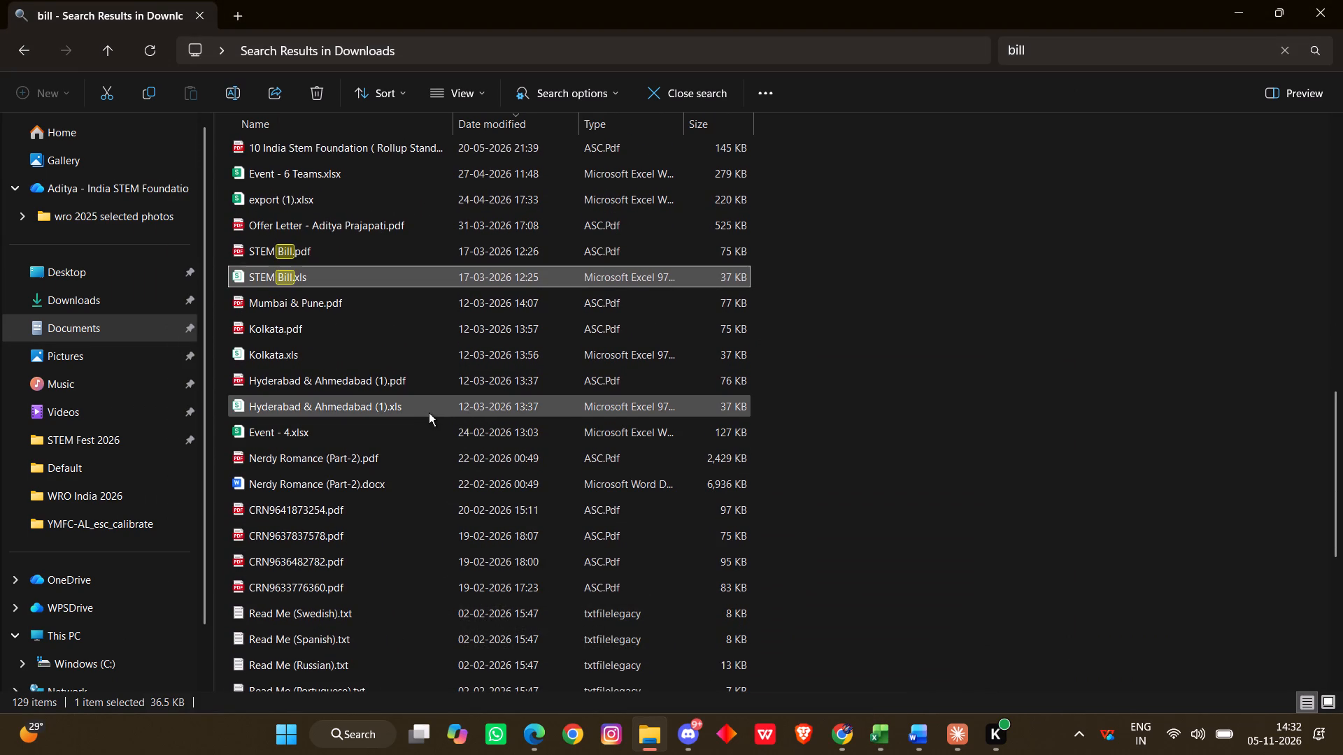
double_click(428, 412)
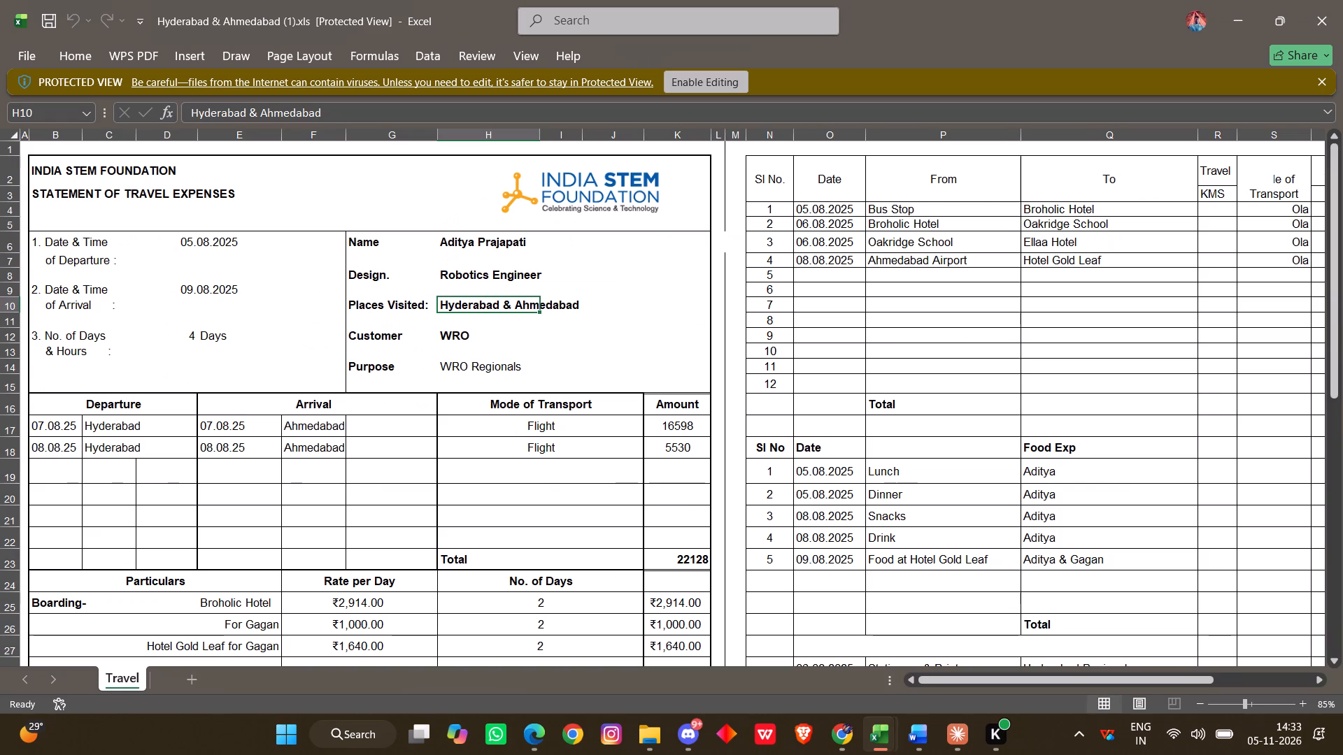
Minimize the Hyderabad & Ahmedabad workbook and close the STEM Bill.xls workbook.
left_click(1239, 15)
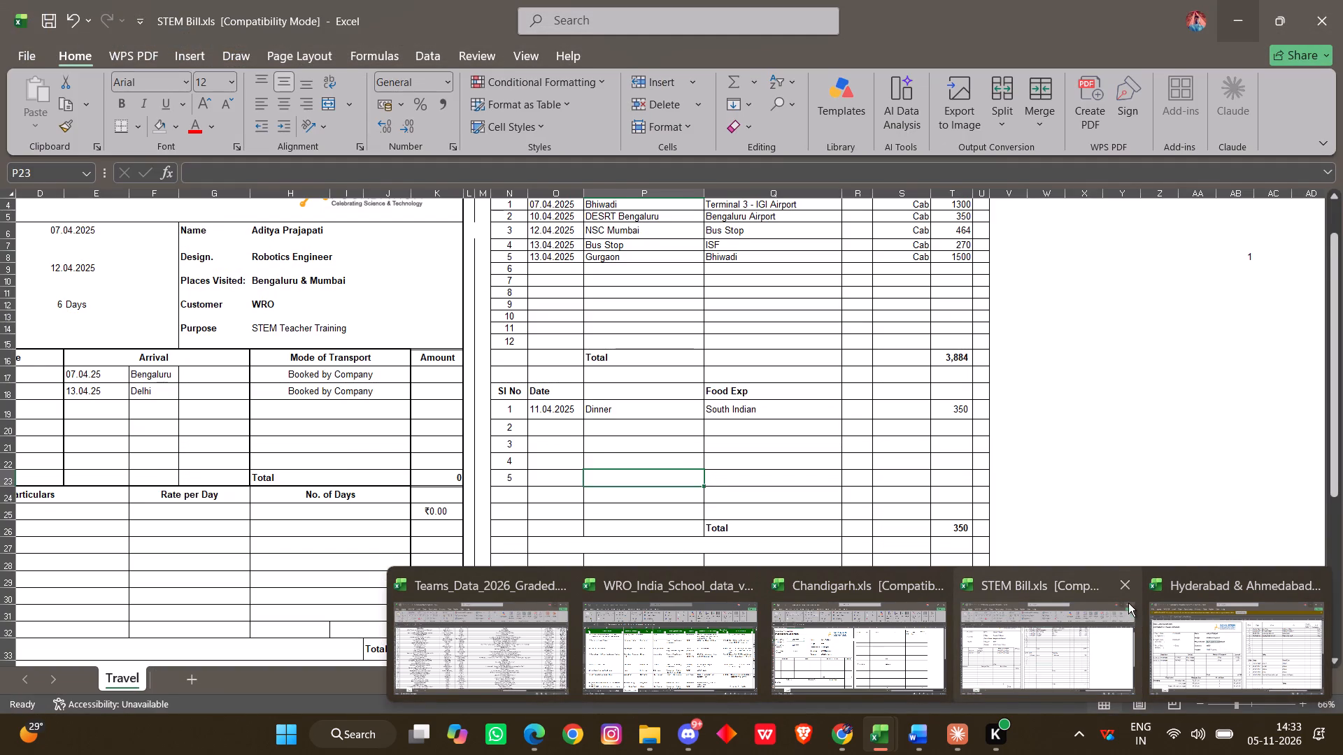
left_click(1128, 596)
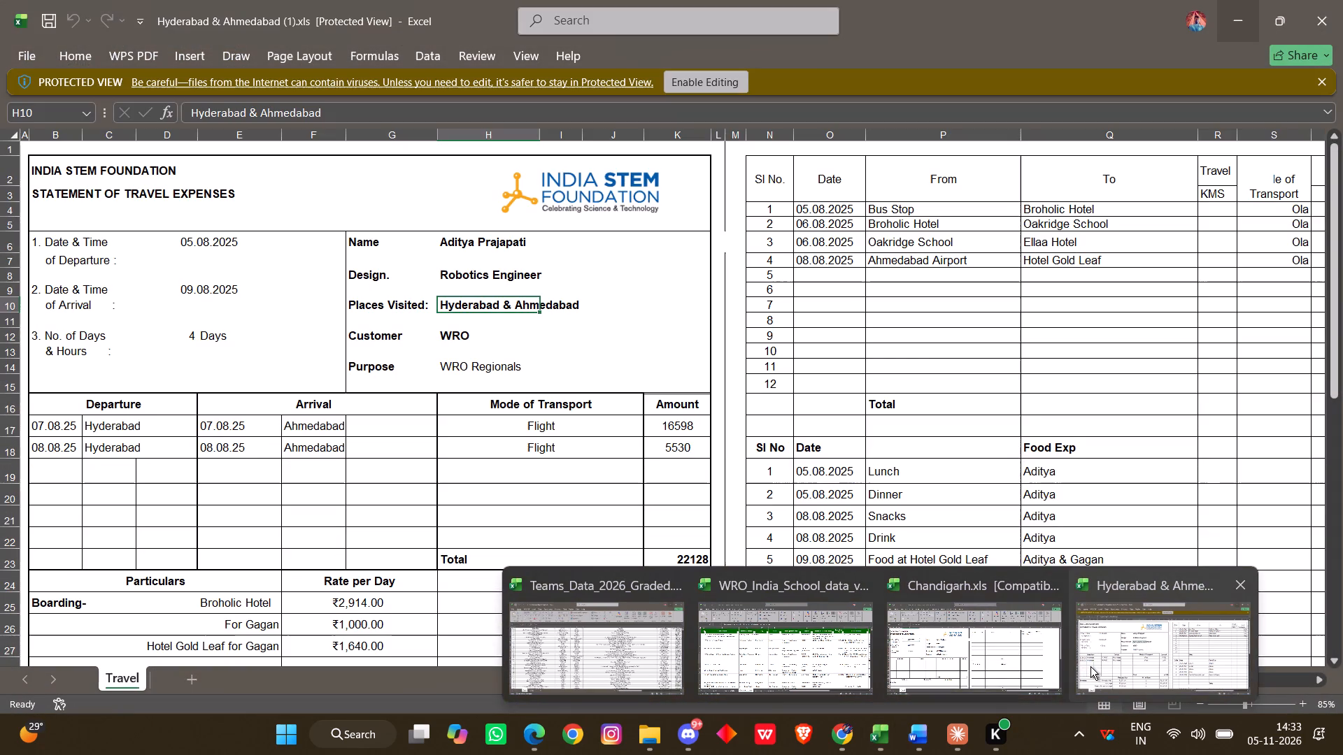
Bring back the Hyderabad & Ahmedabad (1).xls workbook and enable editing in it.
left_click(1090, 666)
left_click(724, 87)
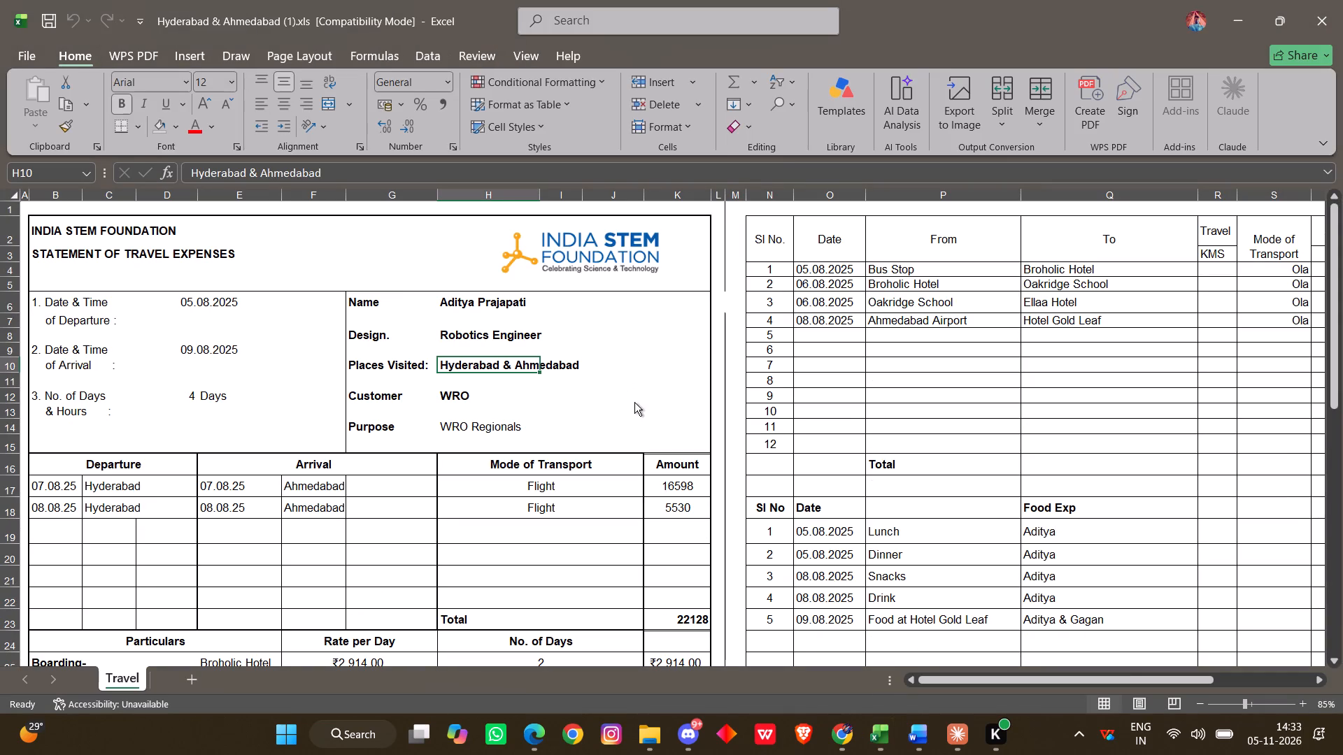
scroll(634, 402, "down", 1, "ctrl")
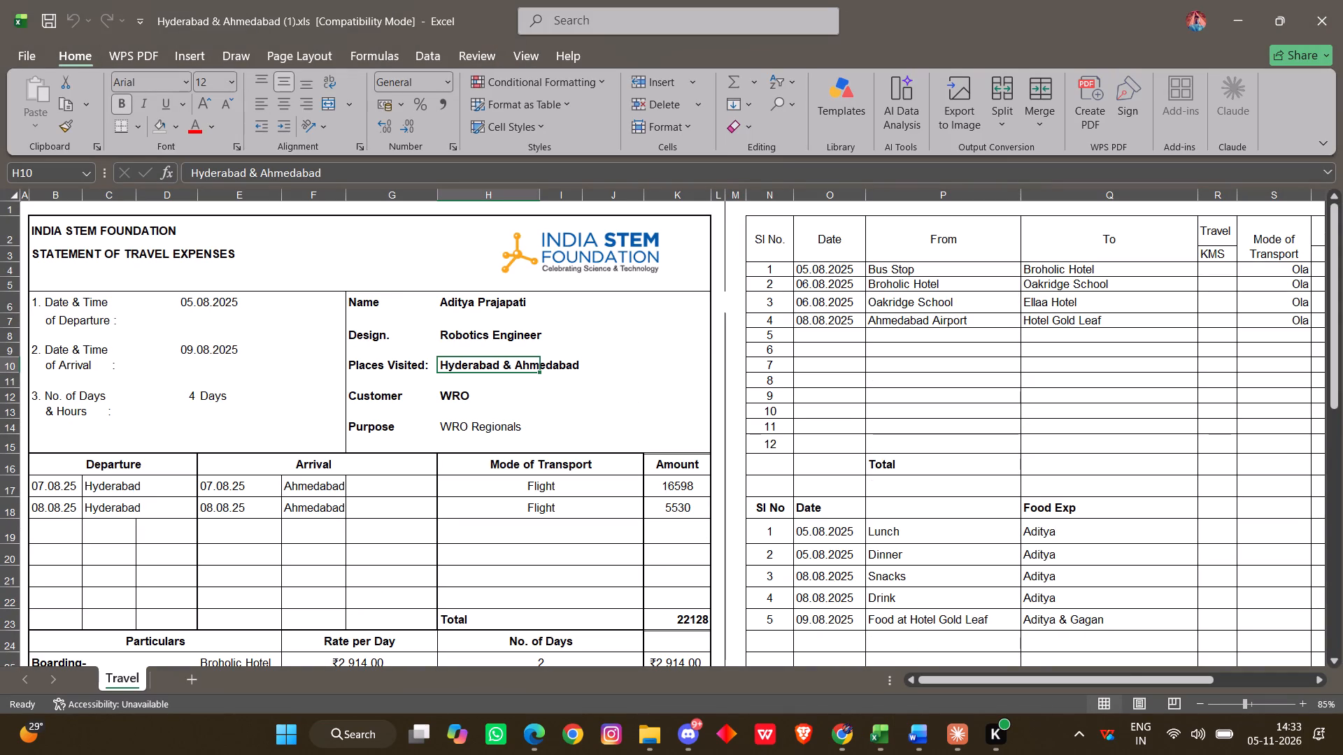
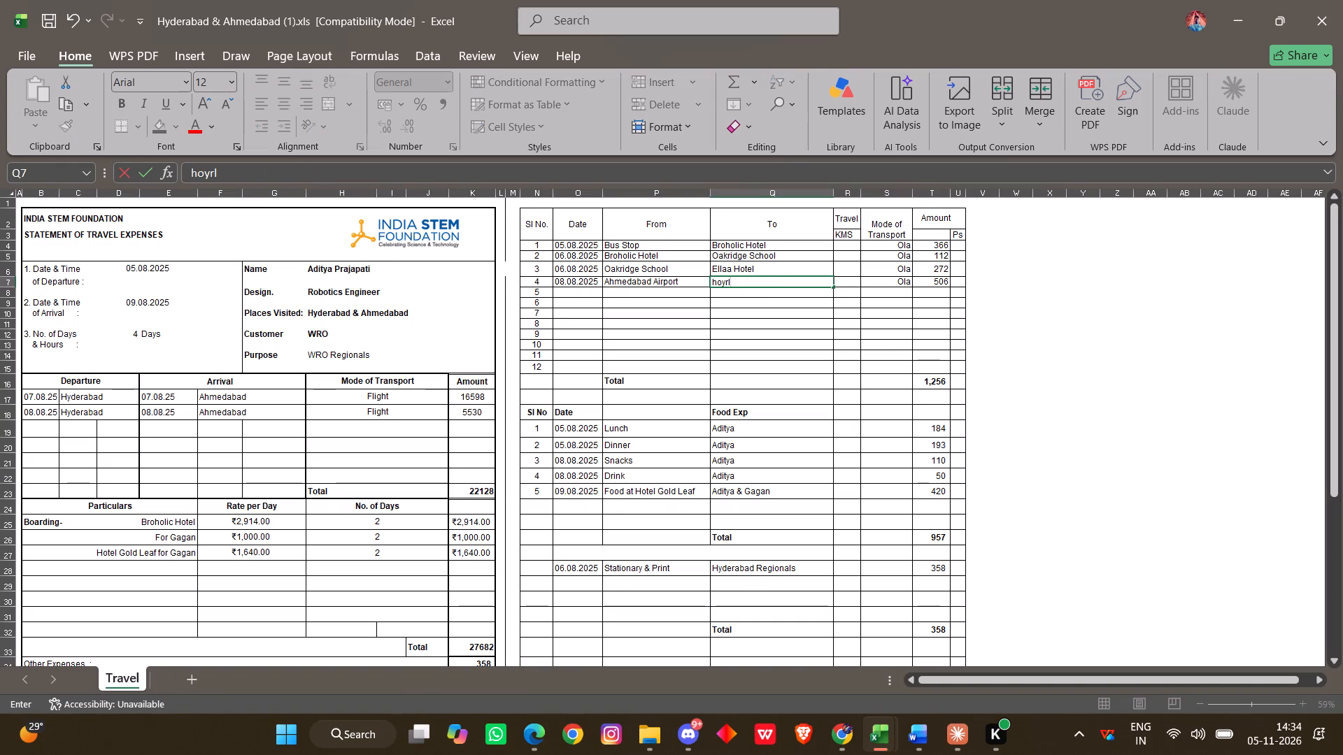
Clear the mistyped text from the To cell of the 08.08.2025 Ahmedabad Airport trip, leaving the destination blank.
key("BackSpace")
key("BackSpace")
key("BackSpace")
key("BackSpace")
key("BackSpace")
left_click(775, 303)
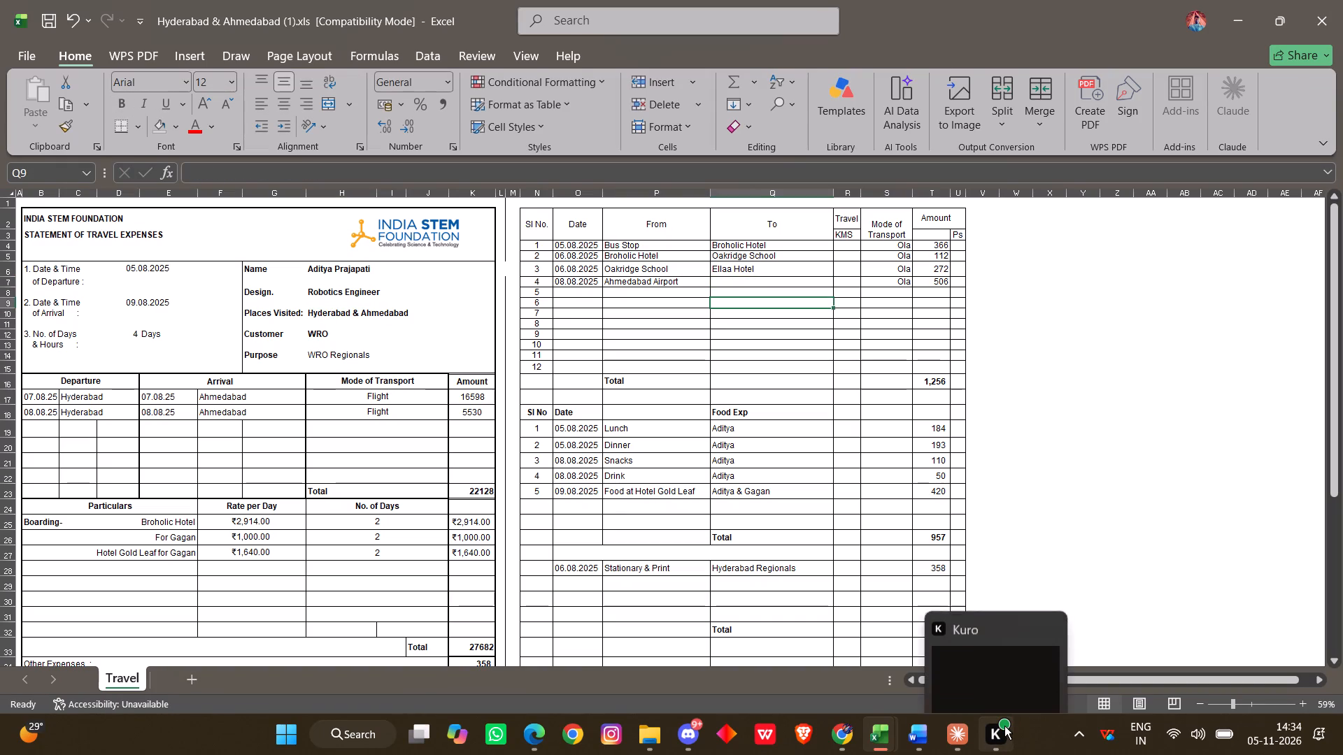
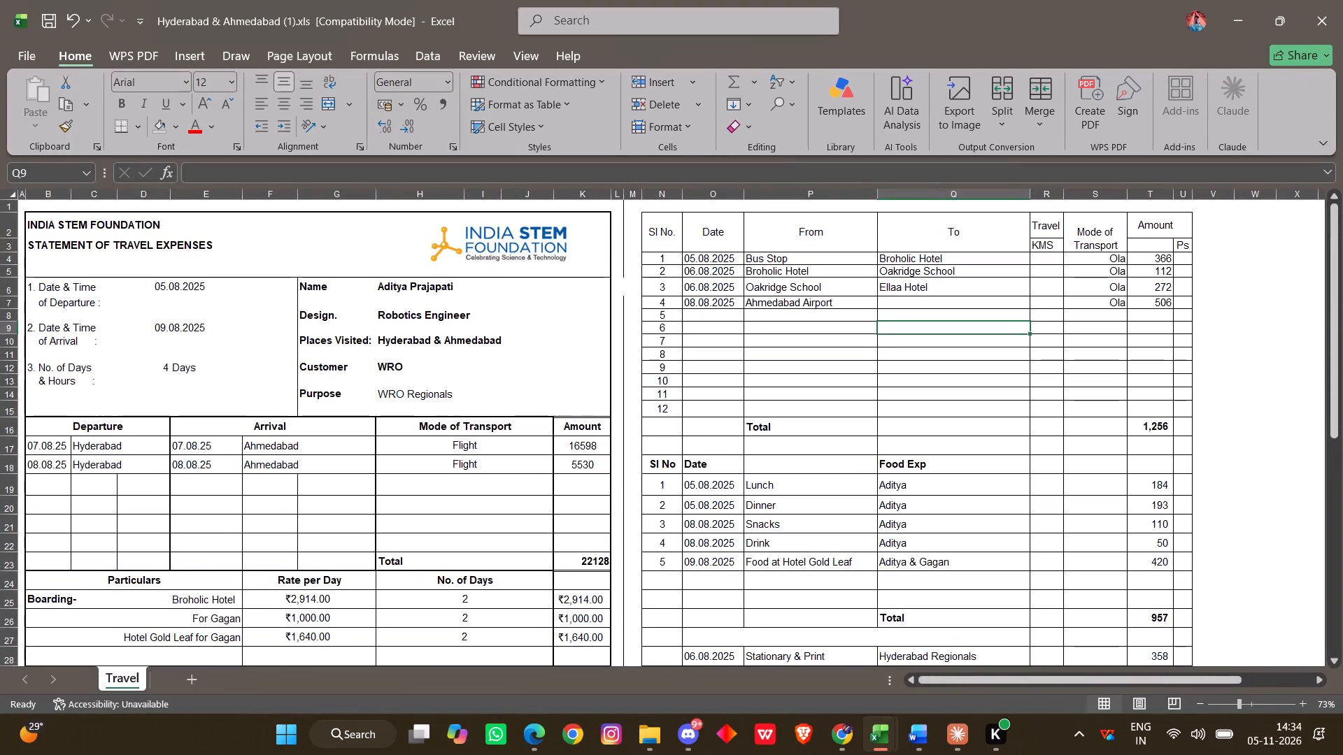
Clear the dates, From and To entries of local trips 2 to 4, and the From and To entries of trip 1, leaving its date.
left_click_drag(789, 254, 897, 301)
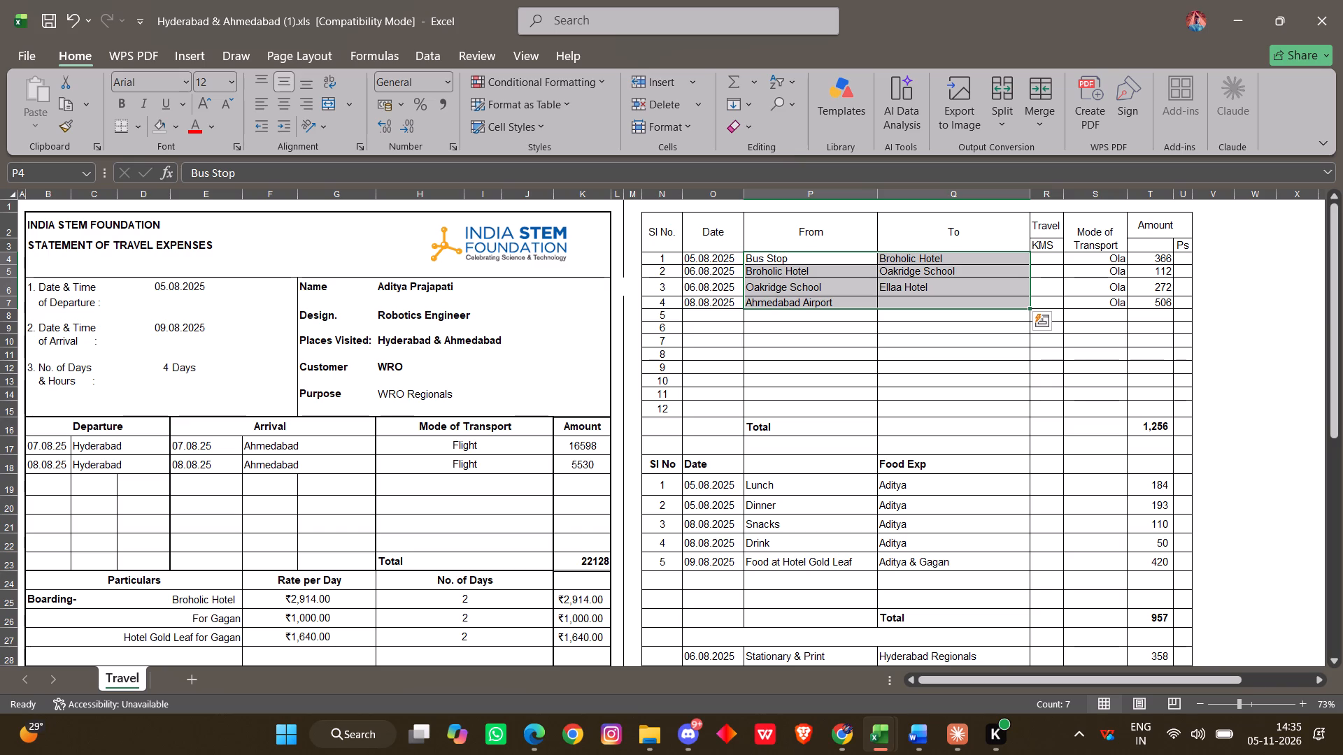
left_click_drag(707, 271, 879, 298)
key("Delete")
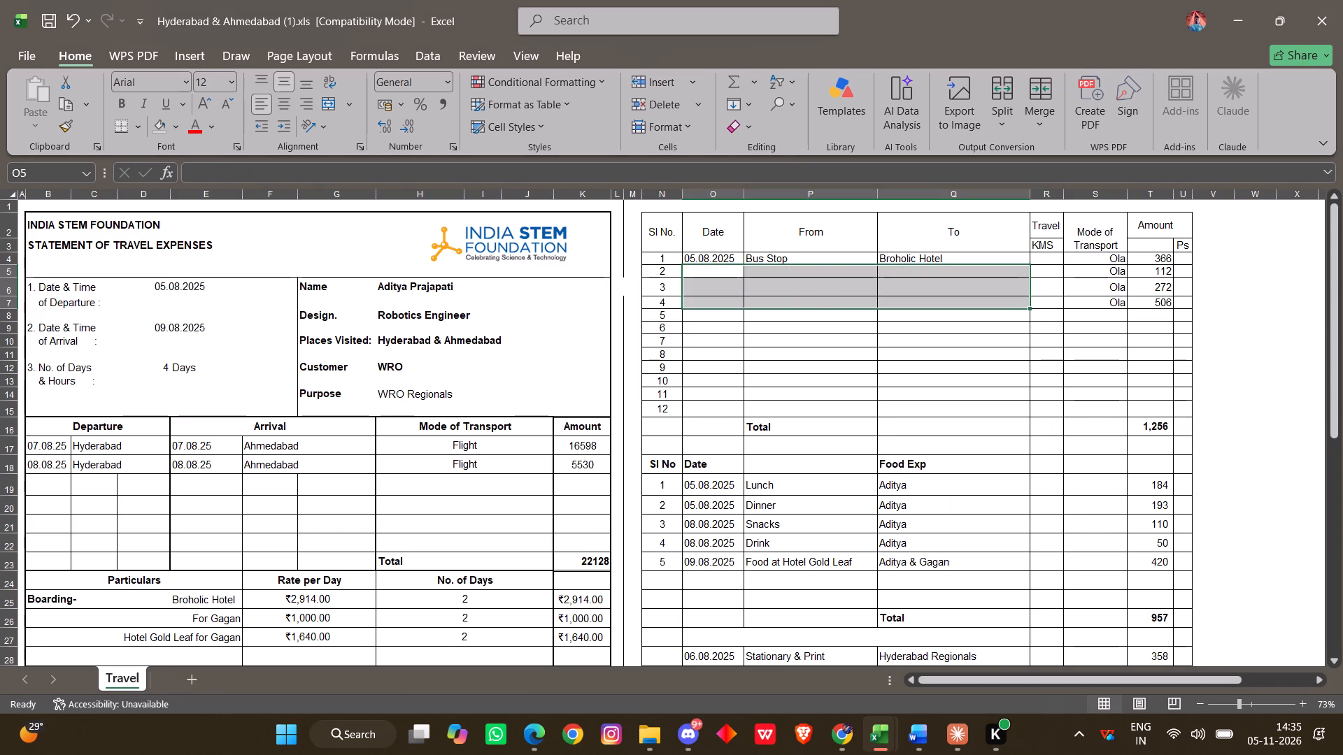
left_click_drag(901, 259, 831, 263)
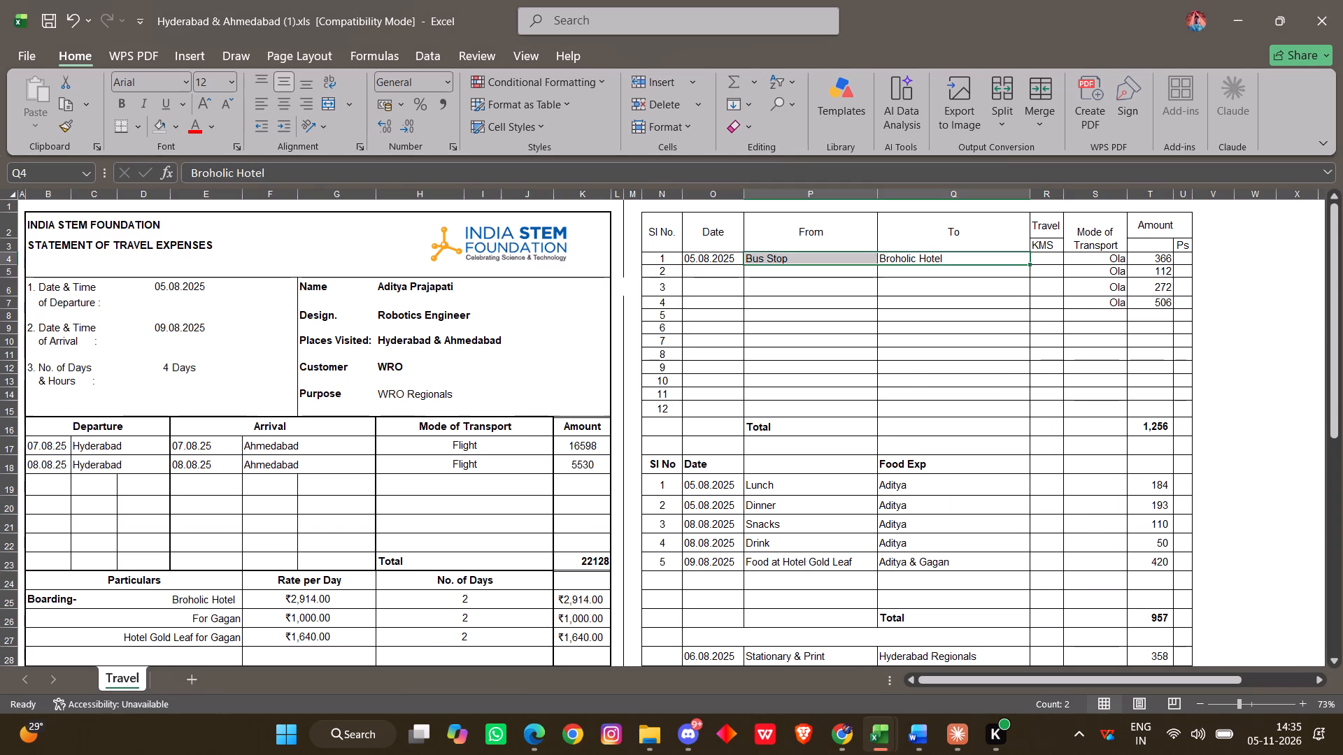
key("Delete")
left_click(903, 299)
scroll(903, 299, "up", 1)
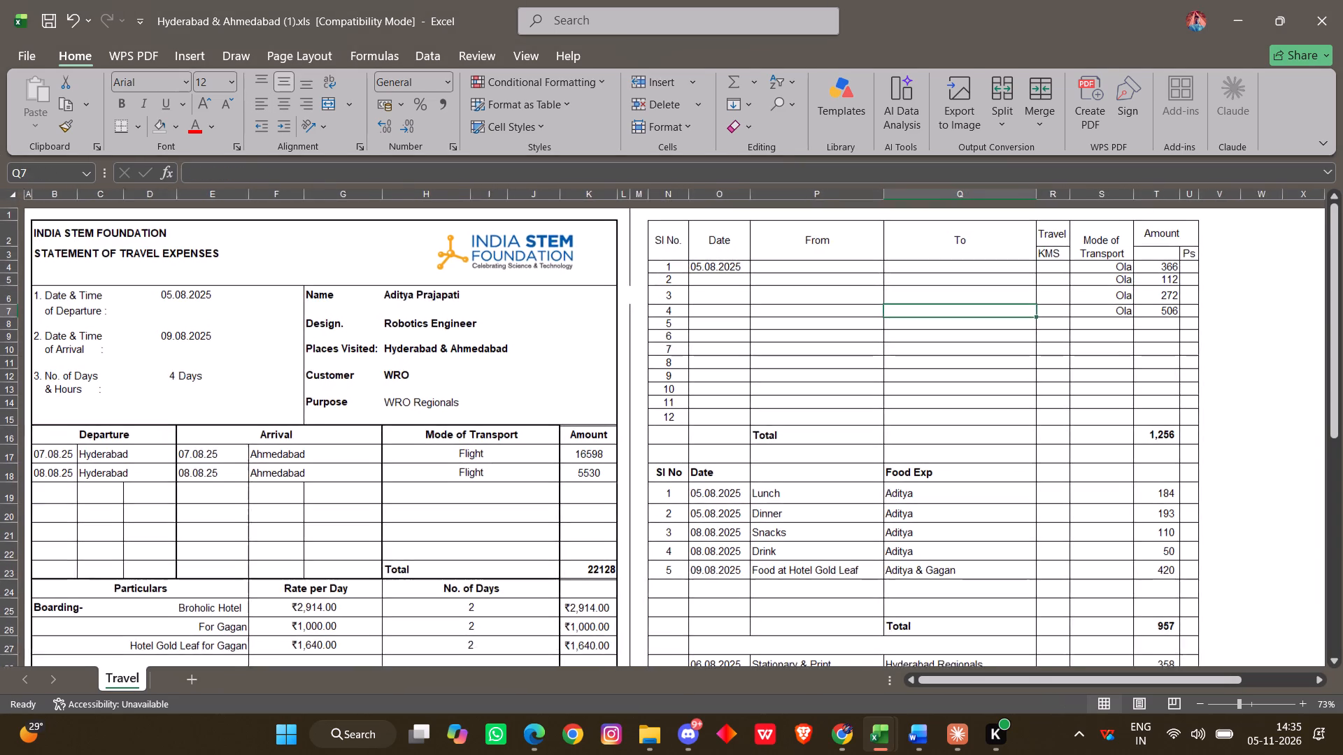
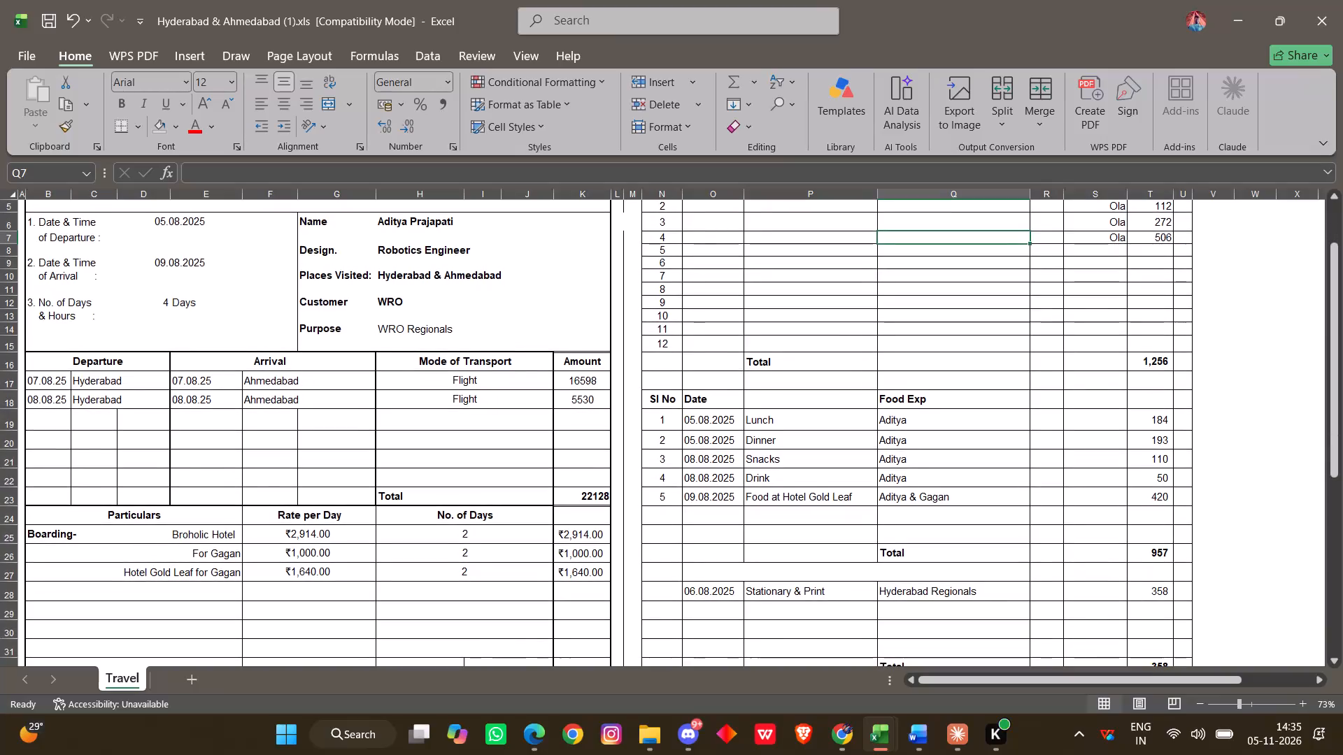
Clear the mode of transport and amount entries of local trips 1 to 4 in the Hyderabad & Ahmedabad workbook.
scroll(130, 540, "up", 2)
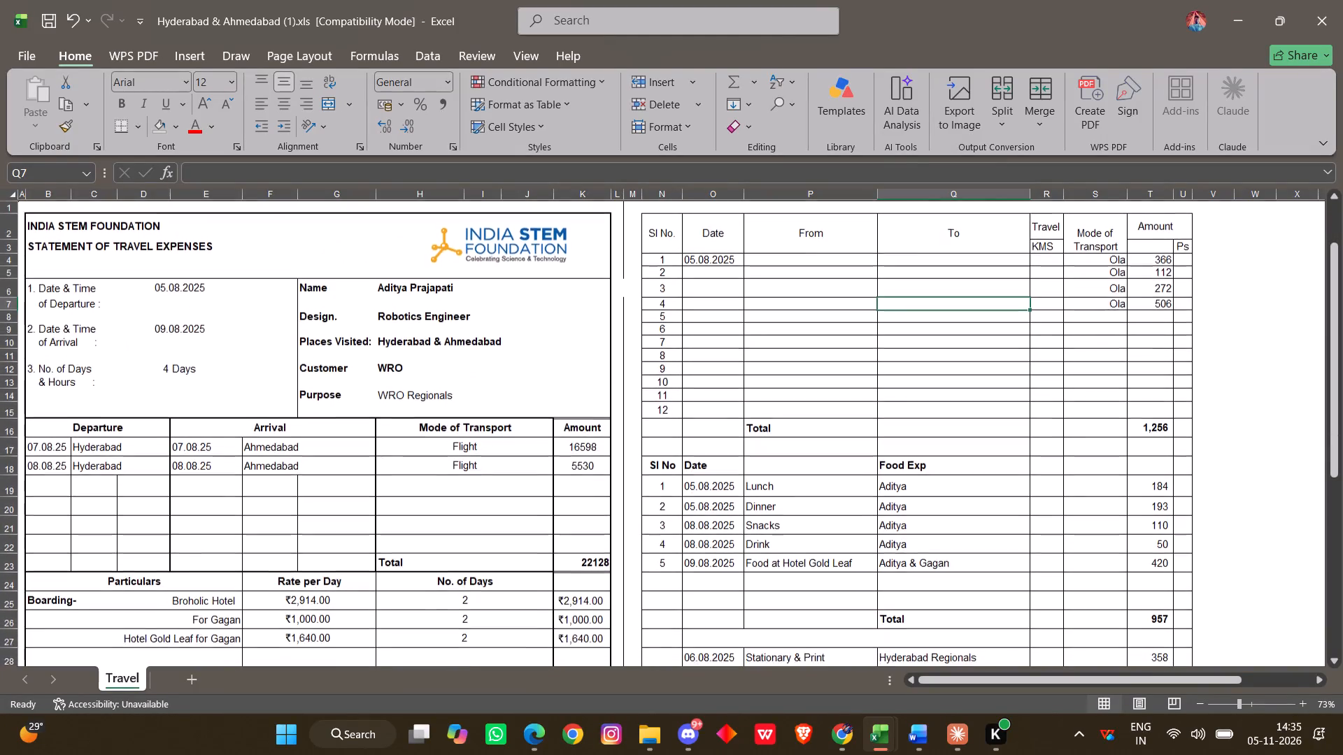
scroll(357, 623, "down", 1)
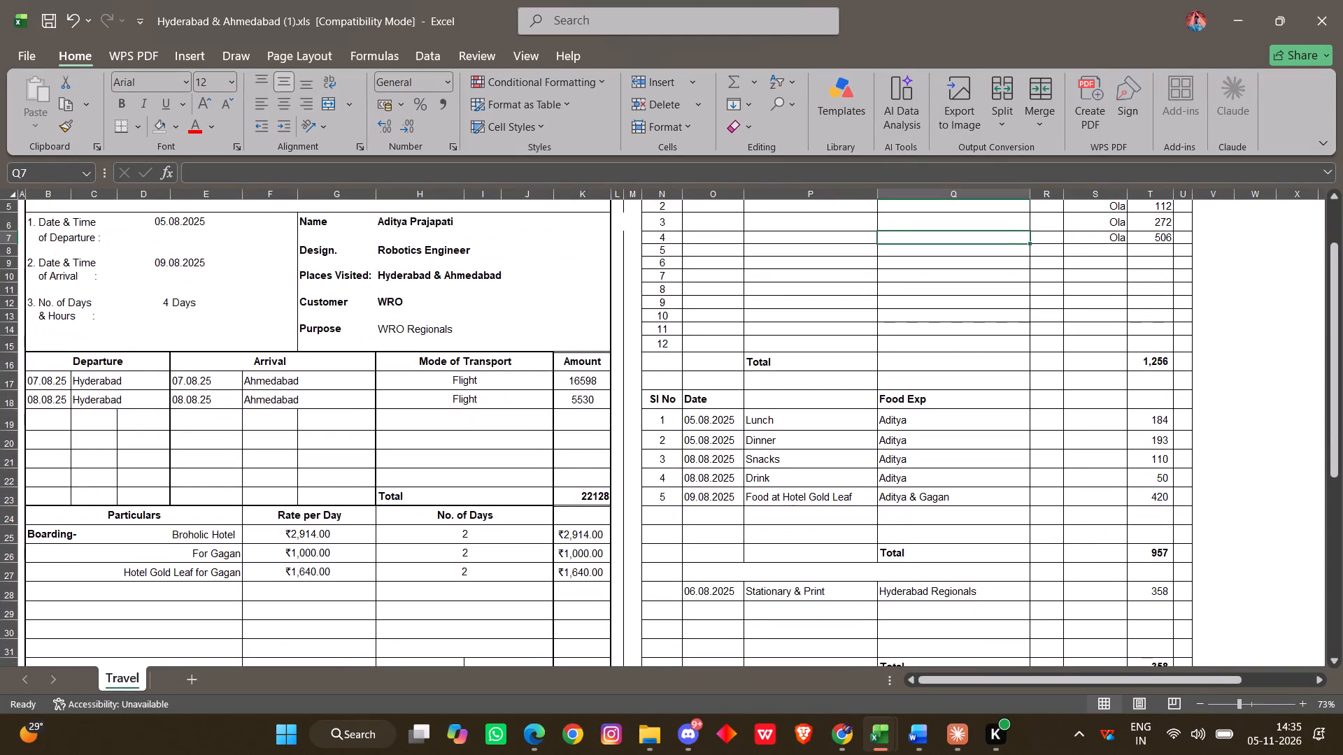
scroll(357, 623, "up", 6)
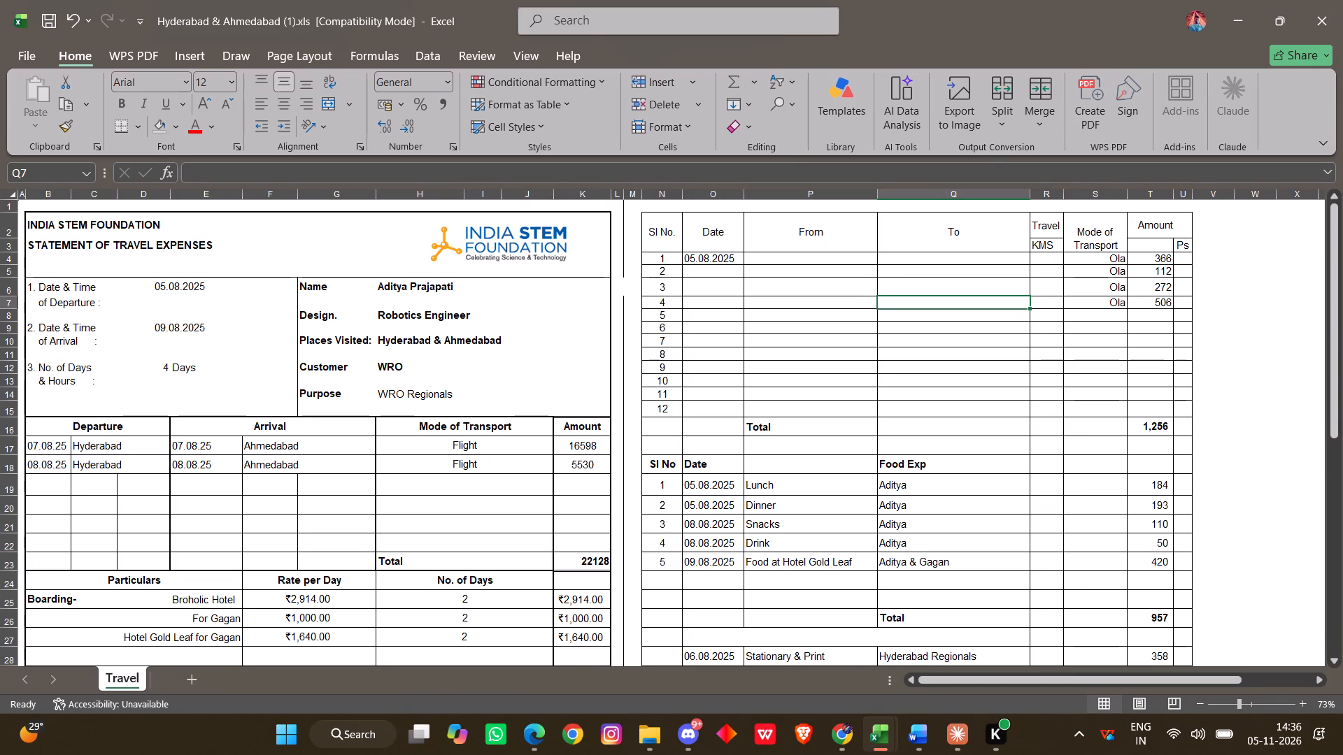
left_click_drag(1107, 261, 1161, 306)
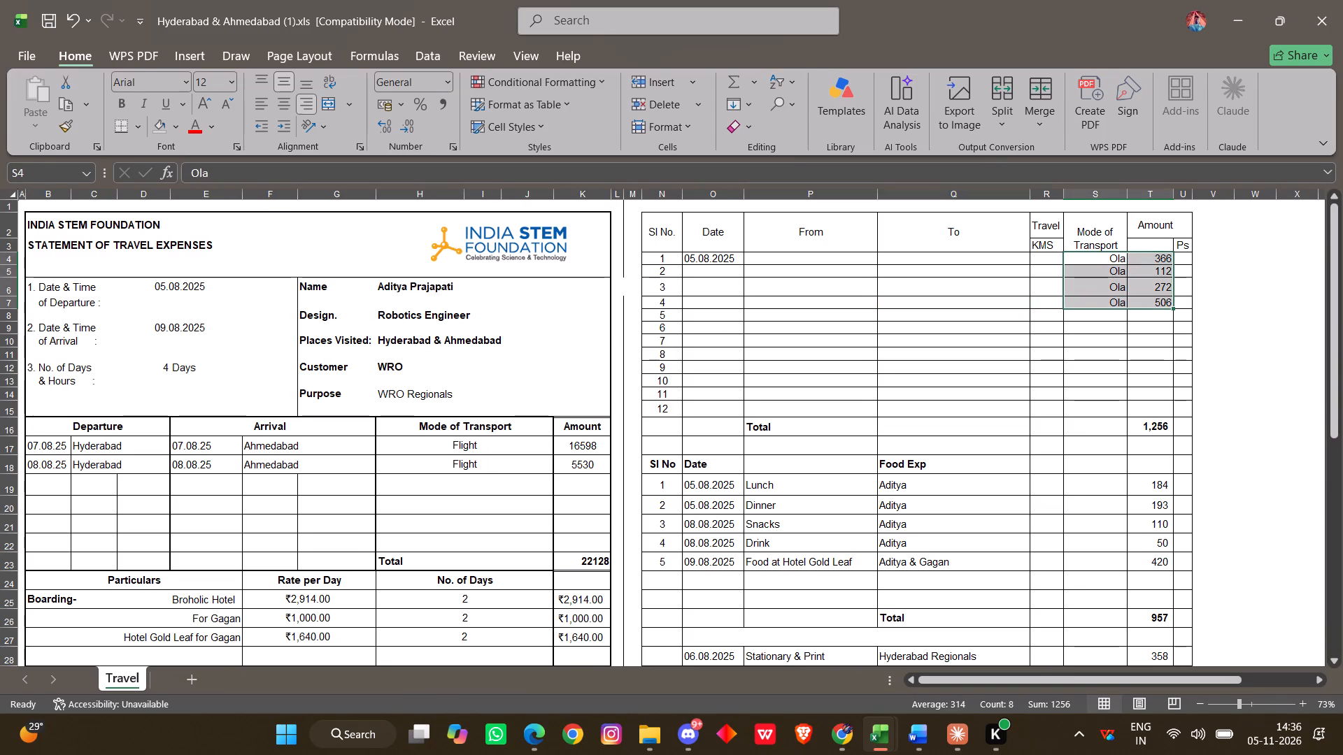
key("Delete")
left_click(1002, 301)
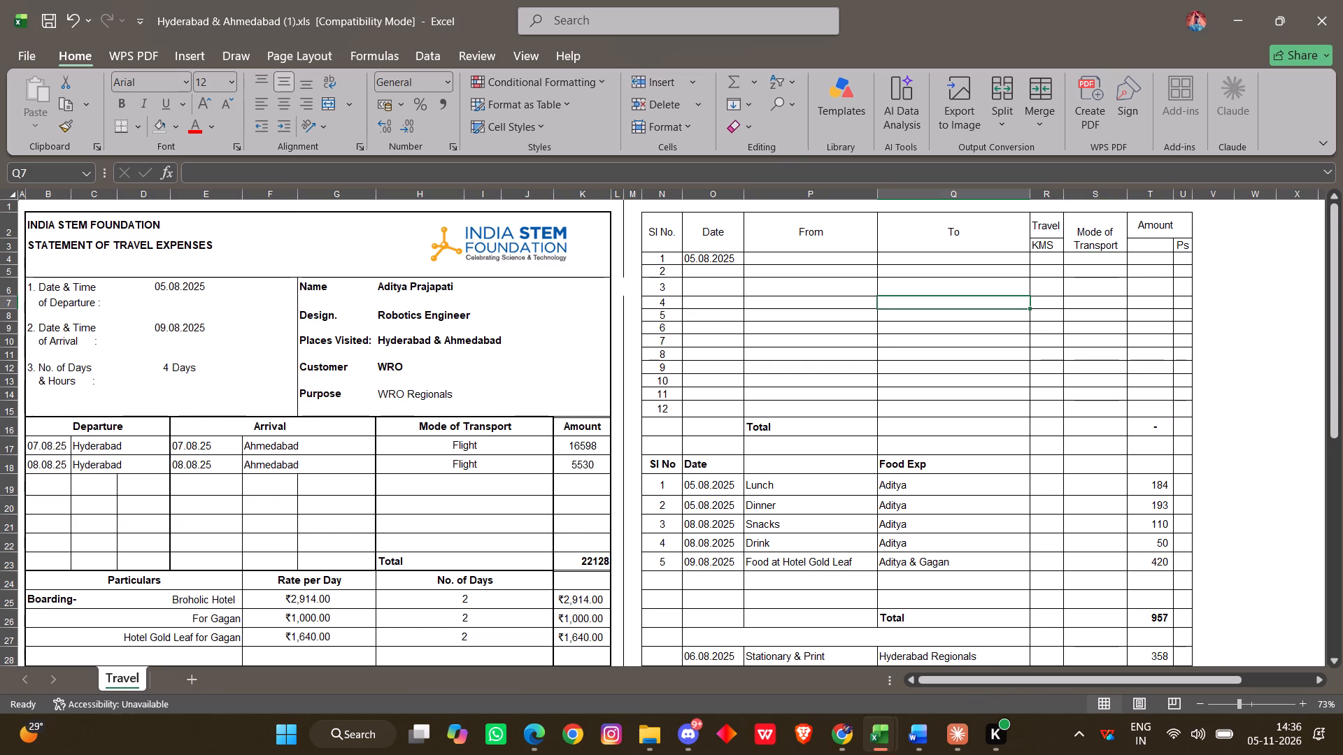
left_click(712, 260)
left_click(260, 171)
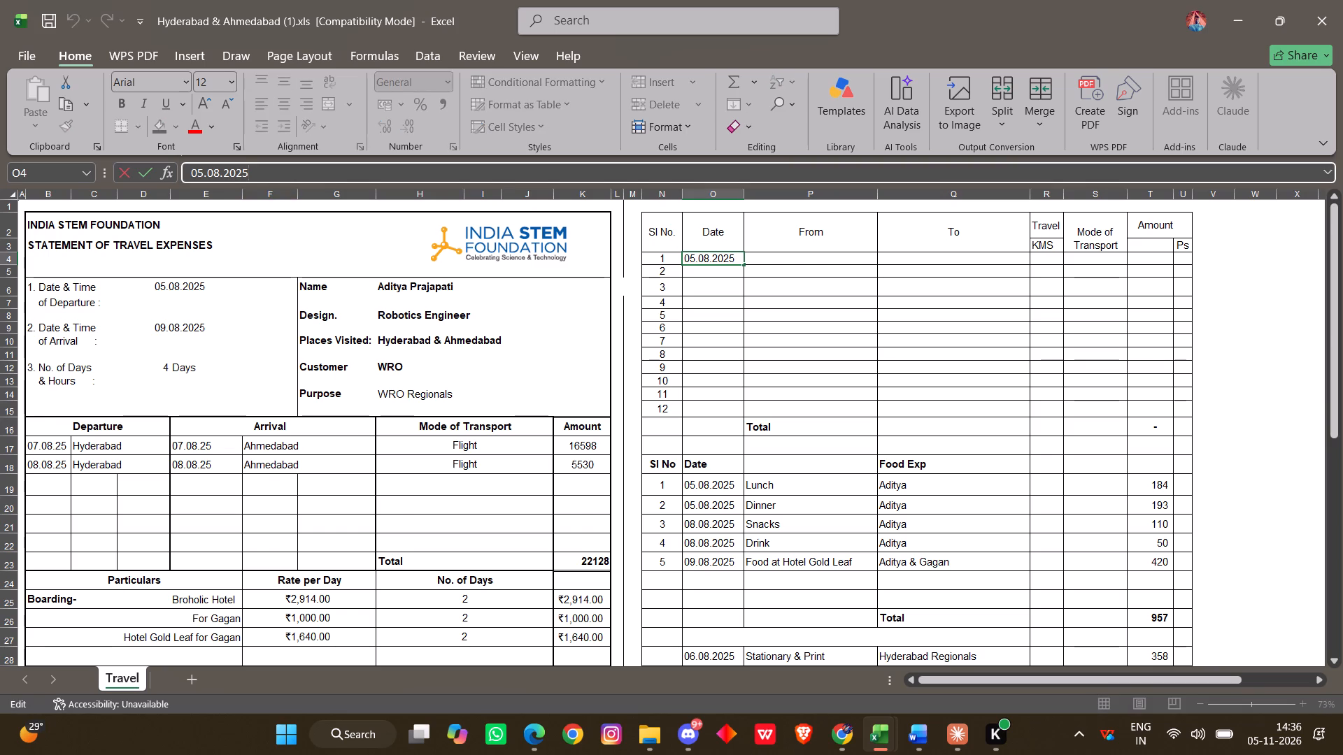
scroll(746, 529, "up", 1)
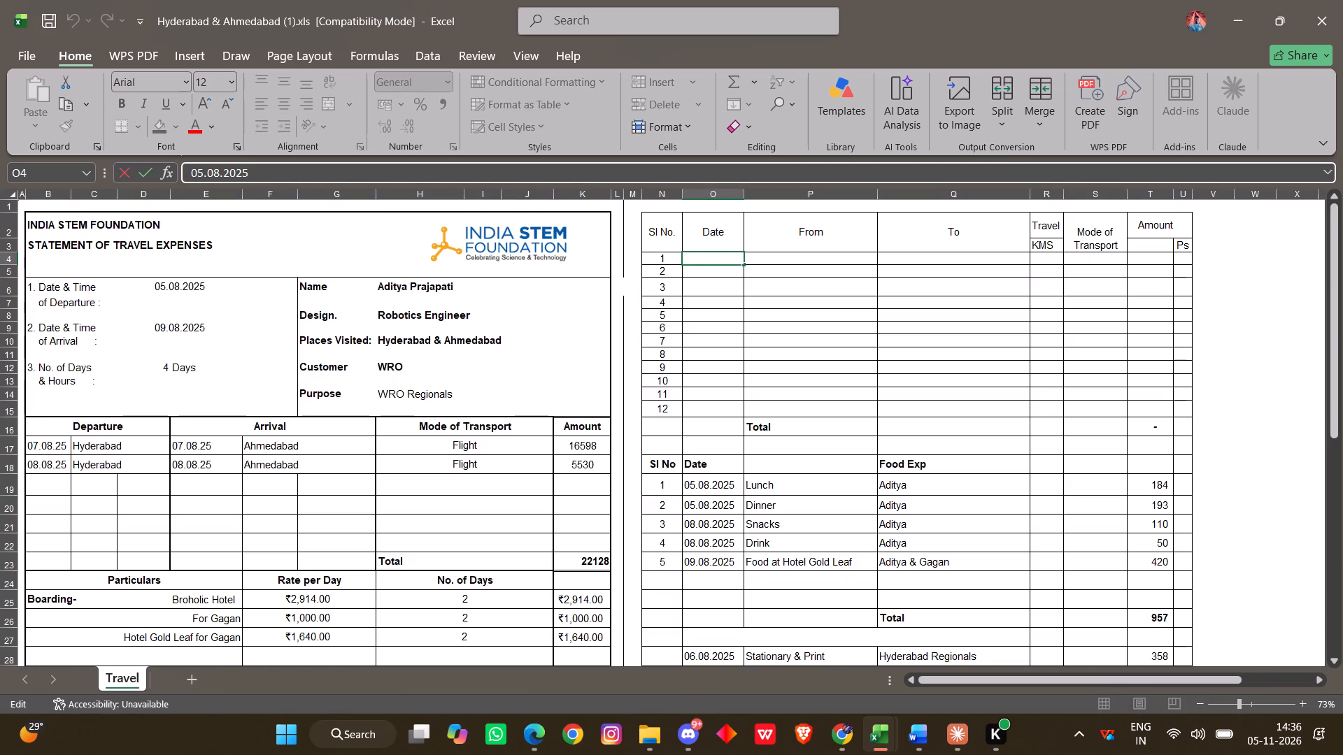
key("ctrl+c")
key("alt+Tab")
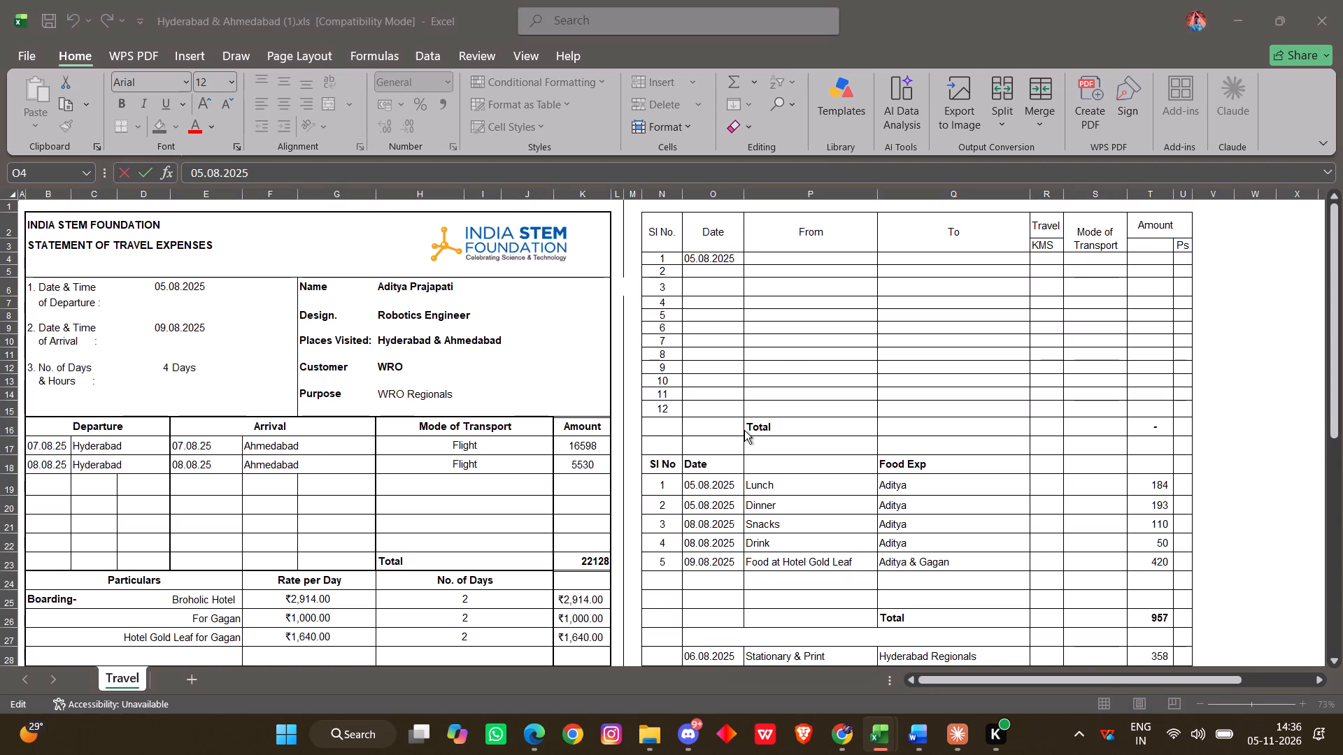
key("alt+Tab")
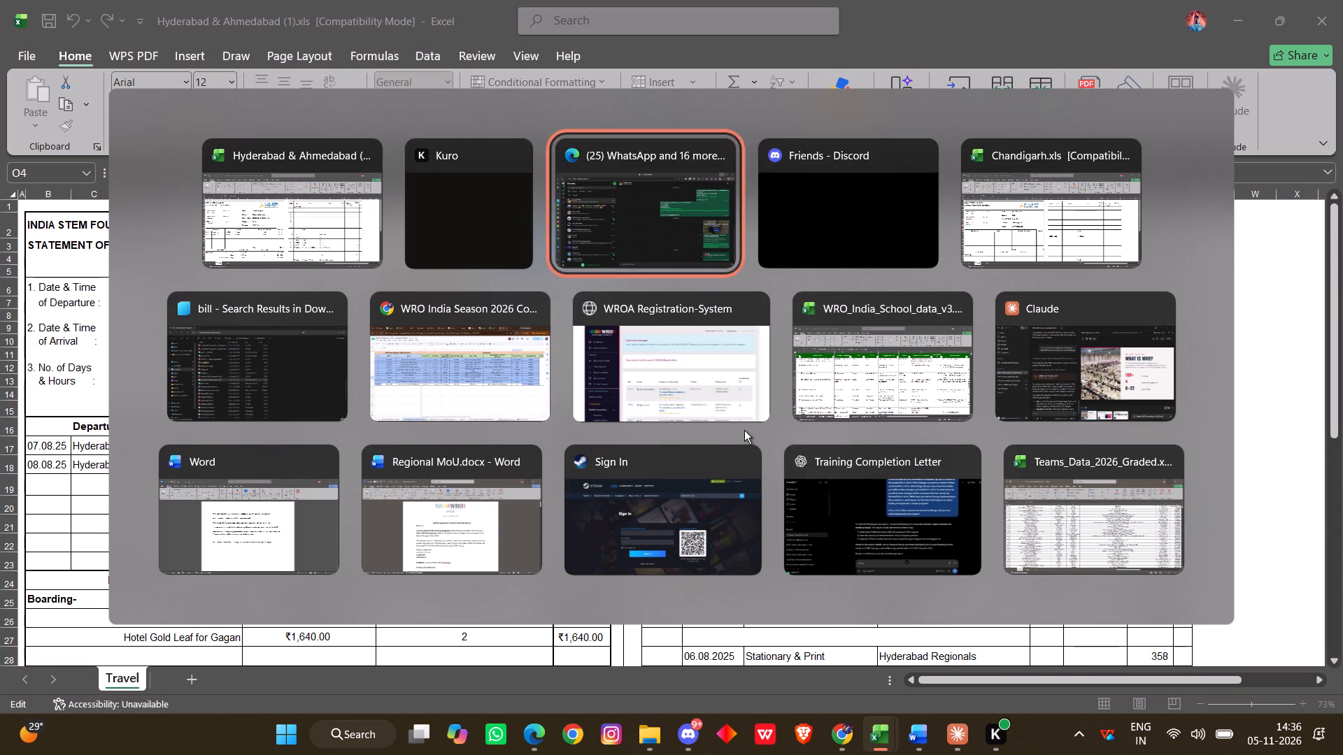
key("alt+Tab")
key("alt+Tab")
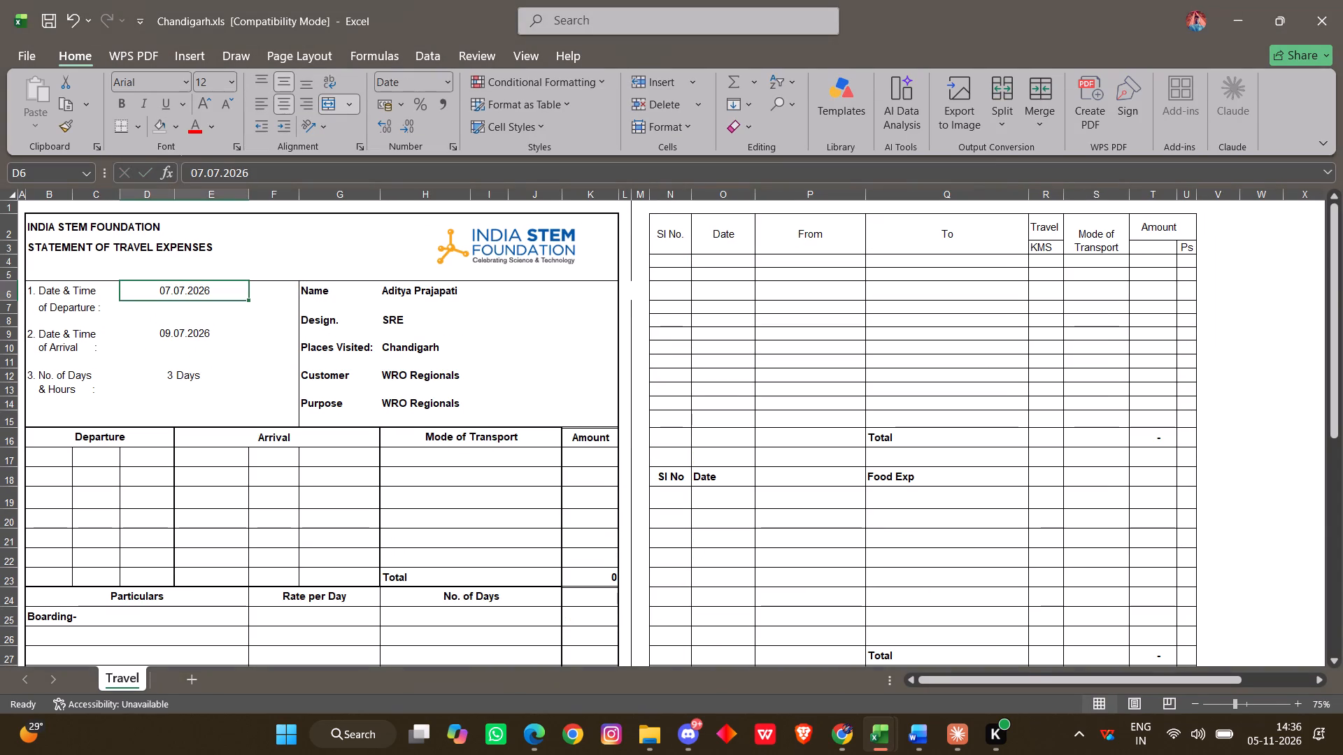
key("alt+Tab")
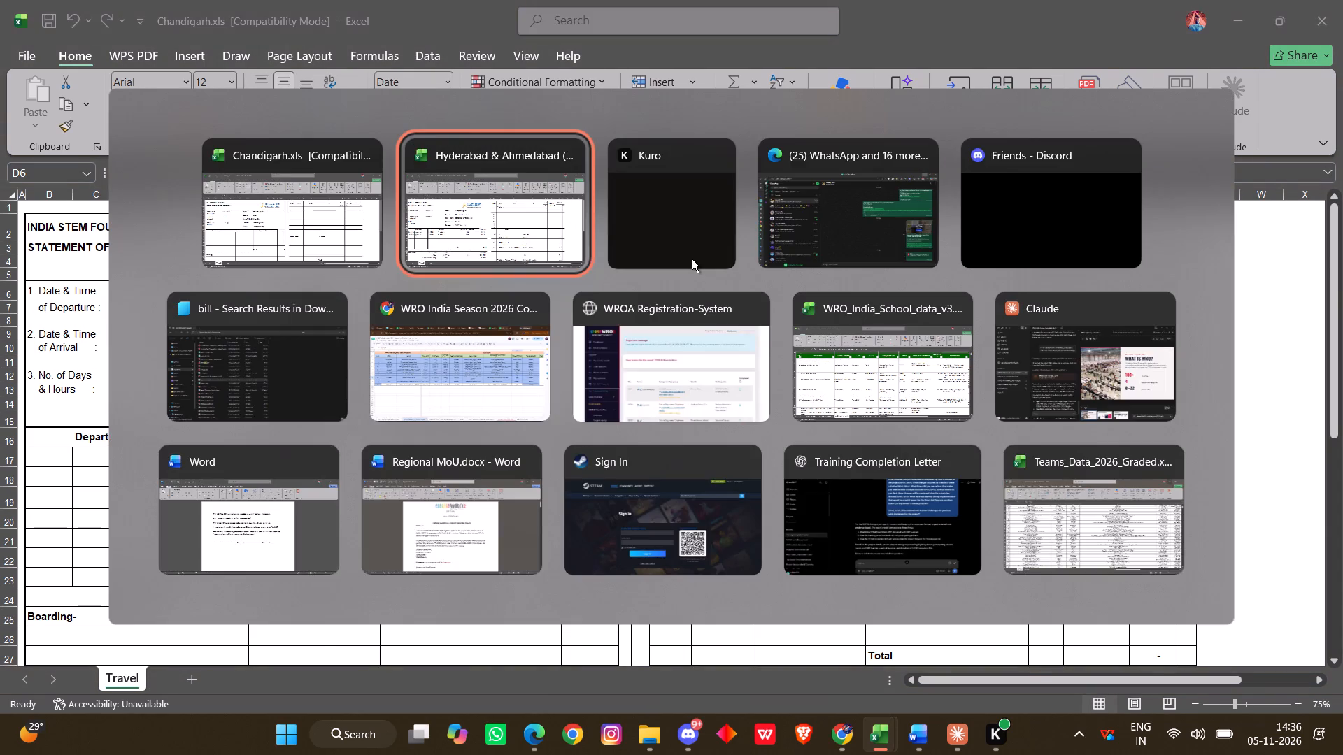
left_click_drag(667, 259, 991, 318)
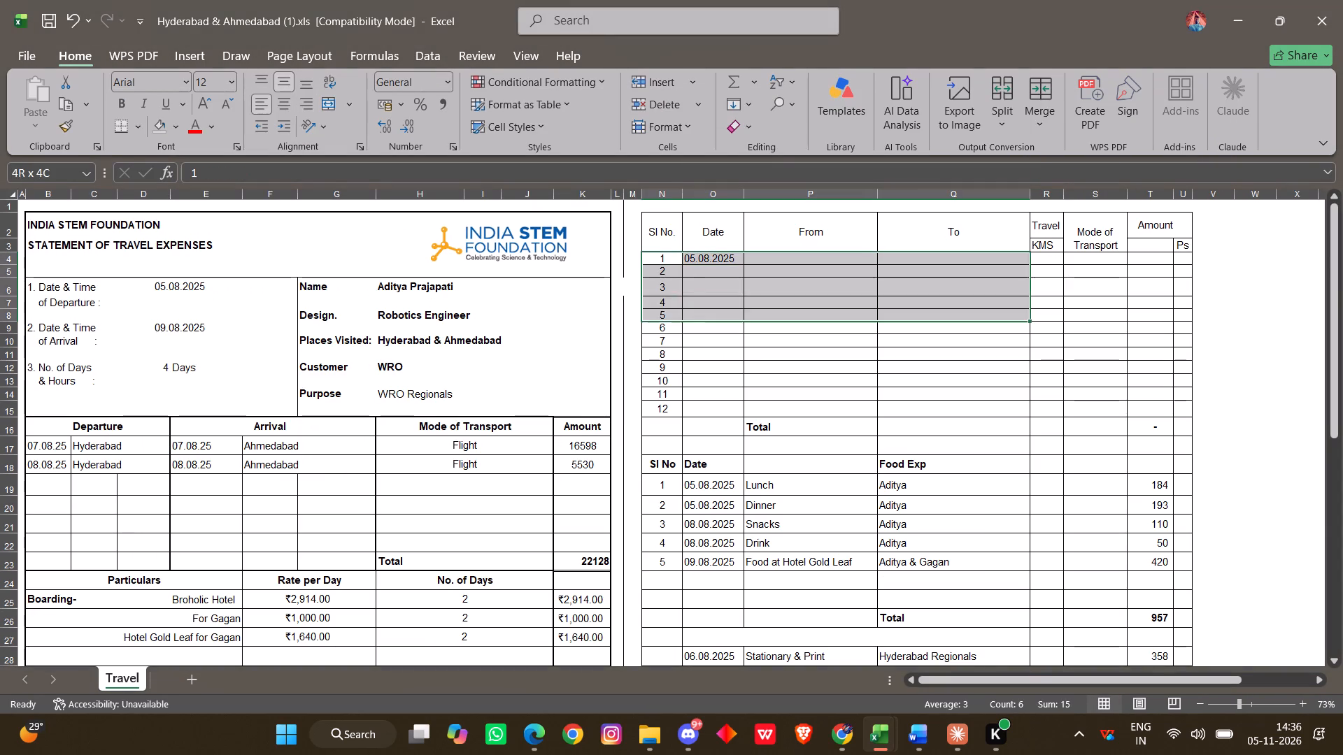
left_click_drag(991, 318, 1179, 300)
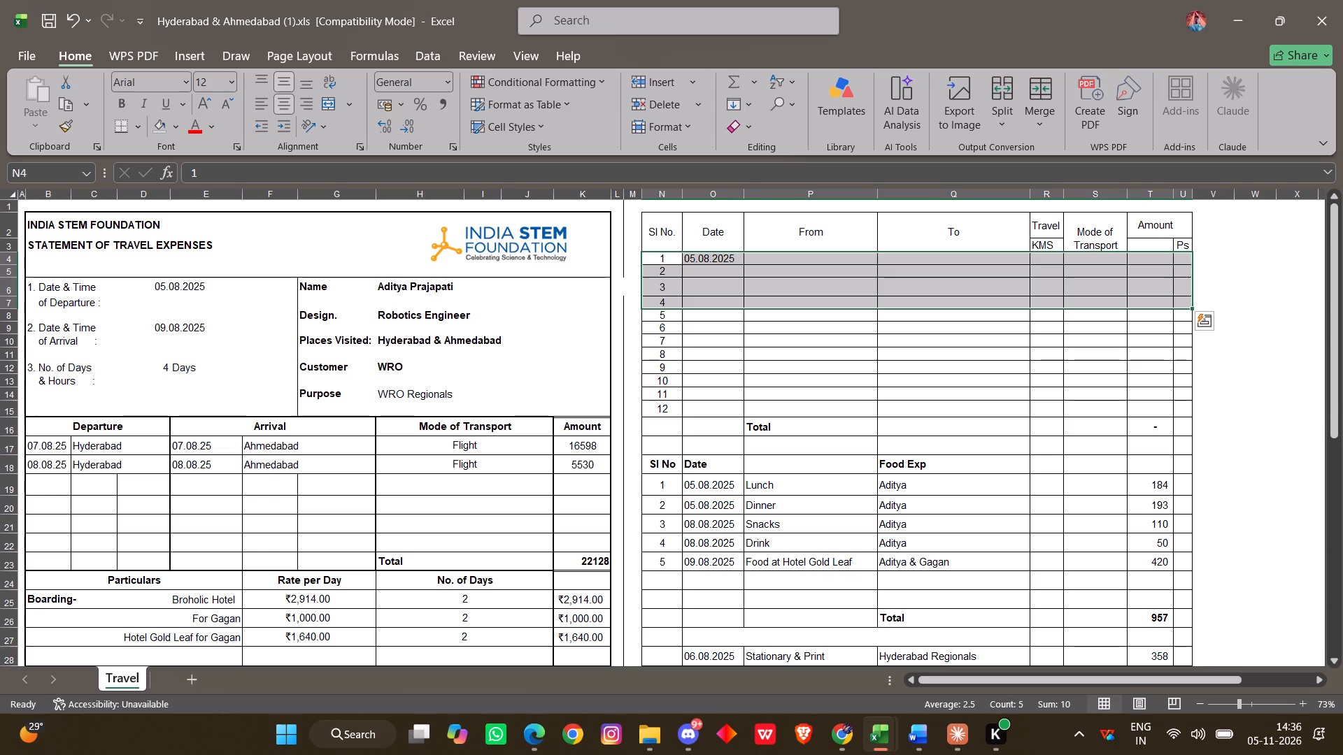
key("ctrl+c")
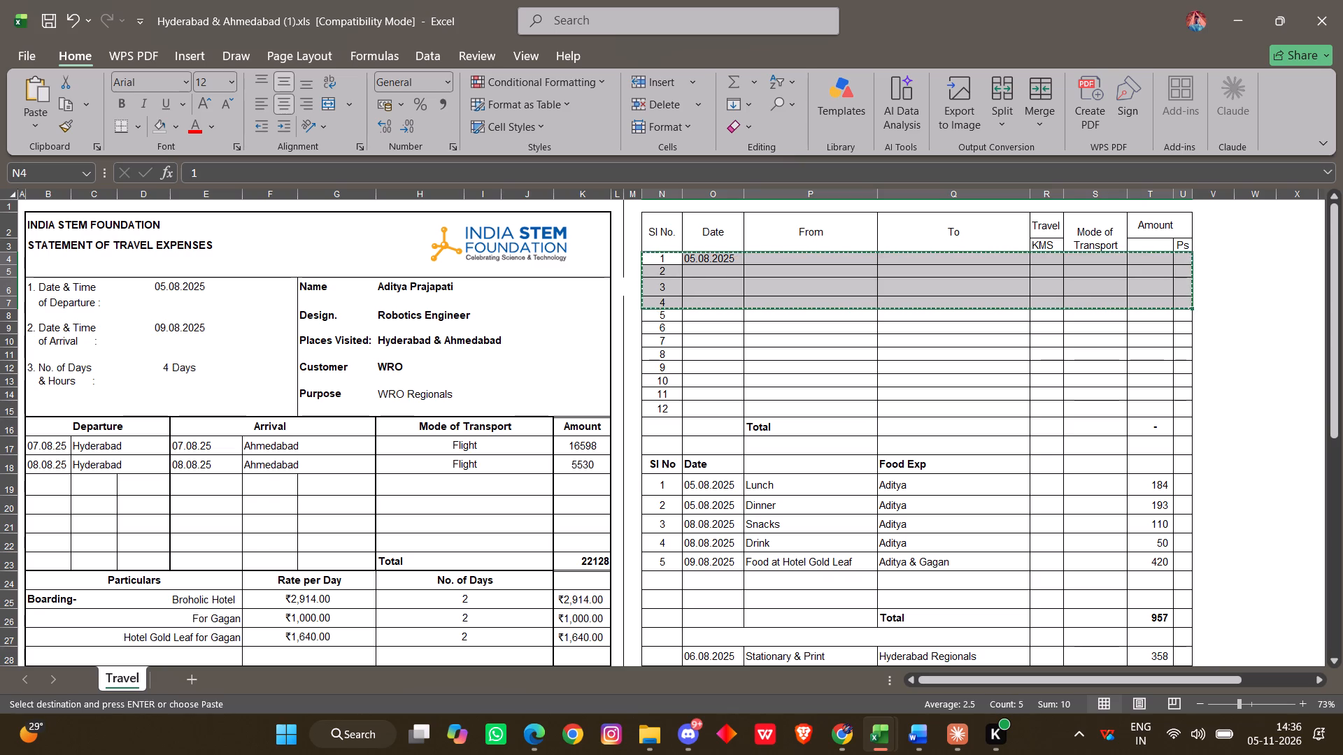
Examine the travel, boarding and other expense sections of the Hyderabad & Ahmedabad workbook against the Chandigarh statement.
left_click_drag(658, 258, 690, 261)
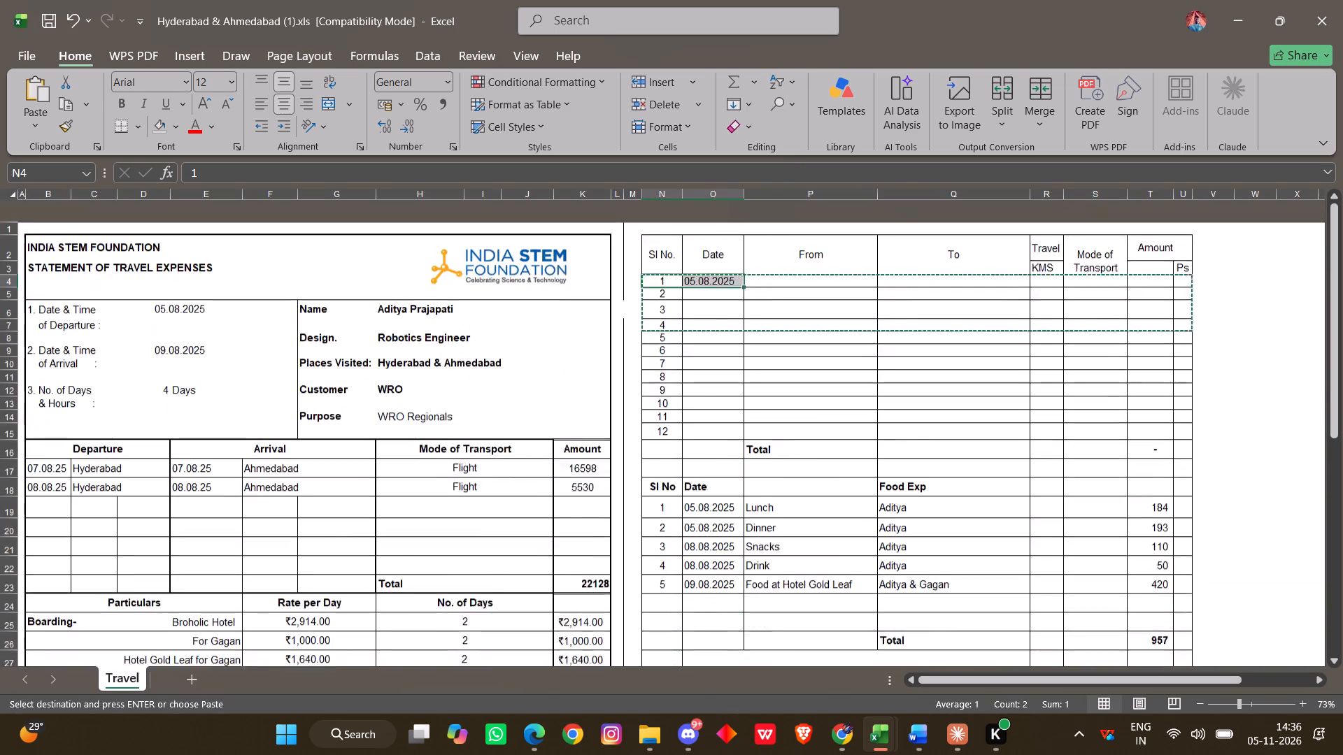
scroll(699, 494, "down", 2)
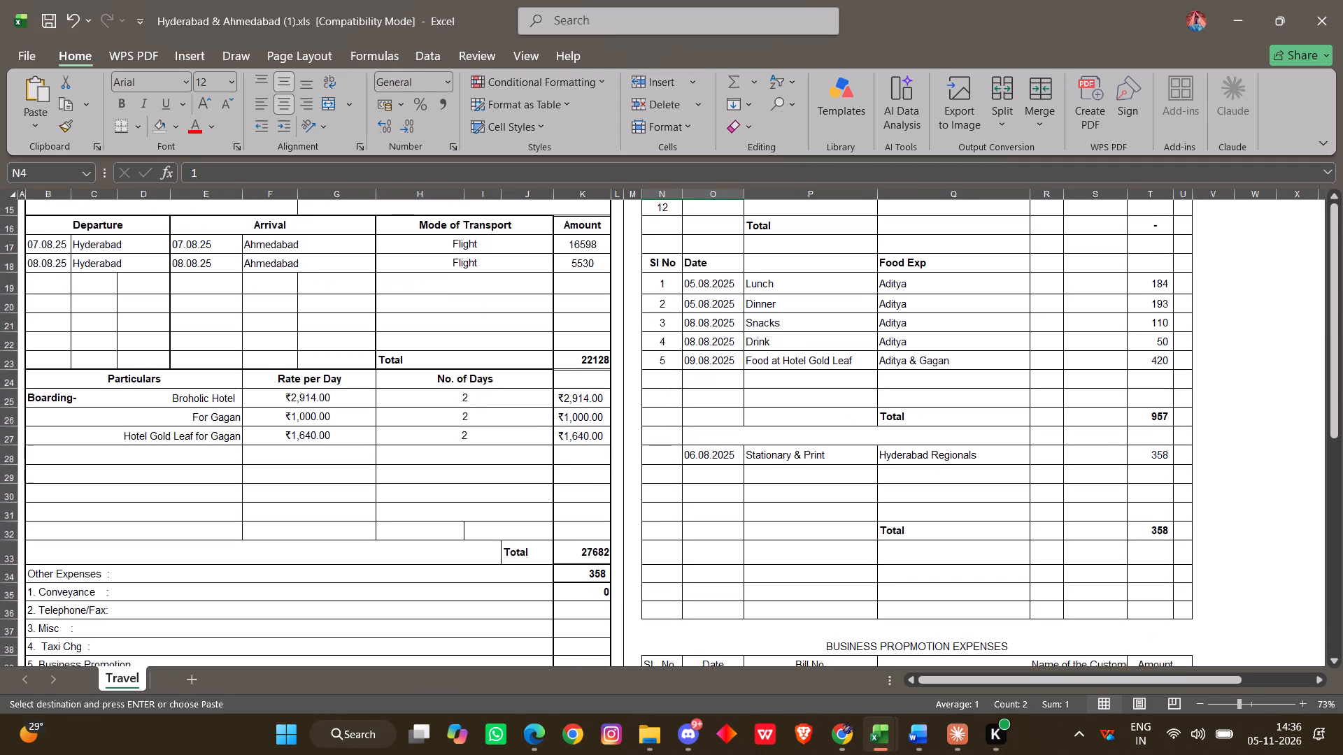
scroll(699, 494, "down", 1)
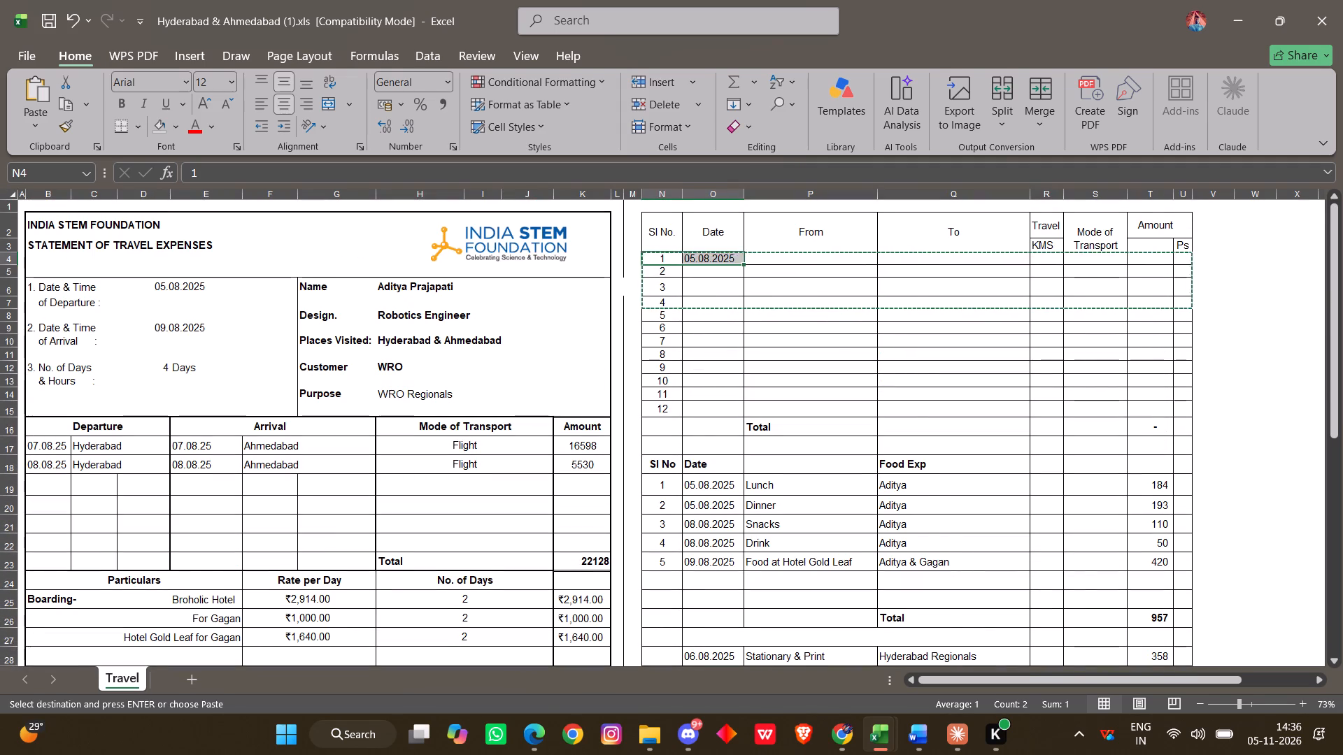
scroll(699, 494, "up", 1)
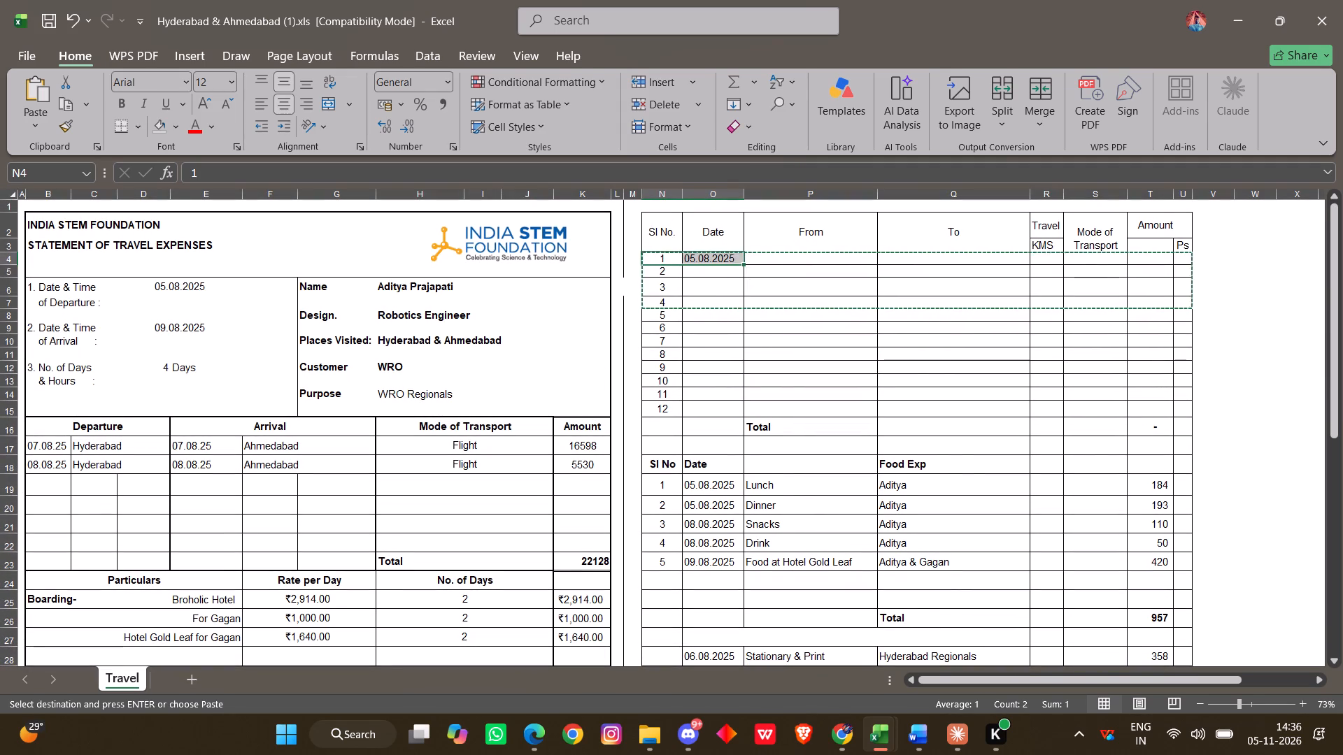
scroll(293, 387, "up", 1)
left_click(308, 475)
scroll(350, 553, "down", 1)
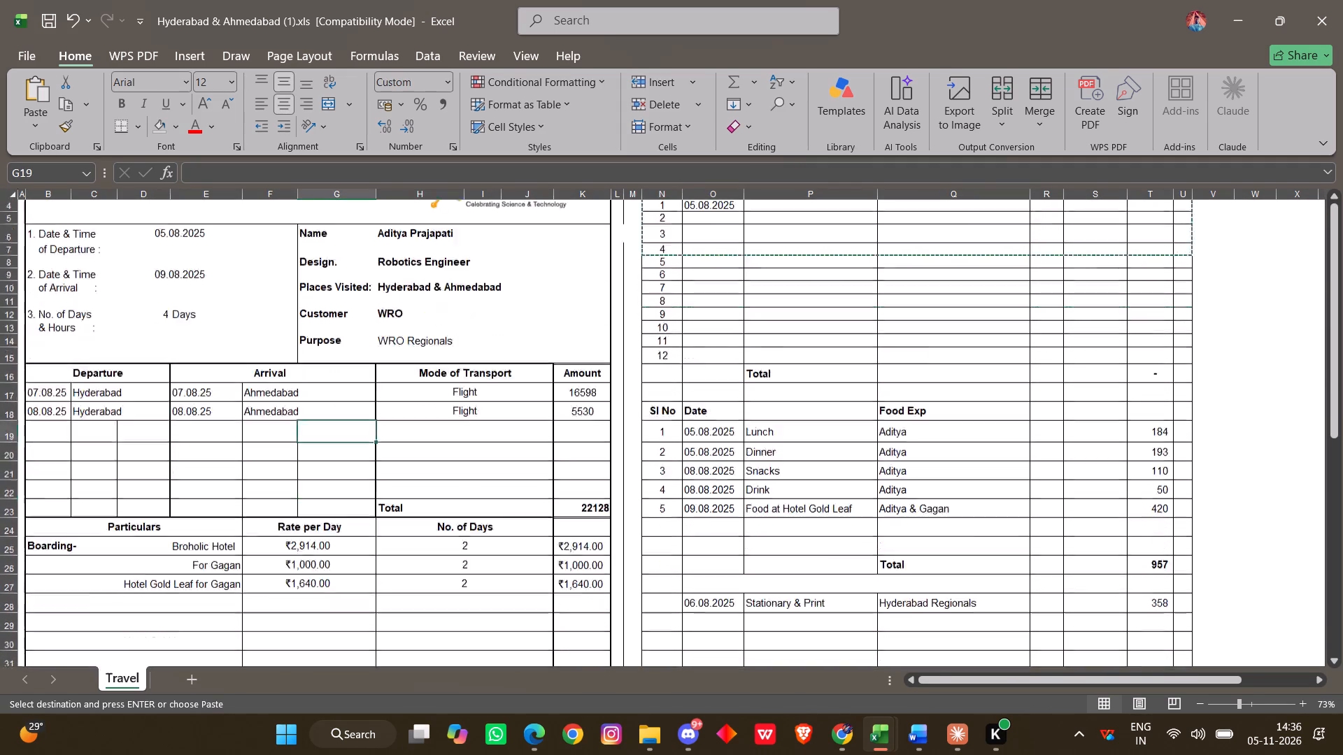
scroll(350, 553, "down", 4)
scroll(350, 553, "up", 1)
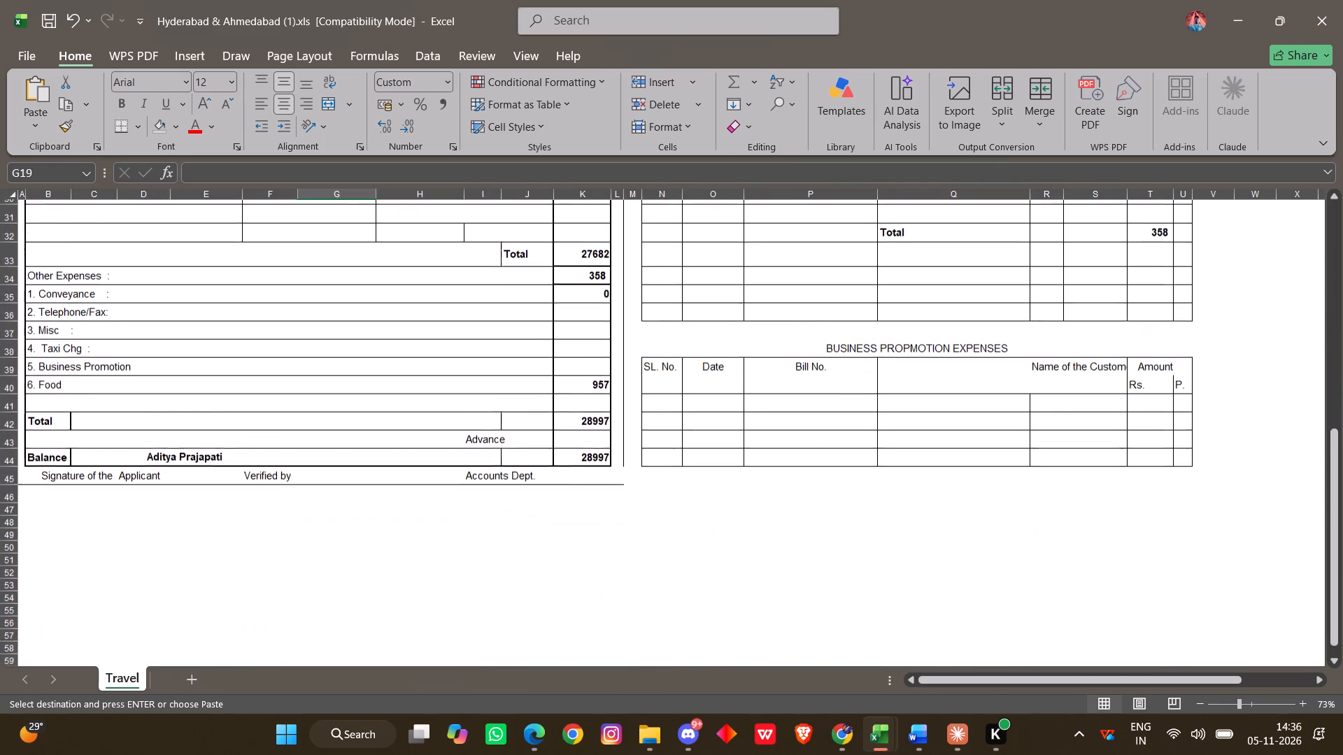
scroll(350, 553, "up", 1)
left_click(350, 553)
scroll(350, 553, "up", 2)
scroll(618, 538, "up", 1)
scroll(908, 563, "up", 1)
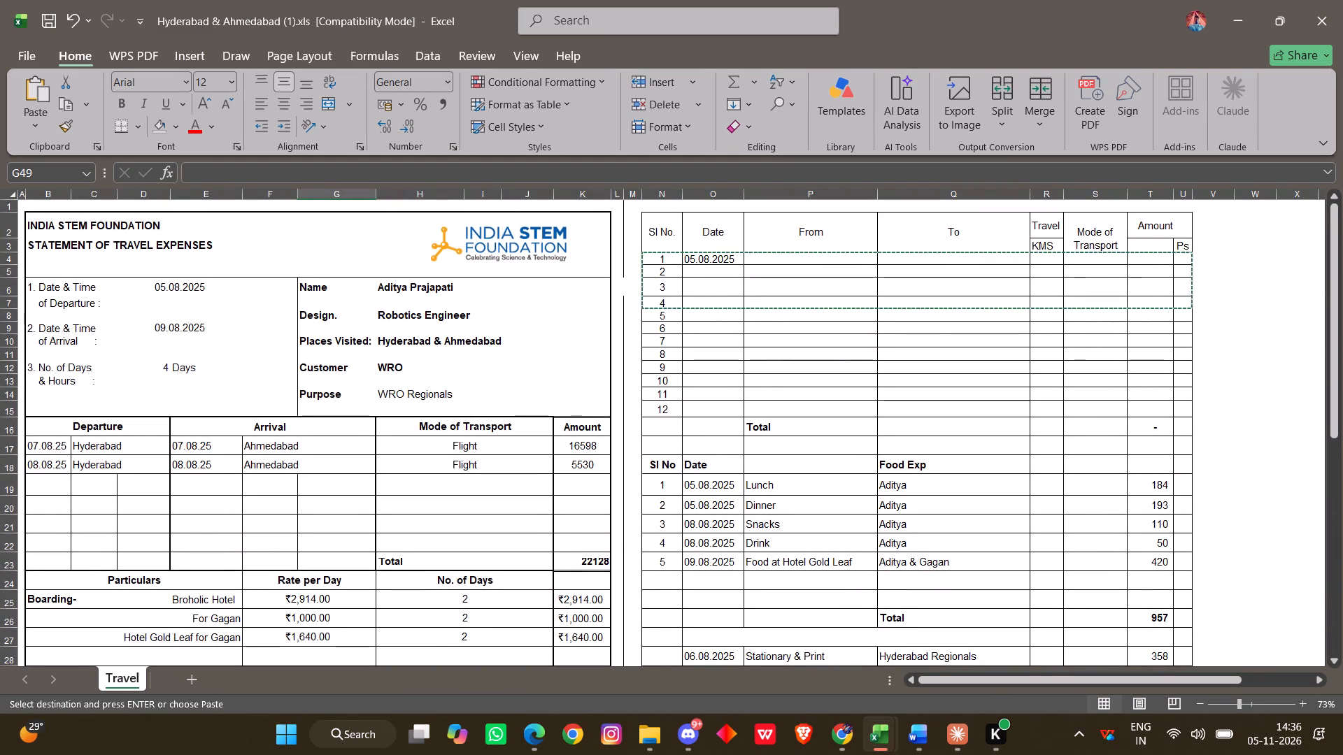
key("alt+Tab")
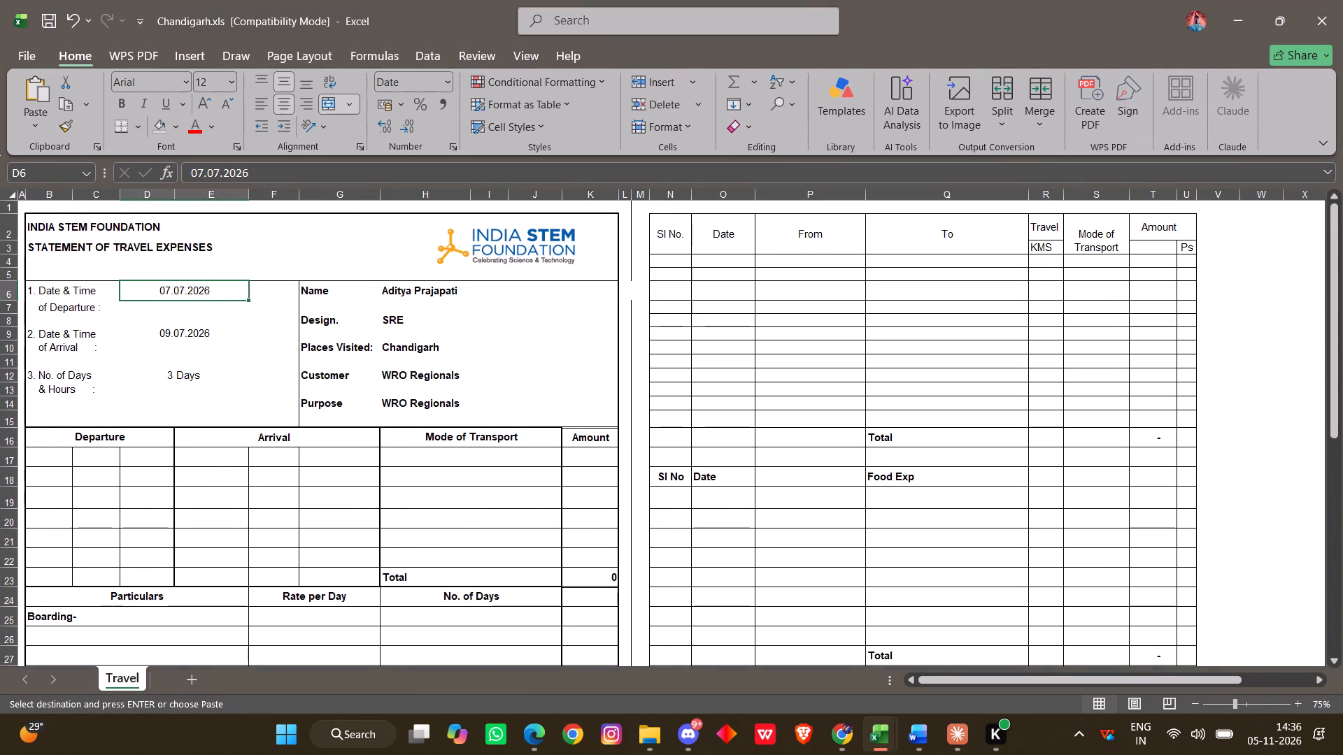
key("alt+Tab")
key("alt+Tab")
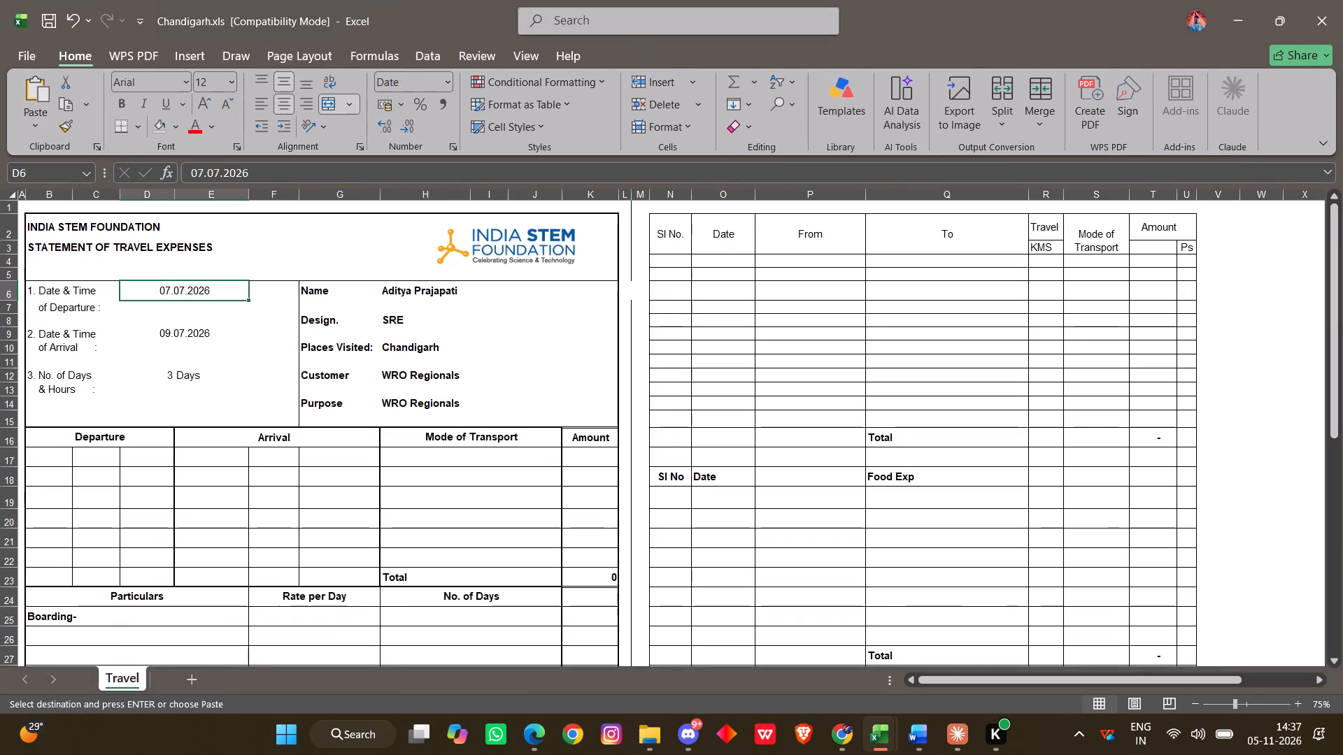
left_click(445, 317)
key("alt+Tab")
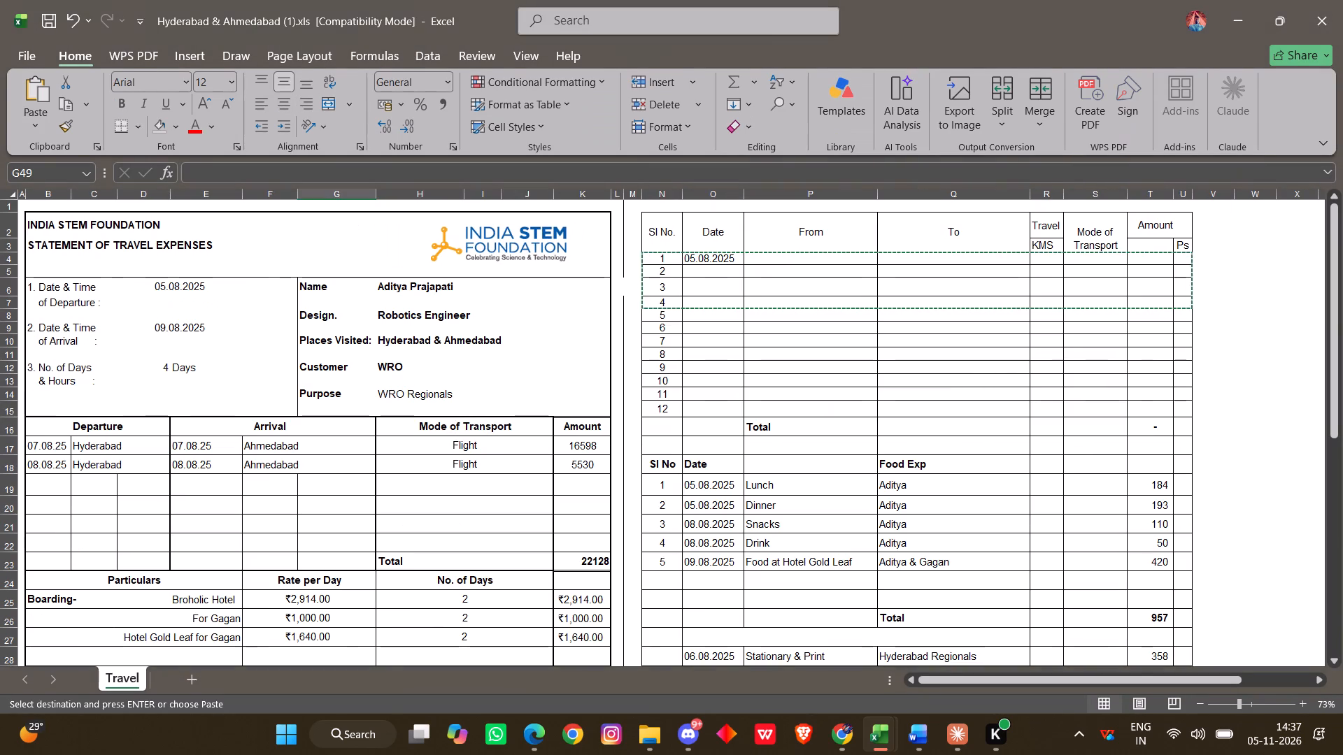
key("alt+Tab")
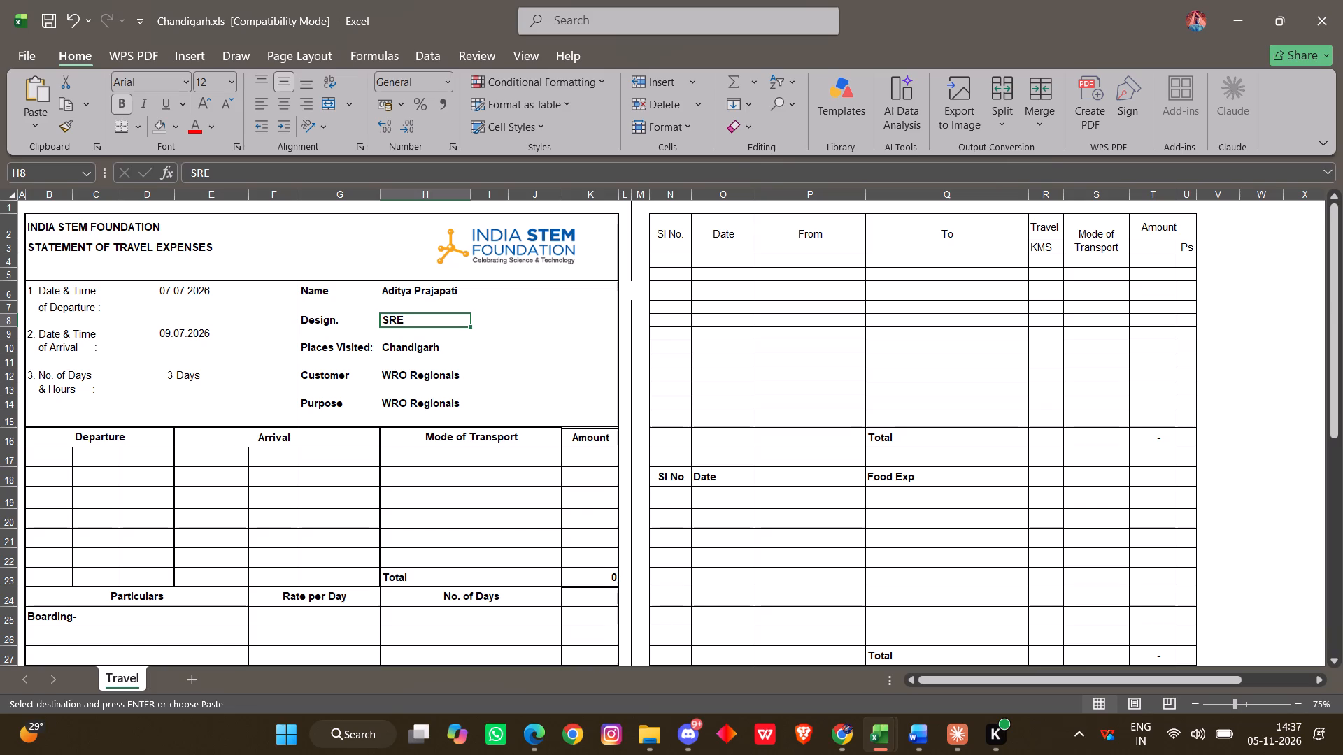
key("alt+Tab")
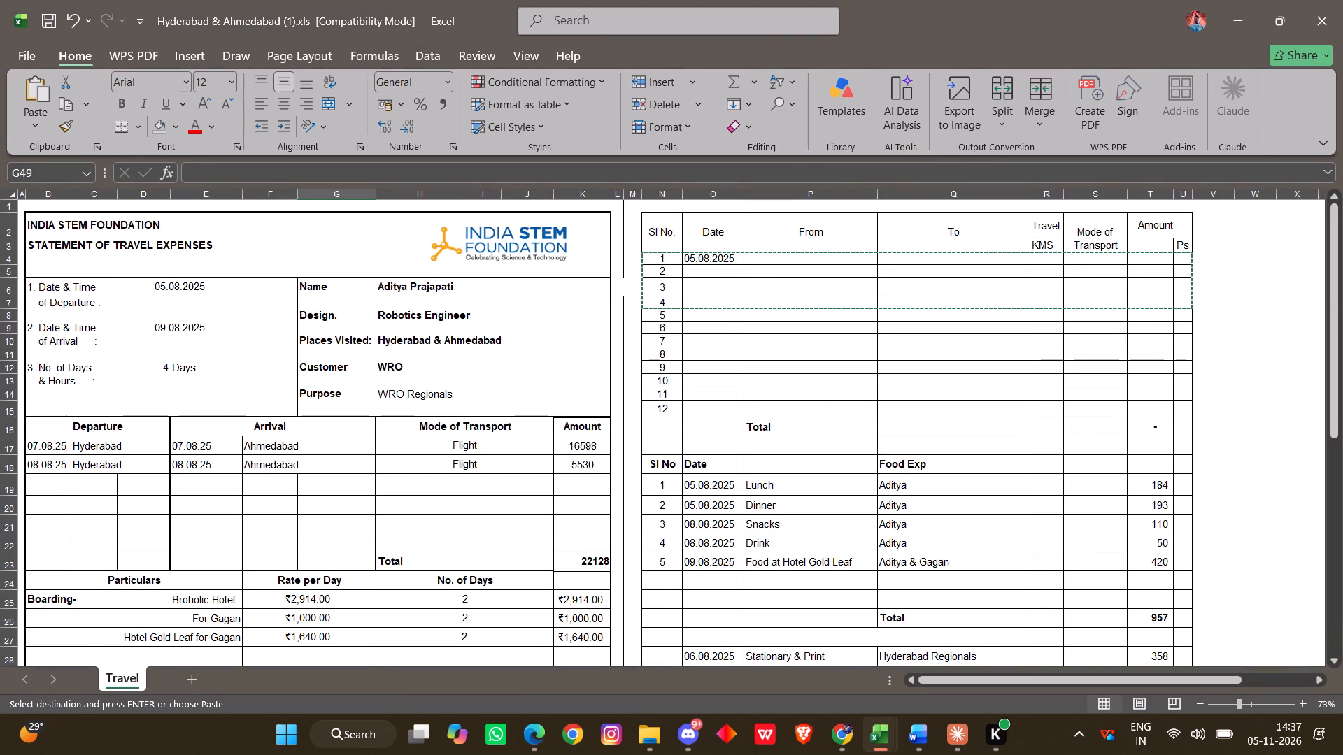
Copy the serial number and date of local trip 1 into the first local trip row of the Chandigarh workbook.
left_click(662, 258)
left_click(662, 258)
key("shift+Right")
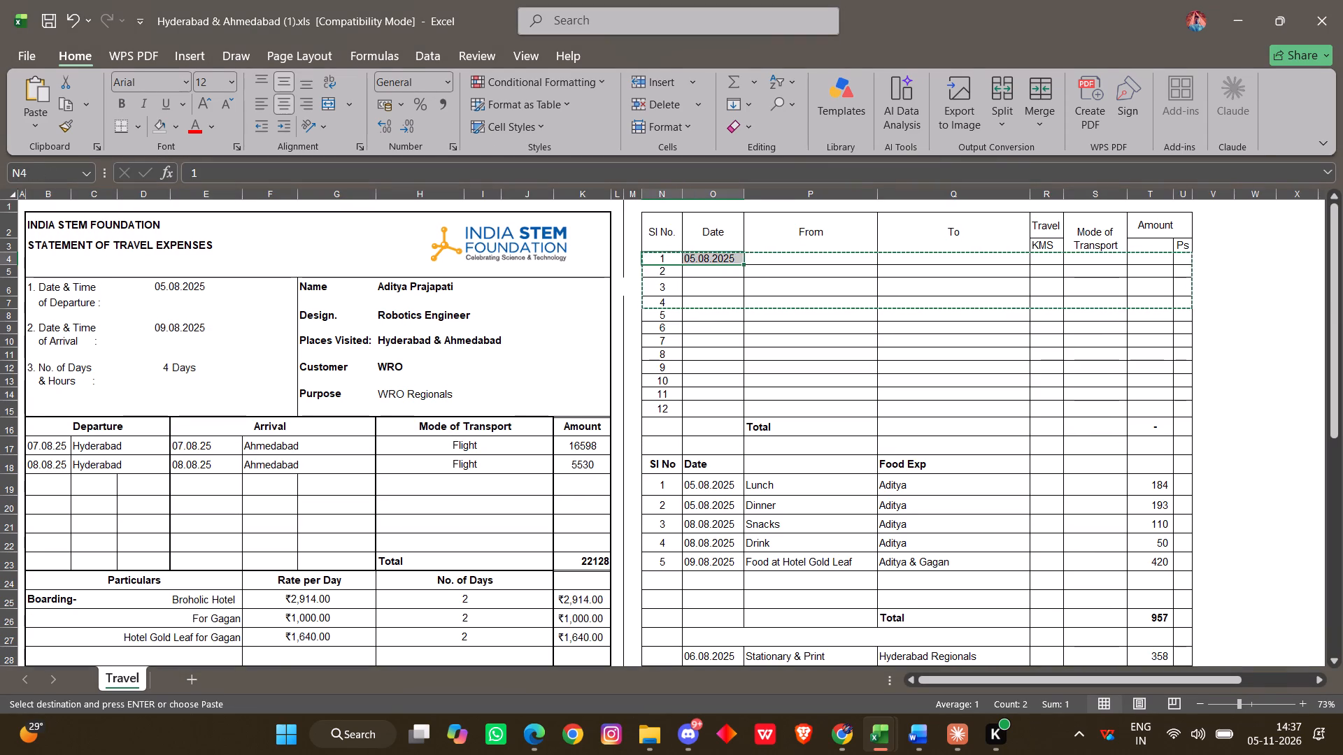
key("ctrl+c")
key("alt+Tab")
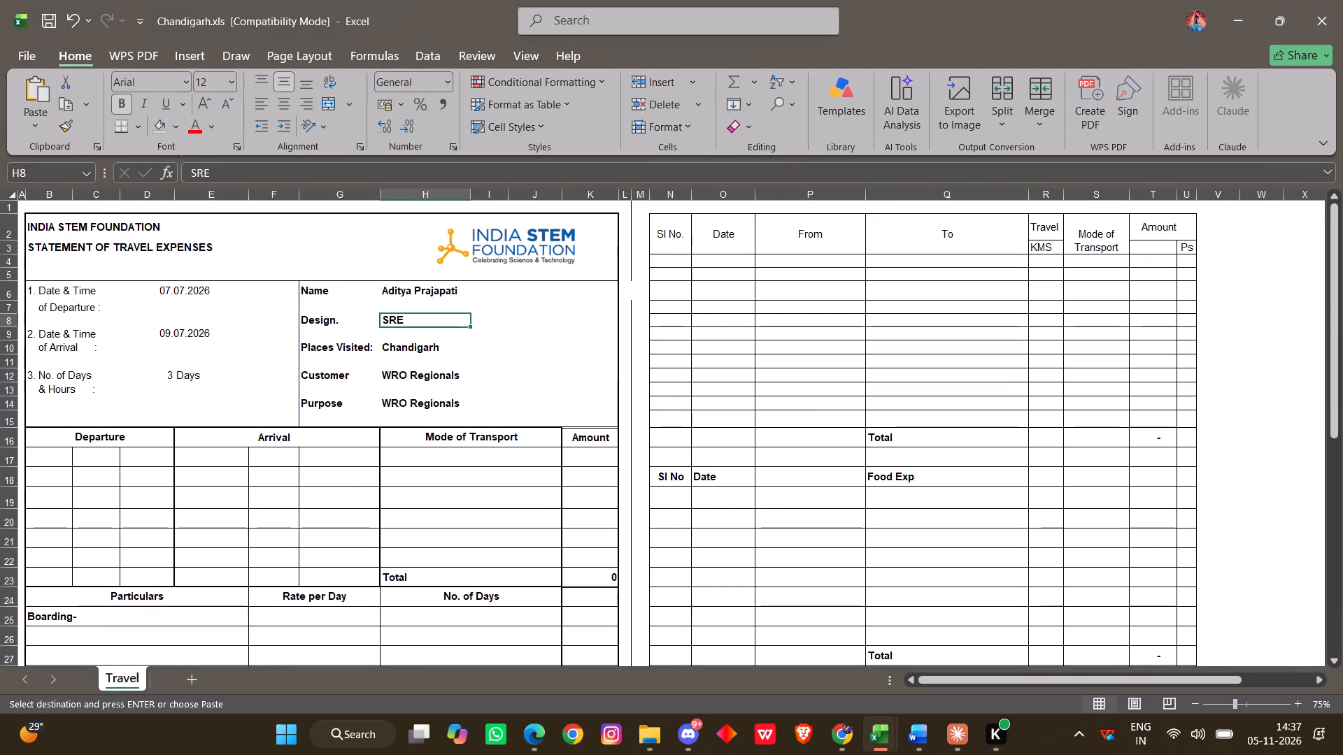
left_click(669, 264)
key("ctrl+v")
left_click(810, 271)
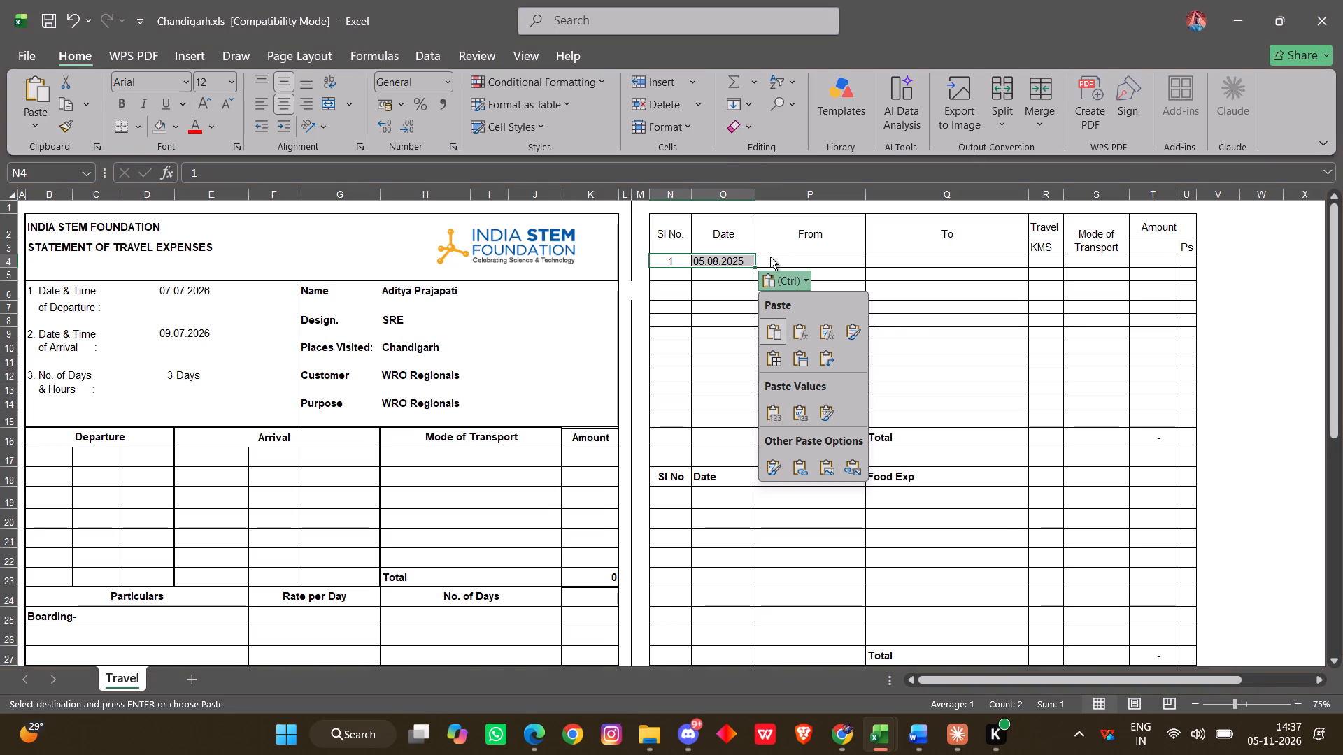
left_click(769, 257)
key("Escape")
Change the date of local trip 1 in the Chandigarh statement to 07.07.2026.
left_click(732, 261)
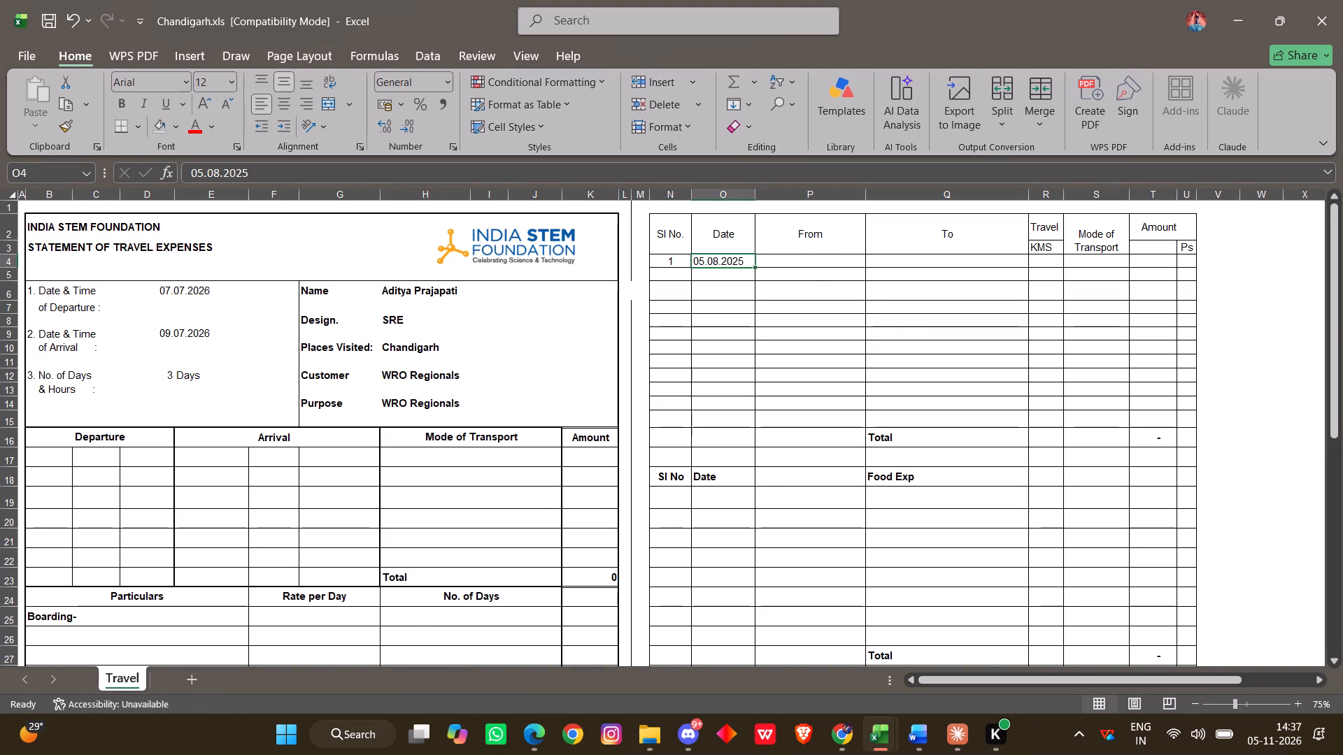
left_click(793, 260)
left_click(741, 257)
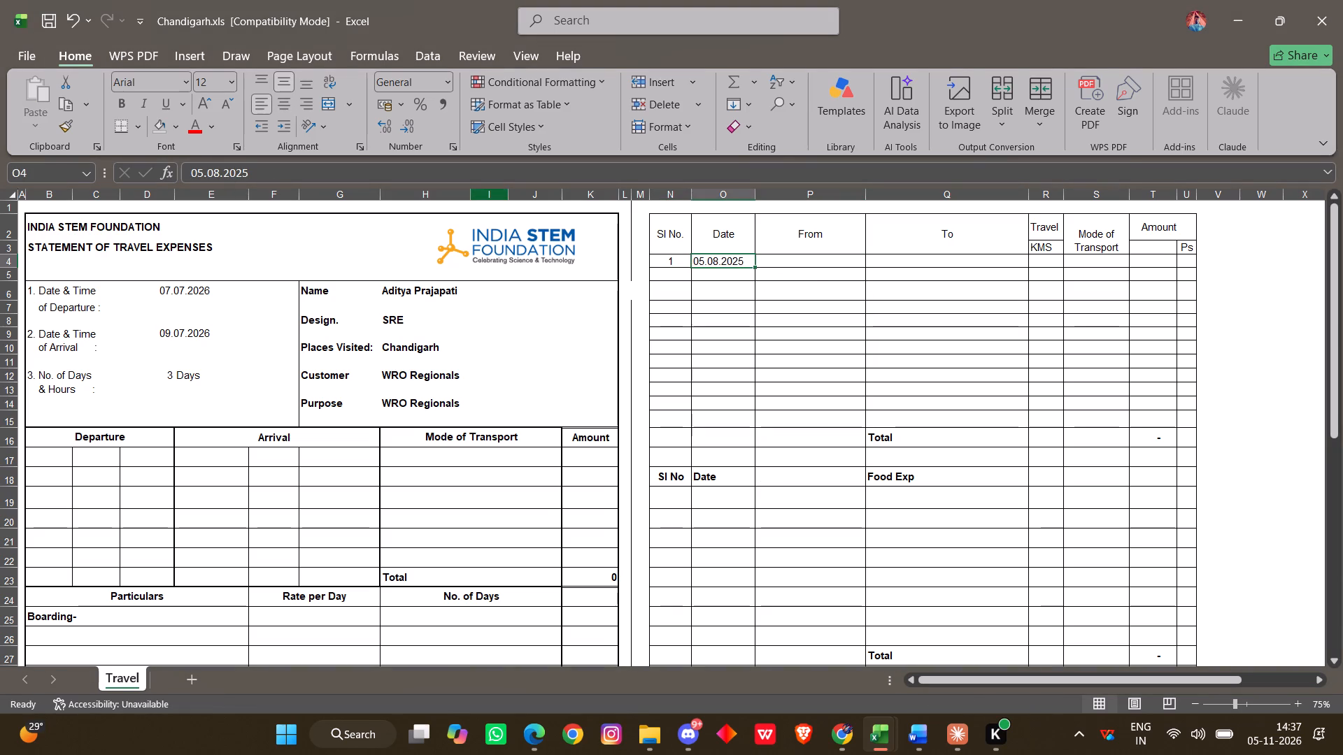
left_click(256, 174)
key("BackSpace")
key("6")
key("Left")
key("Left")
key("Left")
key("Left")
key("Left")
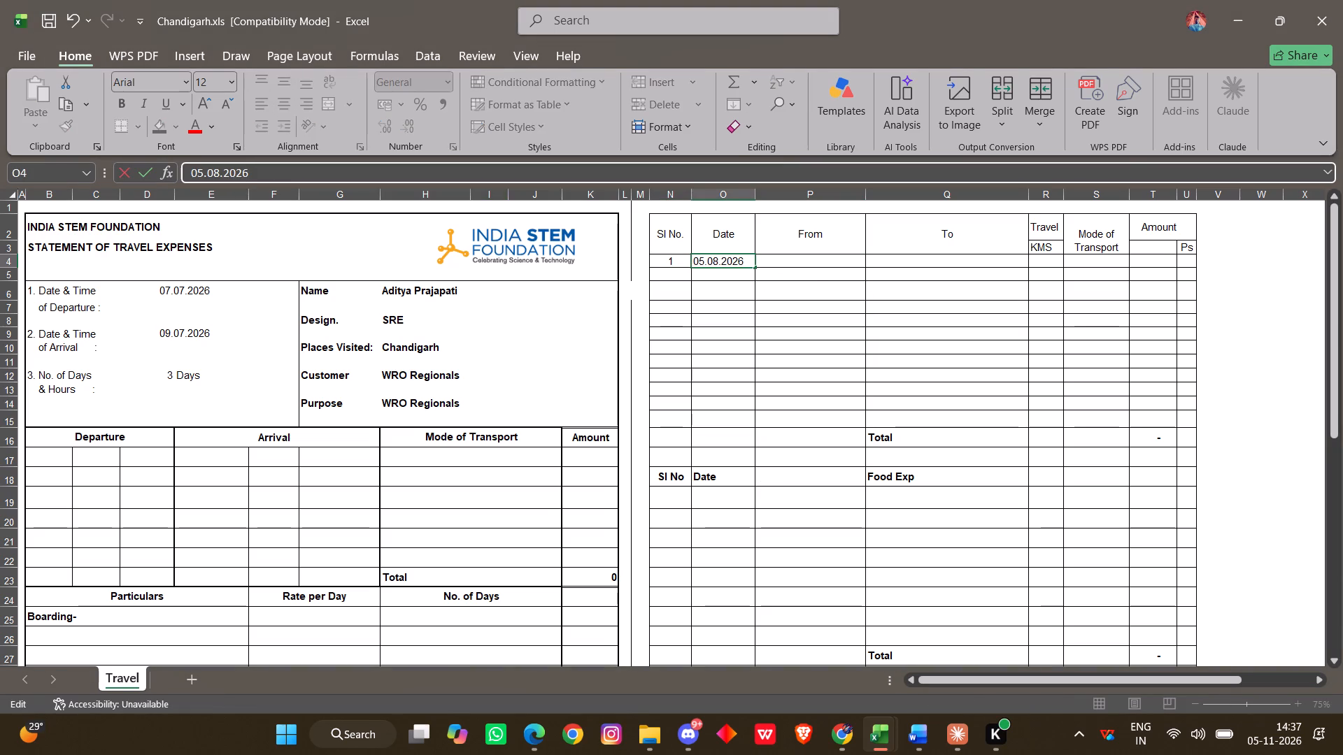
key("Left")
key("Left")
key("Left")
key("Right")
key("Right")
key("Right")
key("BackSpace")
key("7")
key("Left")
key("Left")
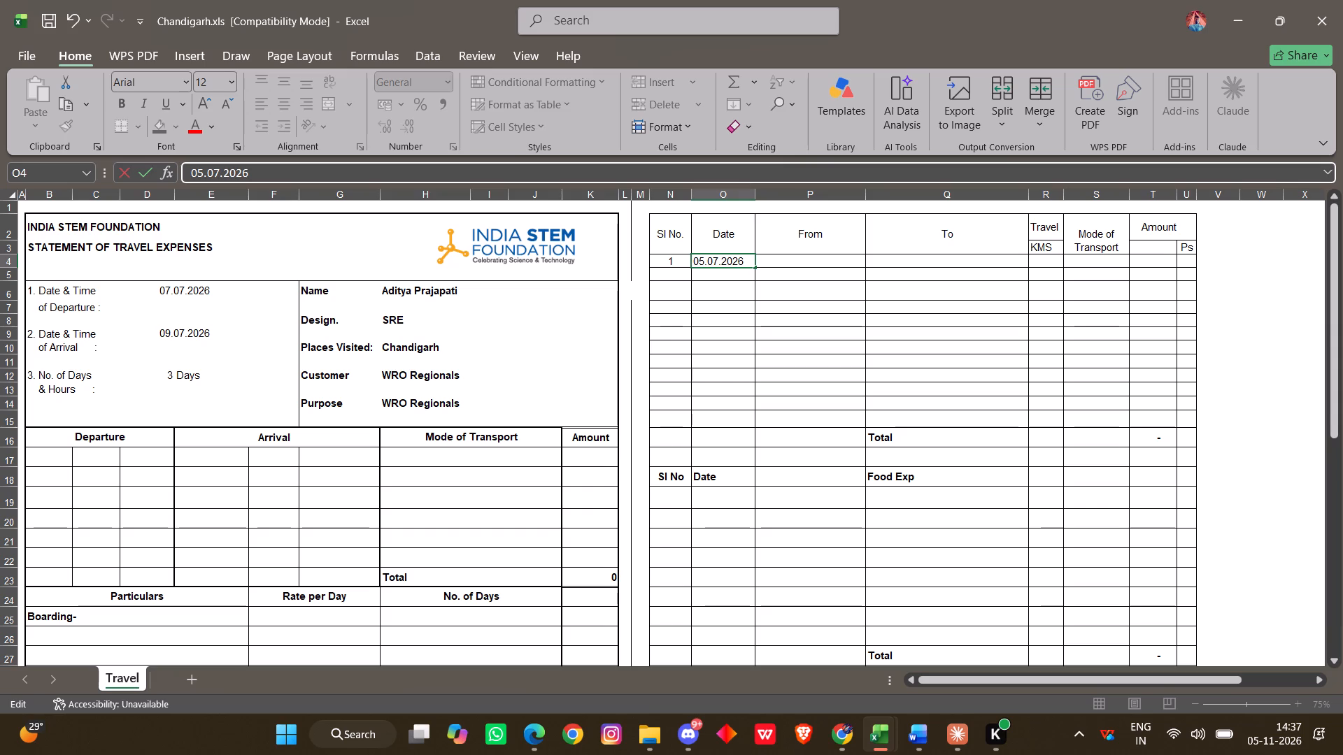
key("Left")
key("BackSpace")
key("7")
key("Return")
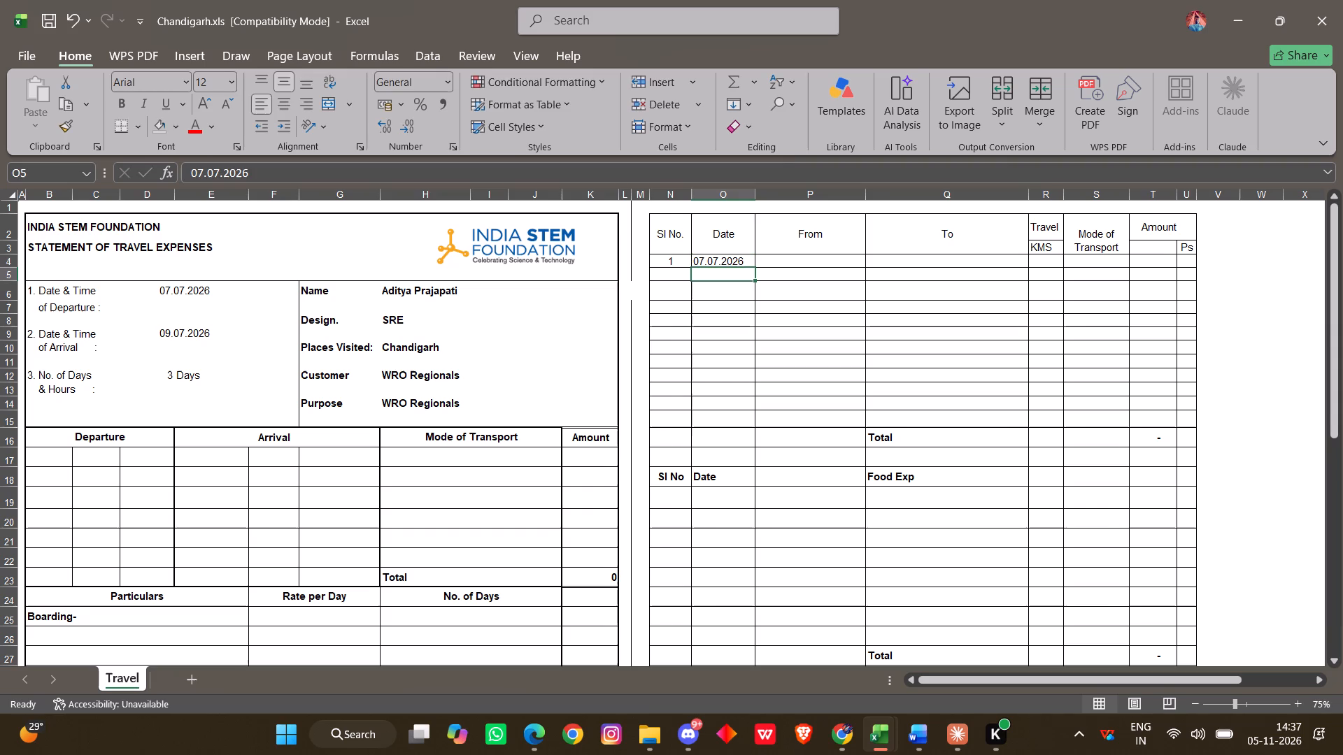
Enter Bhiwadi as the From location and Gurgaon as the To location of local trip 1.
left_click(766, 259)
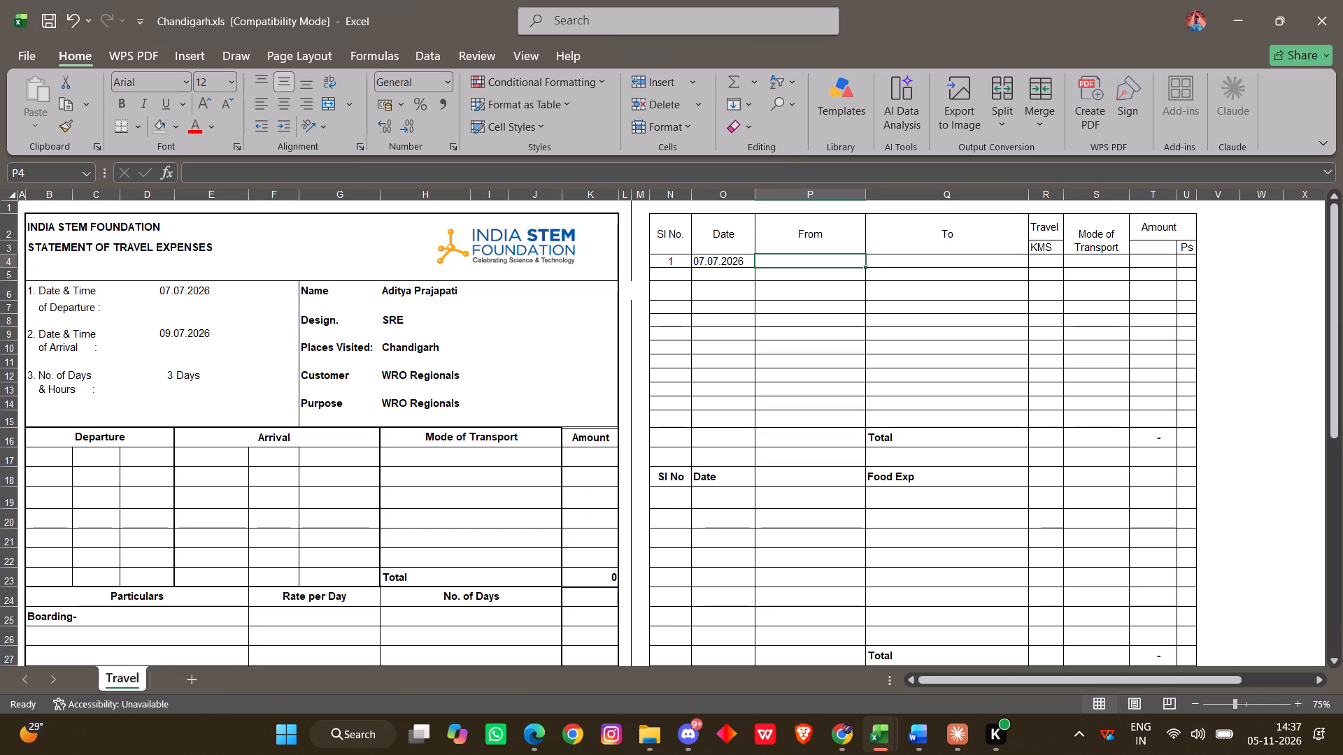
type("Bi")
key("BackSpace")
type("hiwadi")
key("space")
key("BackSpace")
key("Right")
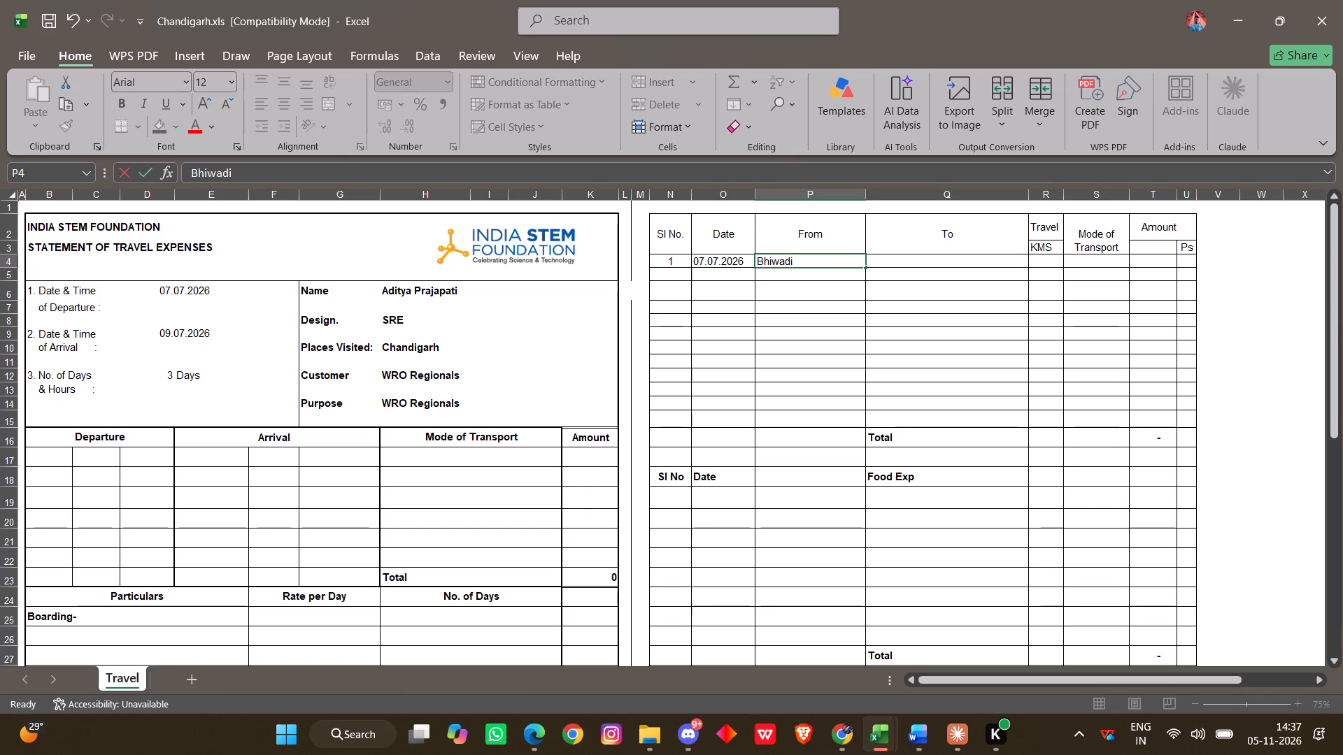
type("Gurga")
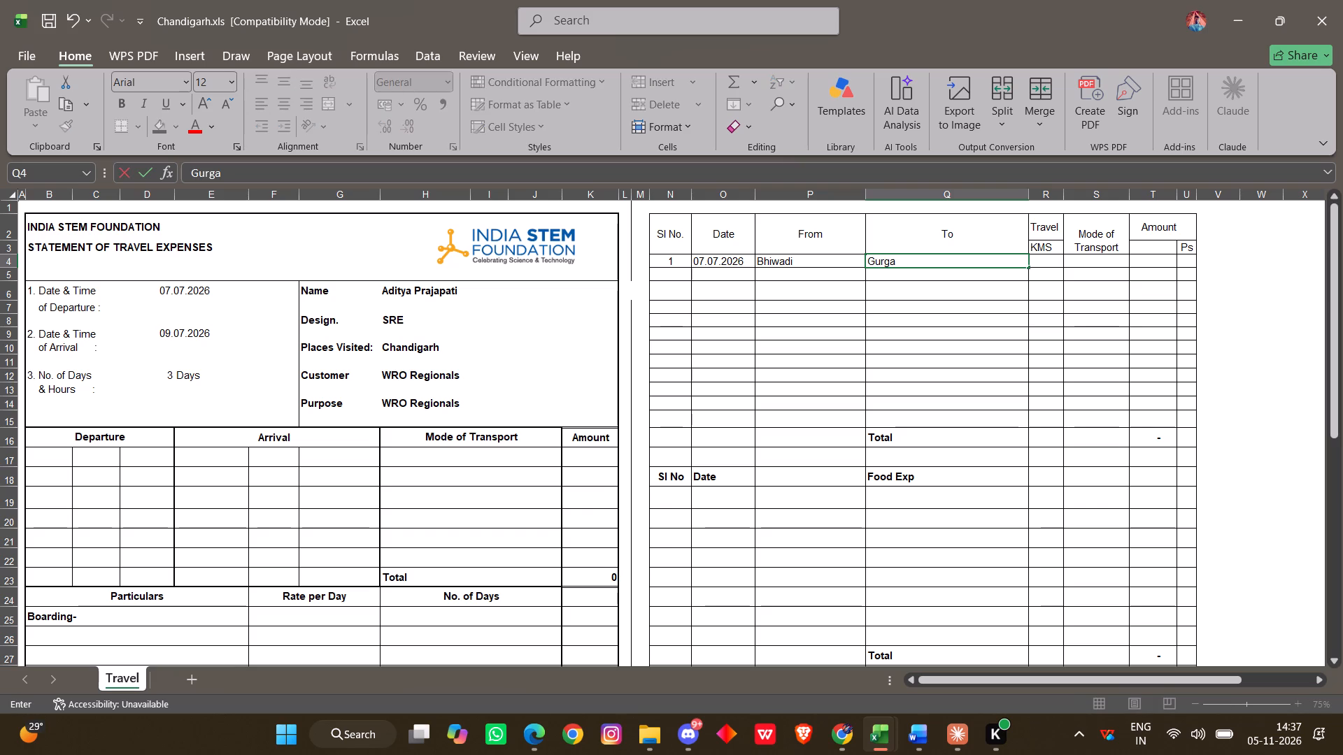
type("on")
key("space")
key("Return")
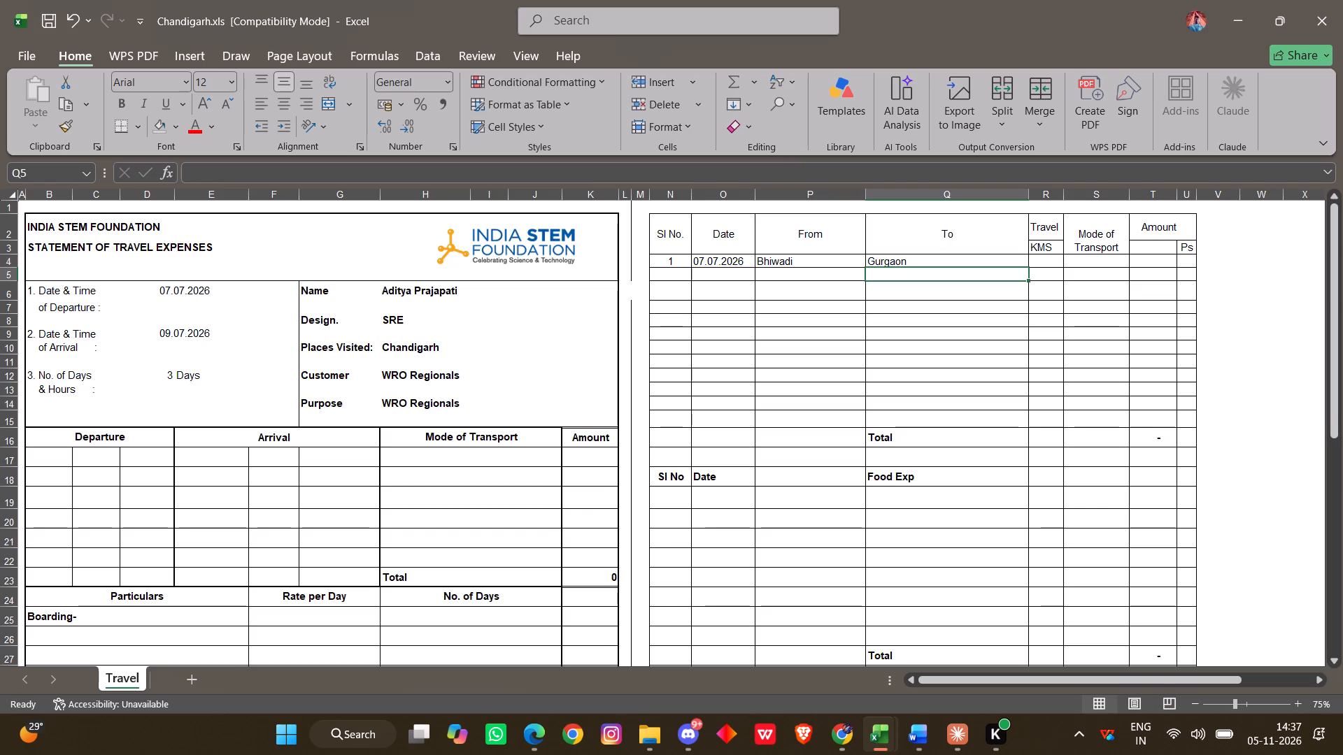
Enter Cab as the mode of transport for local trip 1 in the Chandigarh statement.
left_click(1059, 266)
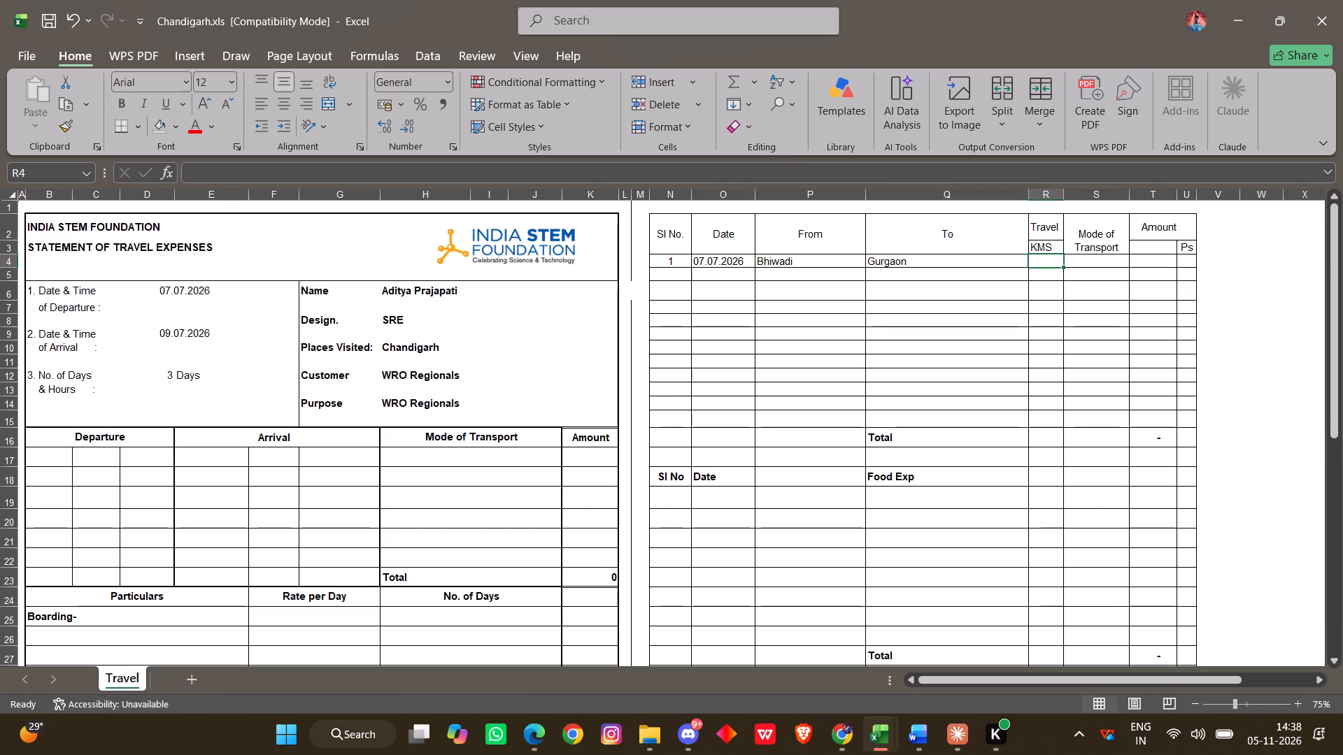
key("alt+Tab")
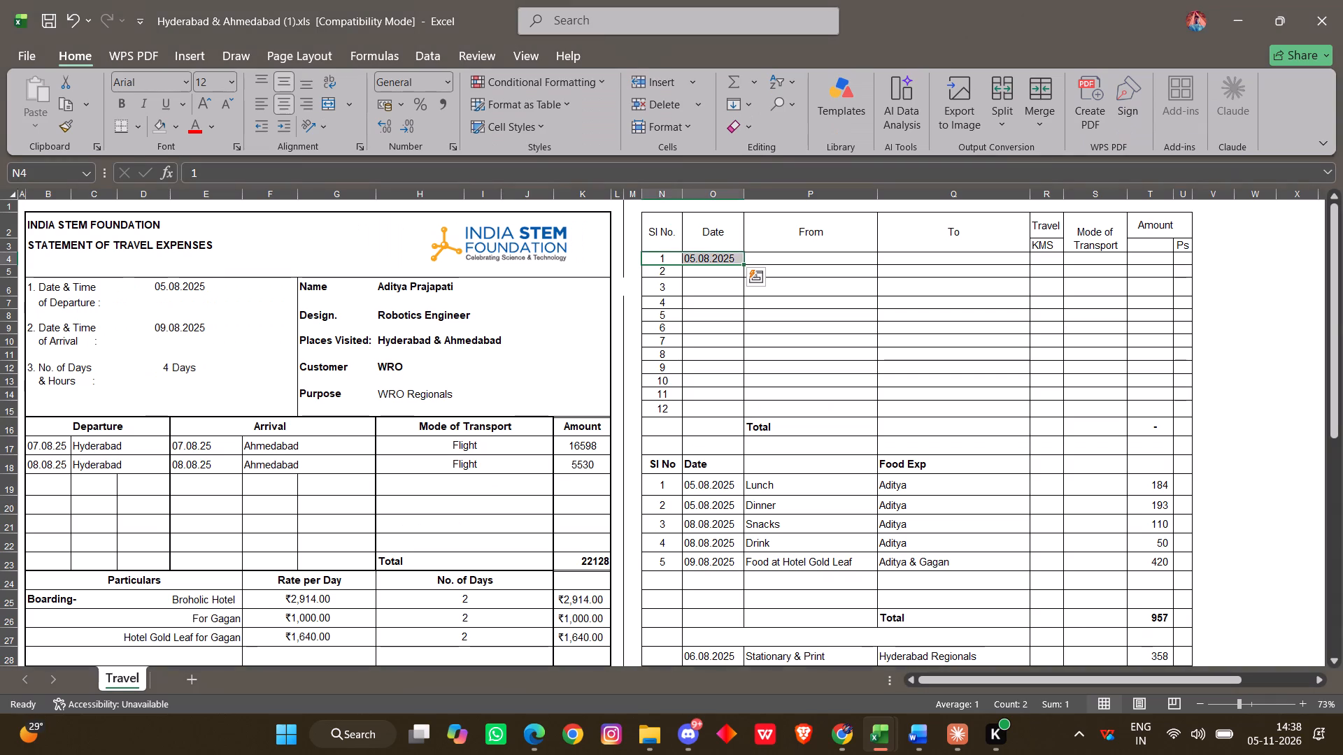
key("alt+Tab")
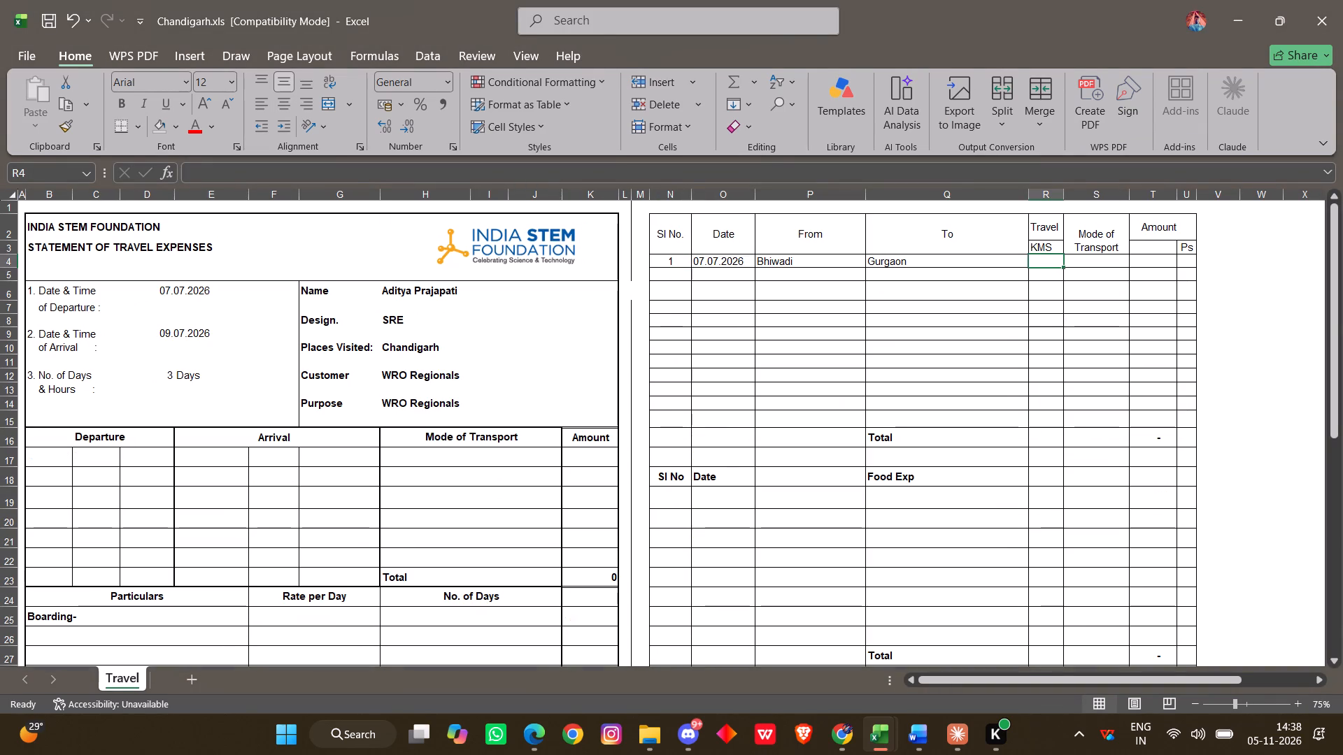
key("alt+Tab")
key("alt+Tab")
scroll(1142, 280, "up", 1)
left_click(1100, 266)
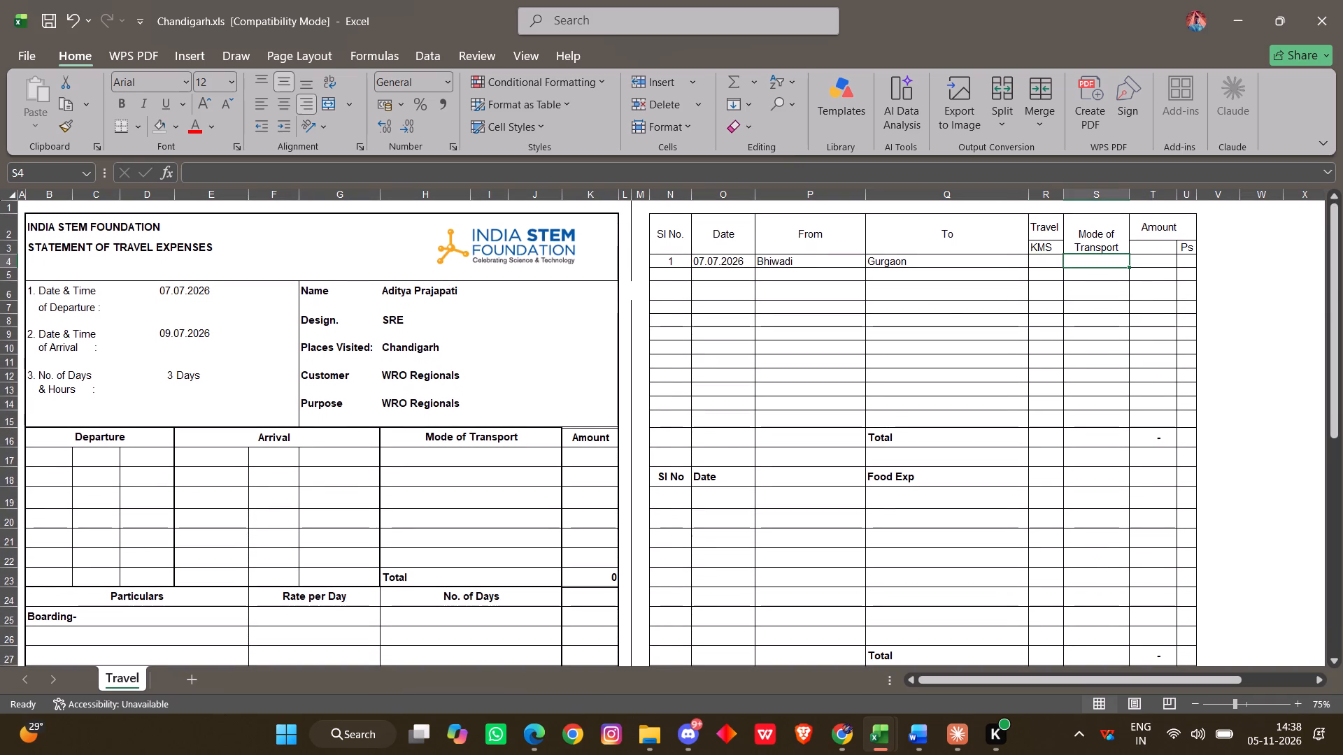
type("Can")
key("BackSpace")
key("b")
key("Return")
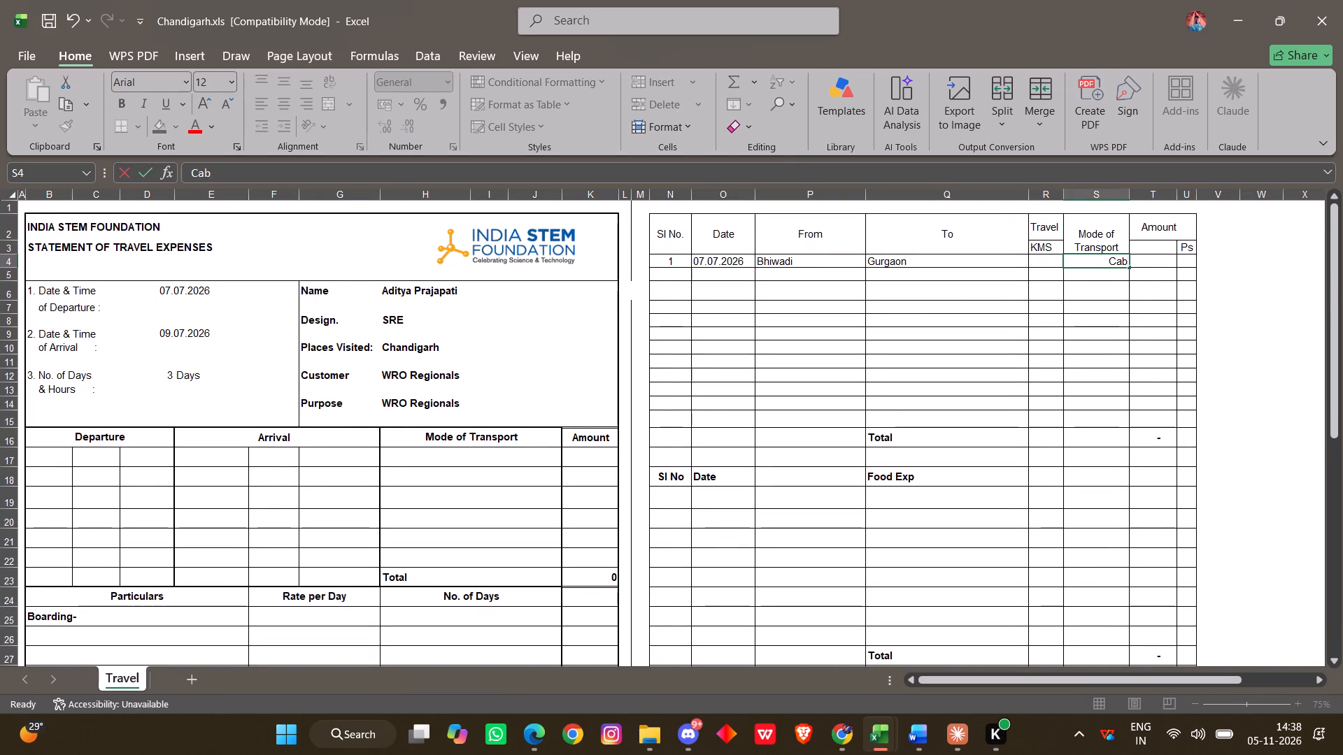
left_click(1123, 264)
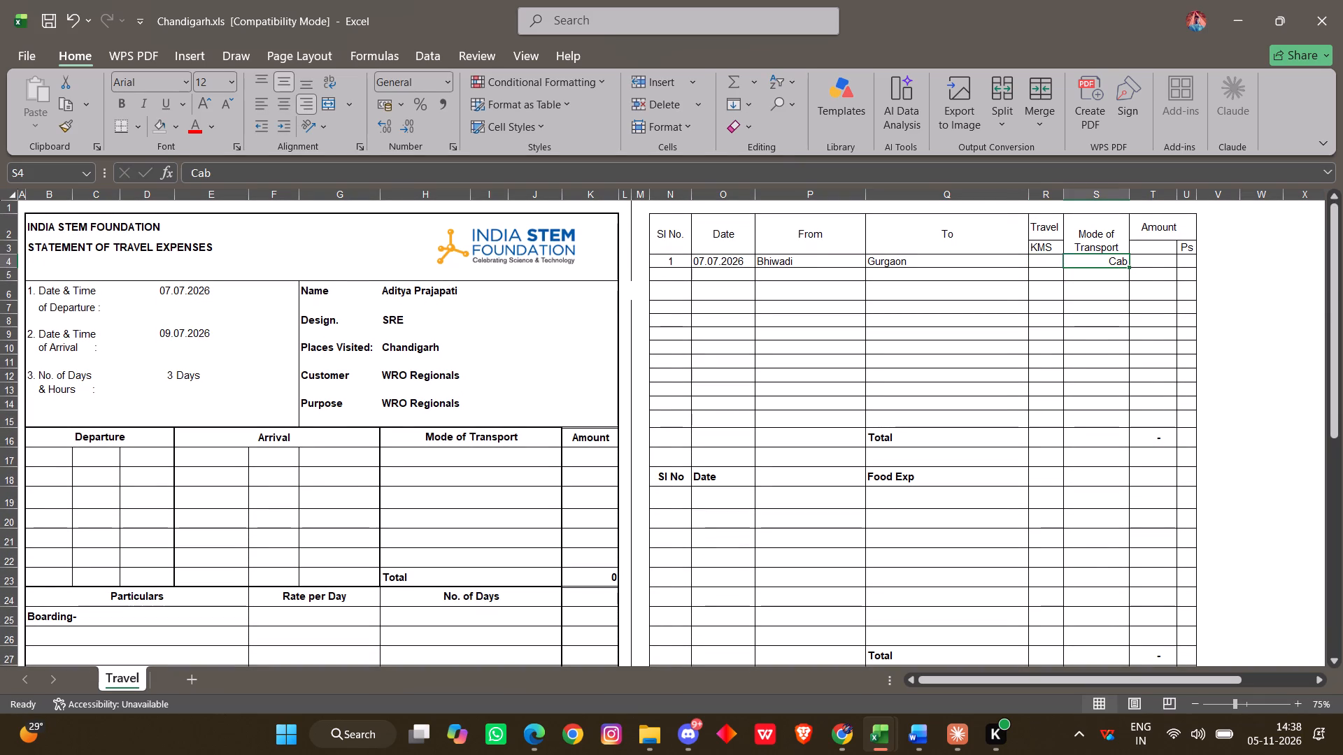
Centre-align all cells of the local trip table, from the first trip row down to the row above its total.
left_click_drag(671, 259, 1146, 257)
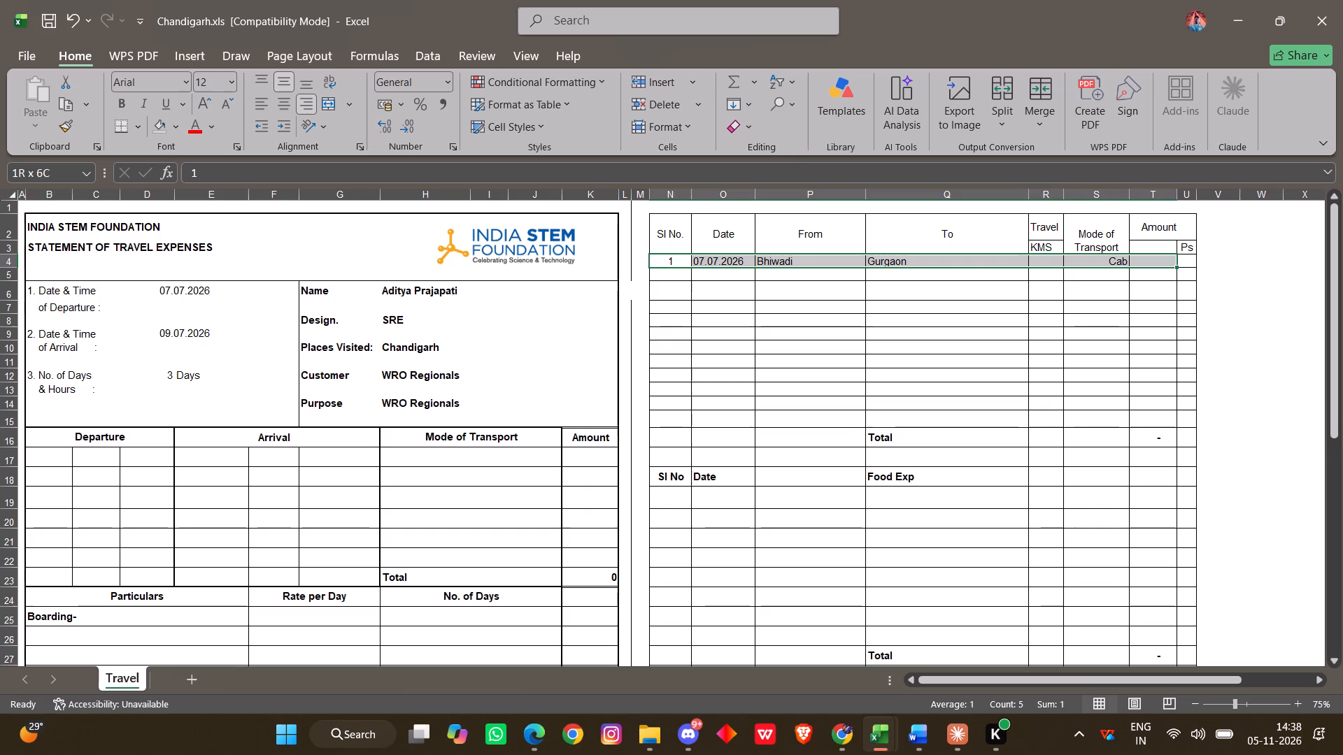
left_click_drag(1146, 257, 1181, 401)
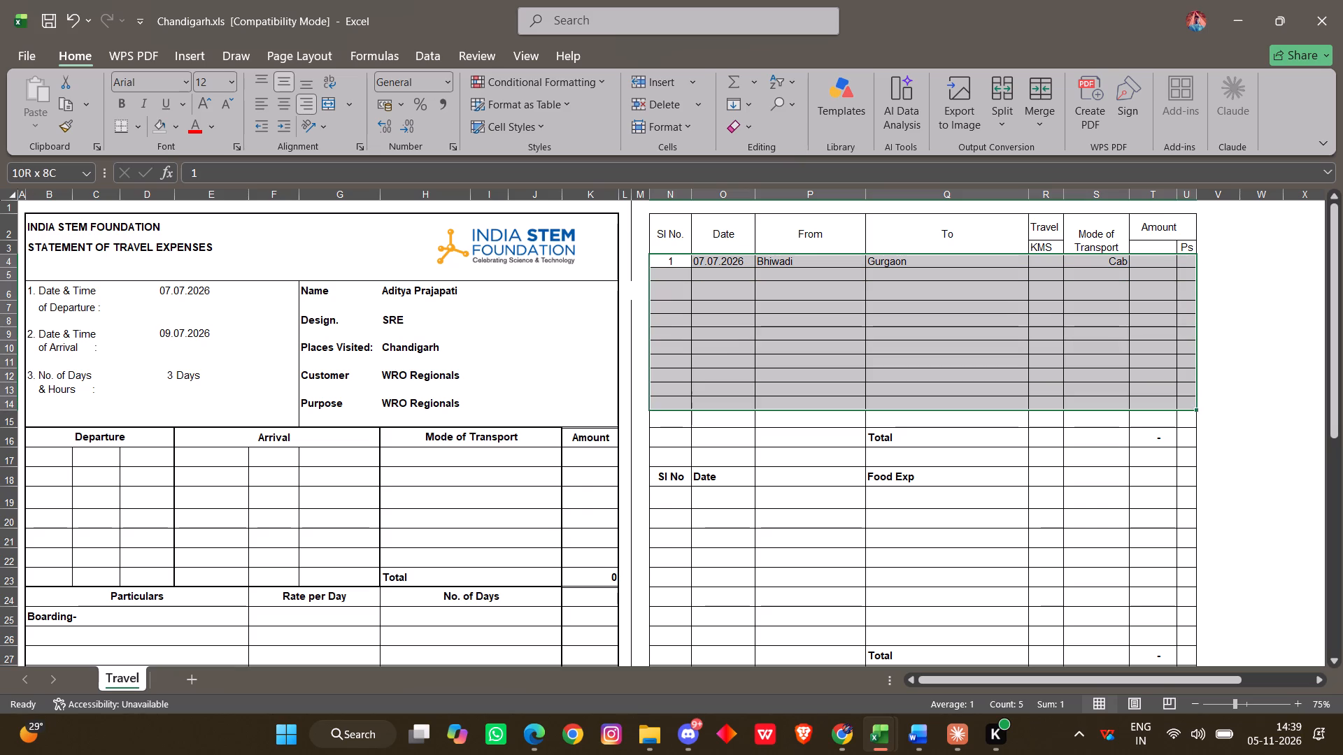
left_click_drag(1181, 401, 1181, 419)
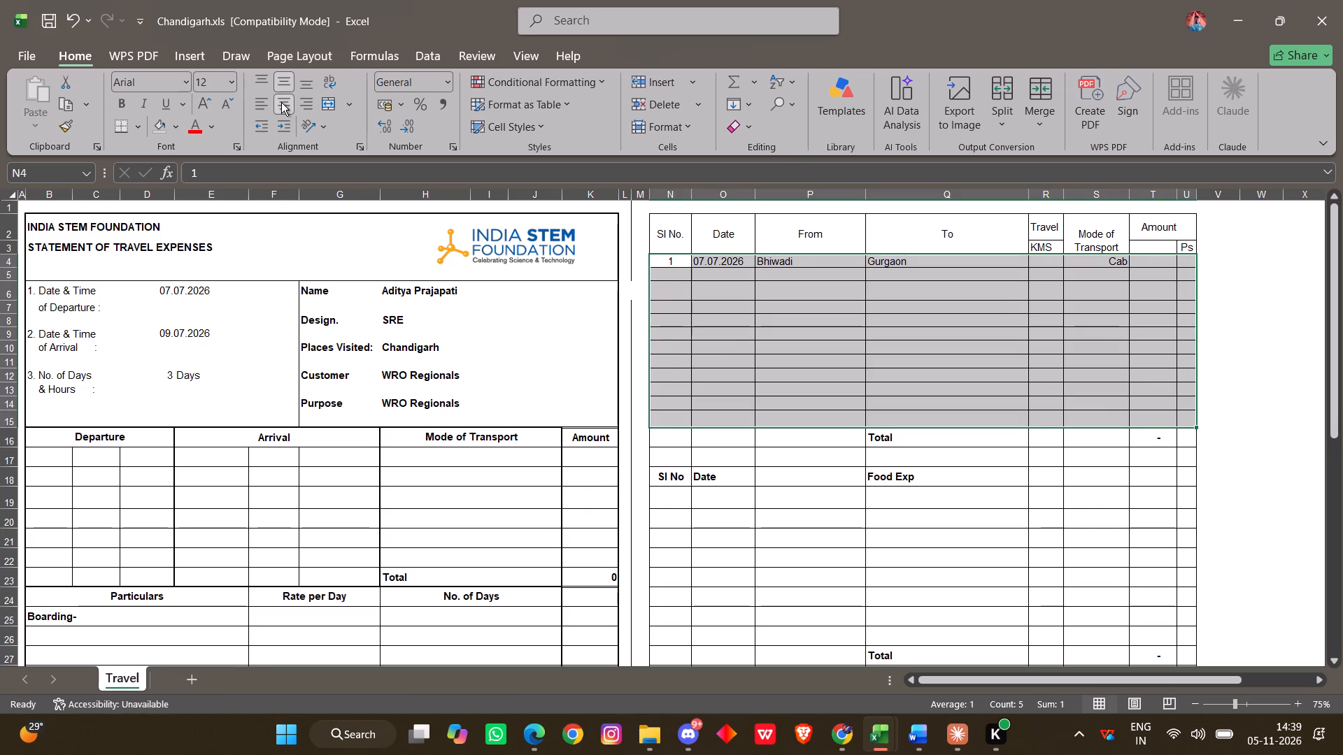
left_click(281, 102)
left_click(281, 102)
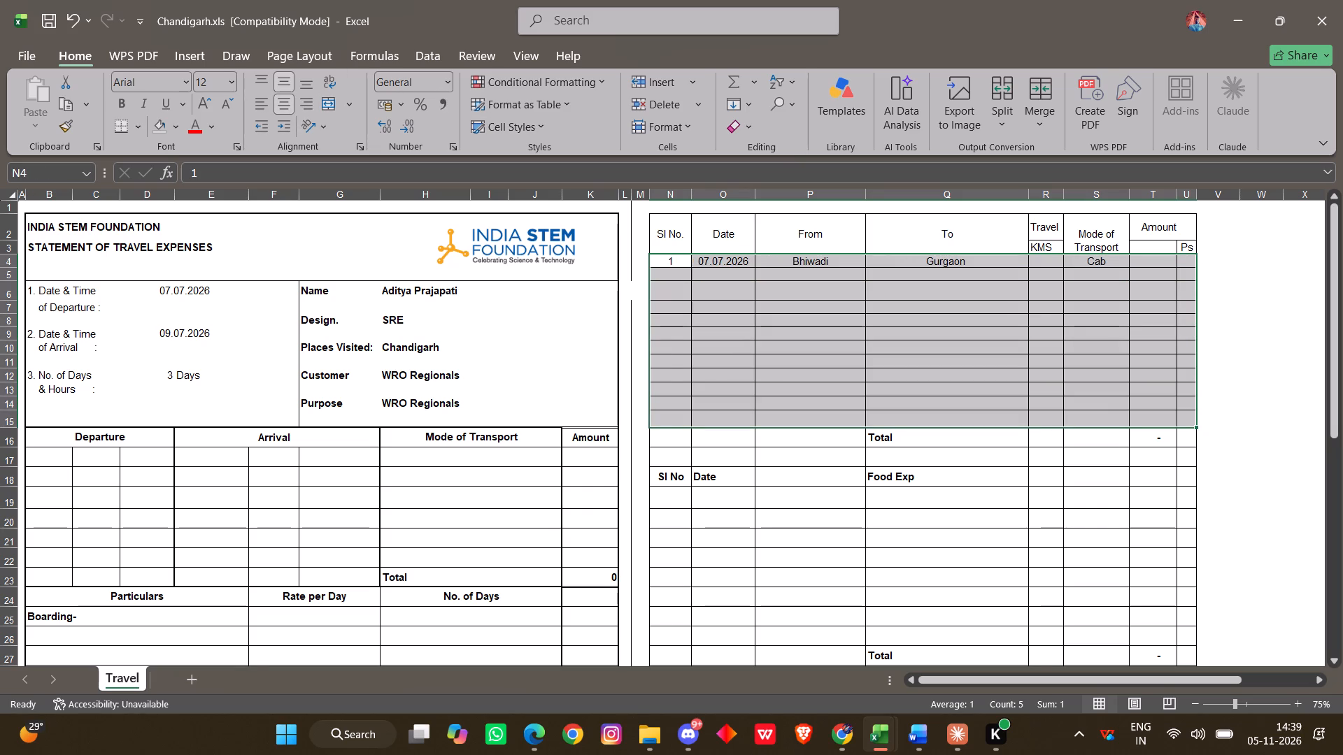
left_click(915, 306)
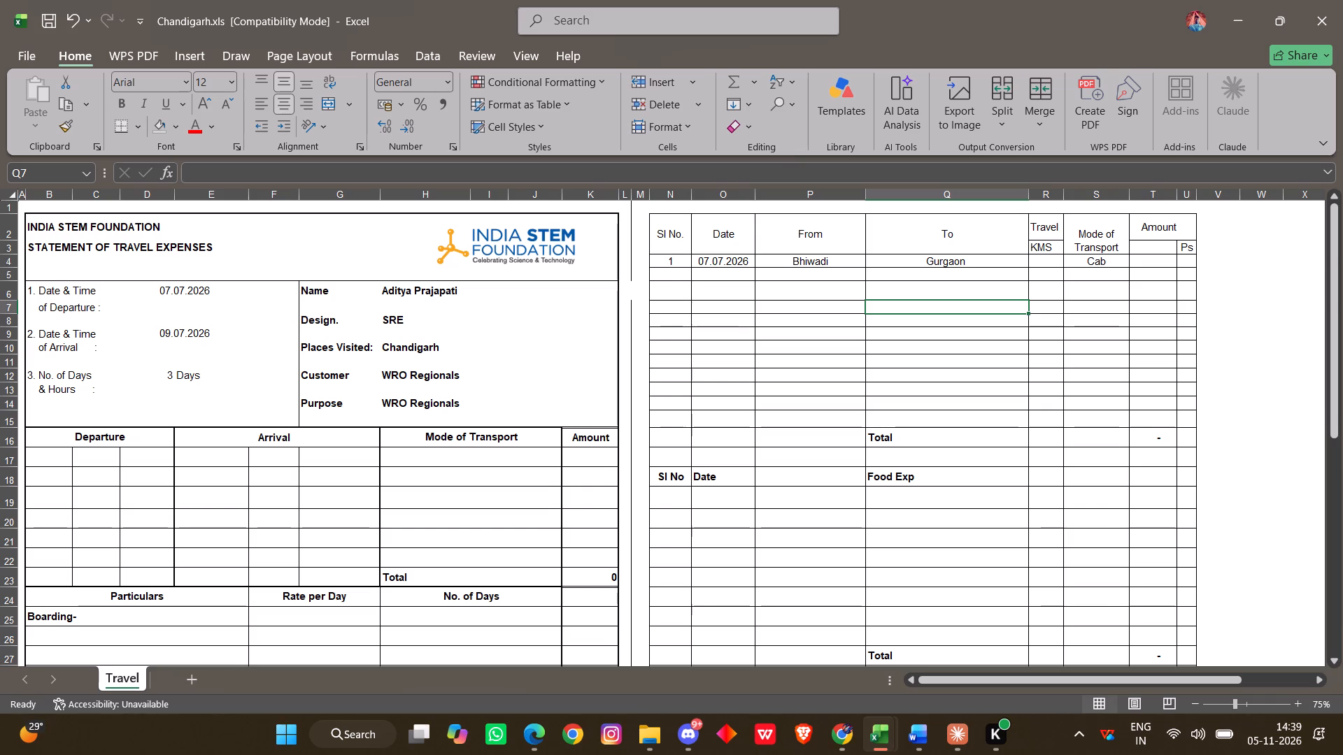
Enter 1700 as the amount of local trip 1 and check the statement's conveyance and total figures.
left_click(1158, 264)
type("1700")
key("Return")
scroll(1109, 329, "down", 1)
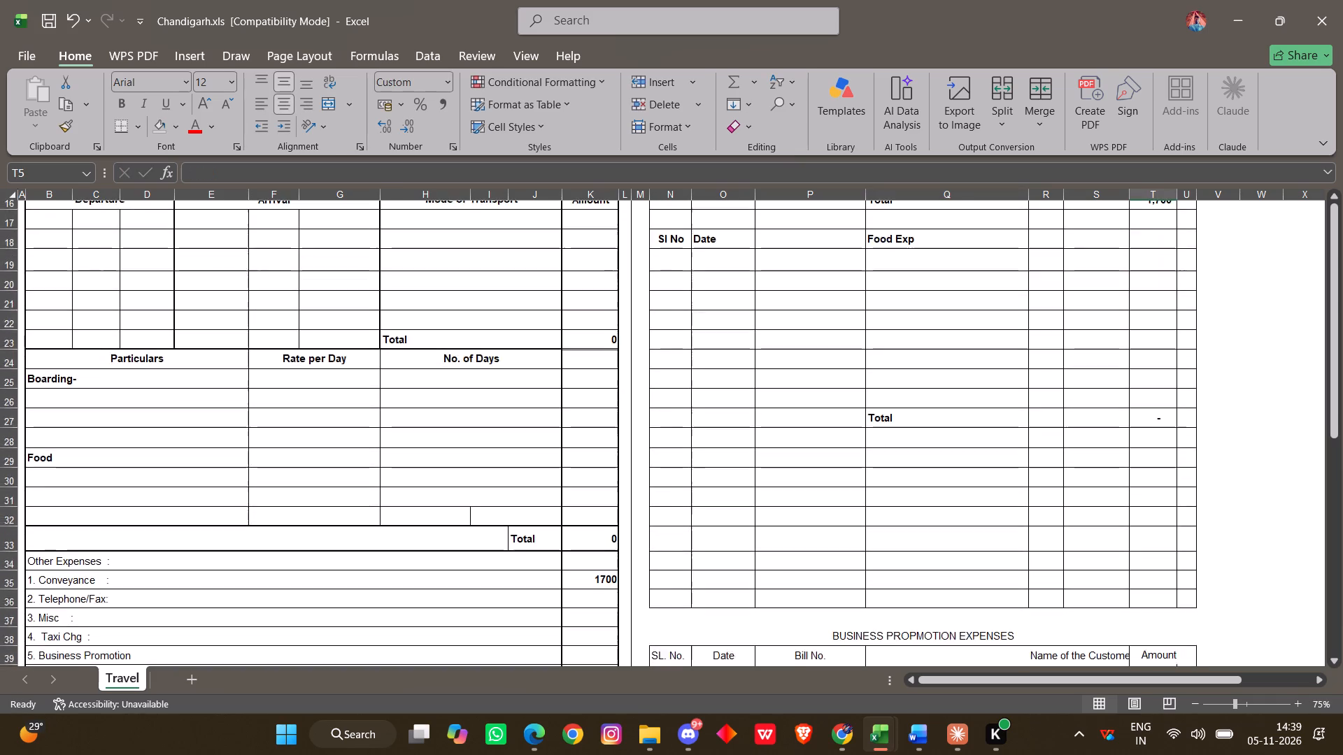
scroll(1109, 329, "down", 1)
scroll(1109, 329, "up", 8)
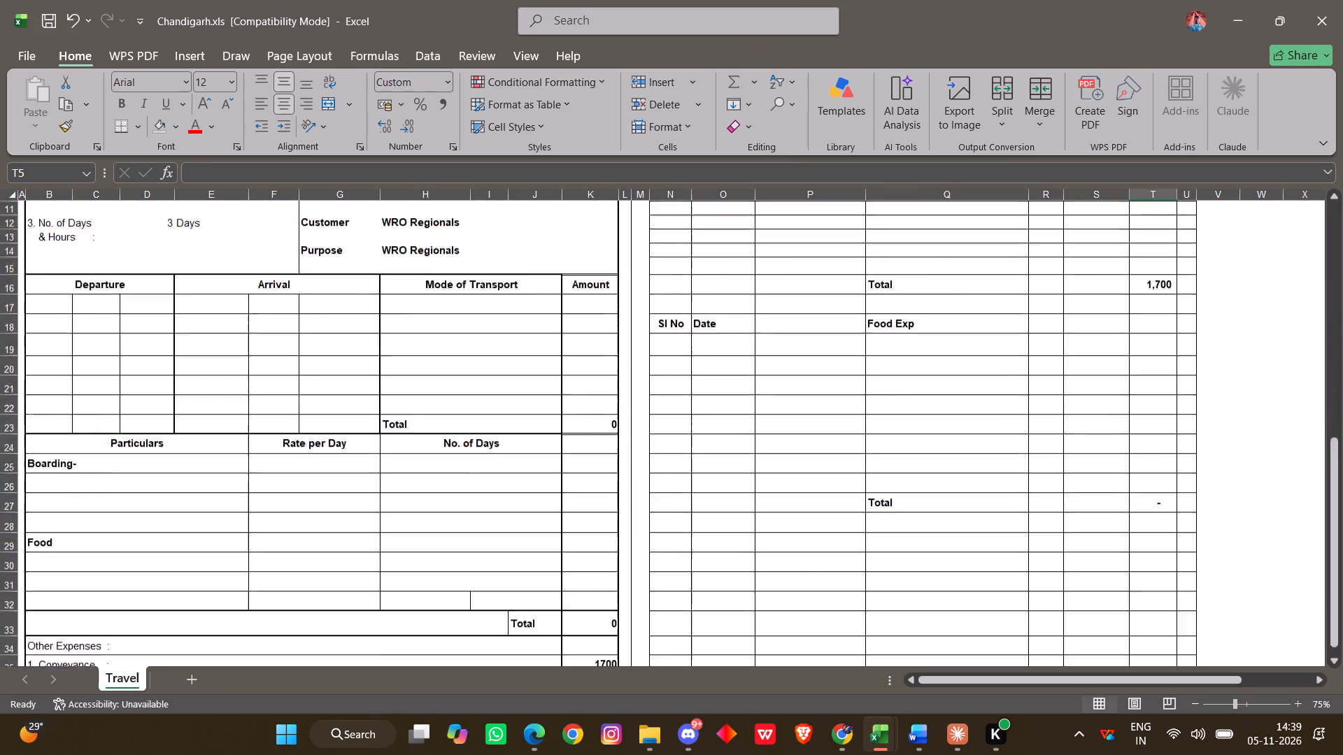
scroll(1108, 342, "up", 1)
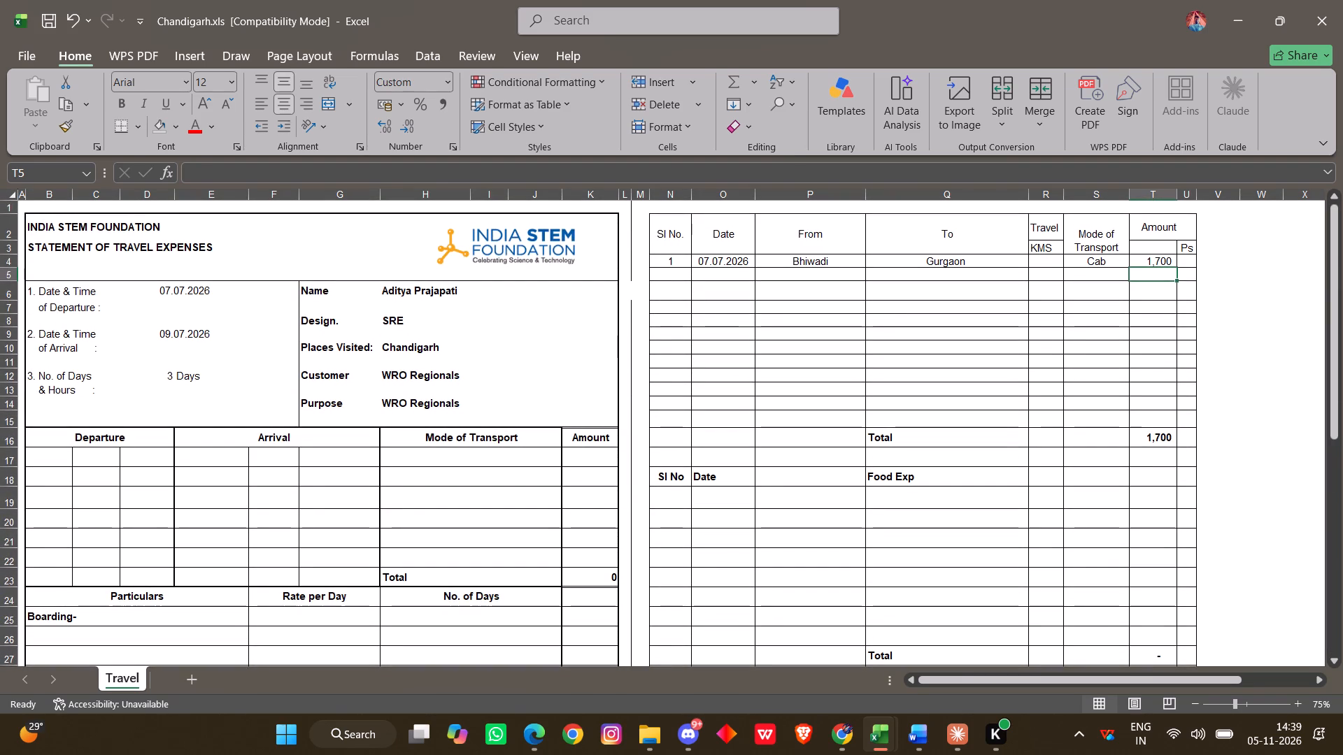
Copy the first food expense row, Lunch, from the Hyderabad & Ahmedabad workbook into the first food row of the Chandigarh workbook.
left_click(679, 262)
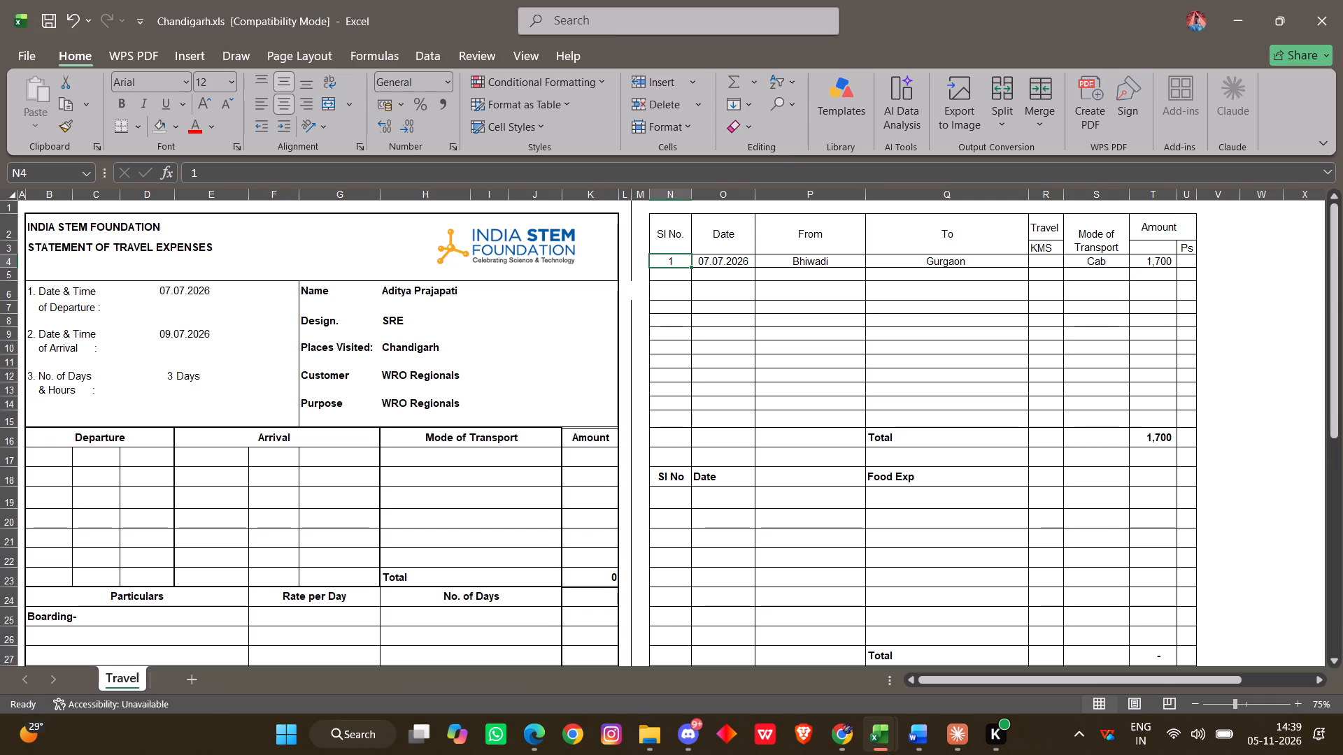
key("alt+Tab")
left_click(673, 489)
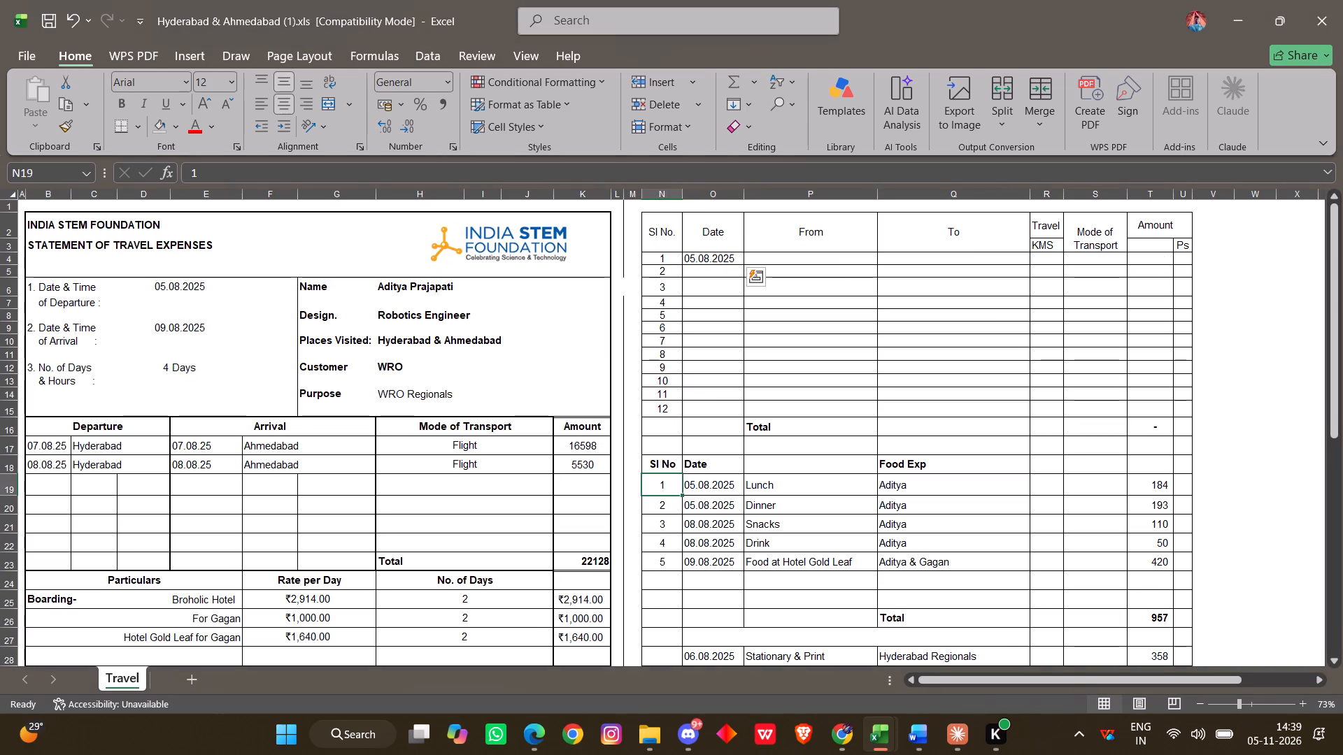
key("ctrl+shift+Right")
key("shift+Right")
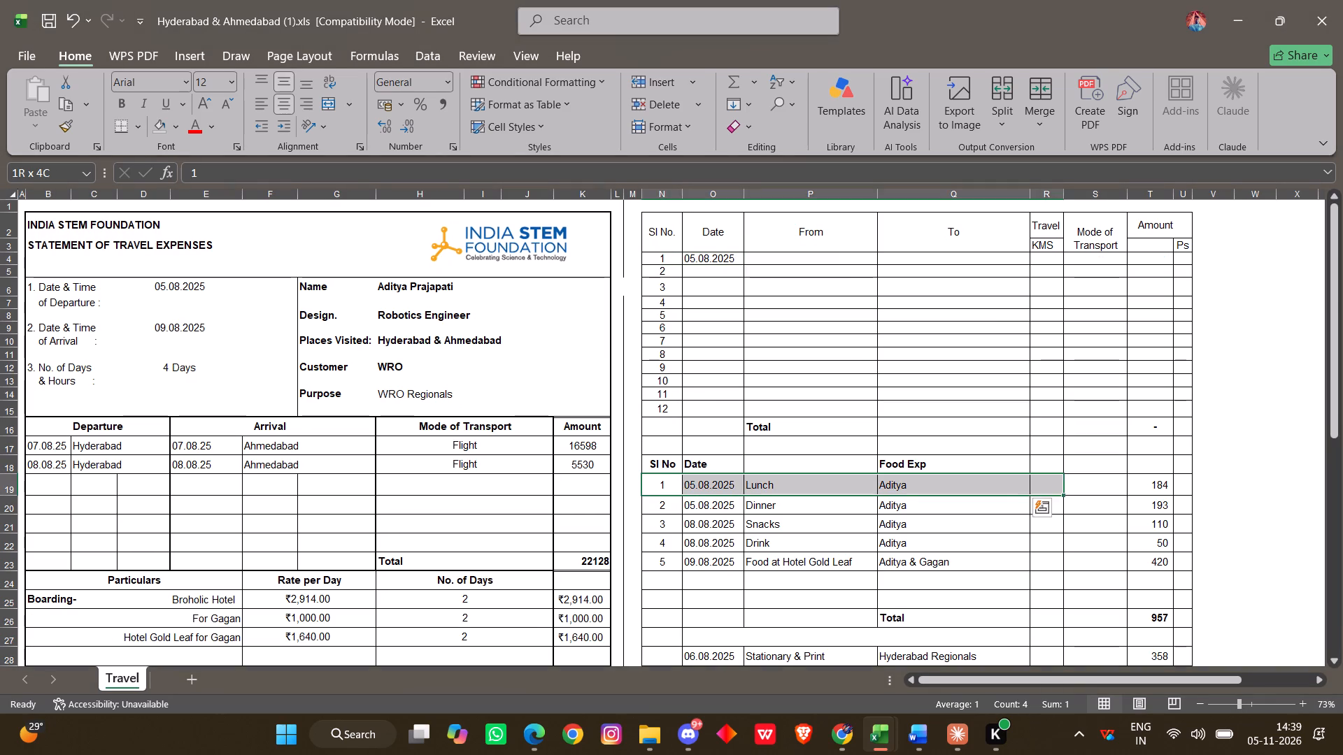
key("shift+Right")
key("shift+Right")
key("ctrl+c")
key("alt+Tab")
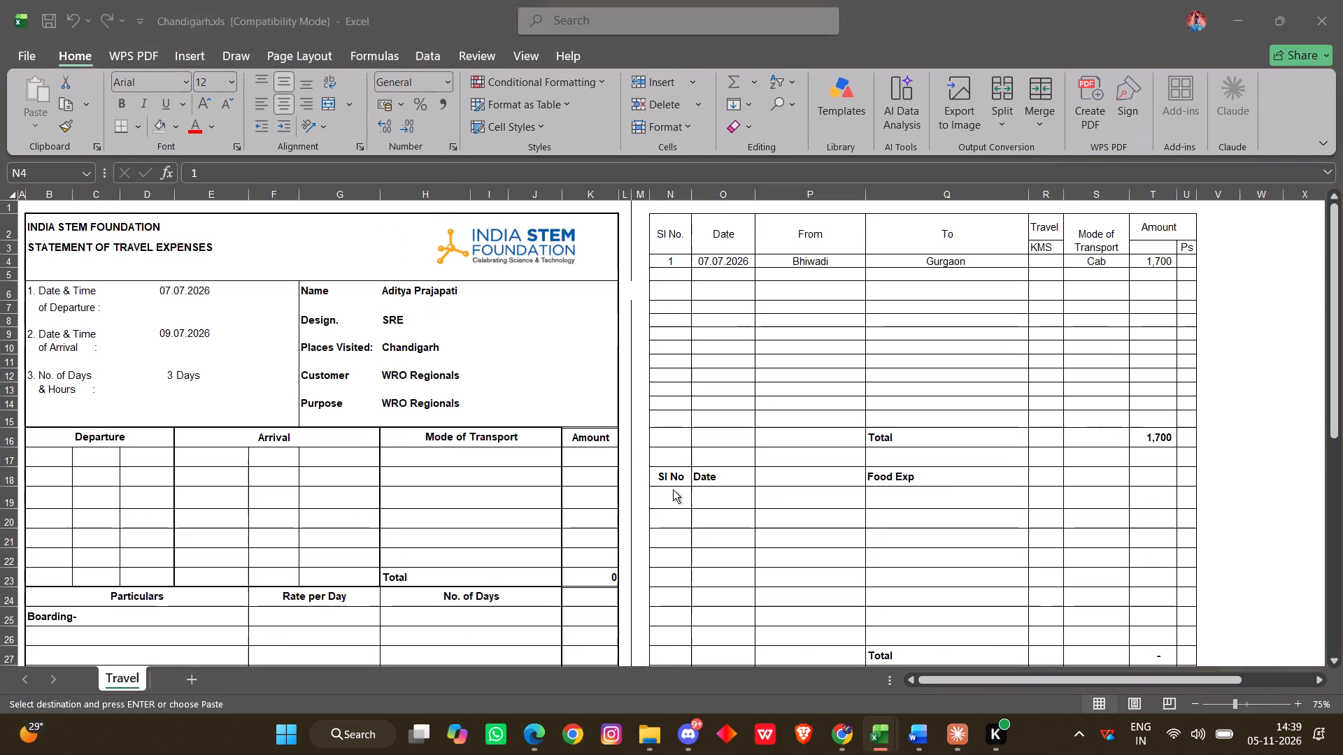
left_click(670, 496)
key("ctrl+v")
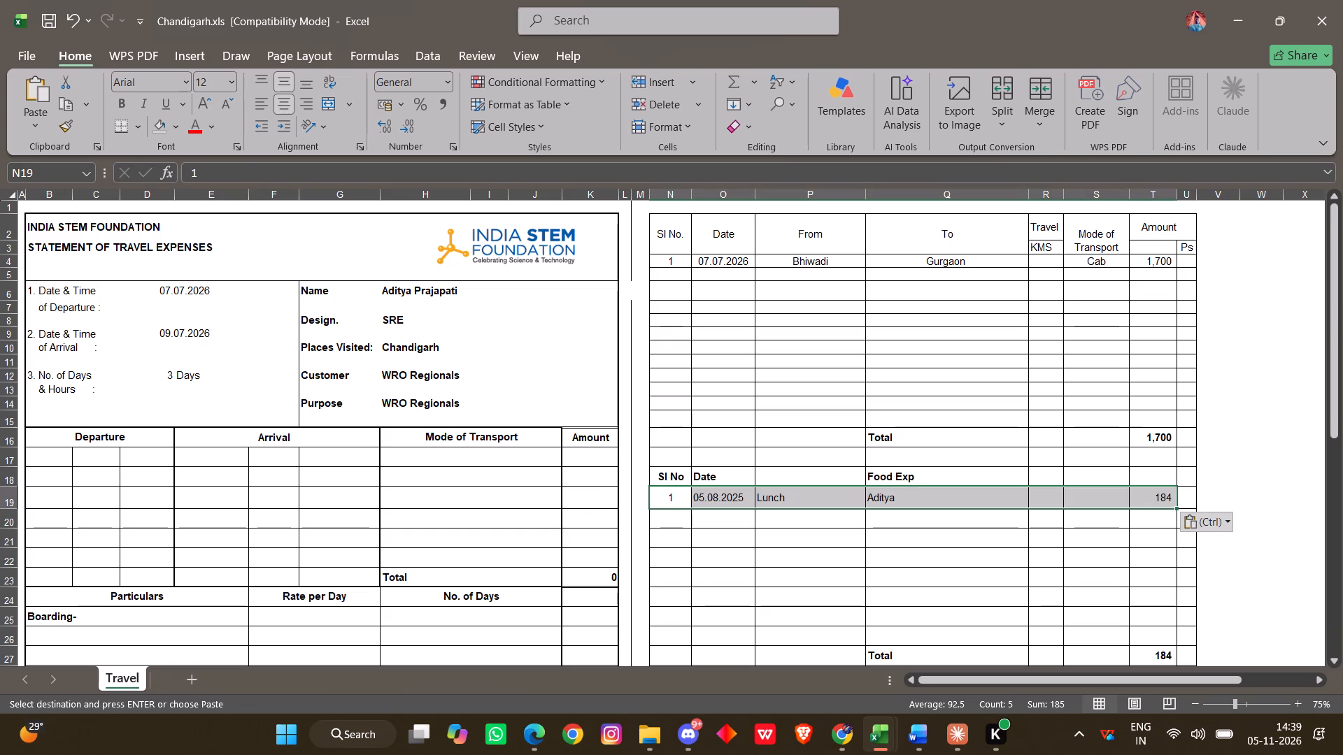
Replace the Lunch row's date with a copy of local trip 1's date, 07.07.2026.
left_click(704, 498)
left_click(699, 266)
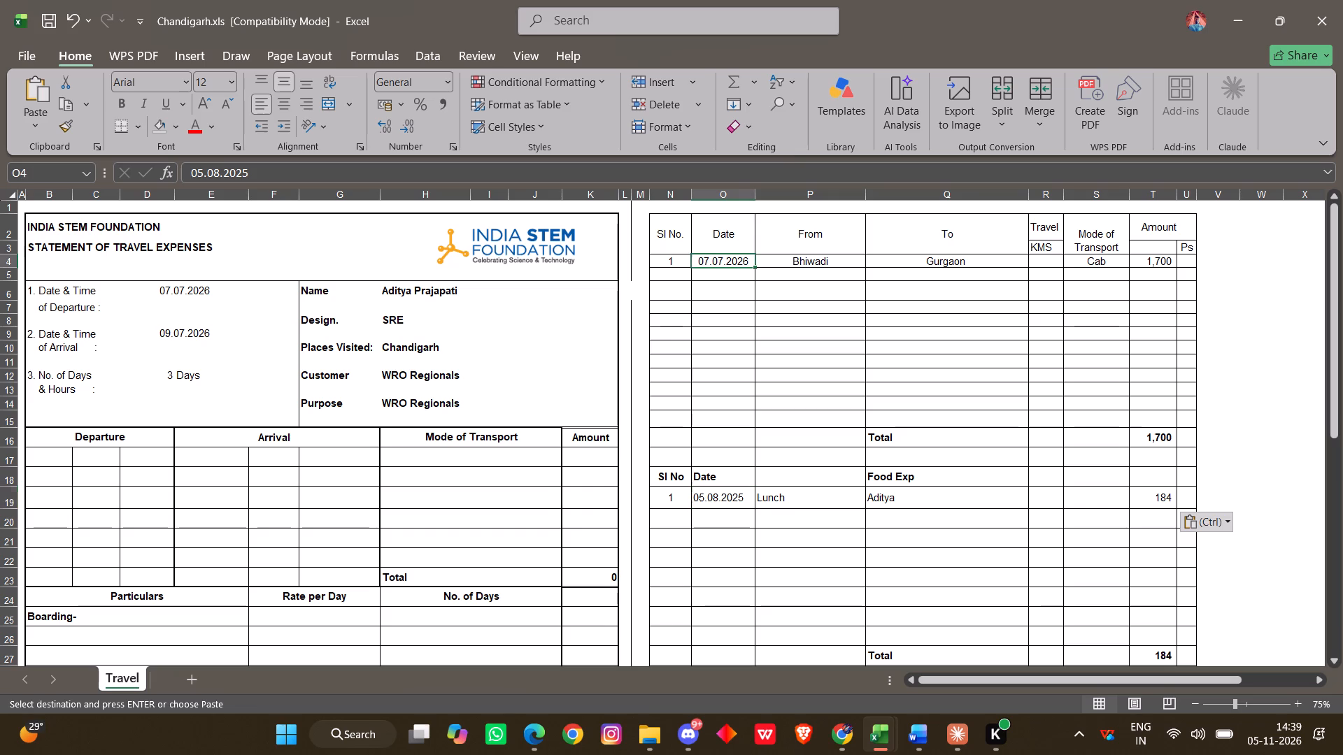
key("ctrl+c")
left_click(723, 498)
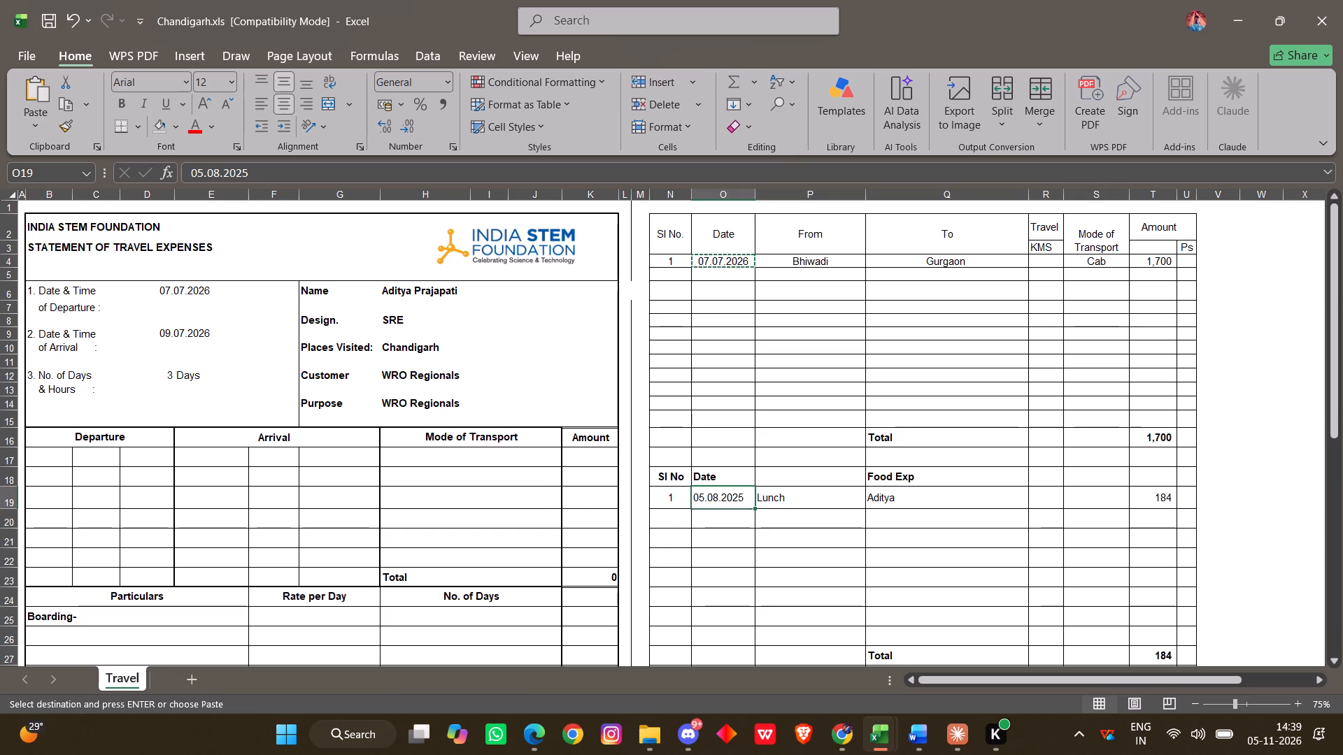
key("ctrl+v")
left_click(786, 525)
left_click(795, 533)
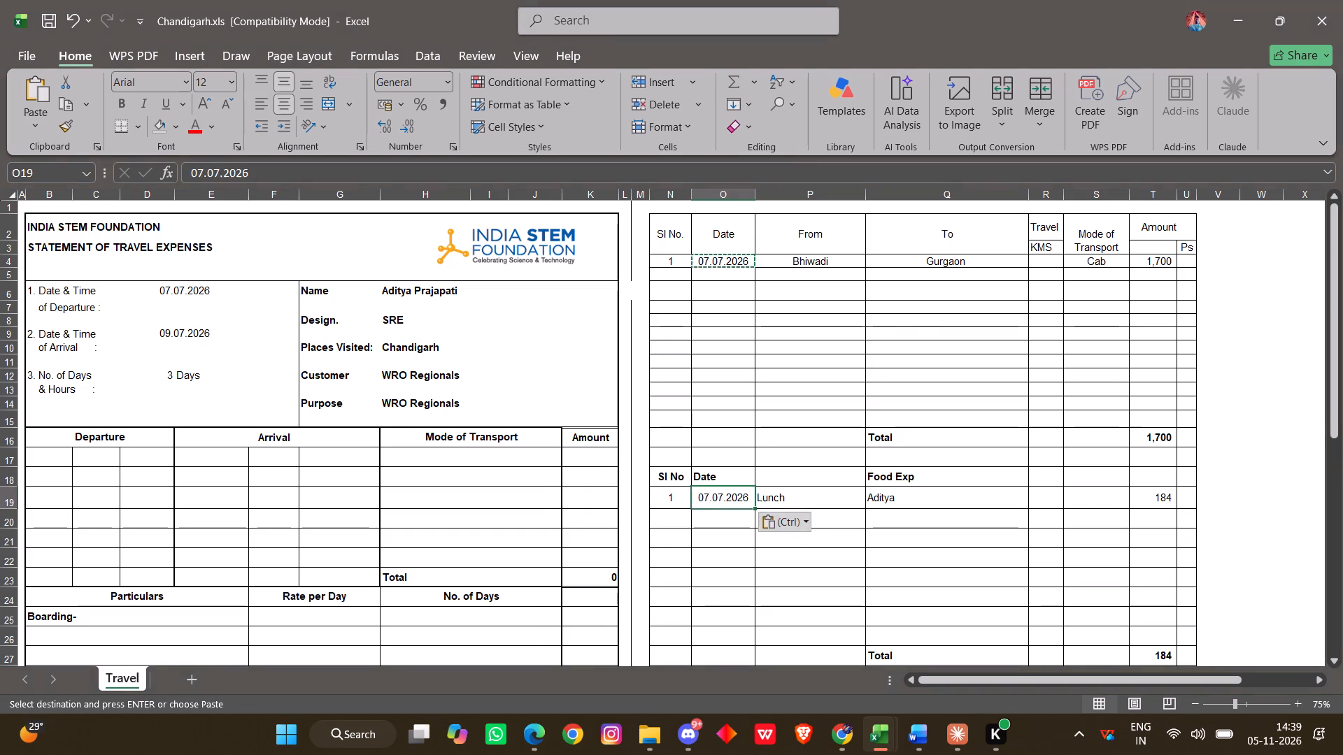
left_click(806, 502)
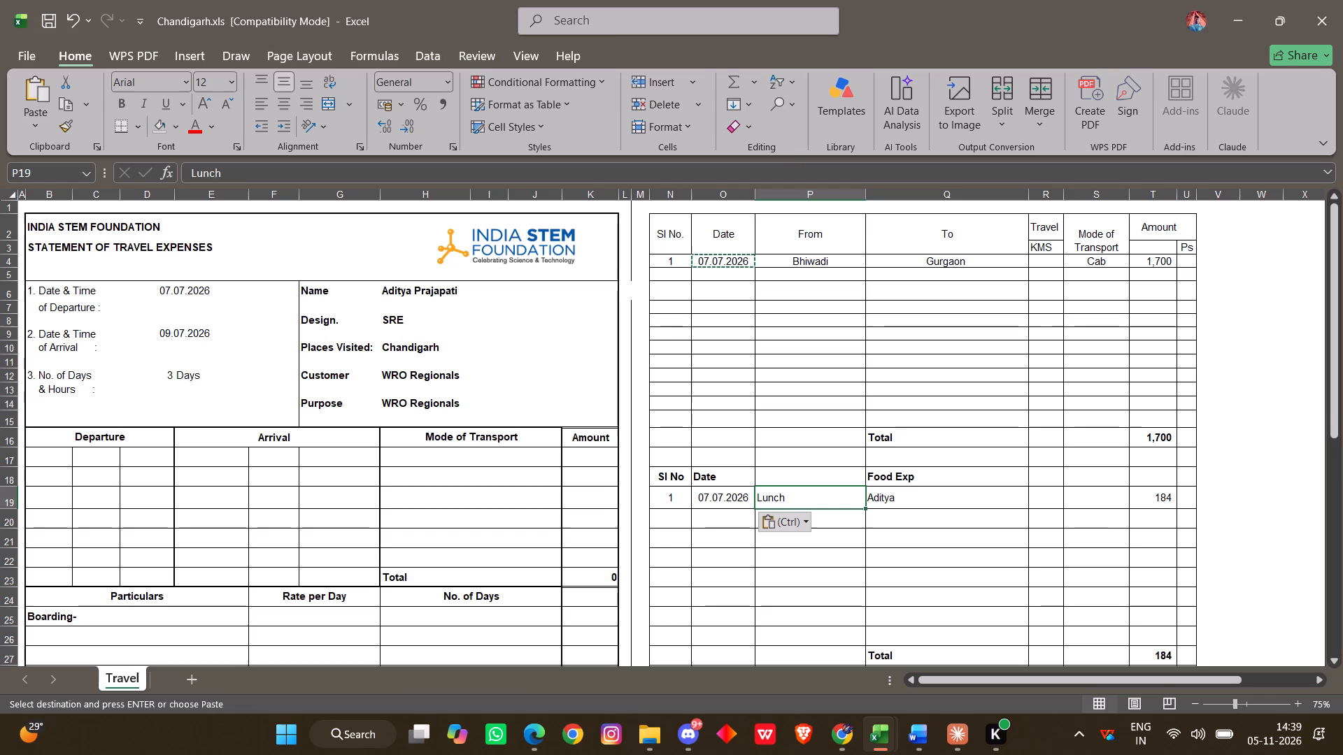
Apply the formatting of local trip 1's row to the first food expense row, Lunch.
left_click_drag(680, 264, 1185, 261)
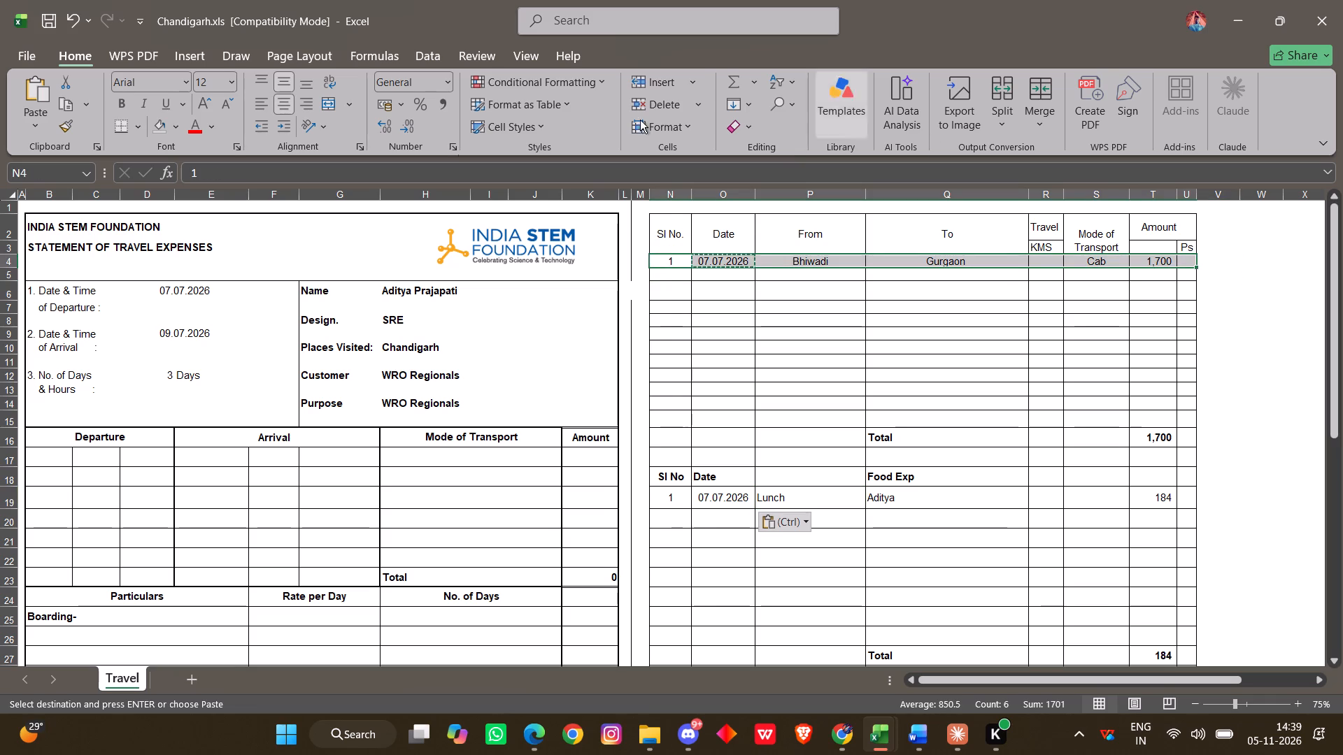
left_click(69, 120)
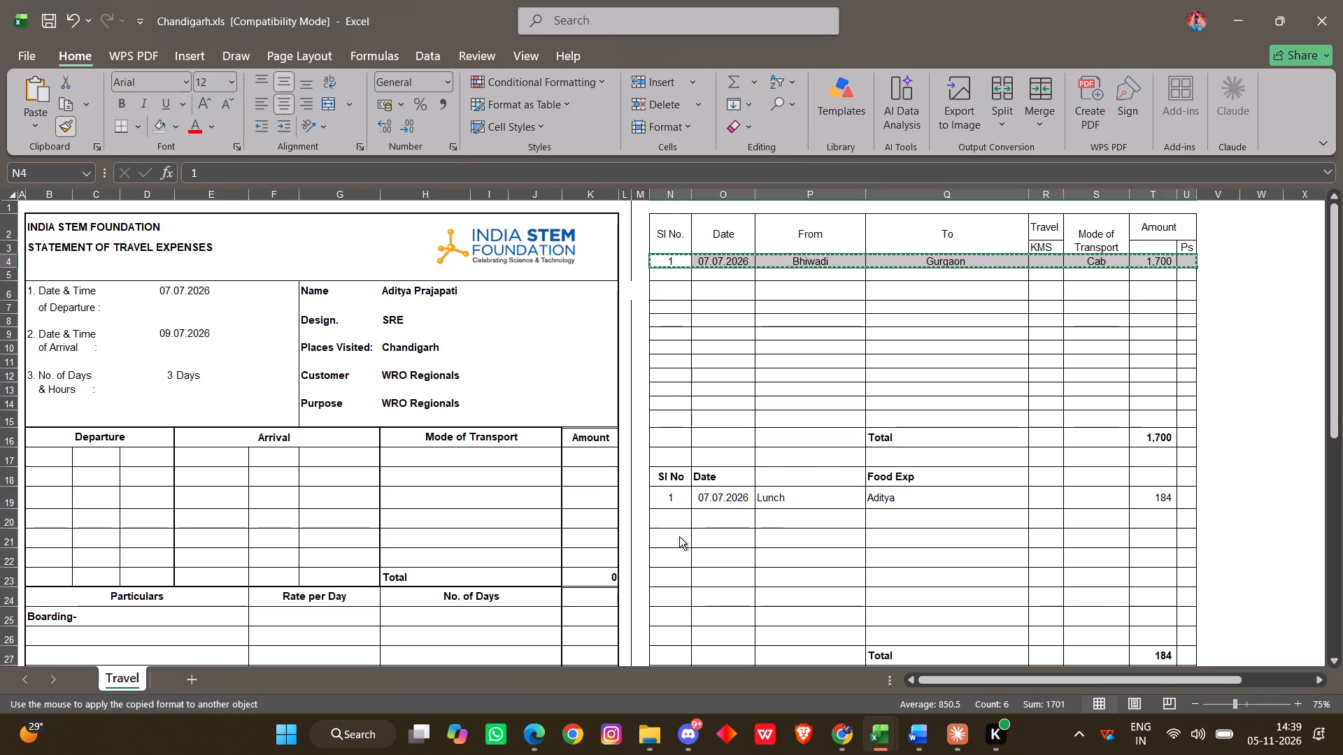
left_click(659, 495)
left_click(779, 525)
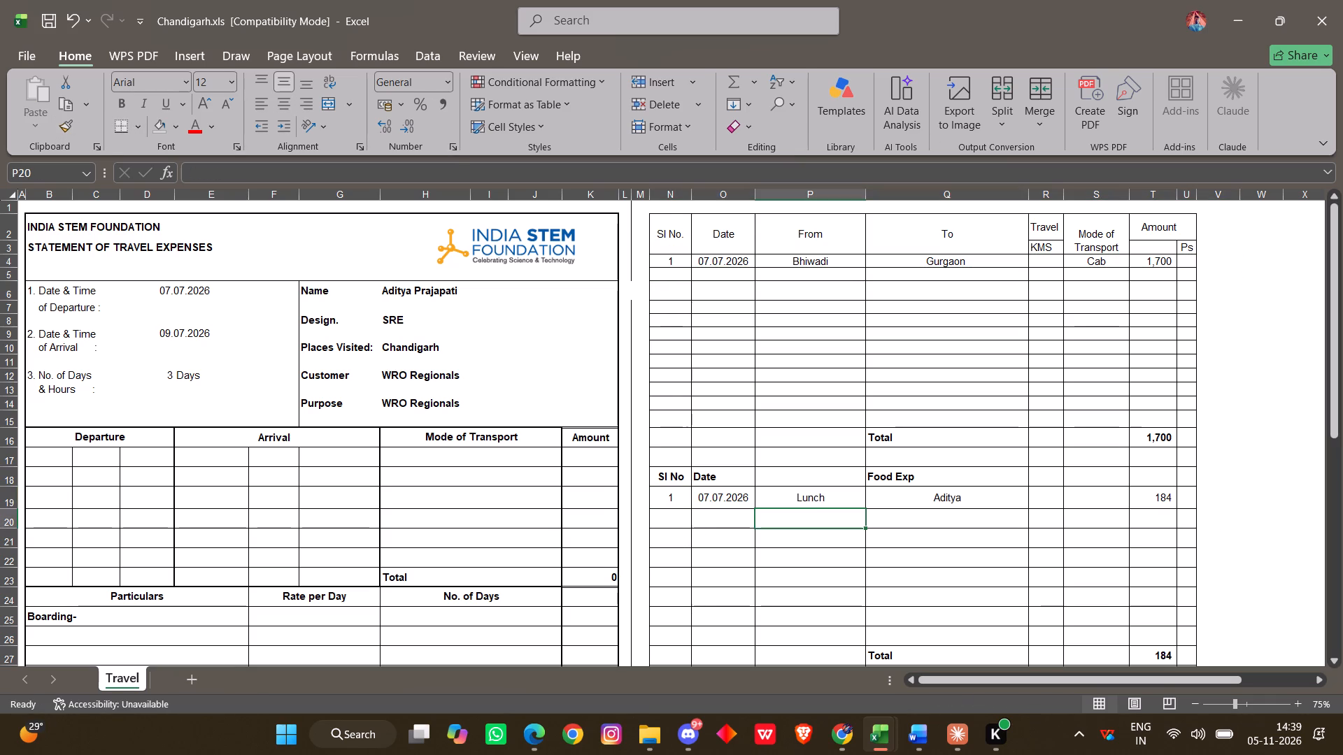
Change the Lunch row's food expense entry to "Aditya + 2" and set its amount to 375.
scroll(1033, 506, "down", 1)
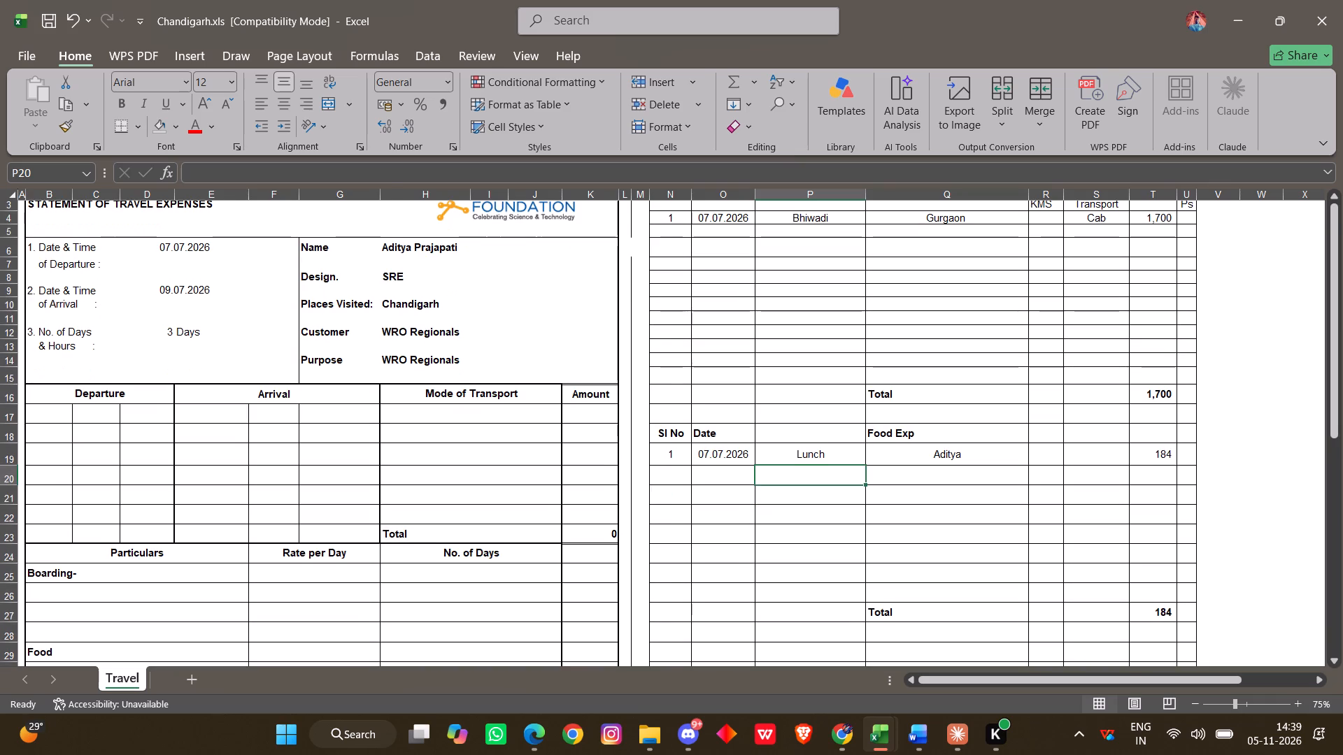
scroll(1033, 506, "down", 1)
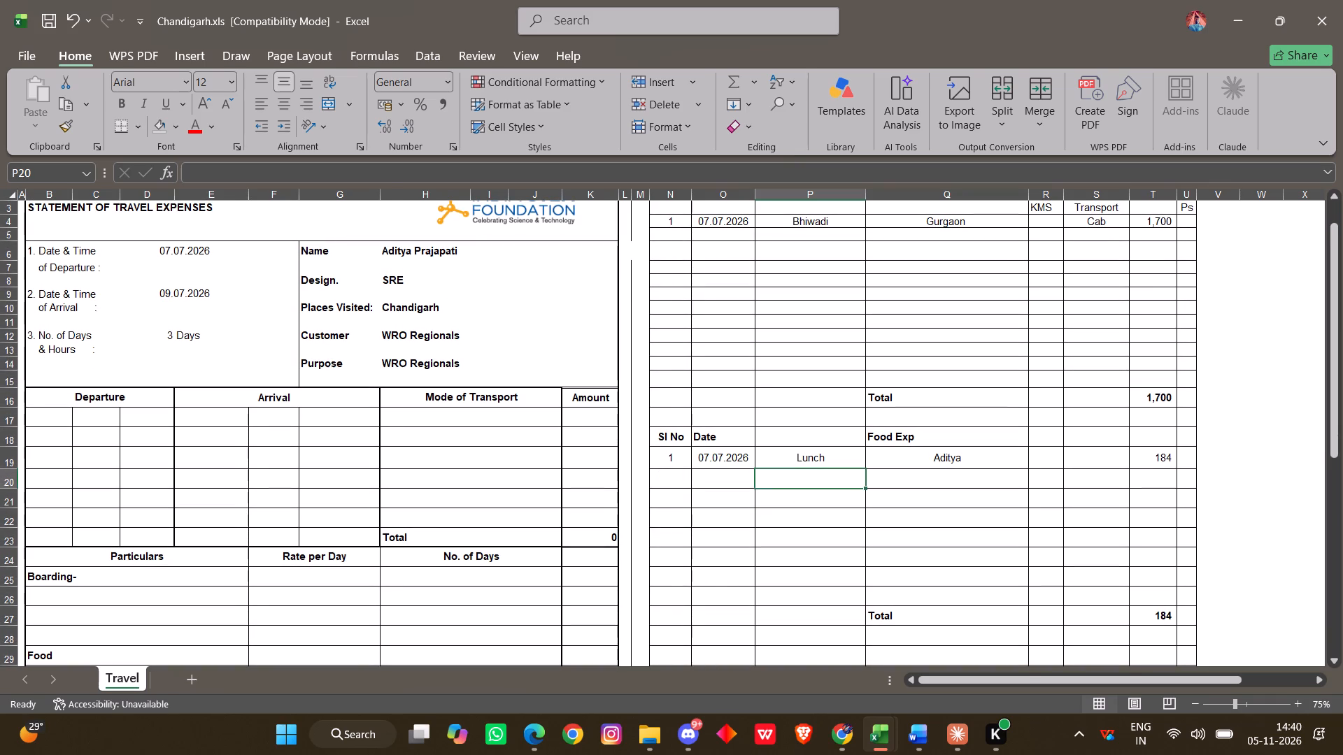
left_click(885, 463)
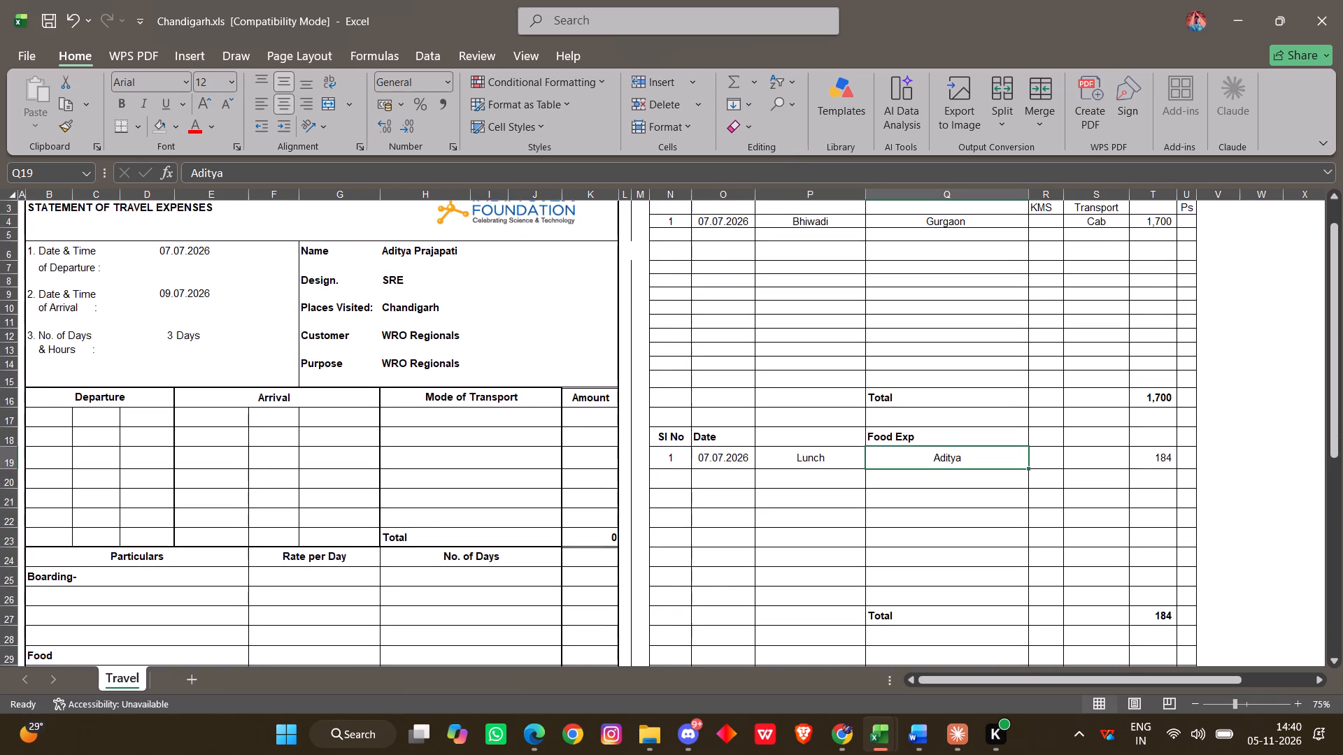
double_click(996, 452)
key("space")
type("+ 2")
key("Return")
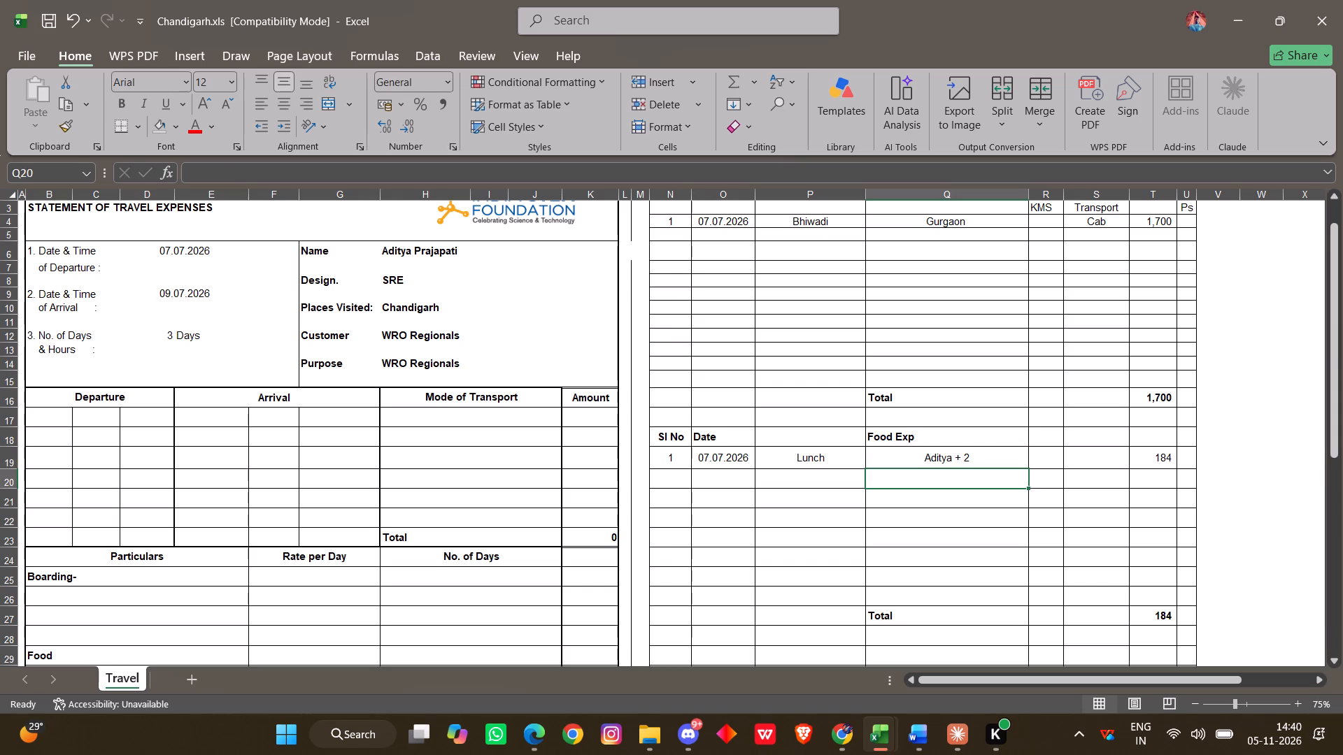
left_click(1167, 463)
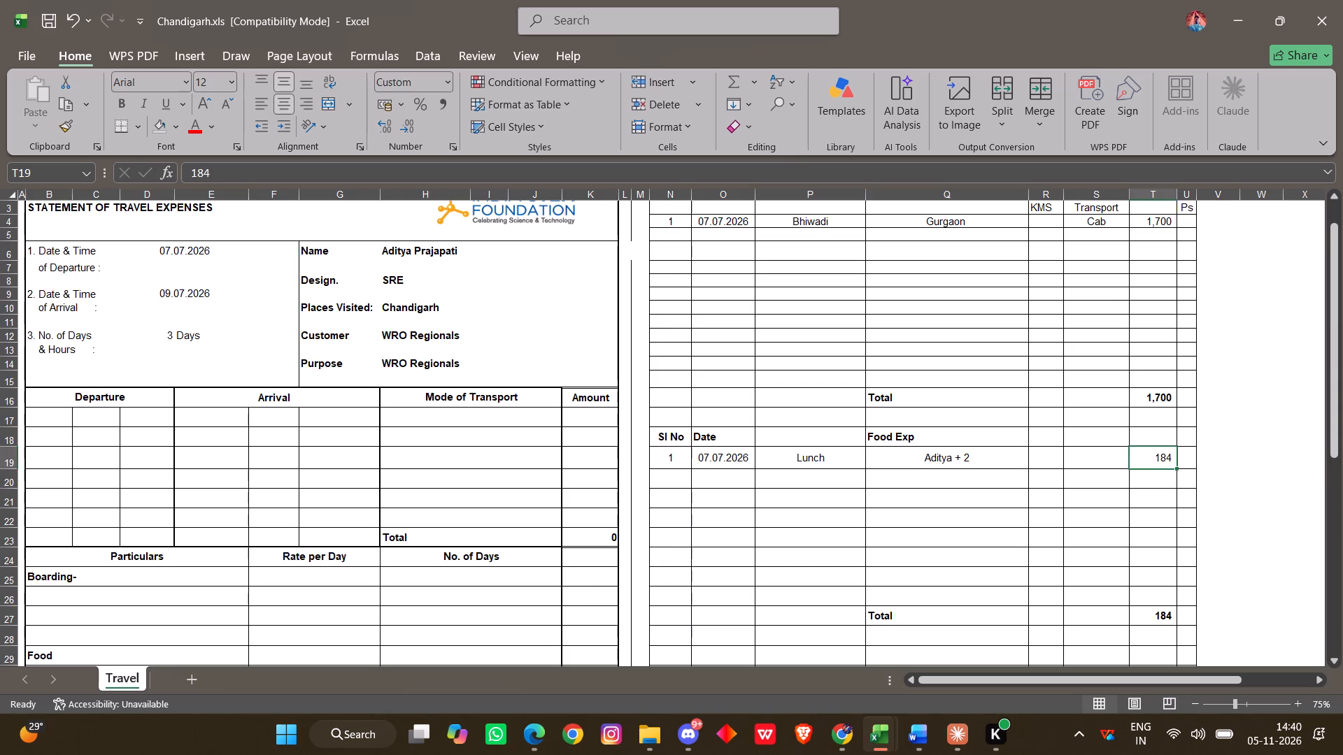
type("375")
key("Return")
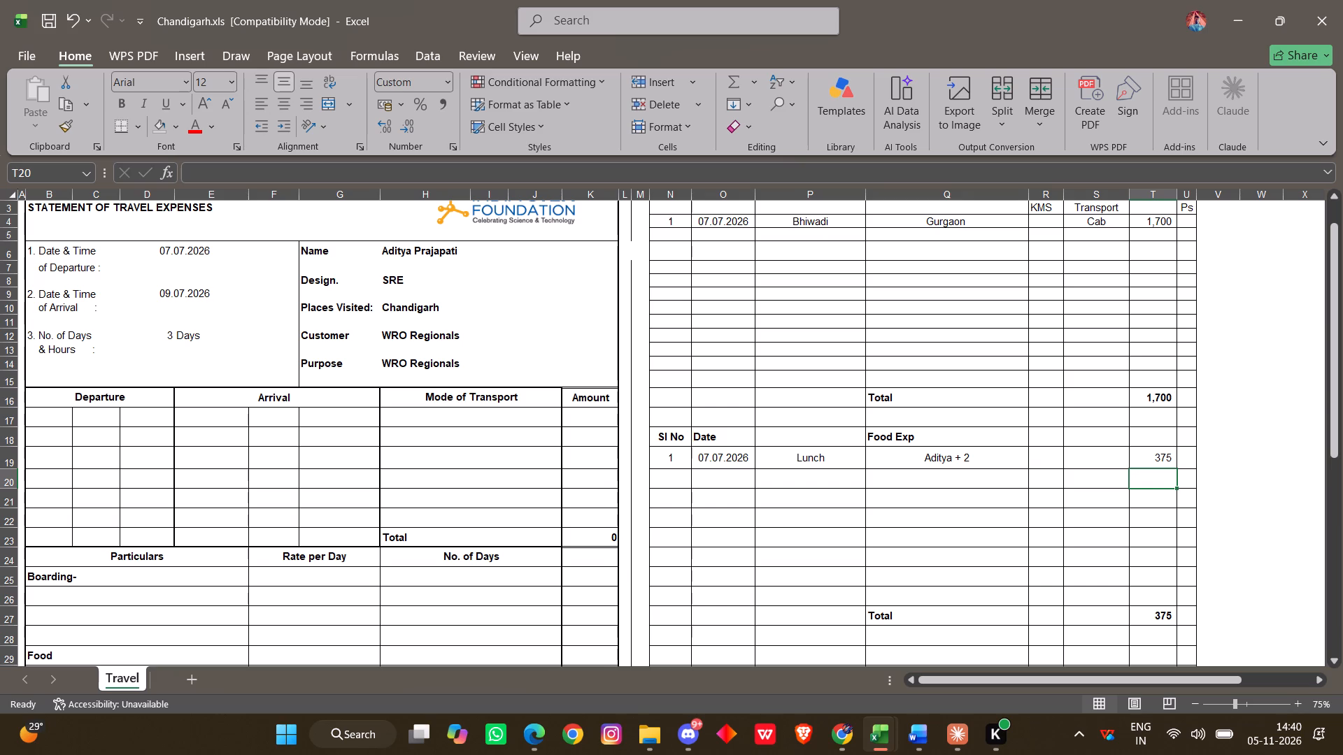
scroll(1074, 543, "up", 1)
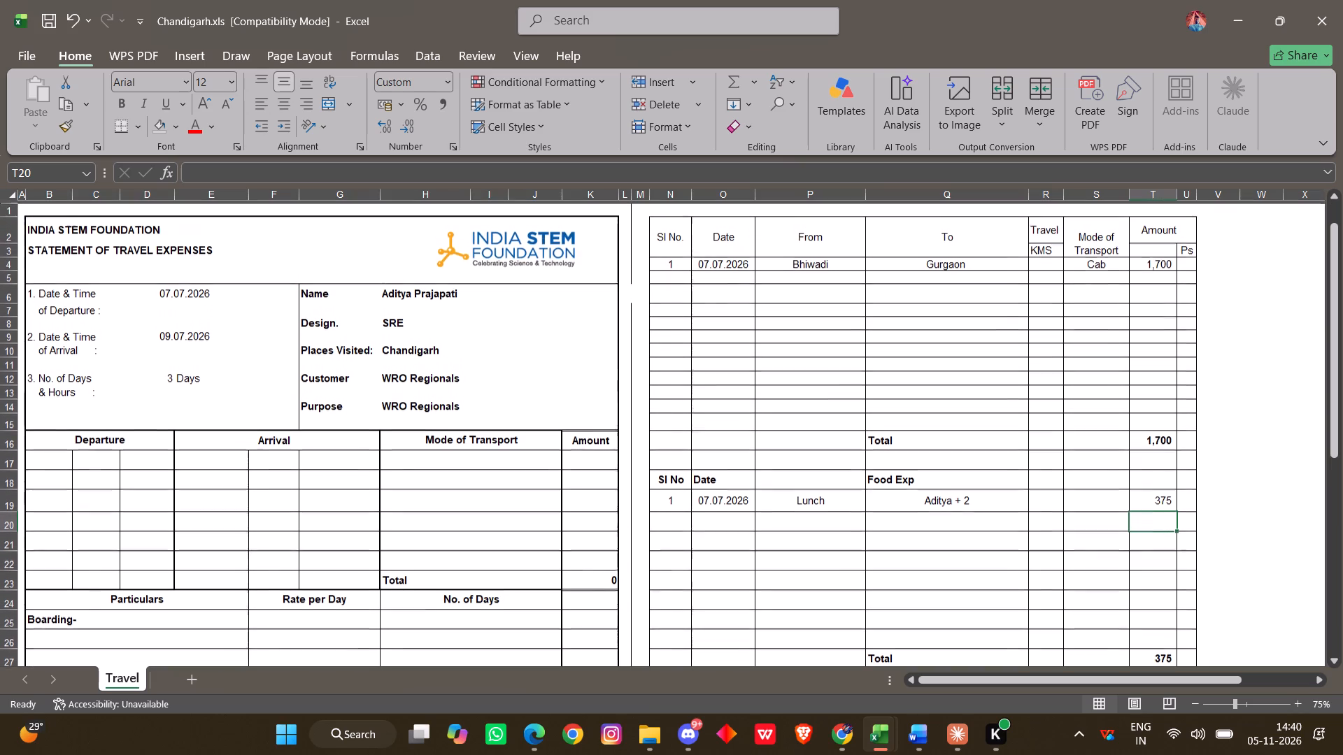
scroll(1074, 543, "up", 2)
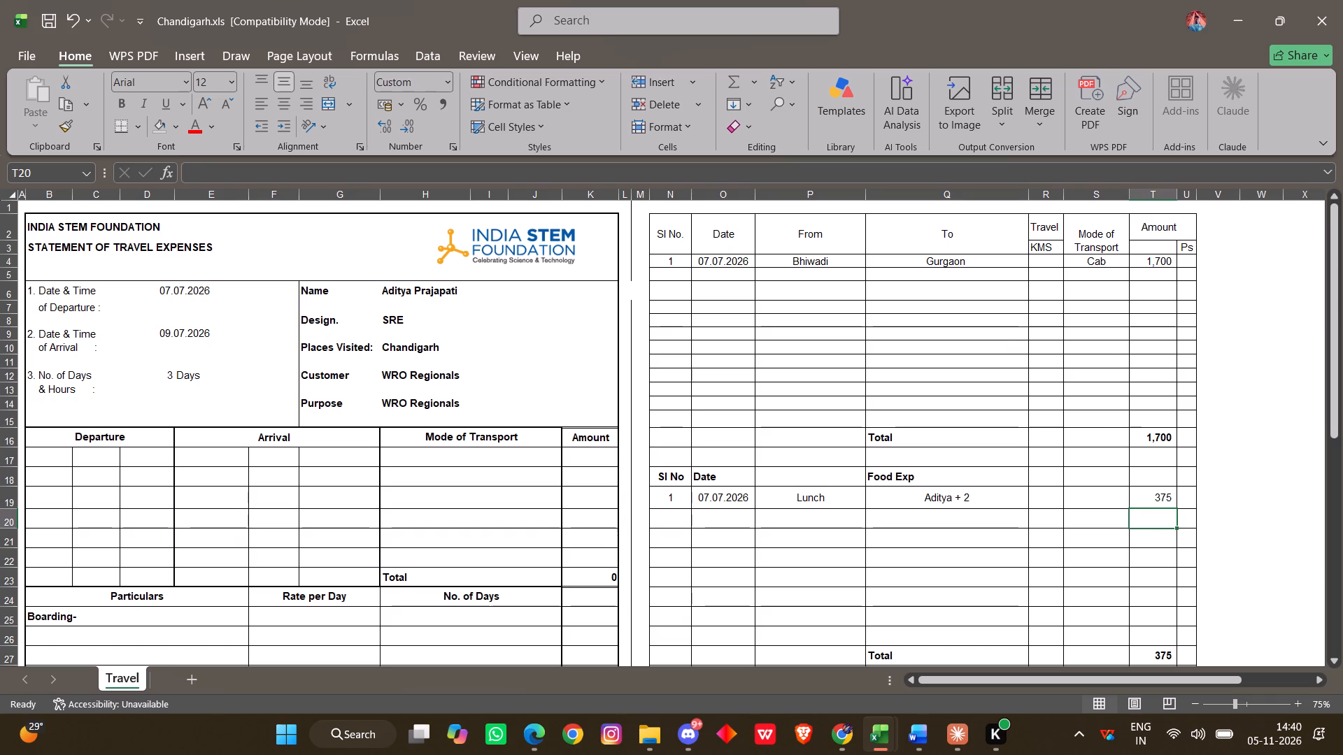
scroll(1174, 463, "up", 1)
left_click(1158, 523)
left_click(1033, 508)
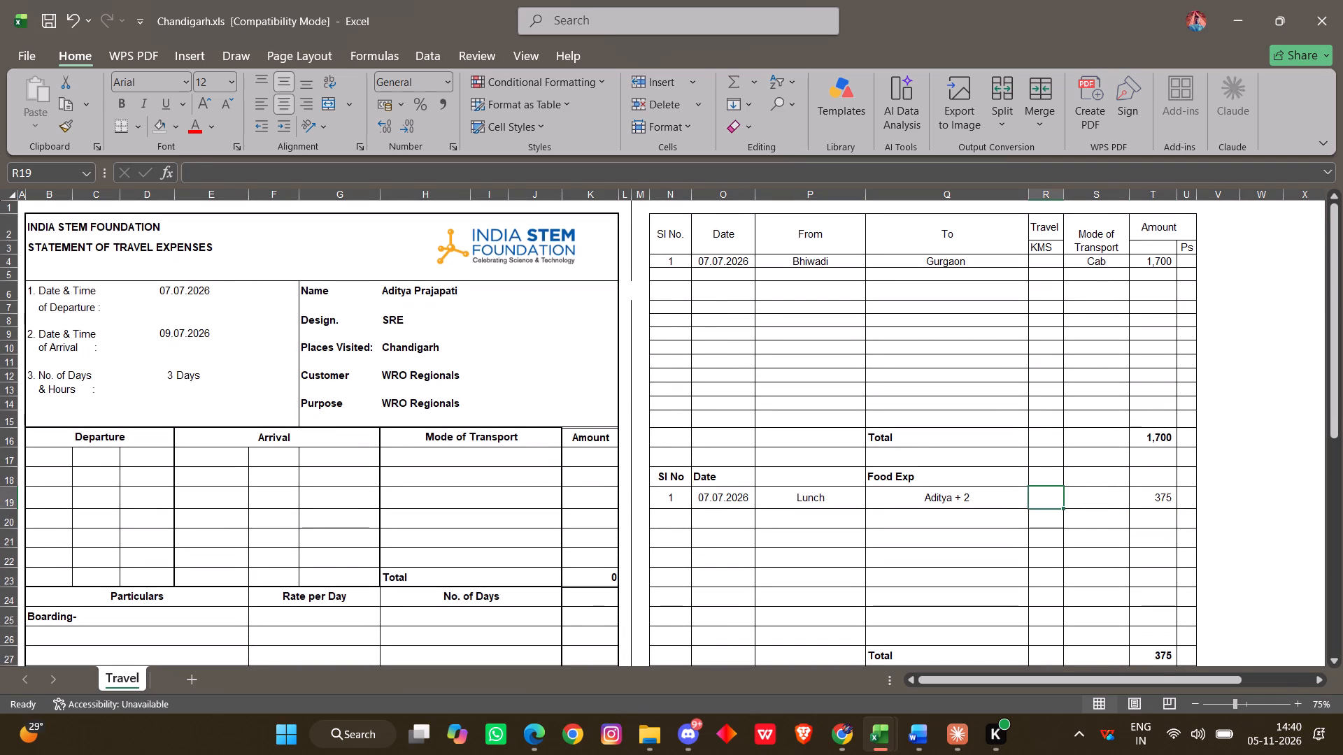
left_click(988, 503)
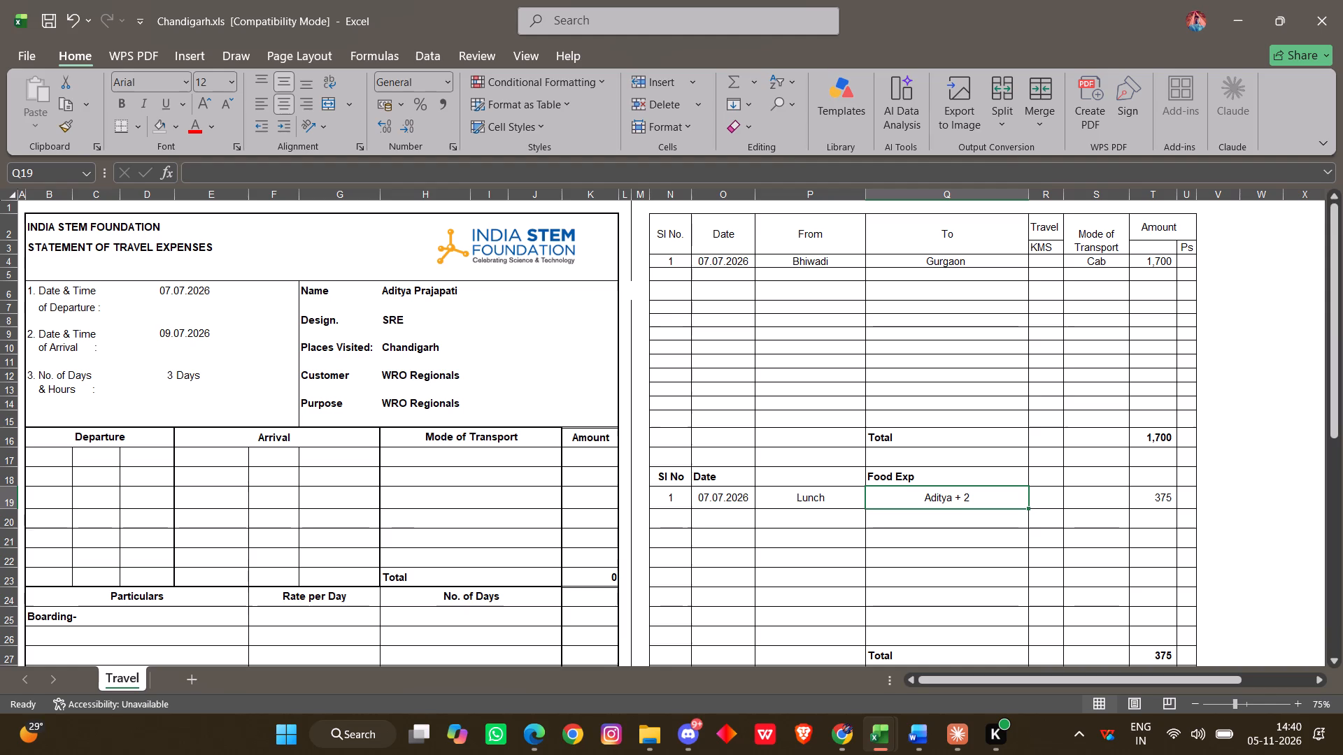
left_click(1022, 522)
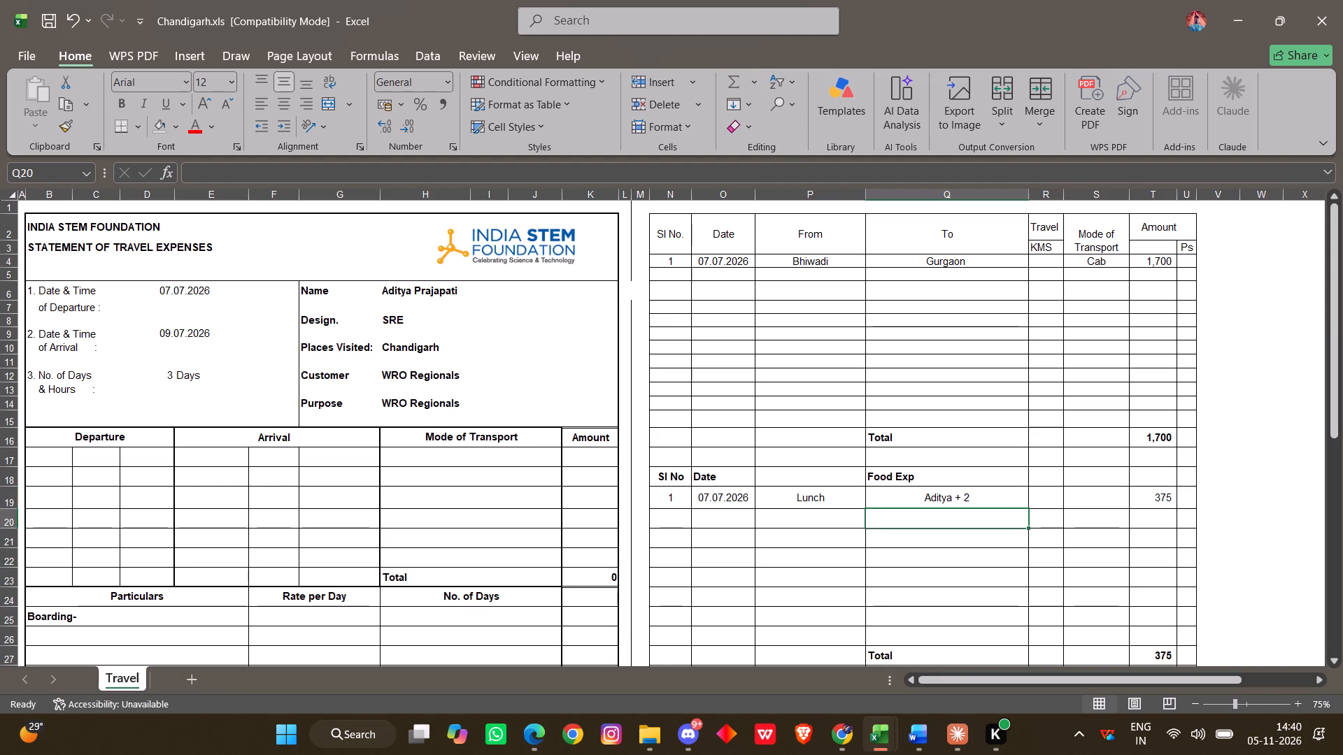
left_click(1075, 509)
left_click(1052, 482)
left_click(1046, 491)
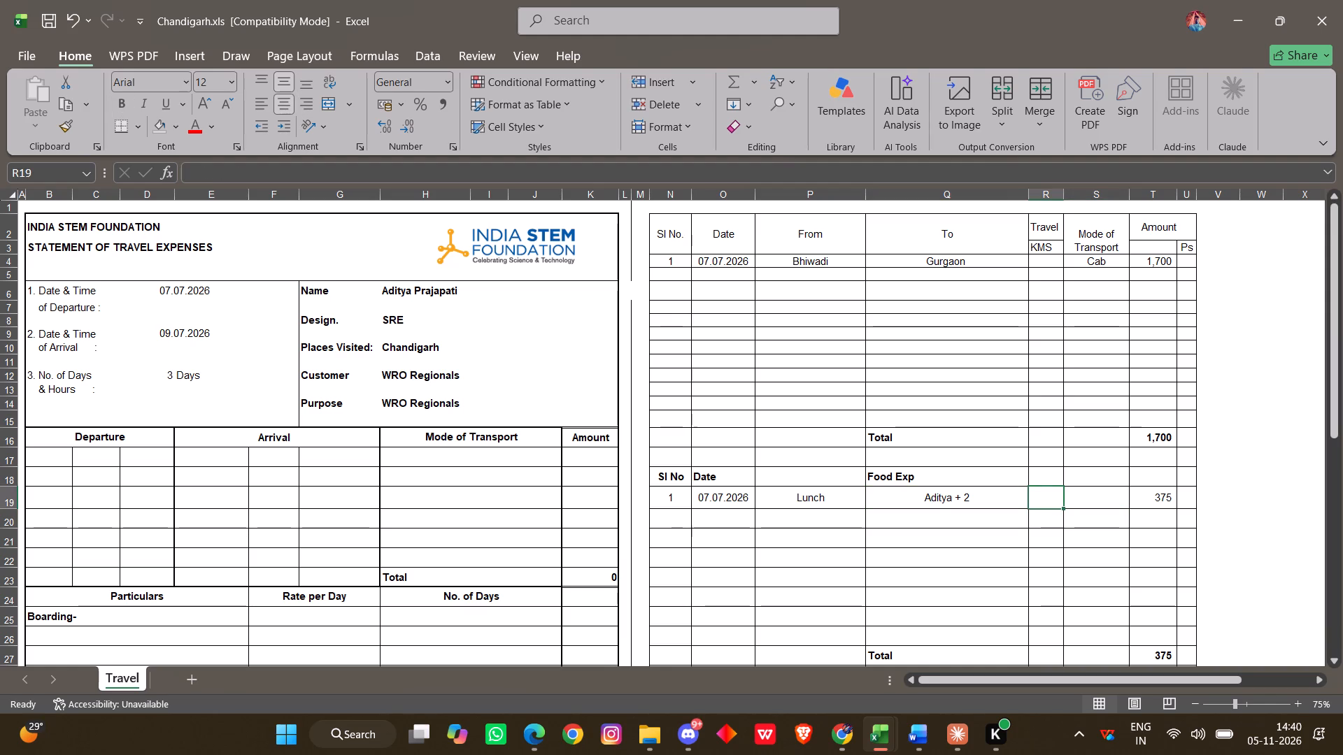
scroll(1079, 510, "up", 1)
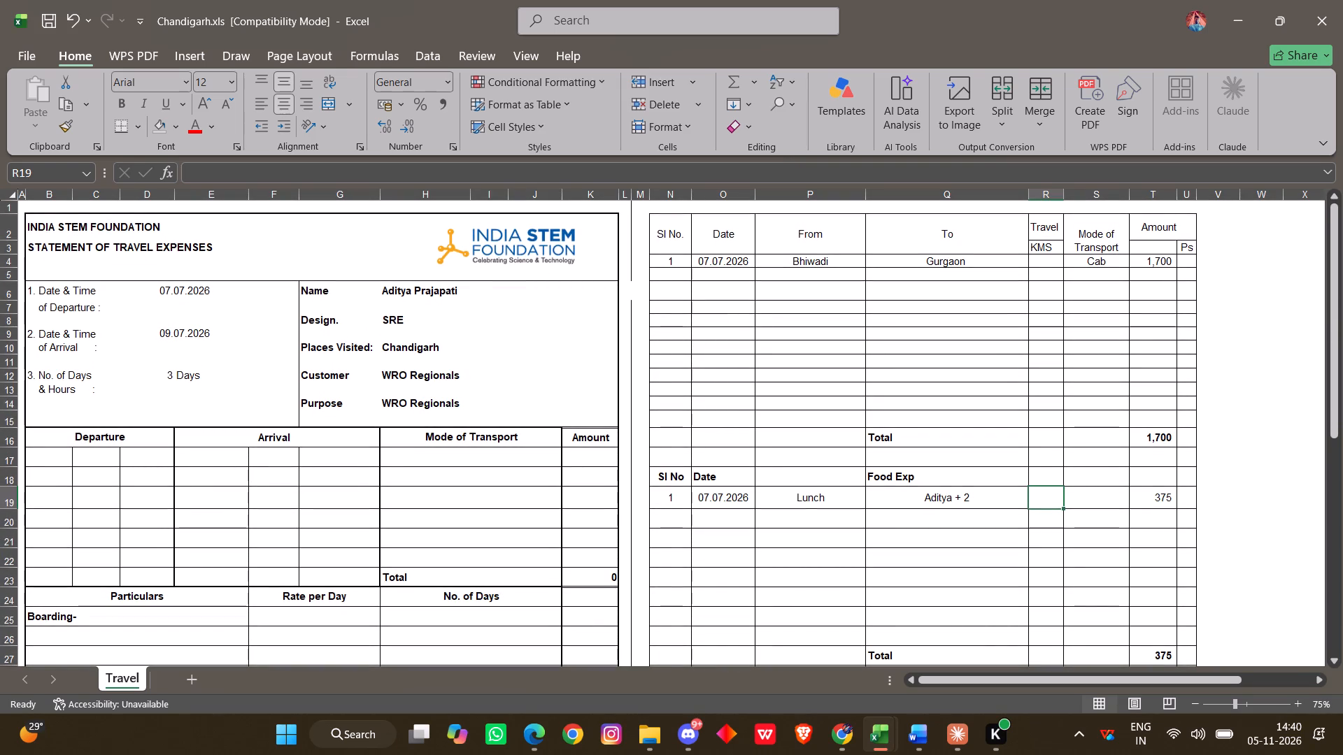
Start a second food expense row with serial number 2 and a copy of the Lunch row's date, 07.07.2026.
left_click(678, 514)
key("2")
key("Return")
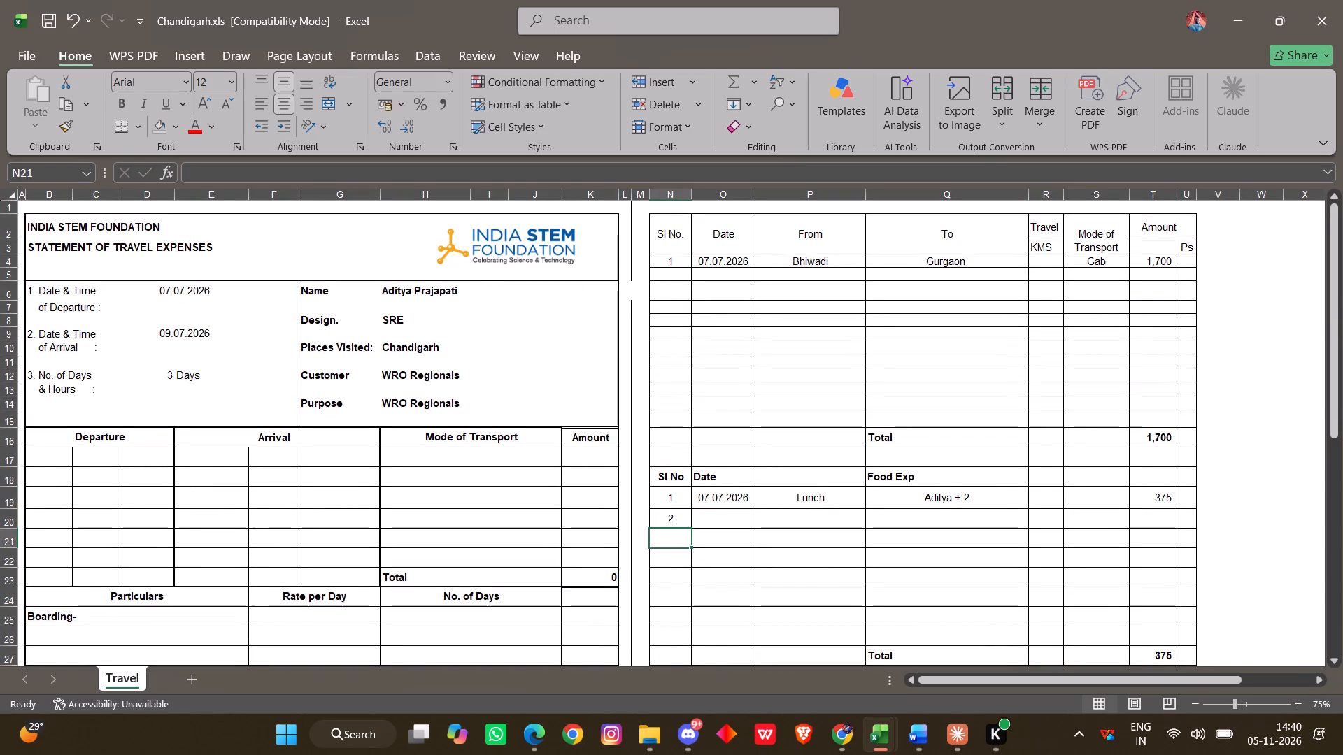
left_click(705, 521)
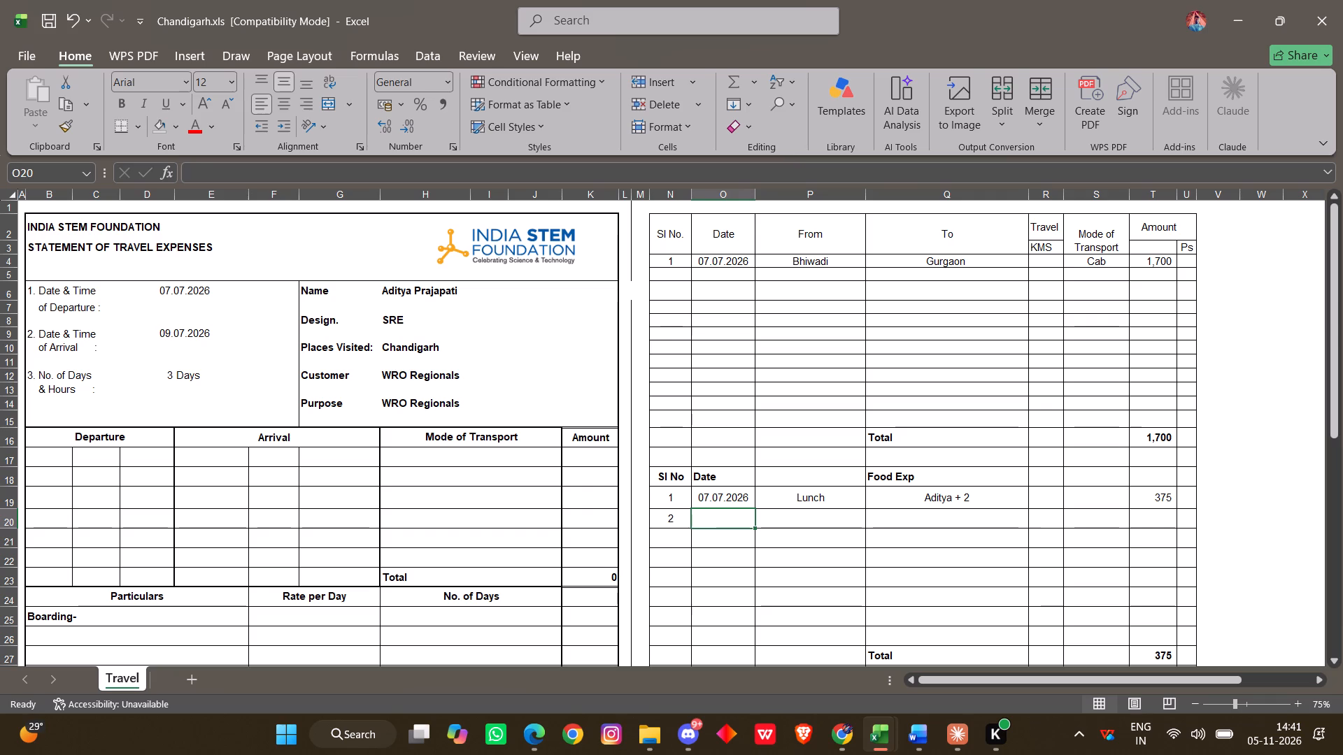
left_click(710, 504)
key("ctrl+v")
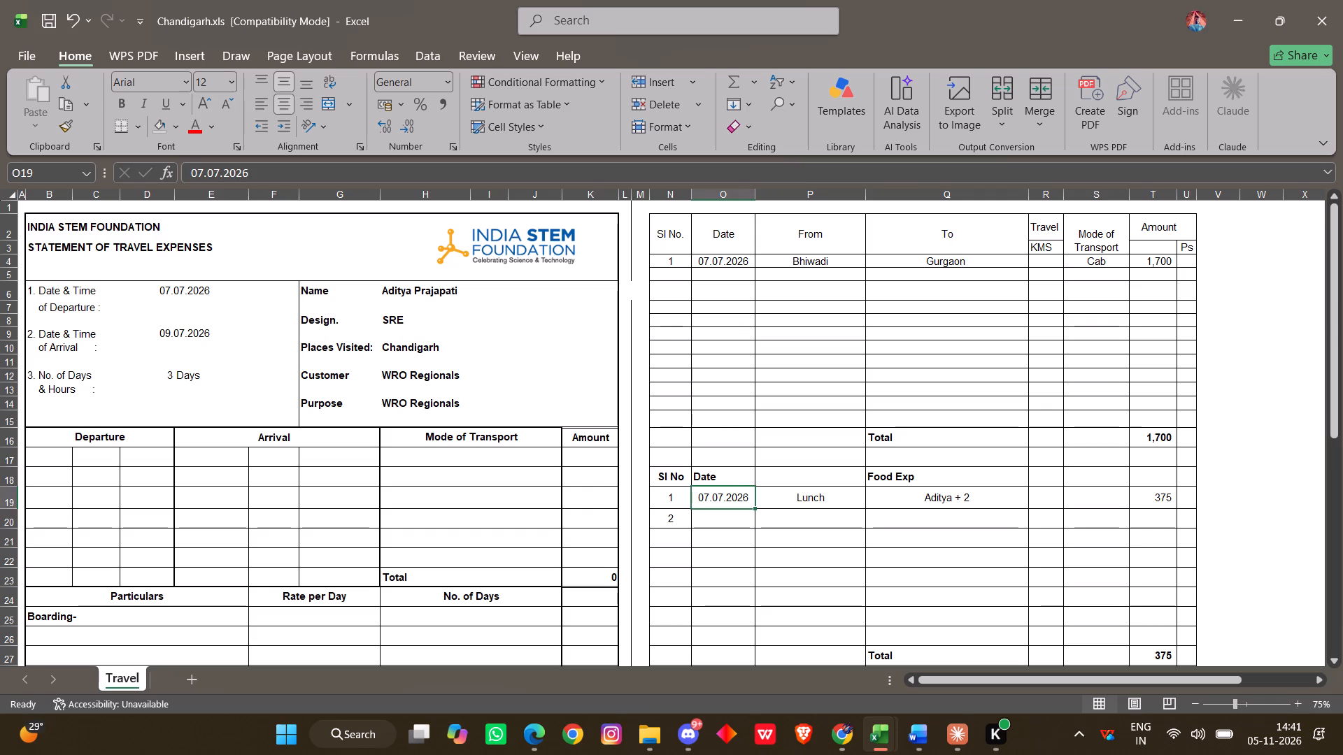
key("ctrl+c")
left_click(720, 520)
key("ctrl+v")
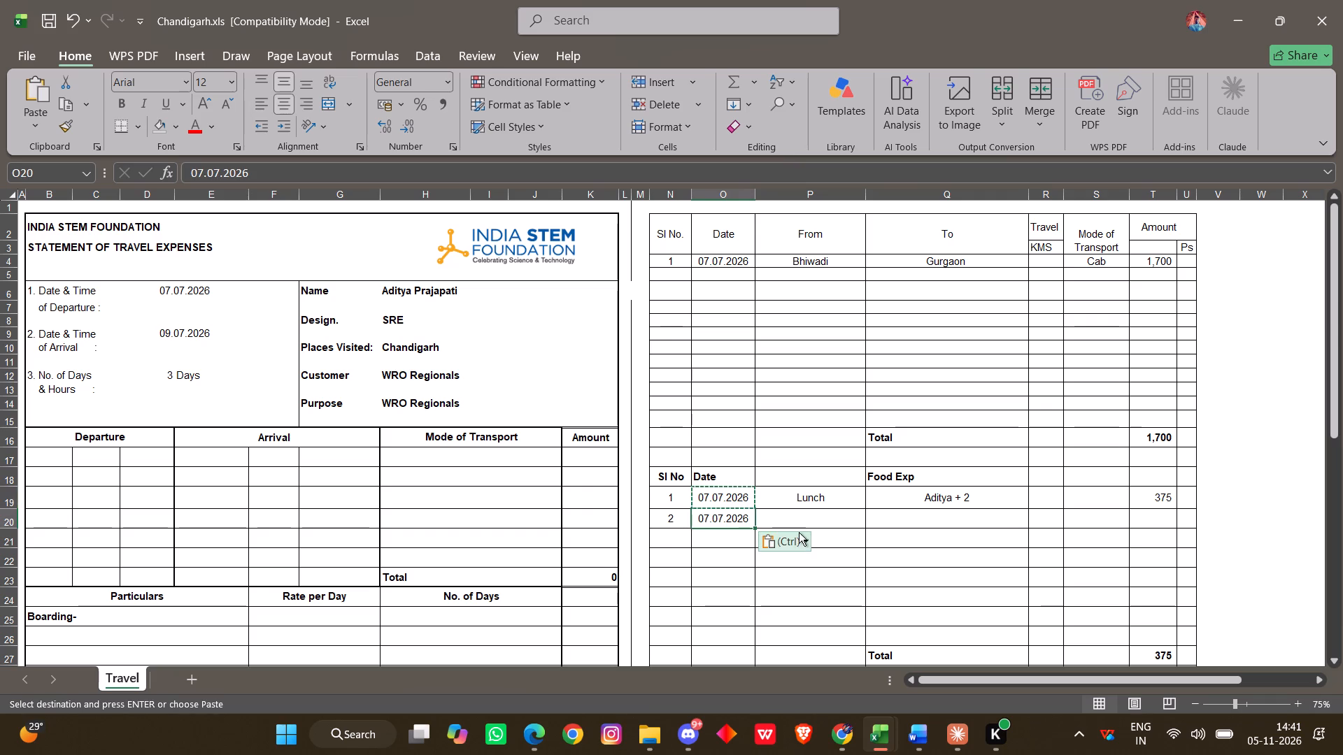
Change the date of the second food expense row to 09.07.2026.
left_click(759, 513)
key("Escape")
left_click(731, 513)
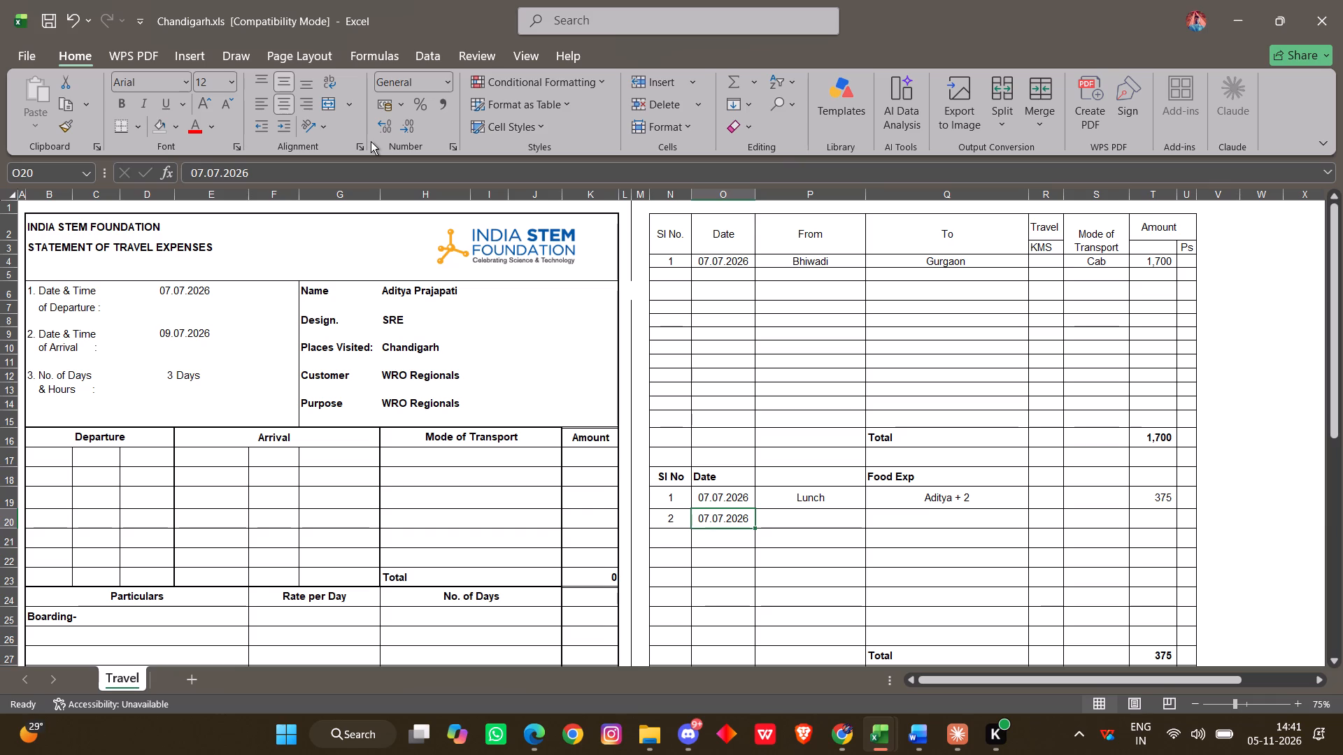
left_click(732, 517)
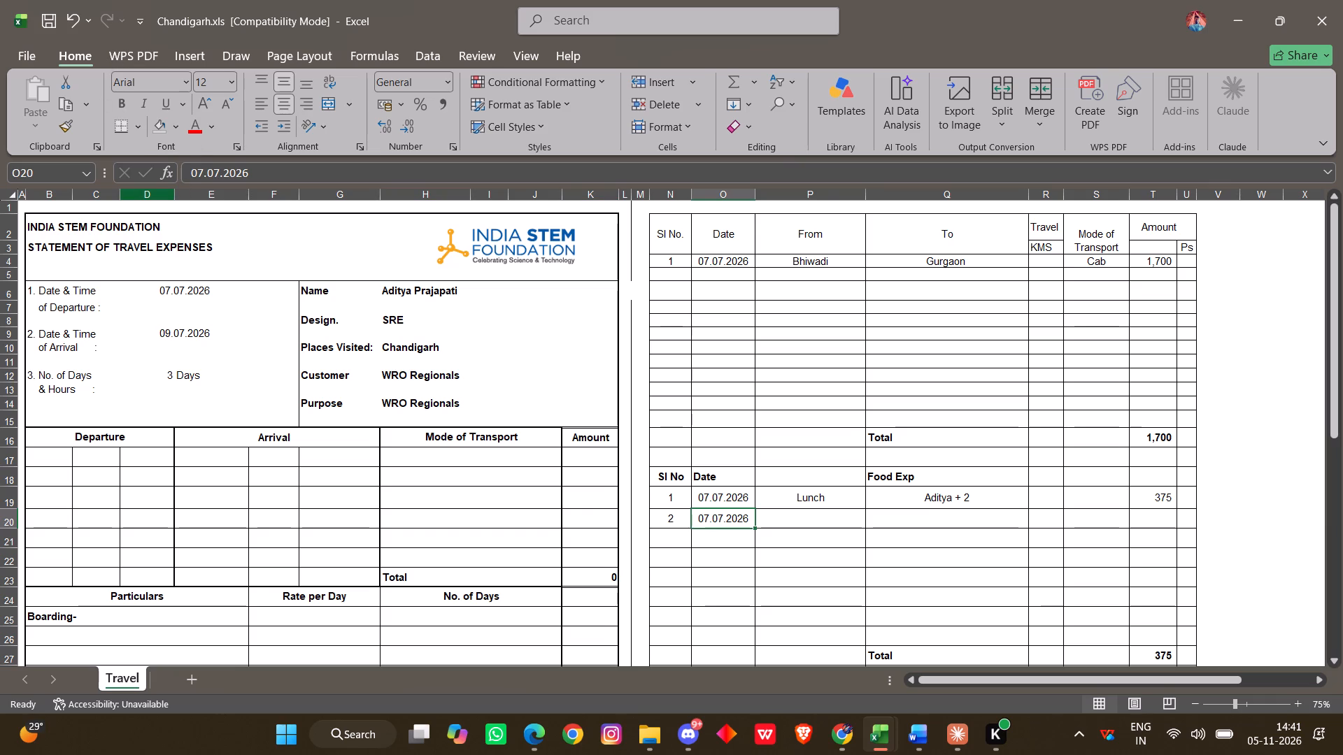
left_click(199, 174)
key("Delete")
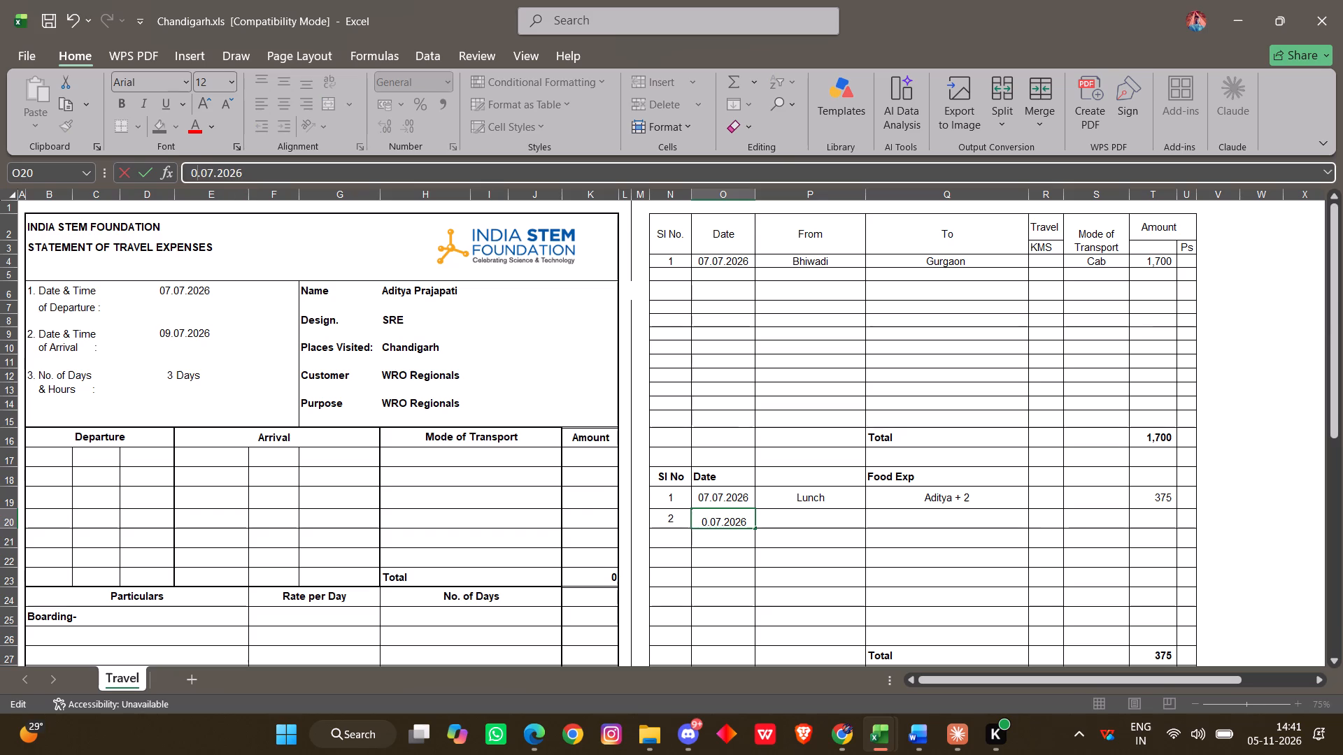
key("0")
key("BackSpace")
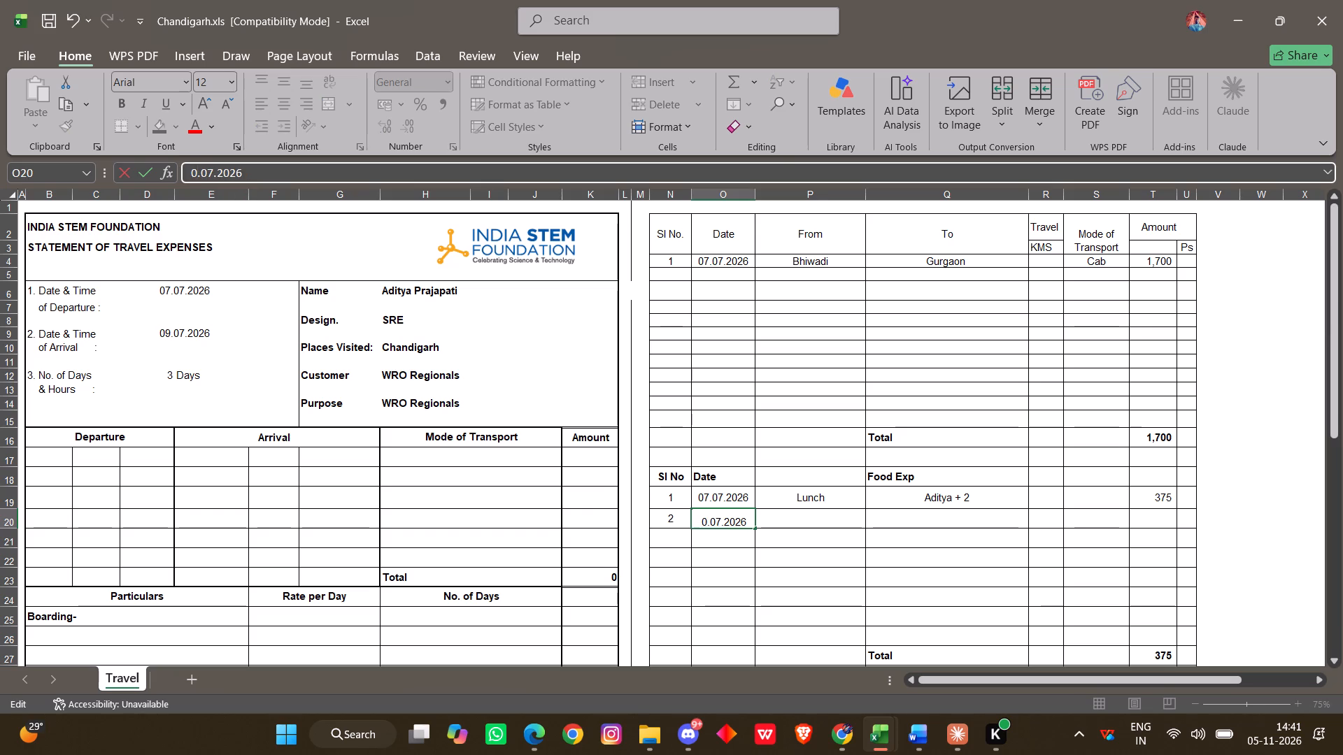
key("9")
key("Return")
Select the Lunch description in the first food expense row.
left_click(762, 498)
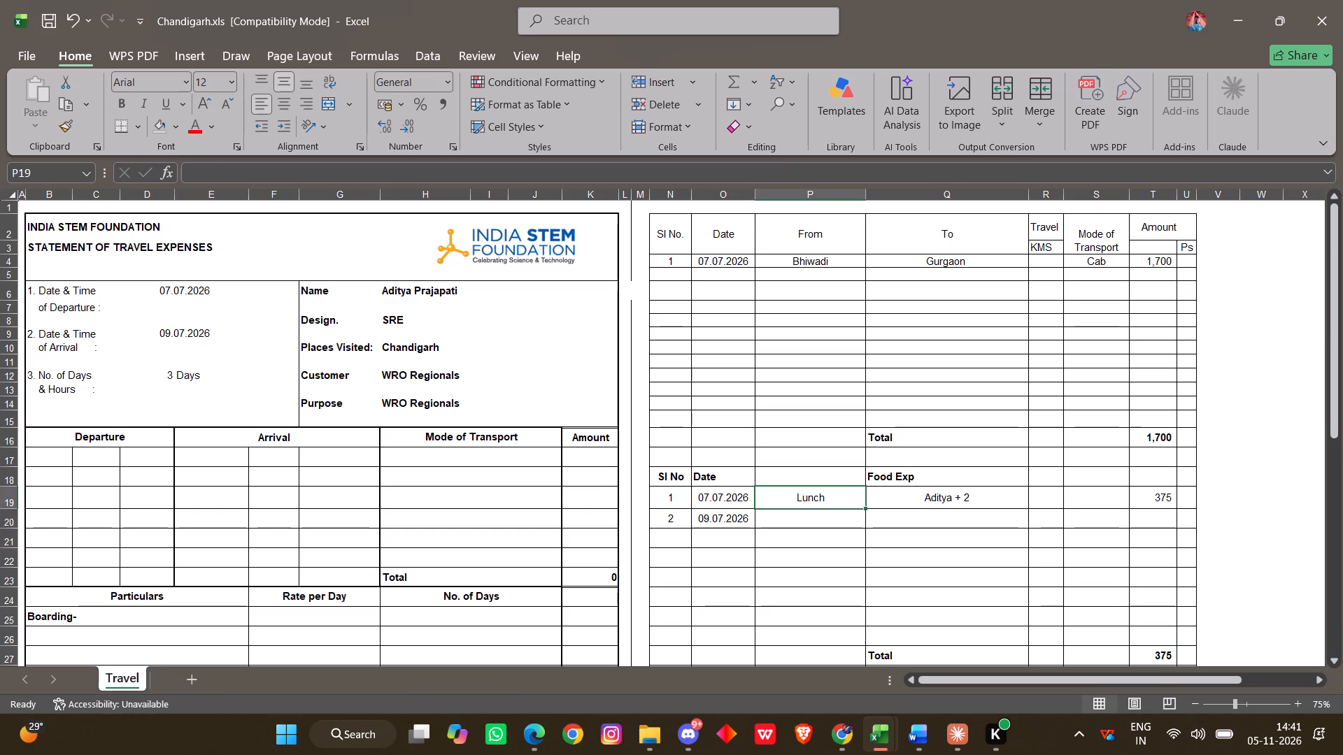
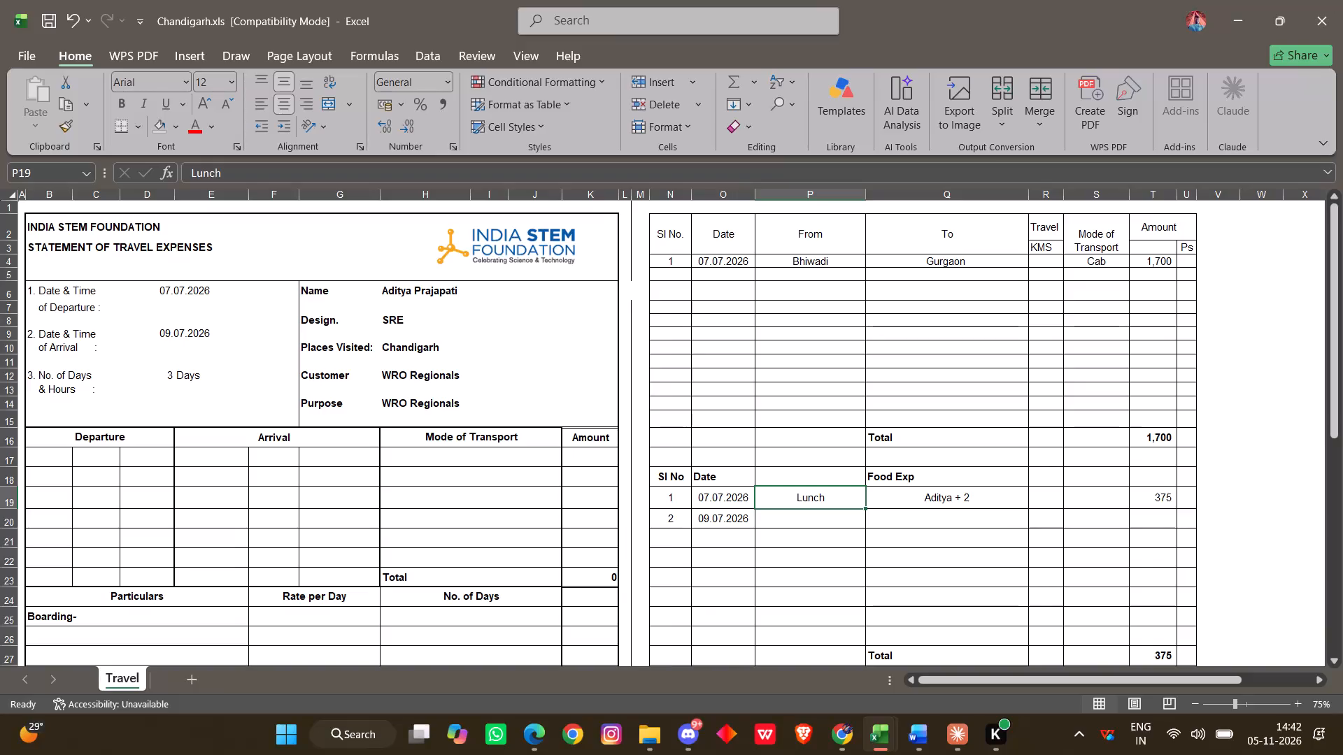
Enter "Food" as the description in the second food expense row, dated 09.07.2026.
left_click(806, 521)
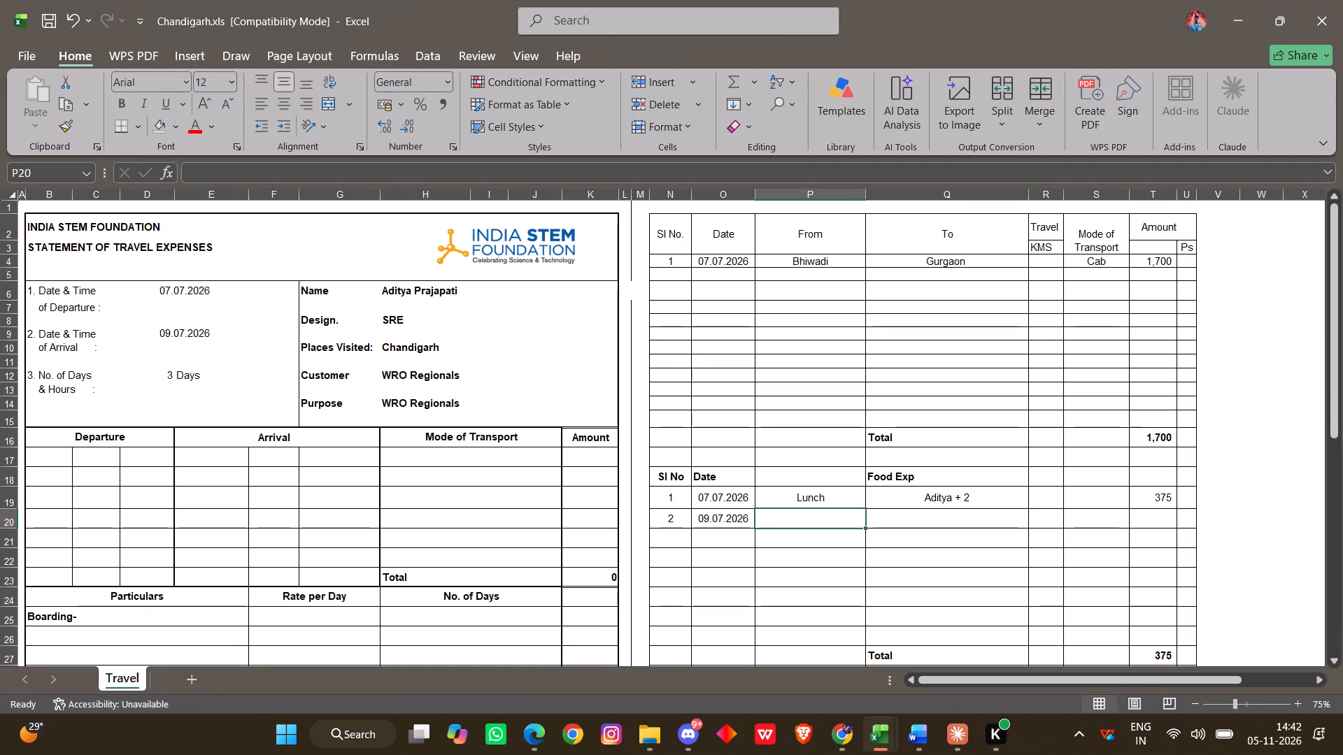
type("Food")
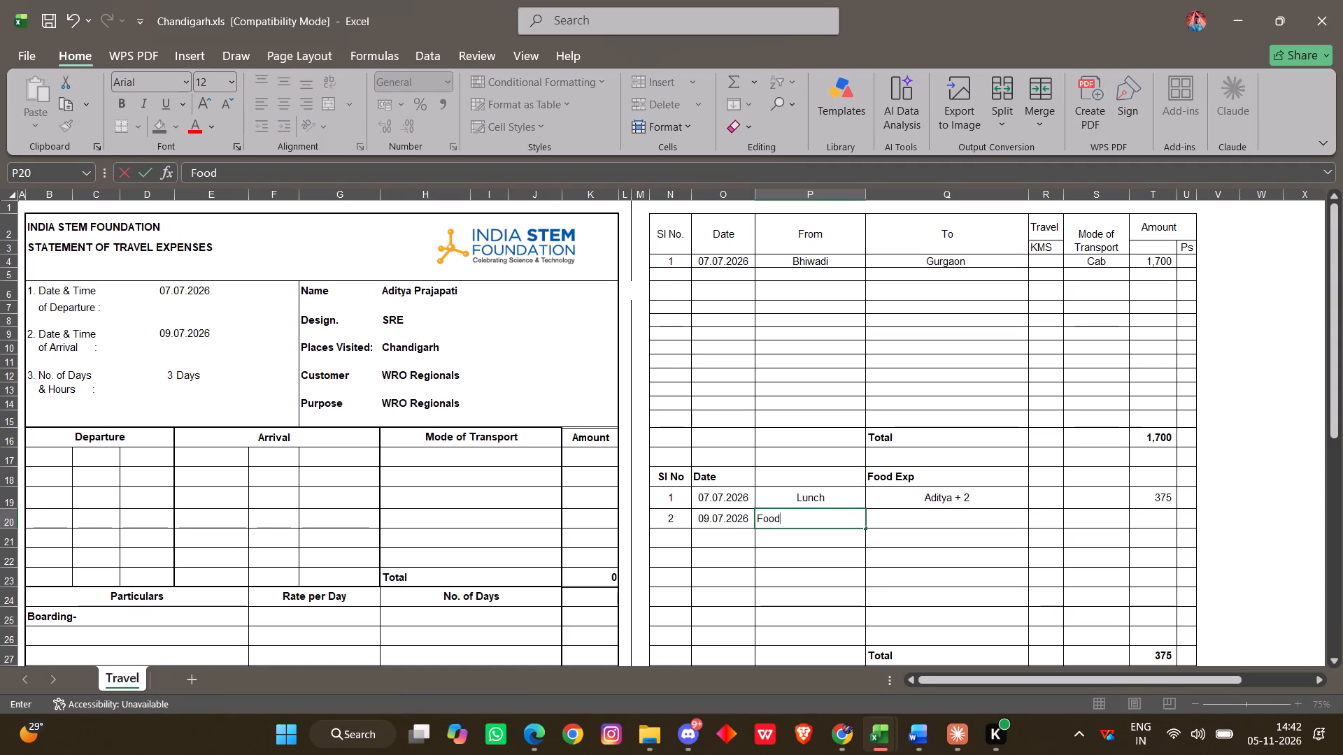
key("Right")
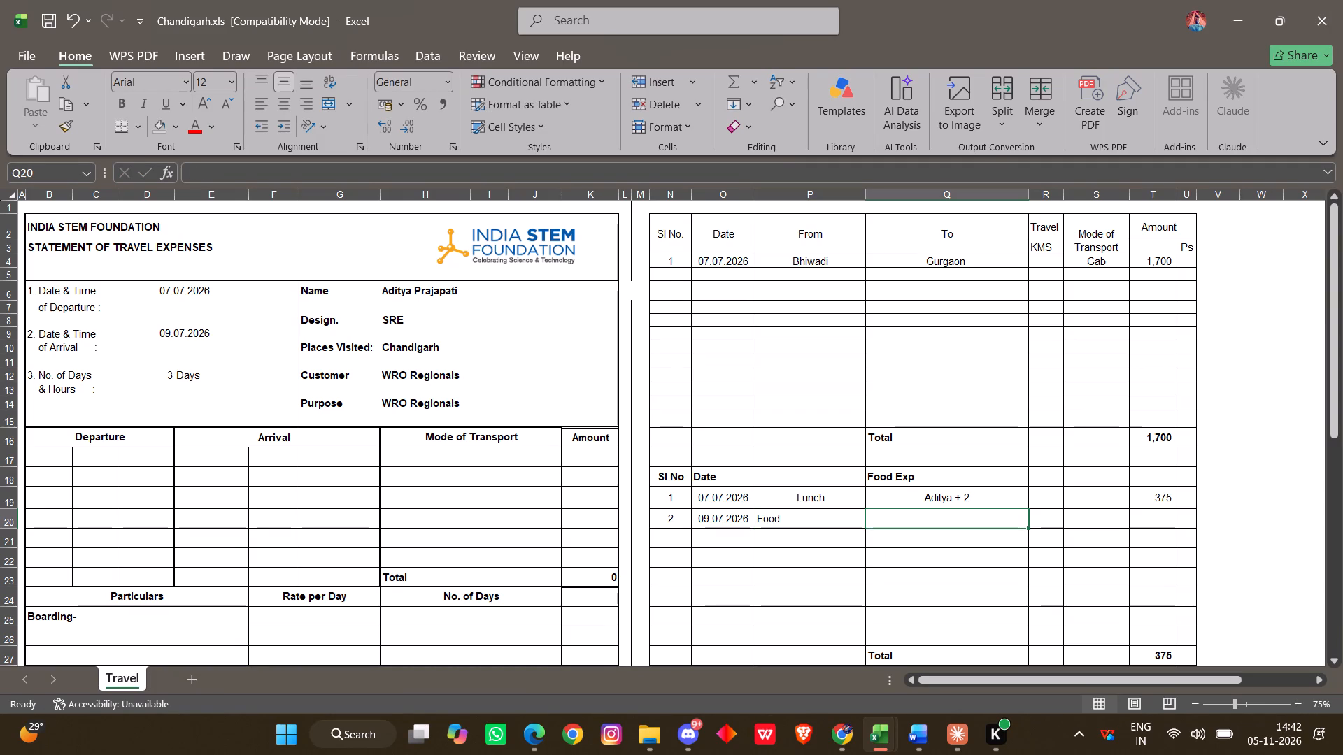
Copy the formatting of the whole Lunch row onto the second food expense row.
left_click_drag(665, 498, 1177, 502)
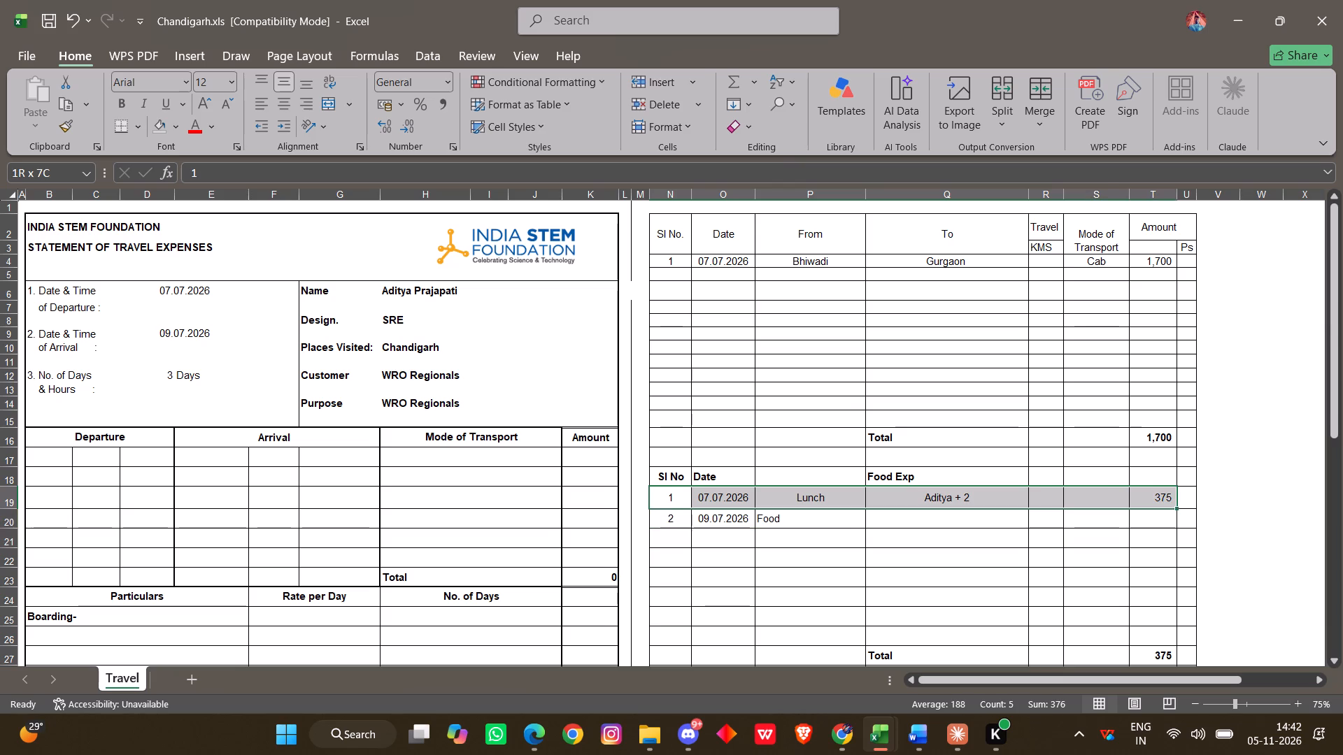
left_click_drag(1177, 502, 1179, 502)
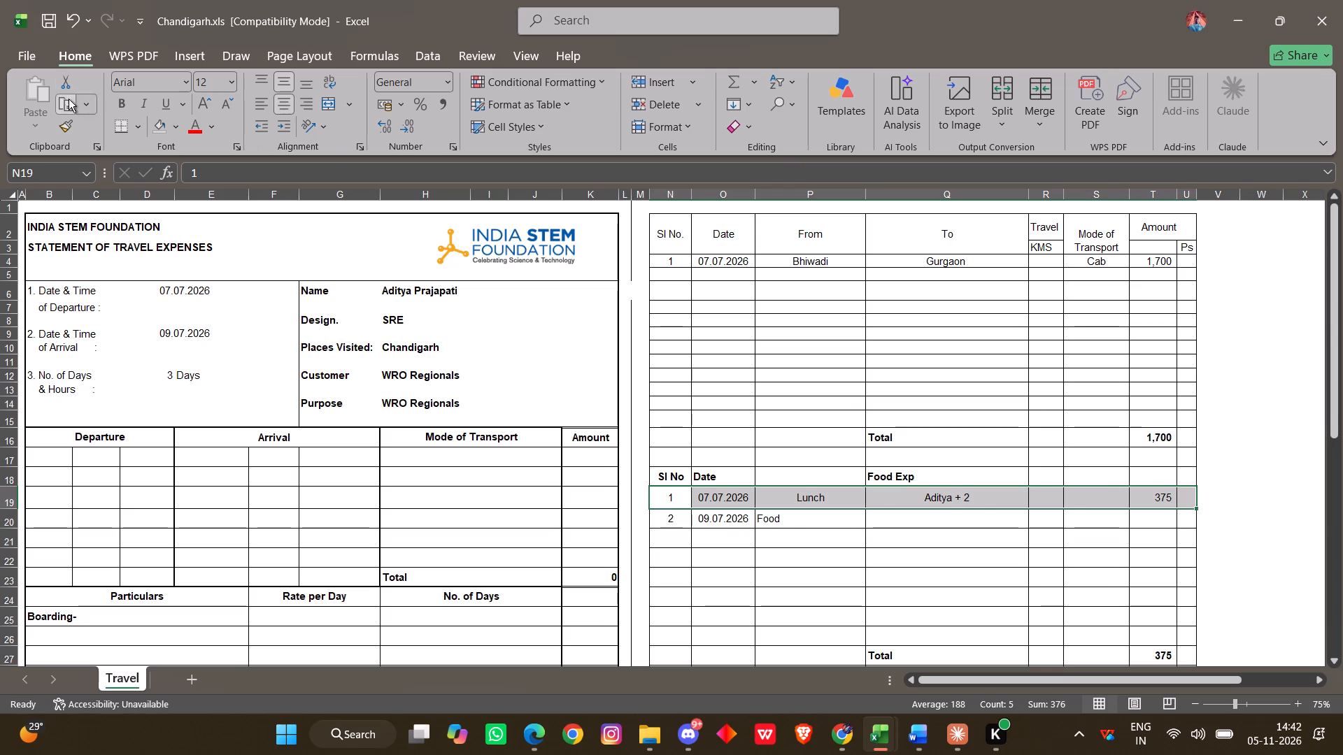
left_click(71, 117)
left_click(657, 515)
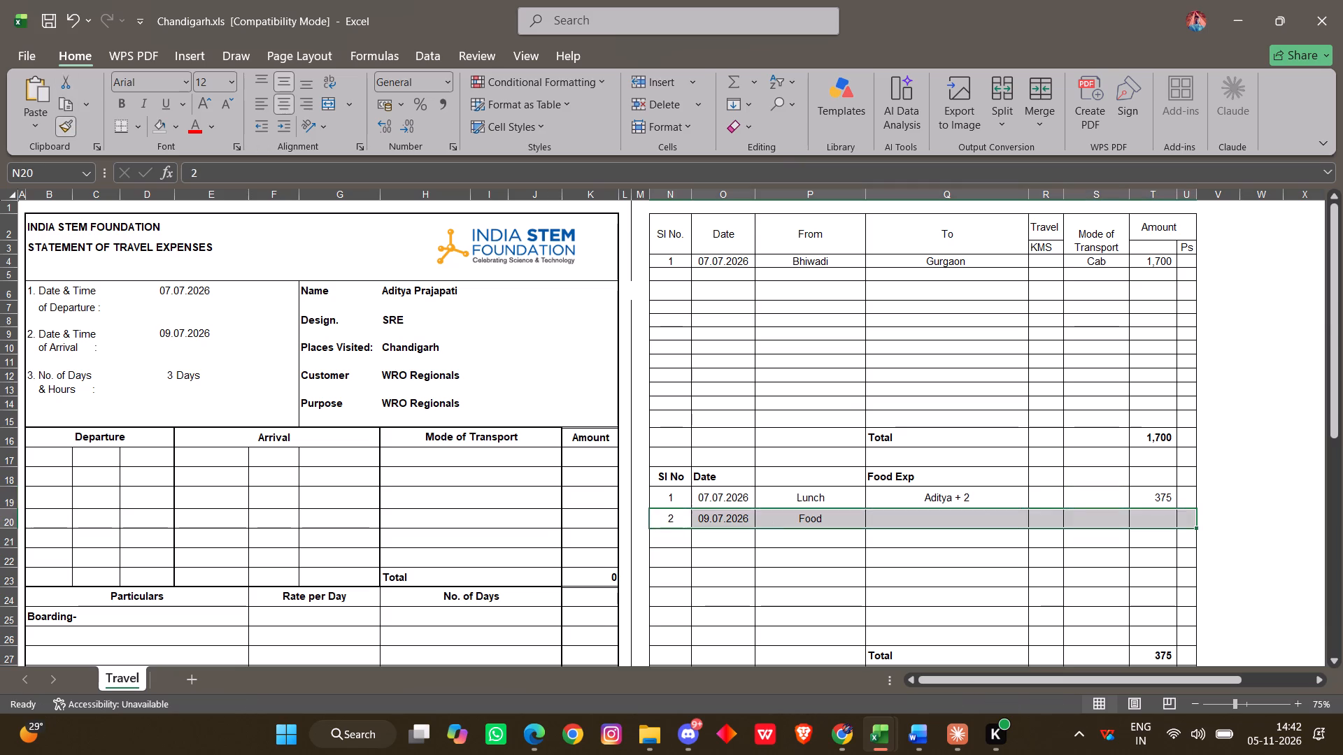
left_click(878, 546)
Copy the Lunch row's "Aditya + 2" entry into the Food row and shorten it to "Aditya".
left_click(964, 520)
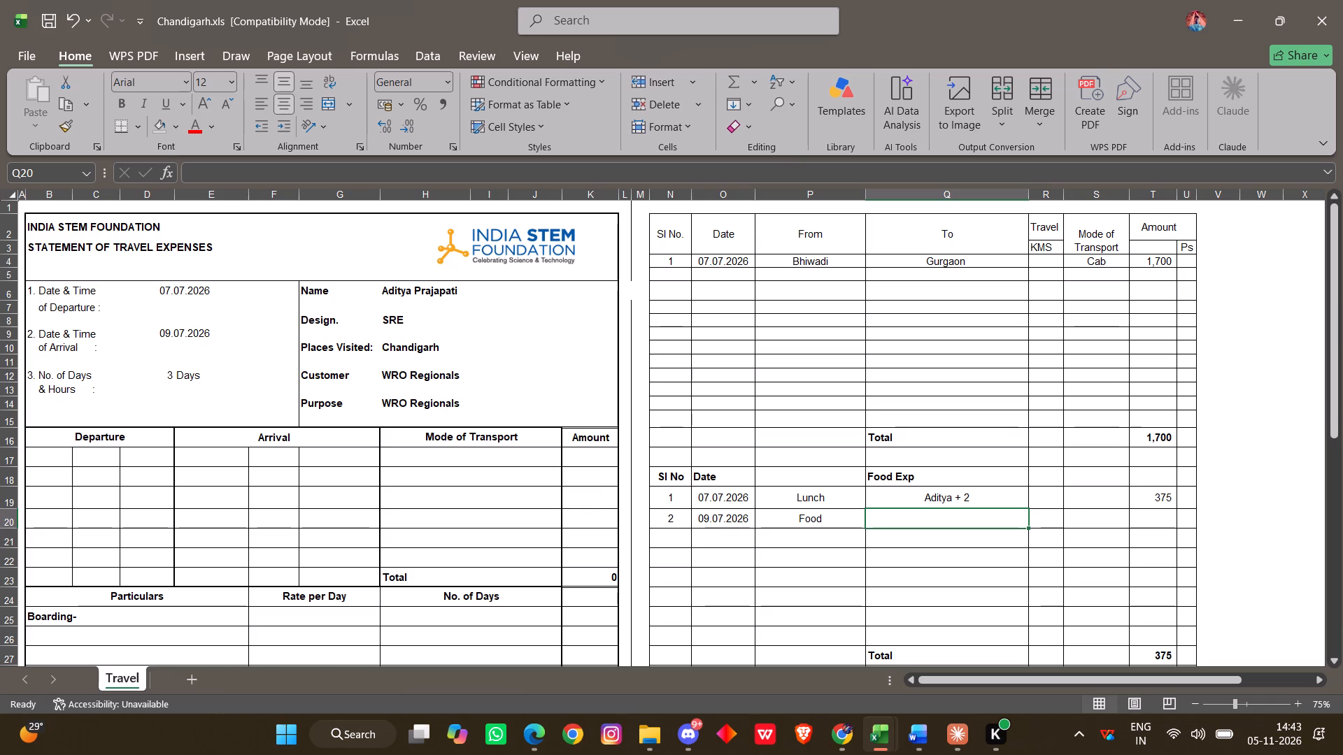
left_click(915, 506)
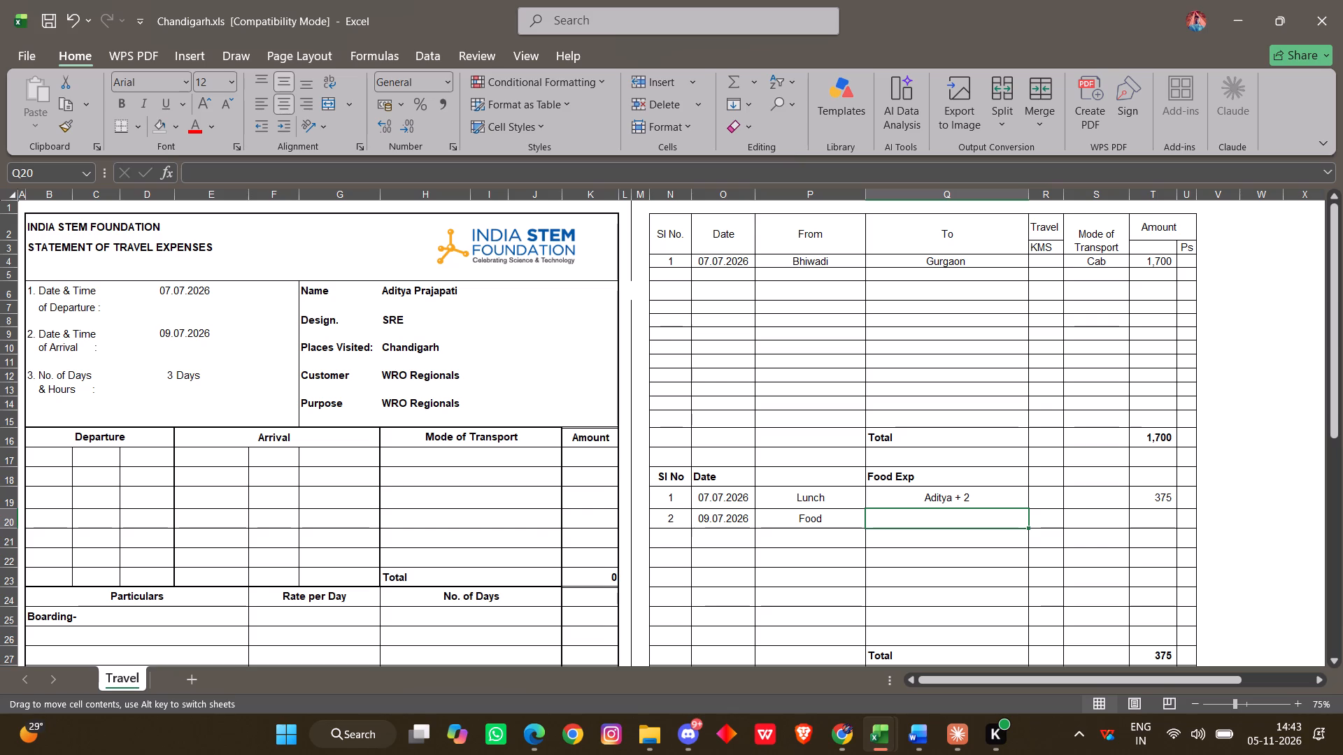
left_click(925, 496)
key("ctrl+c")
left_click(925, 523)
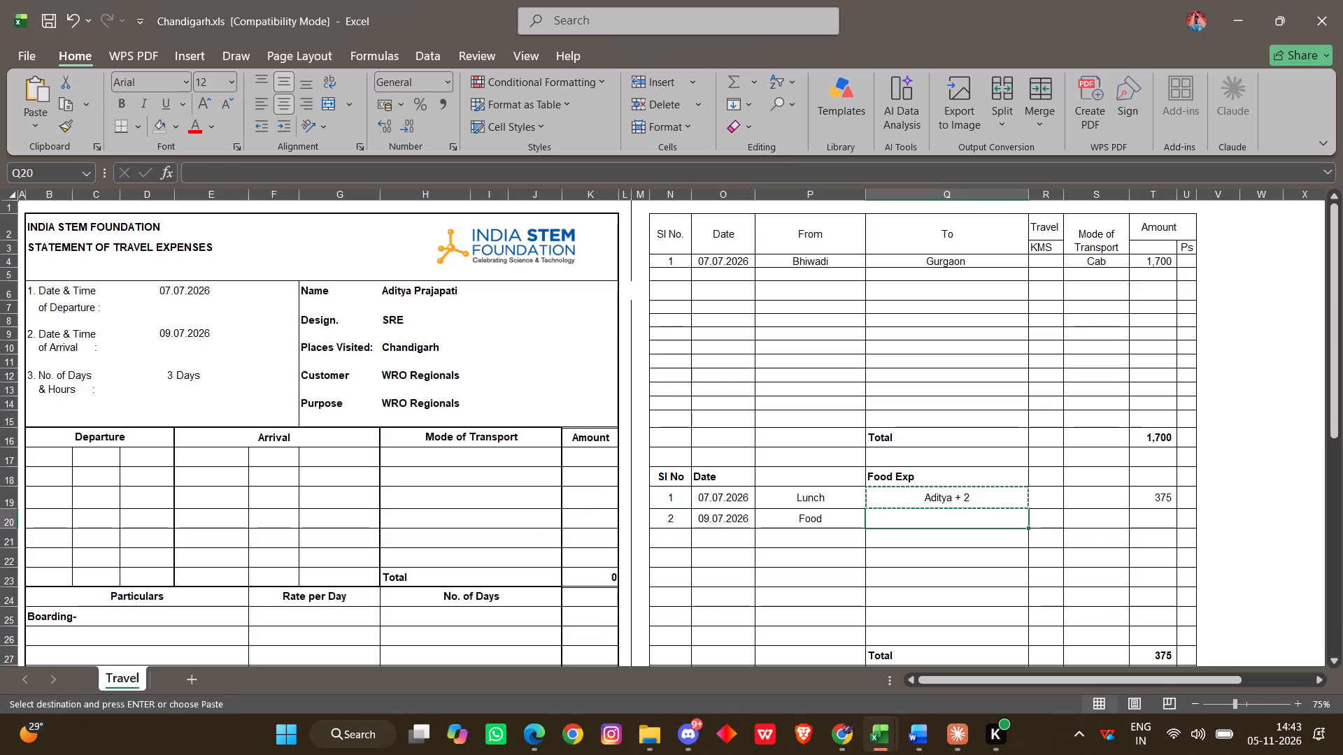
key("ctrl+v")
double_click(981, 520)
key("BackSpace")
key("BackSpace")
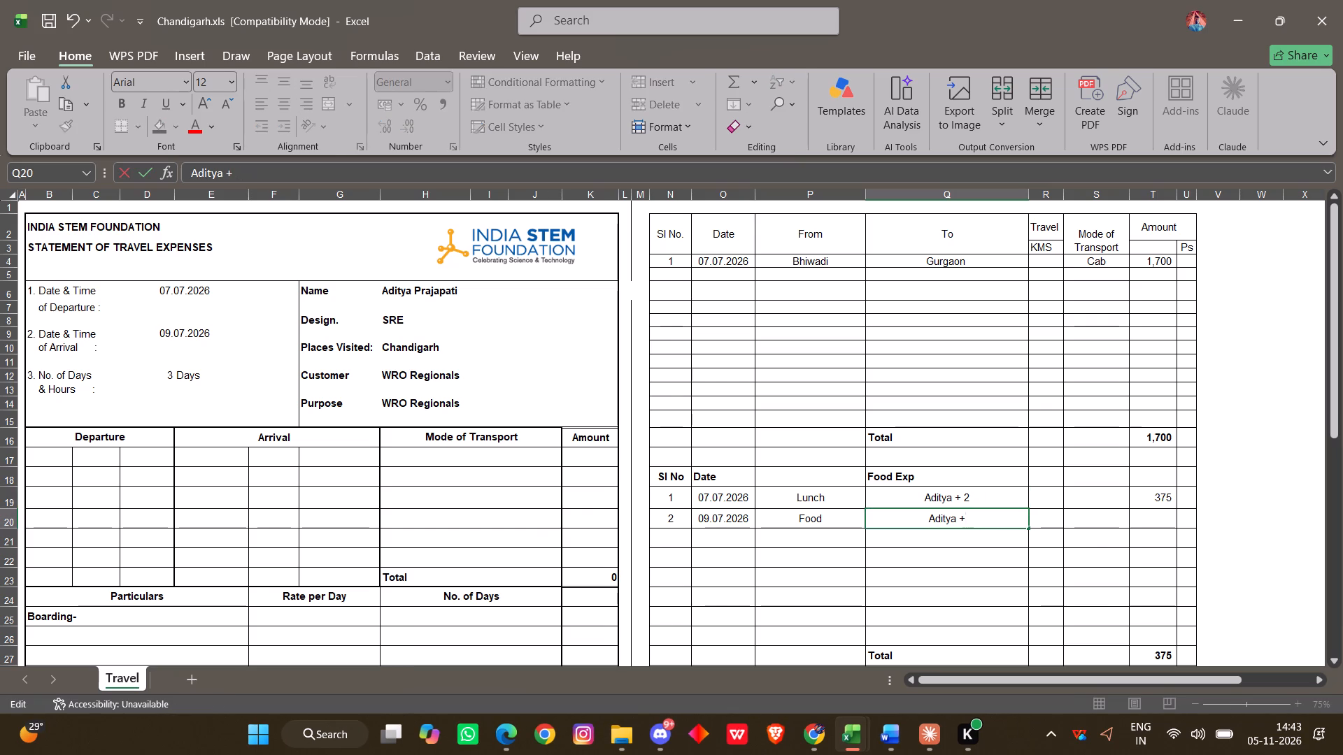
key("BackSpace")
key("BackSpace")
key("Return")
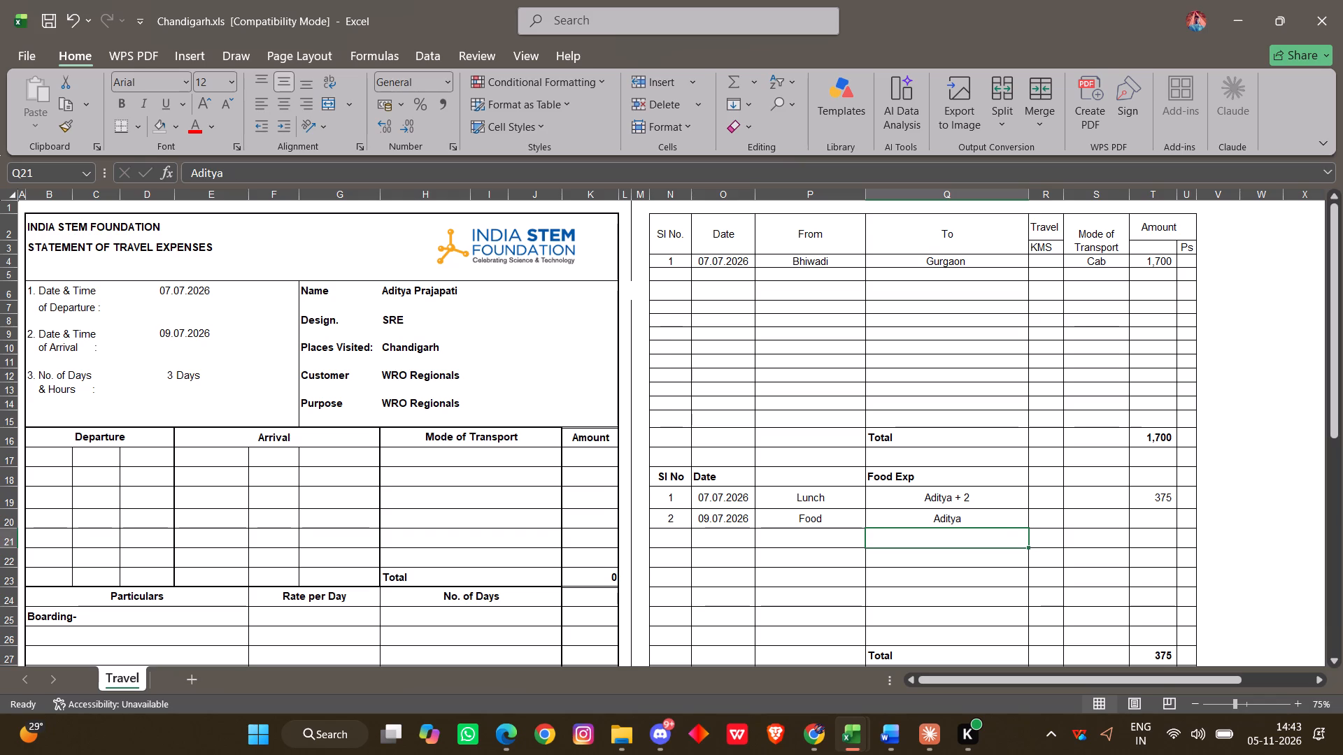
Set the amount of the second food expense row to 231.
left_click(1076, 524)
left_click(1169, 516)
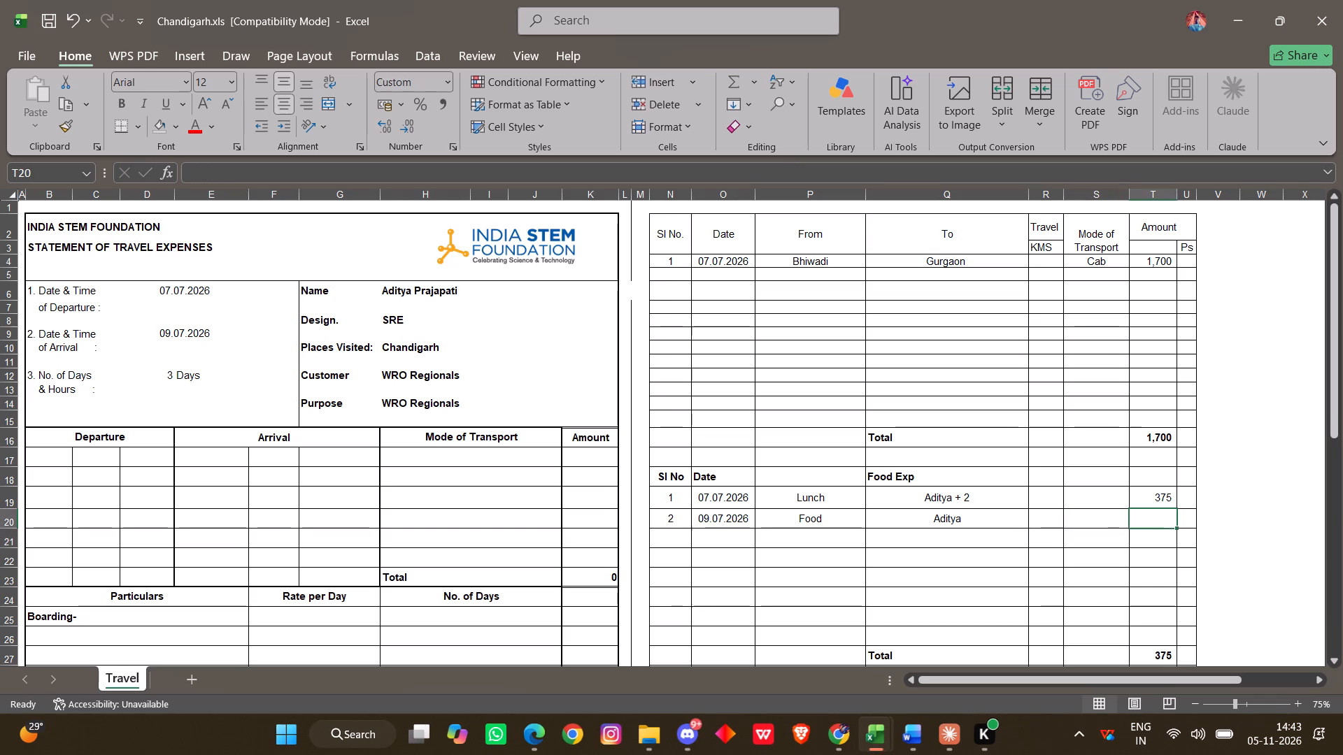
type("231")
key("Return")
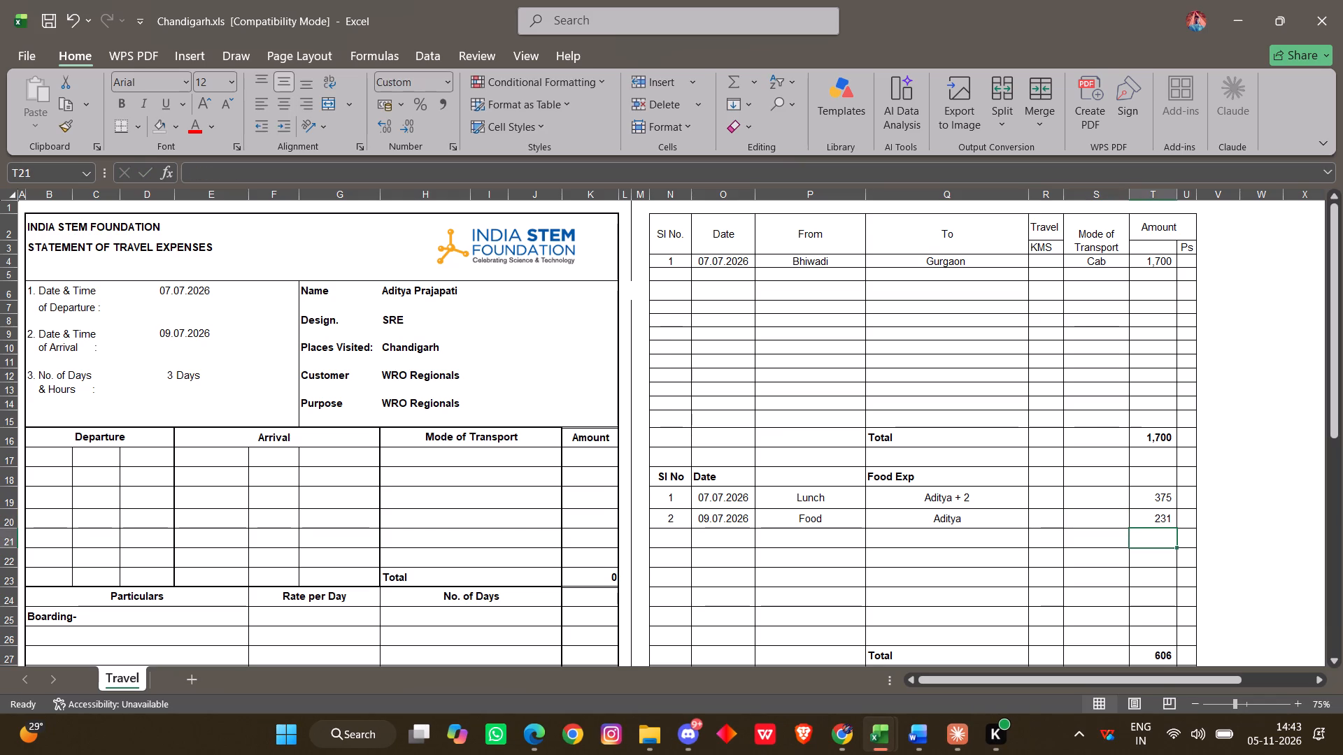
left_click(1149, 563)
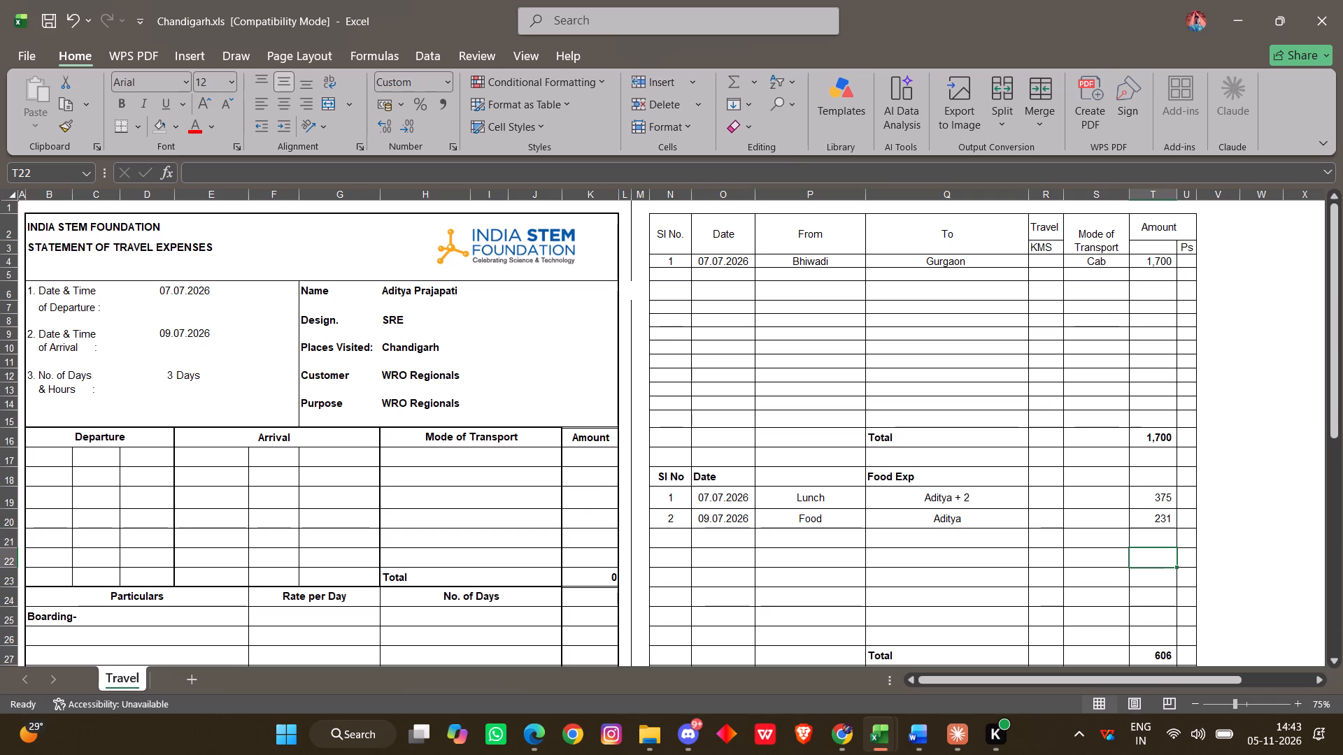
Change the amount of the Bhiwadi to Gurgaon cab trip to 1400.
double_click(1161, 263)
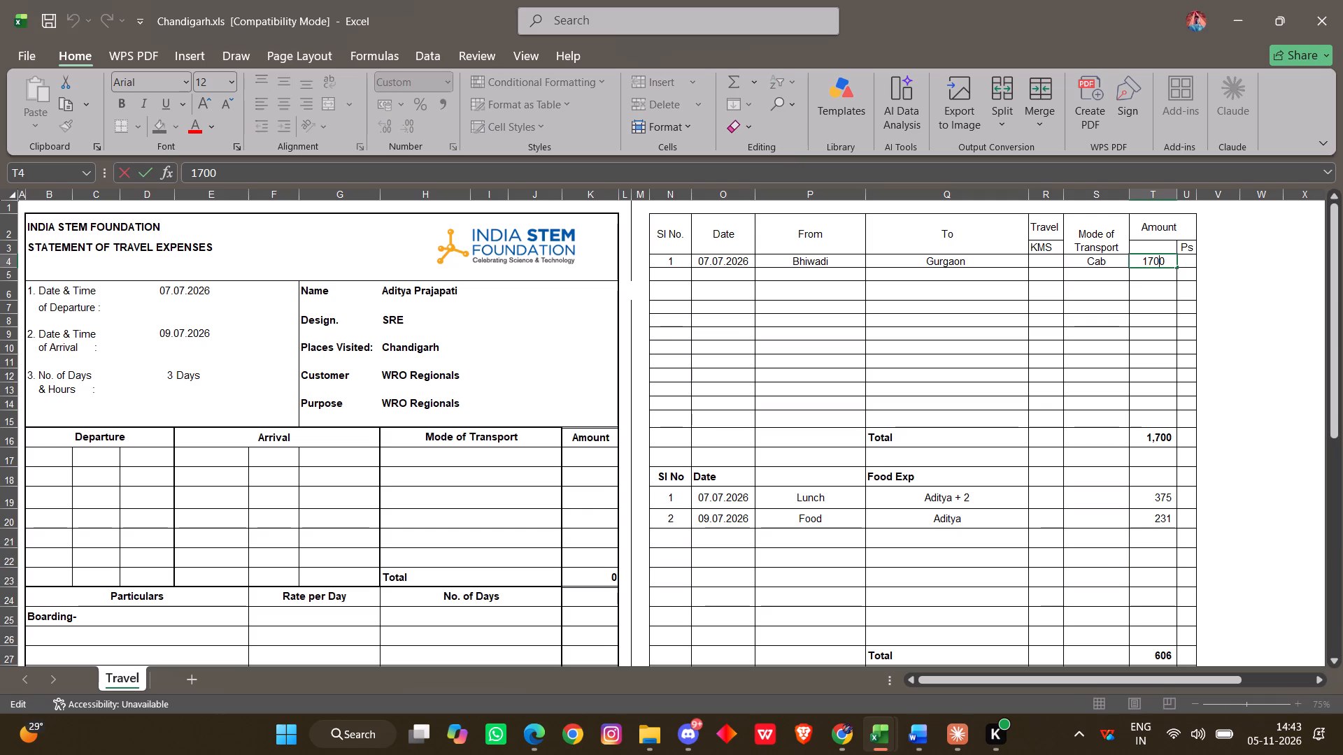
left_click(1151, 263)
key("BackSpace")
key("4")
key("Return")
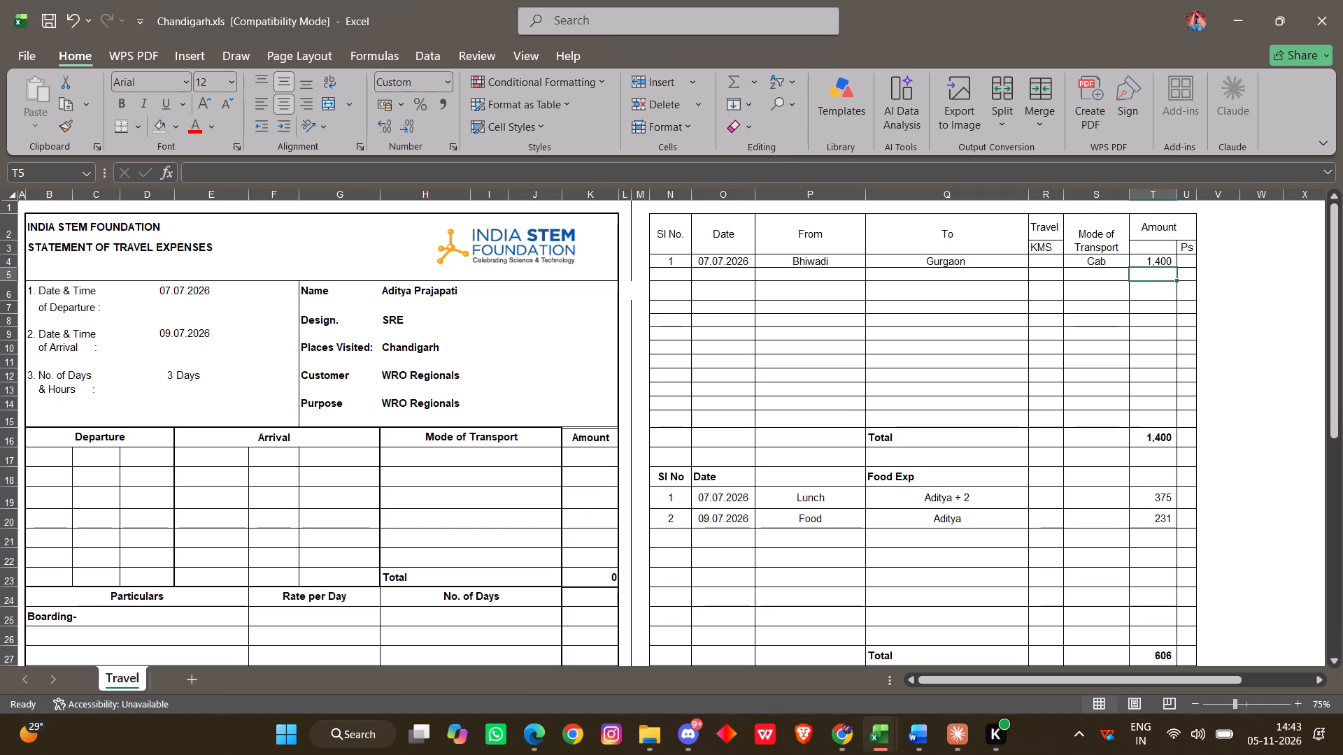
Duplicate the Bhiwadi to Gurgaon trip, from serial number through amount, into the row directly below.
left_click_drag(675, 258, 1147, 258)
key("ctrl+c")
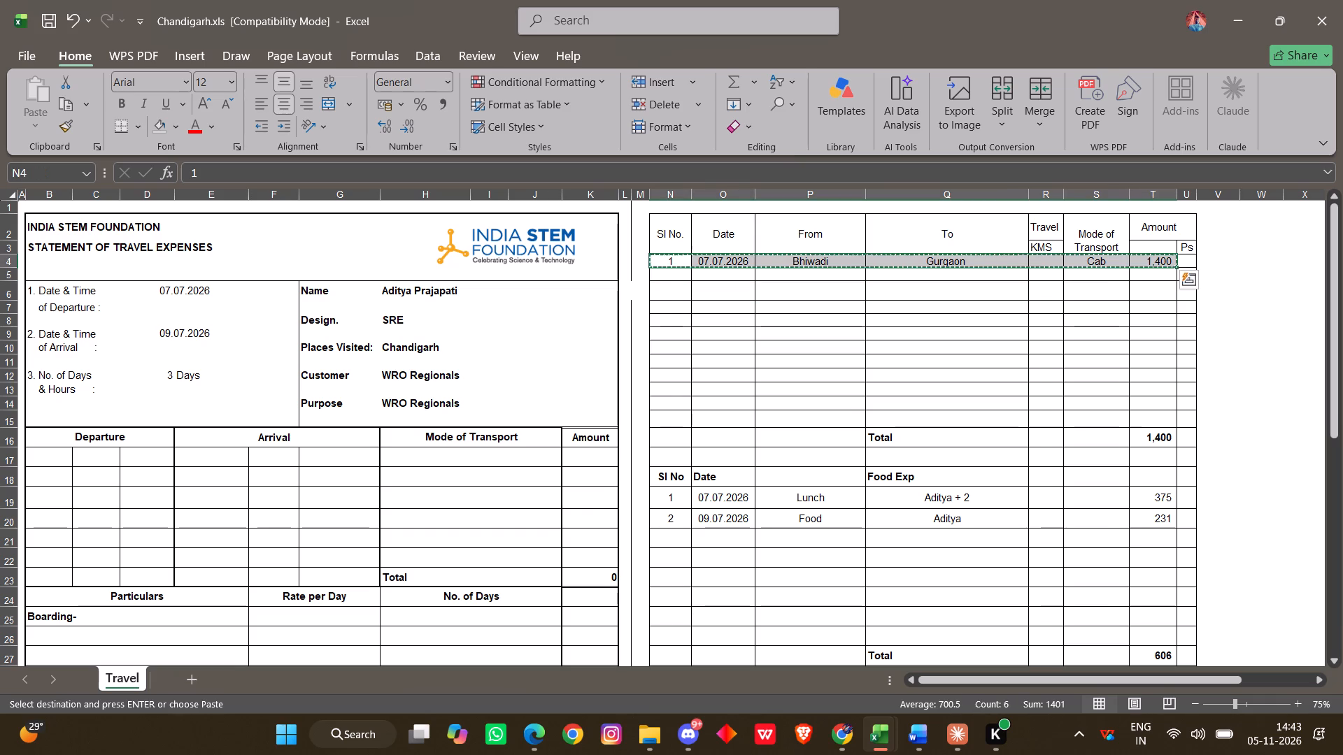
left_click(675, 270)
key("ctrl+v")
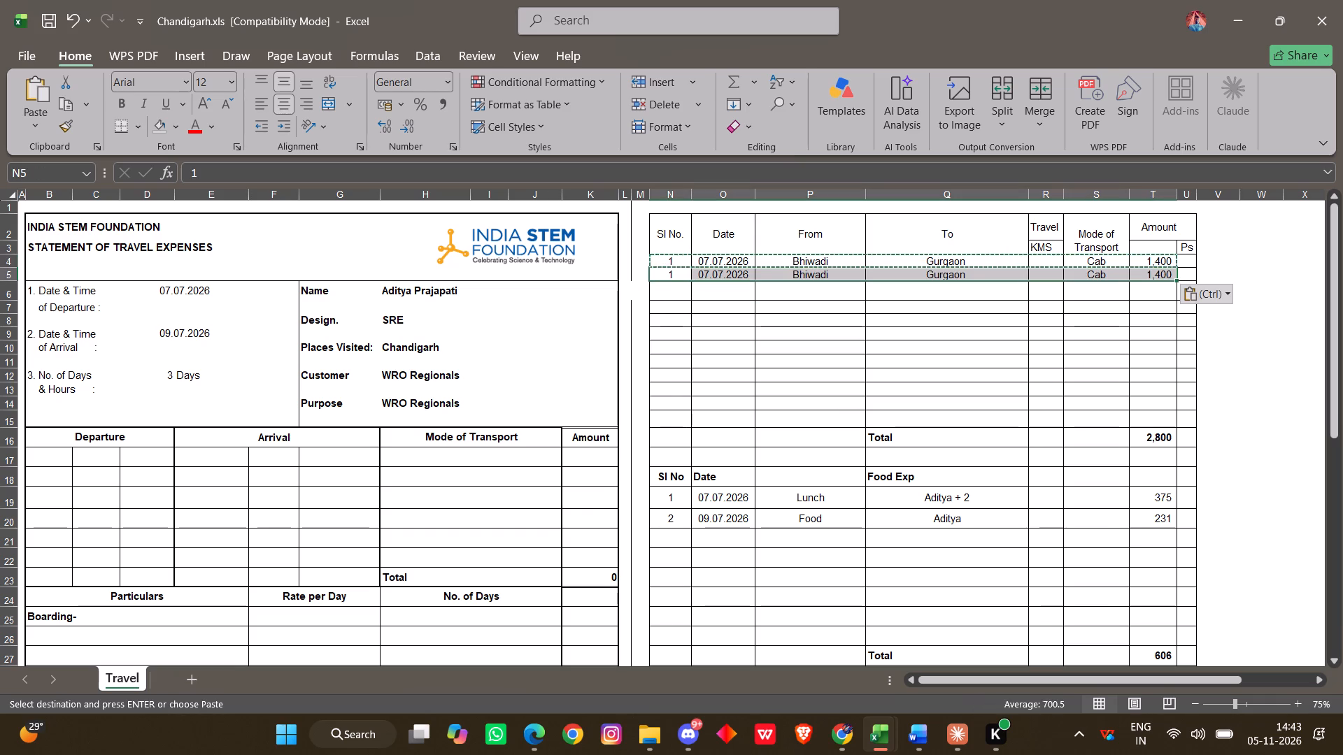
Reverse the duplicated trip's route so it runs from Gurgaon to Bhiwadi, reusing the existing place names.
left_click(908, 272)
key("ctrl+c")
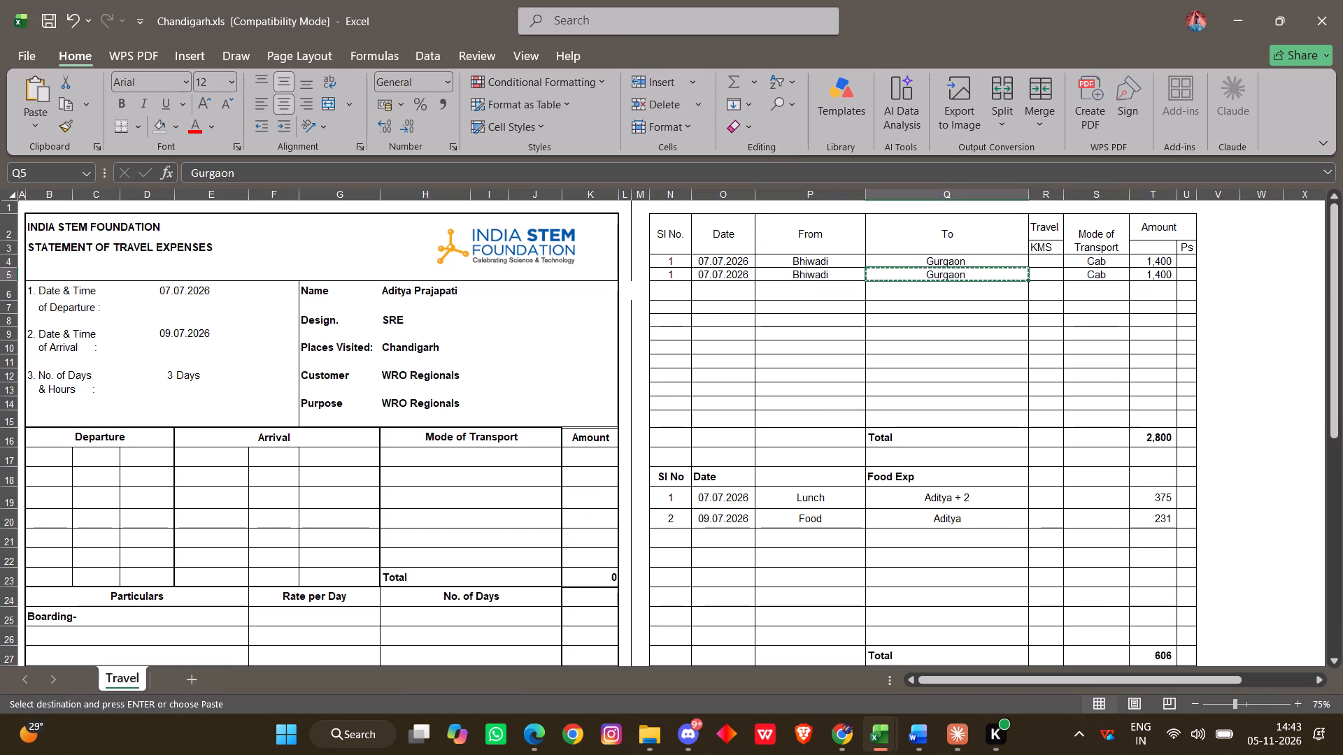
left_click(832, 271)
key("ctrl+v")
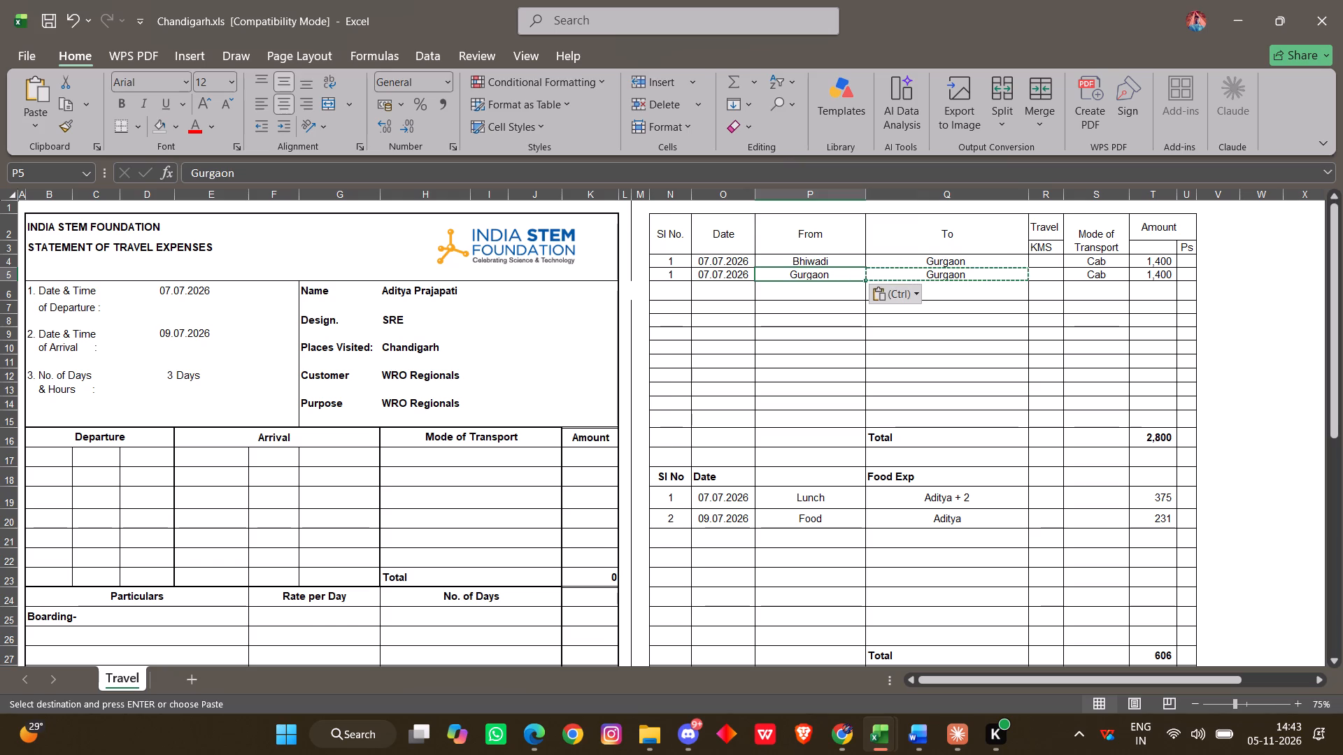
left_click(813, 257)
key("ctrl+x")
key("ctrl+c")
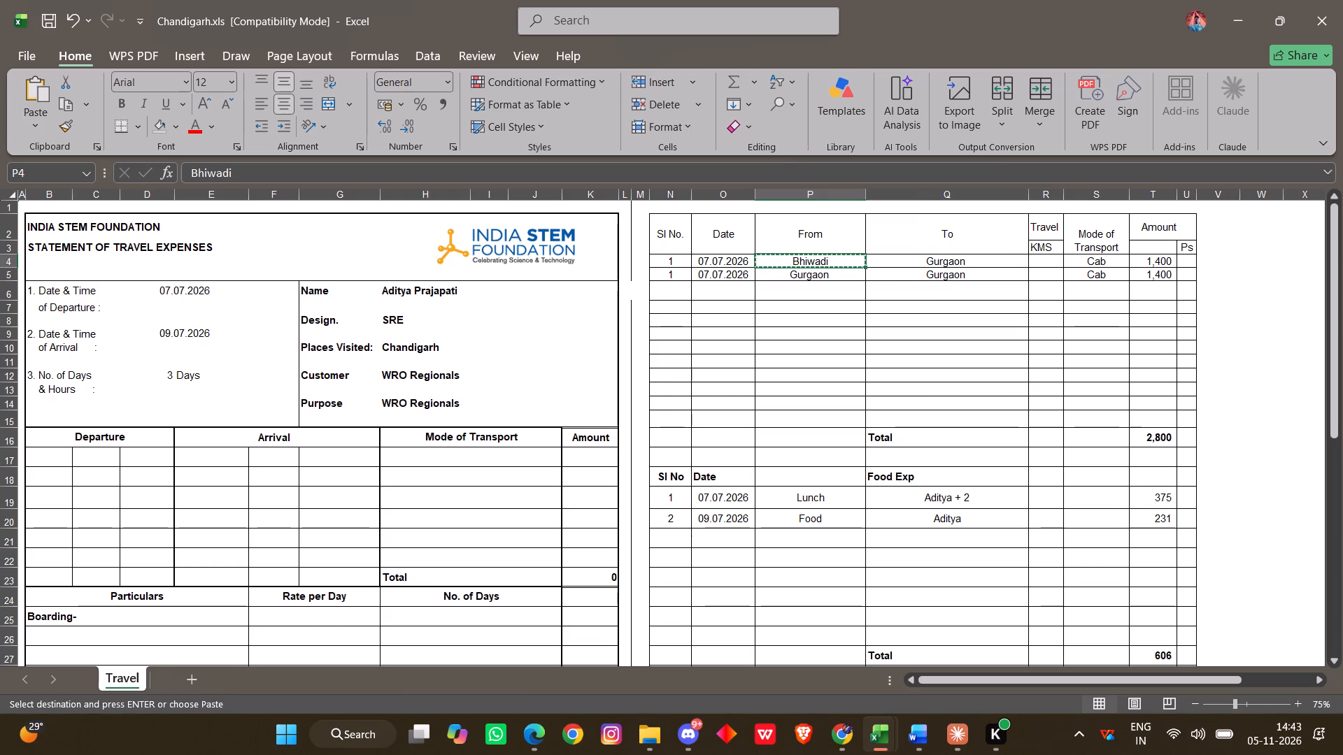
left_click(895, 278)
key("ctrl+v")
left_click(914, 299)
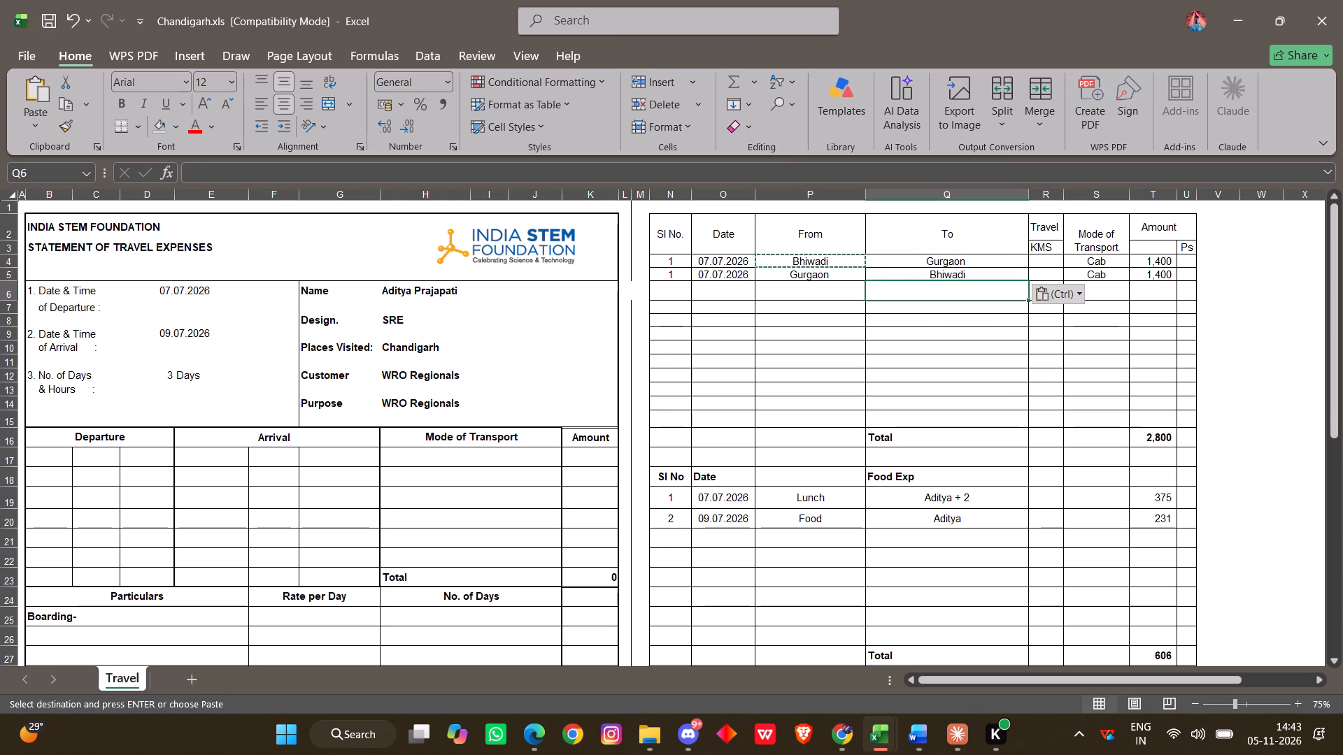
key("Escape")
Move the Gurgaon to Bhiwadi trip's date, route, transport and amount down one row, leaving its serial number in place.
left_click(716, 278)
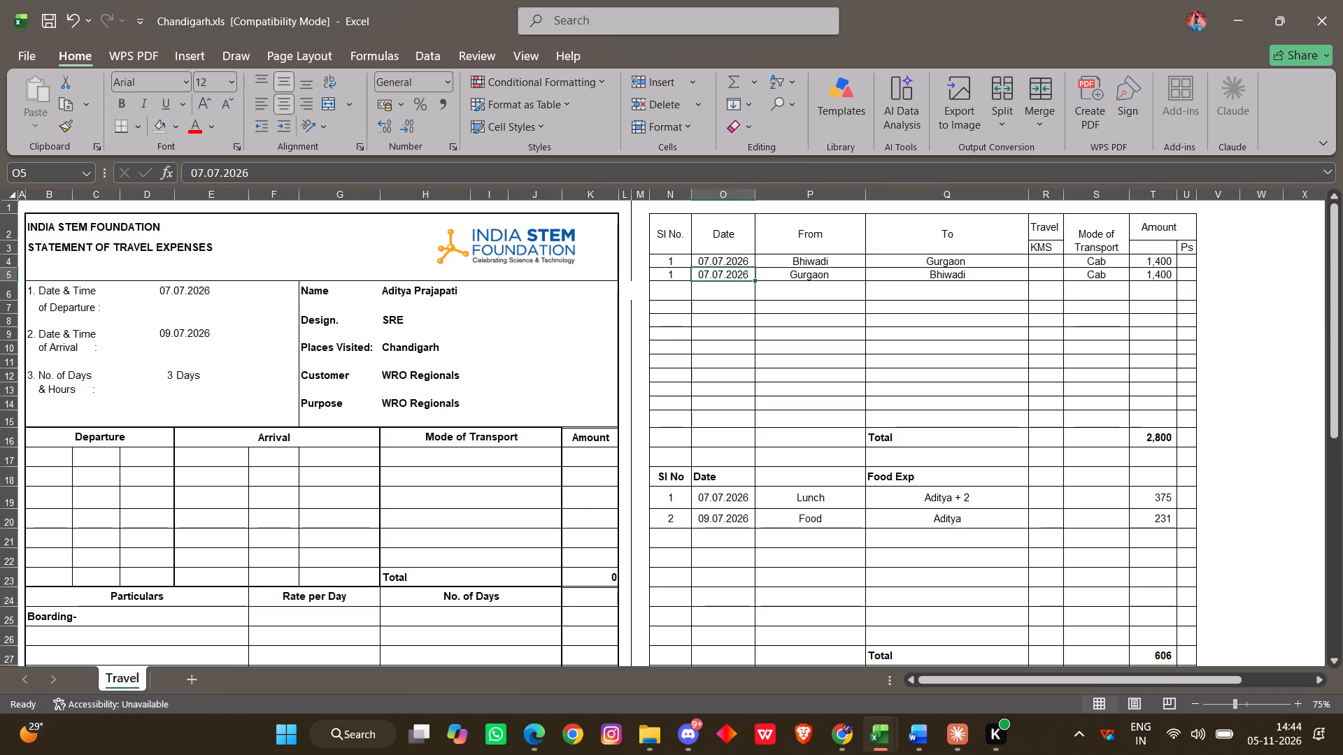
left_click_drag(724, 272, 1116, 325)
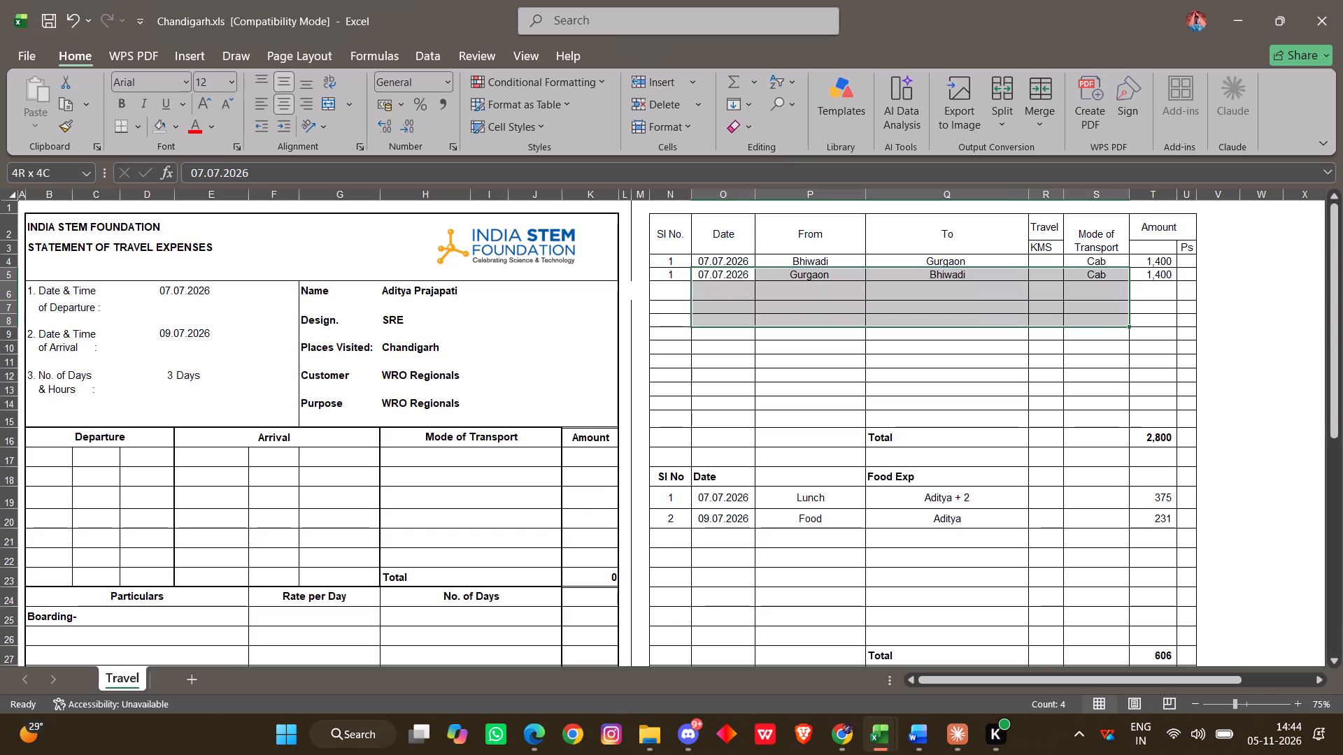
left_click_drag(1116, 325, 1166, 278)
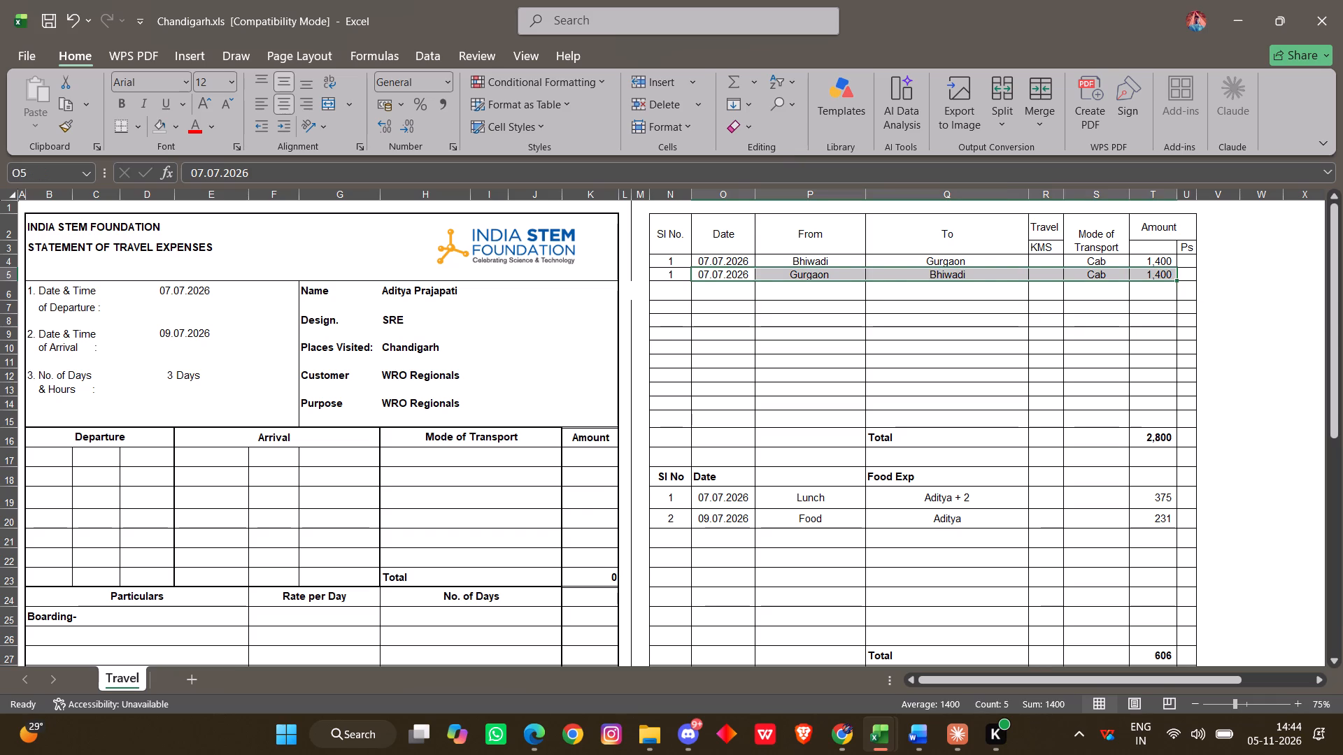
key("ctrl+x")
left_click(738, 285)
key("ctrl+v")
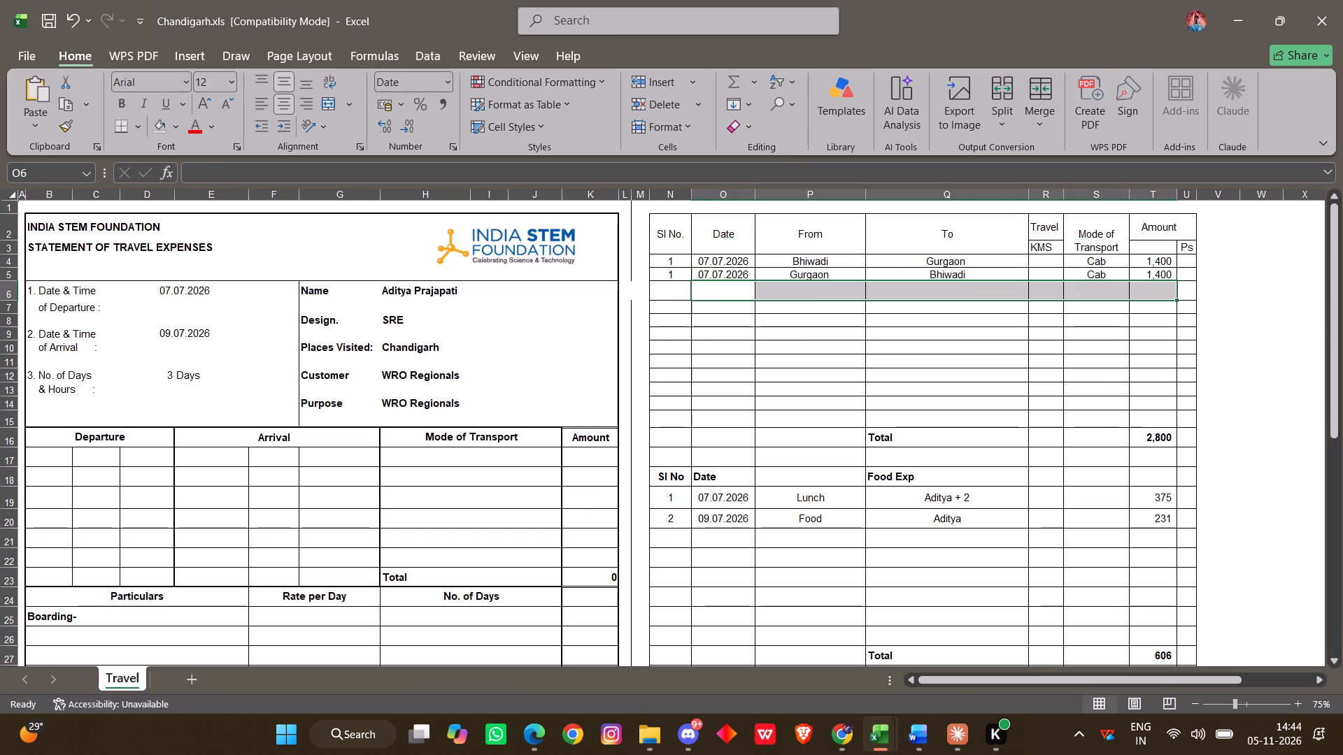
Number the emptied trip row 2 and the Gurgaon to Bhiwadi trip row 3.
left_click(673, 273)
key("2")
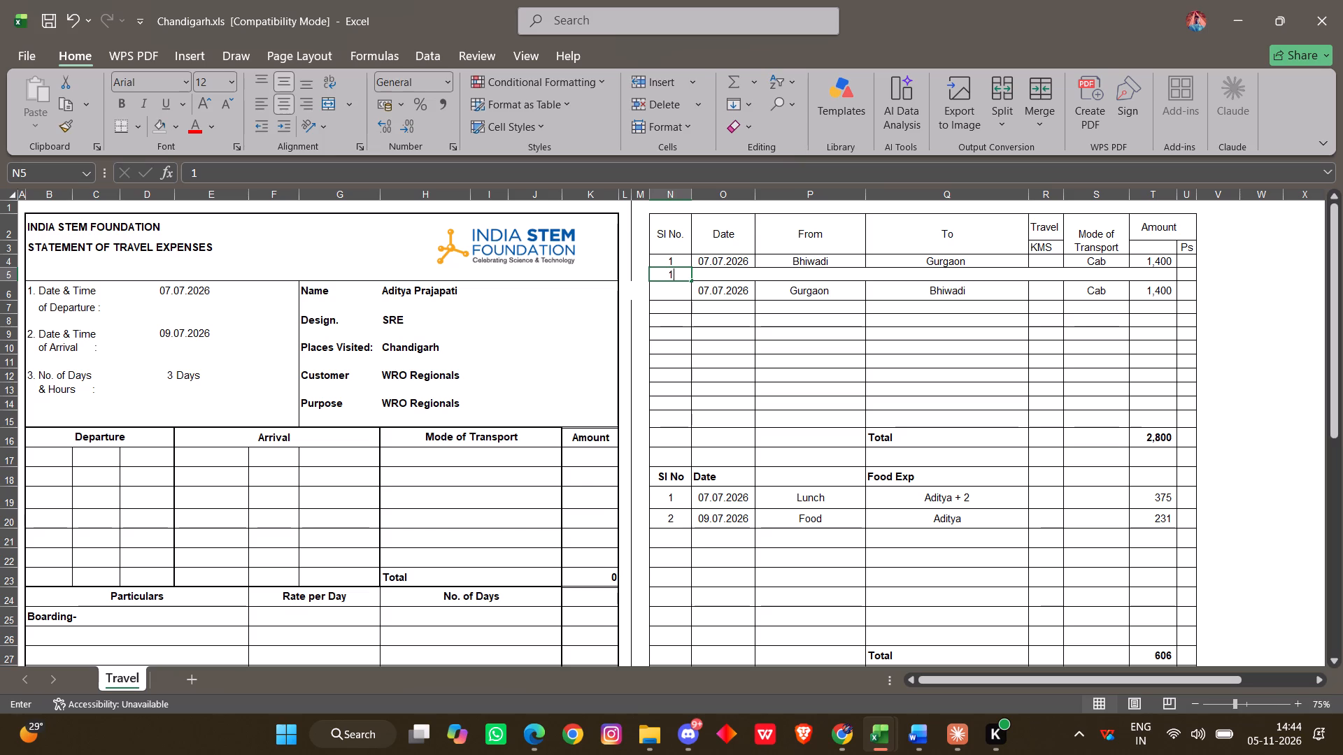
key("Return")
key("3")
key("Return")
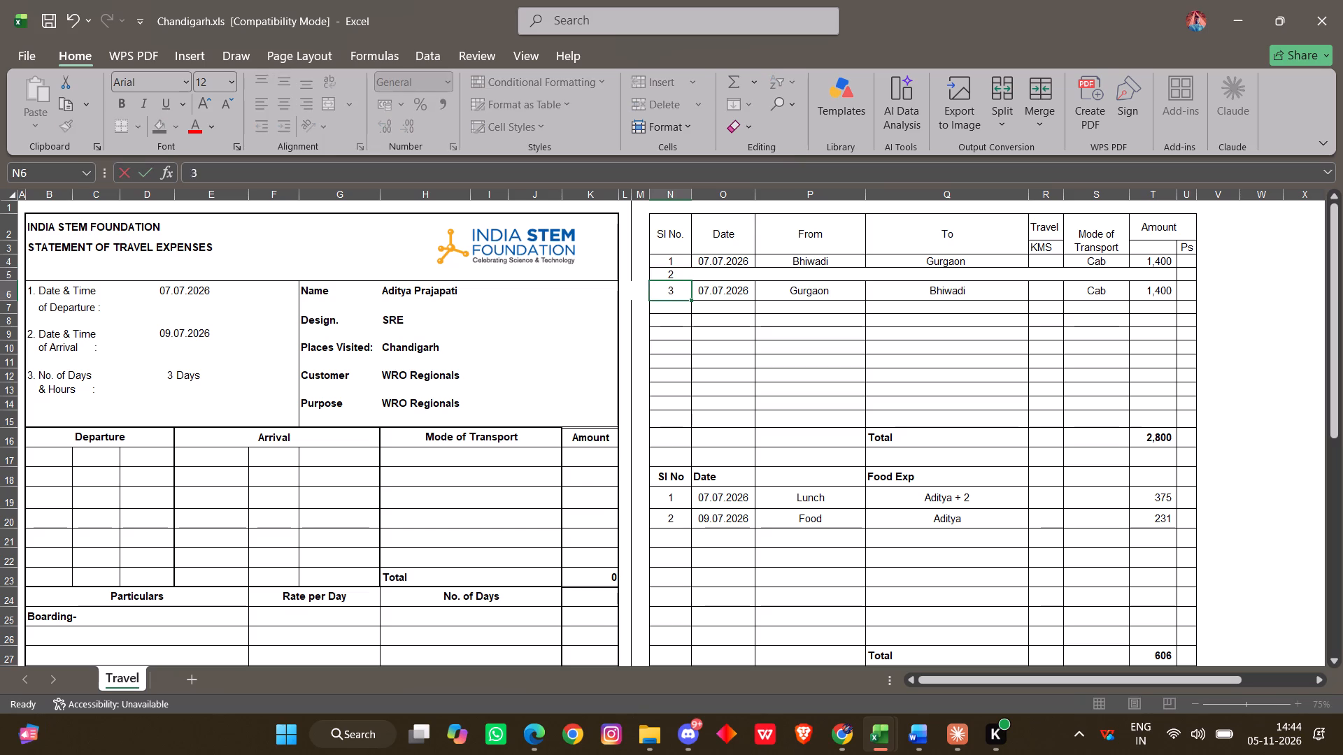
Apply the first trip row's formatting to the empty trip row numbered 2.
left_click_drag(676, 267, 1179, 264)
left_click(72, 126)
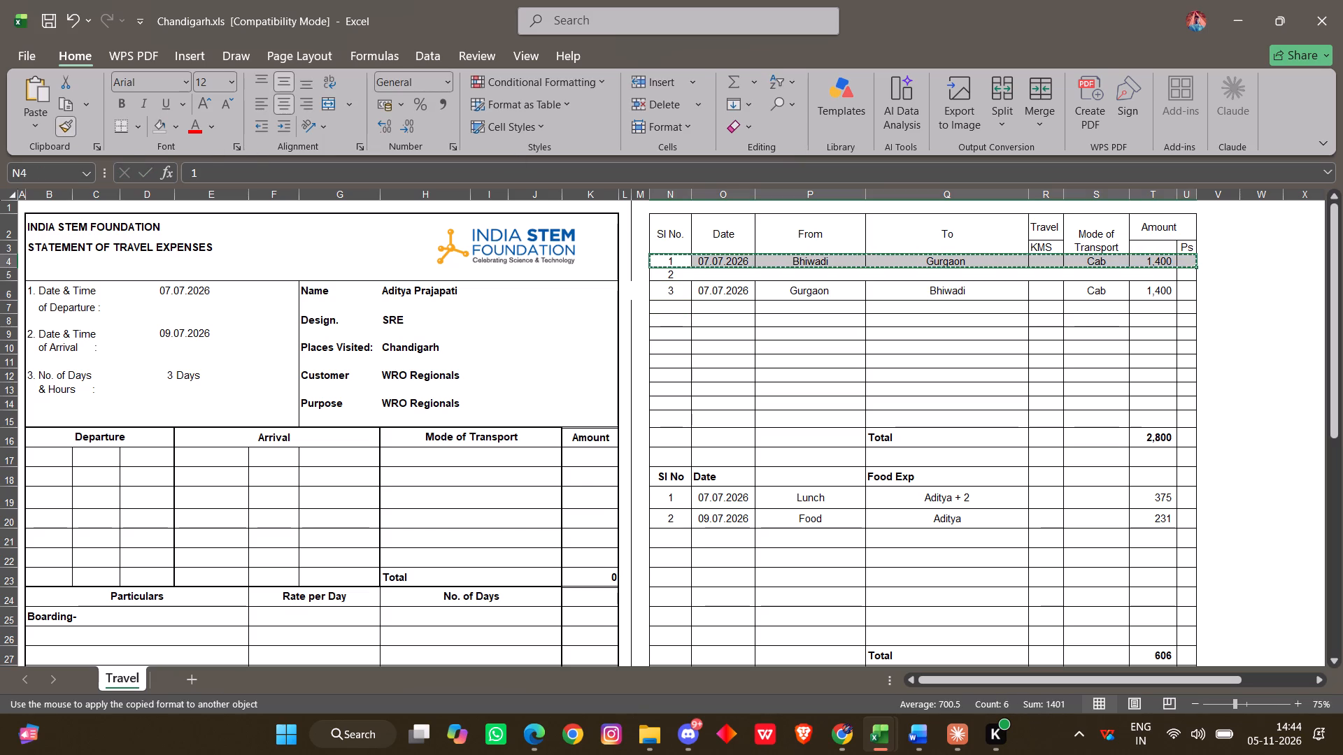
left_click(676, 268)
left_click(795, 319)
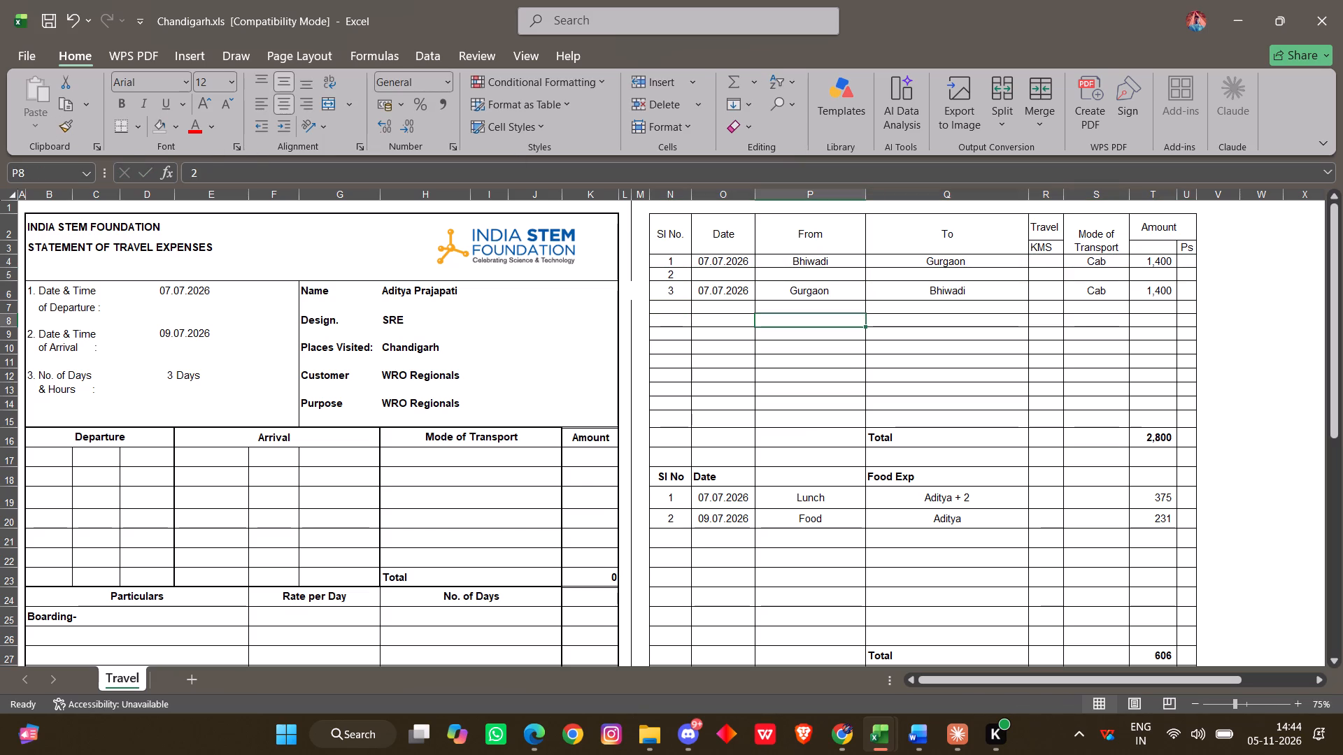
Copy the first trip's date, route, transport and amount into the trip row numbered 2.
left_click(720, 275)
left_click_drag(726, 264, 1142, 266)
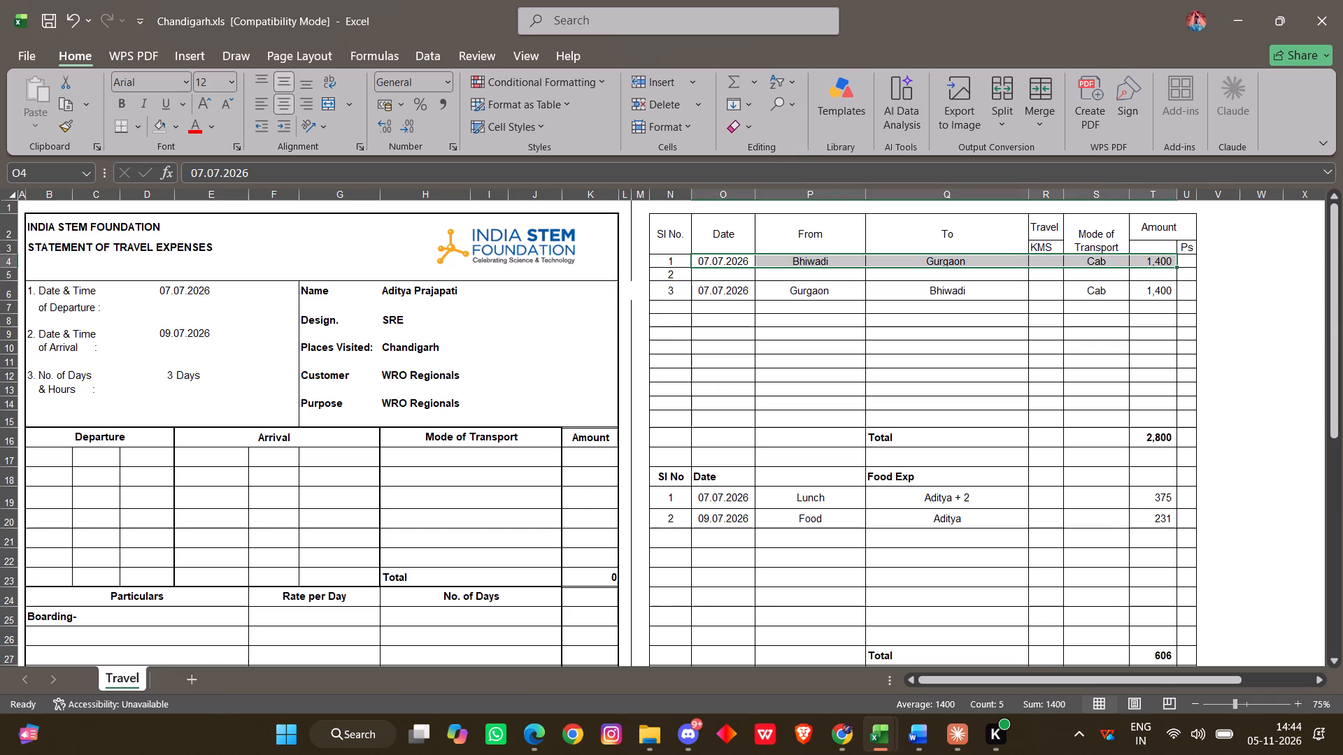
key("ctrl+c")
left_click(734, 278)
key("ctrl+v")
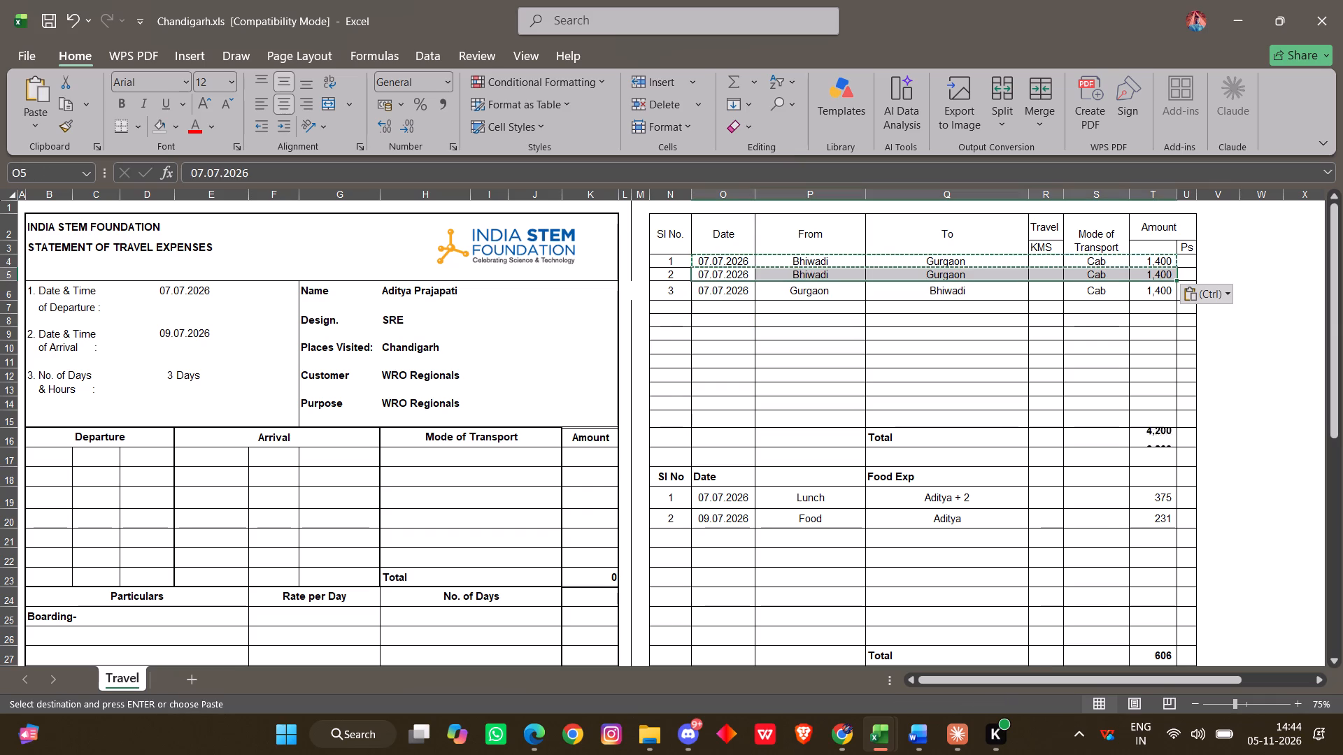
left_click(825, 334)
key("grave")
key("Escape")
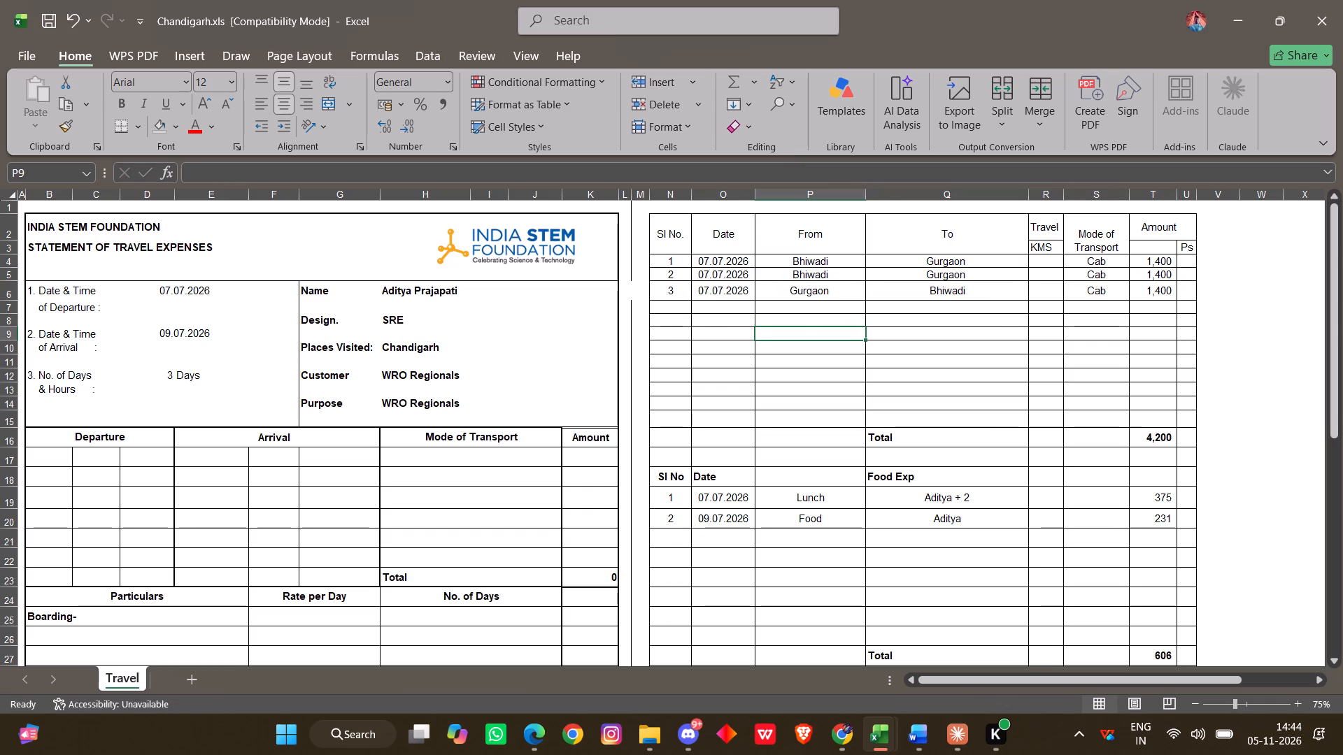
Change the dates of the trip rows numbered 2 and 3 to 09.07.2026.
left_click(709, 272)
left_click(707, 273)
left_click_drag(707, 273, 710, 303)
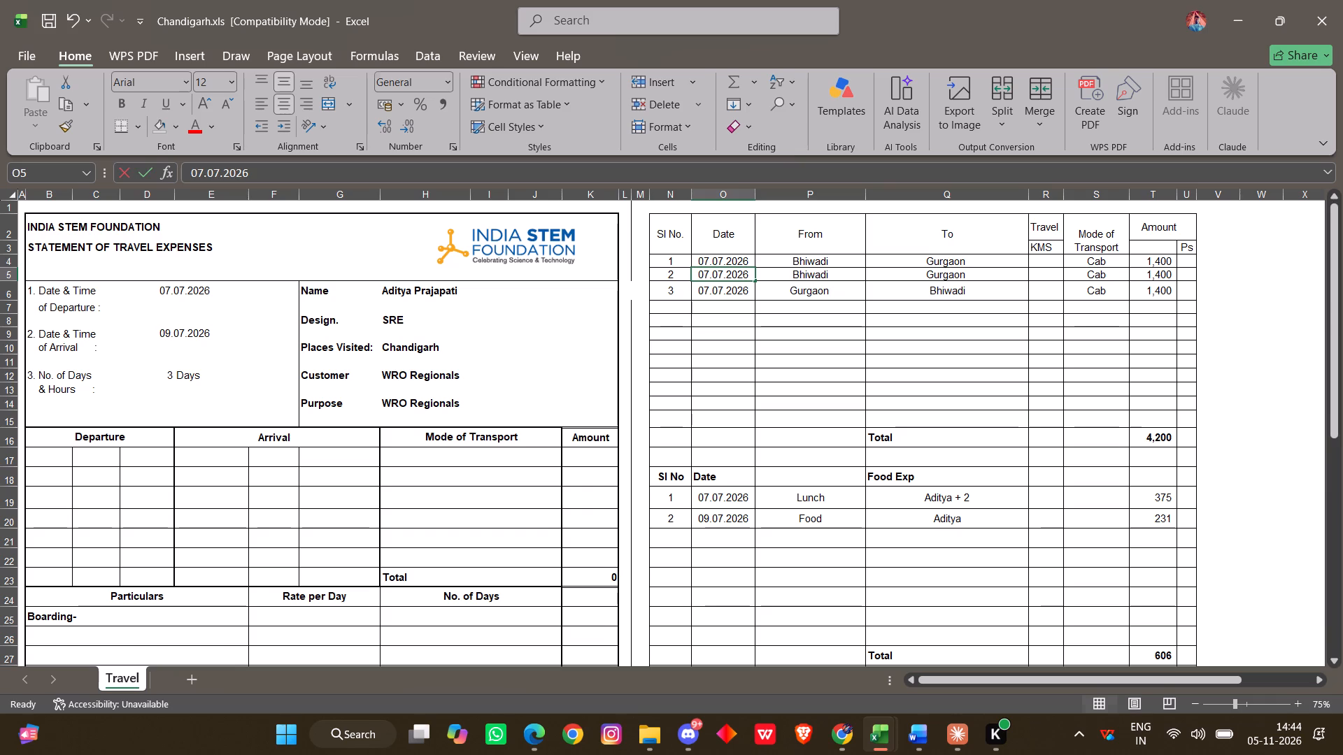
key("BackSpace")
key("9")
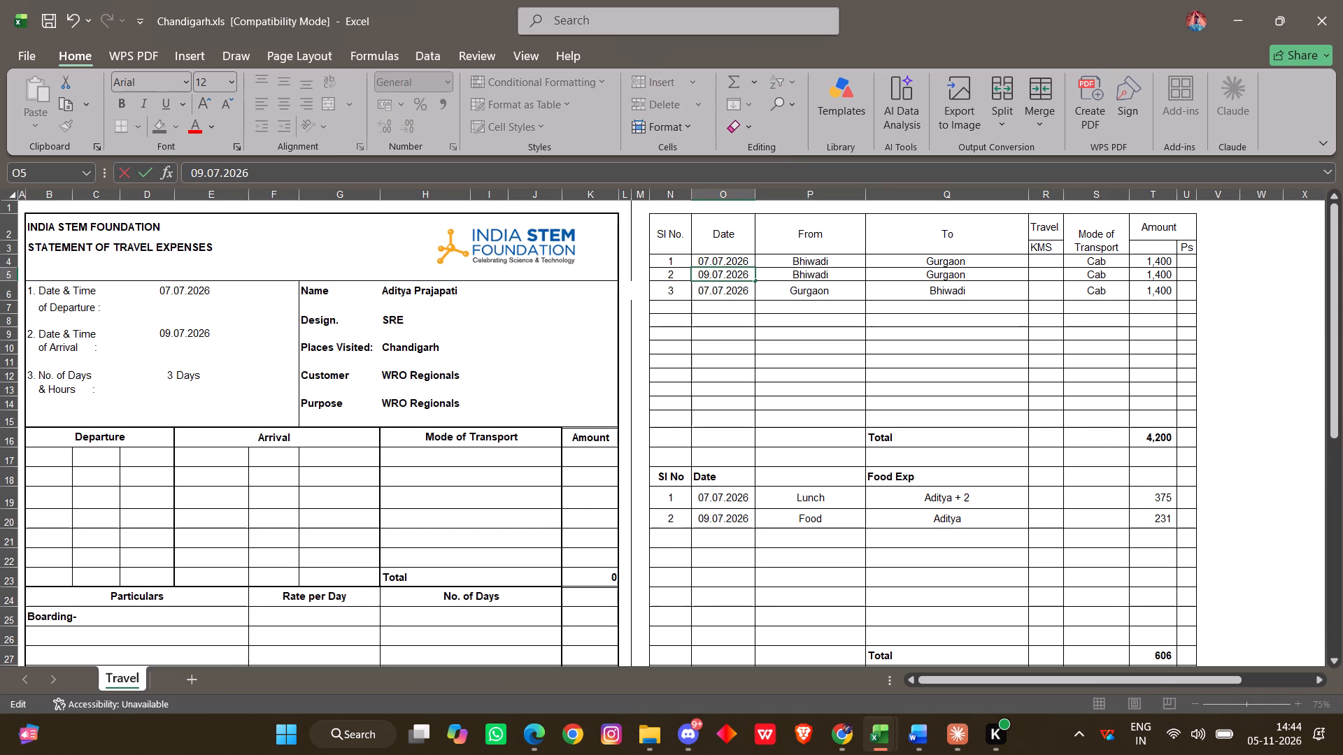
double_click(707, 293)
key("BackSpace")
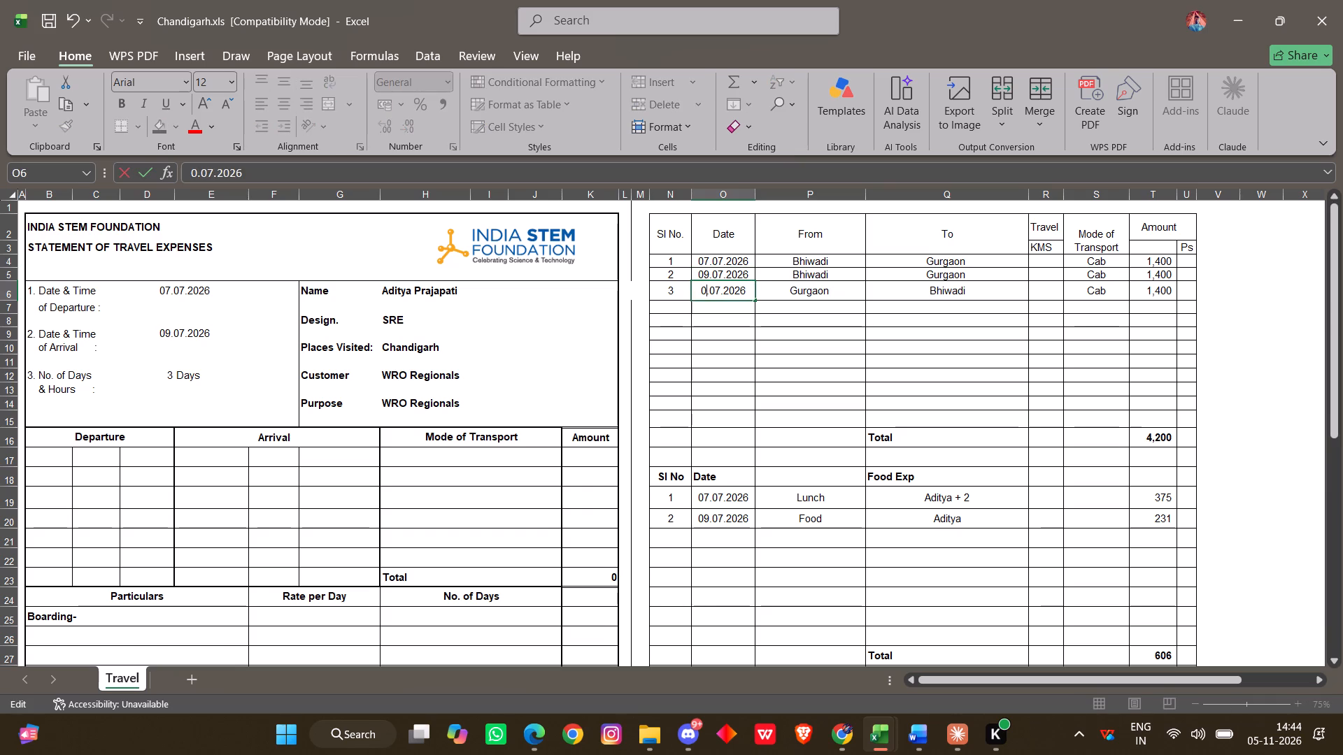
key("9")
key("Return")
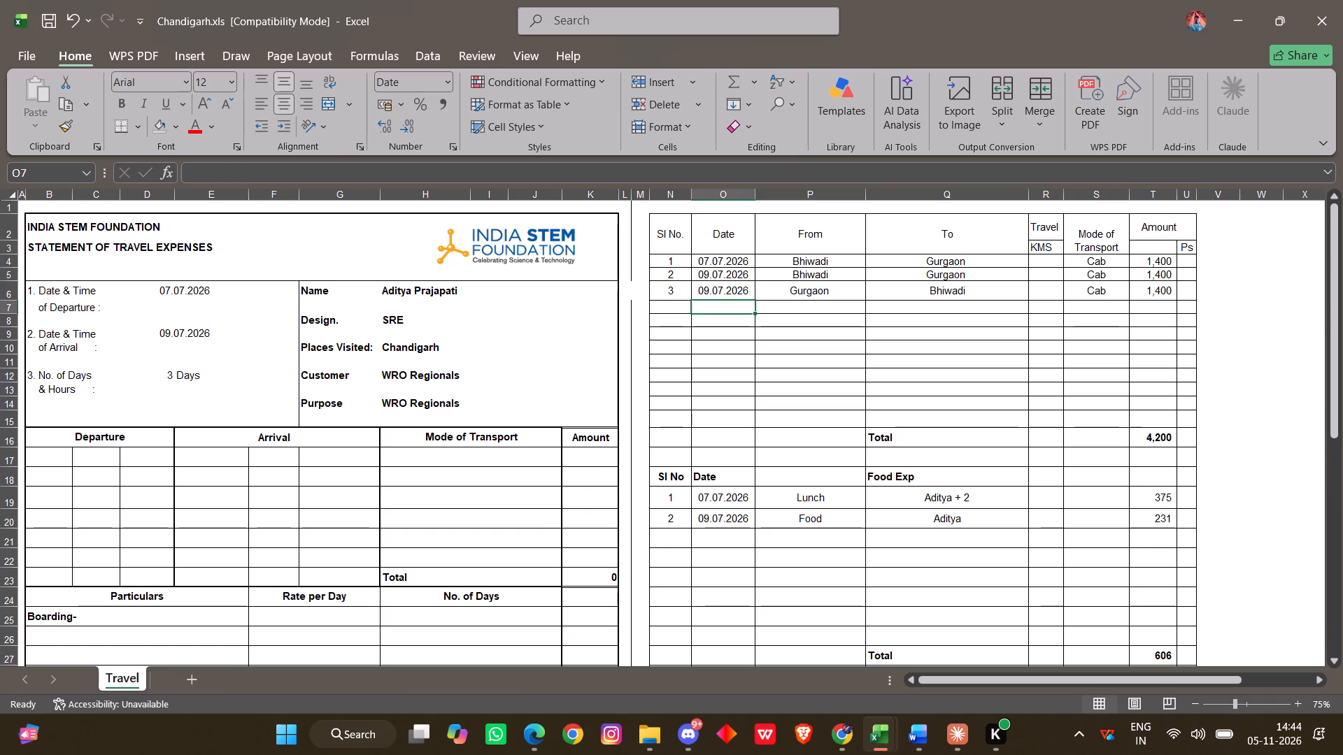
Set the amount of the trip row numbered 2 to 231.
left_click(1163, 273)
type("23")
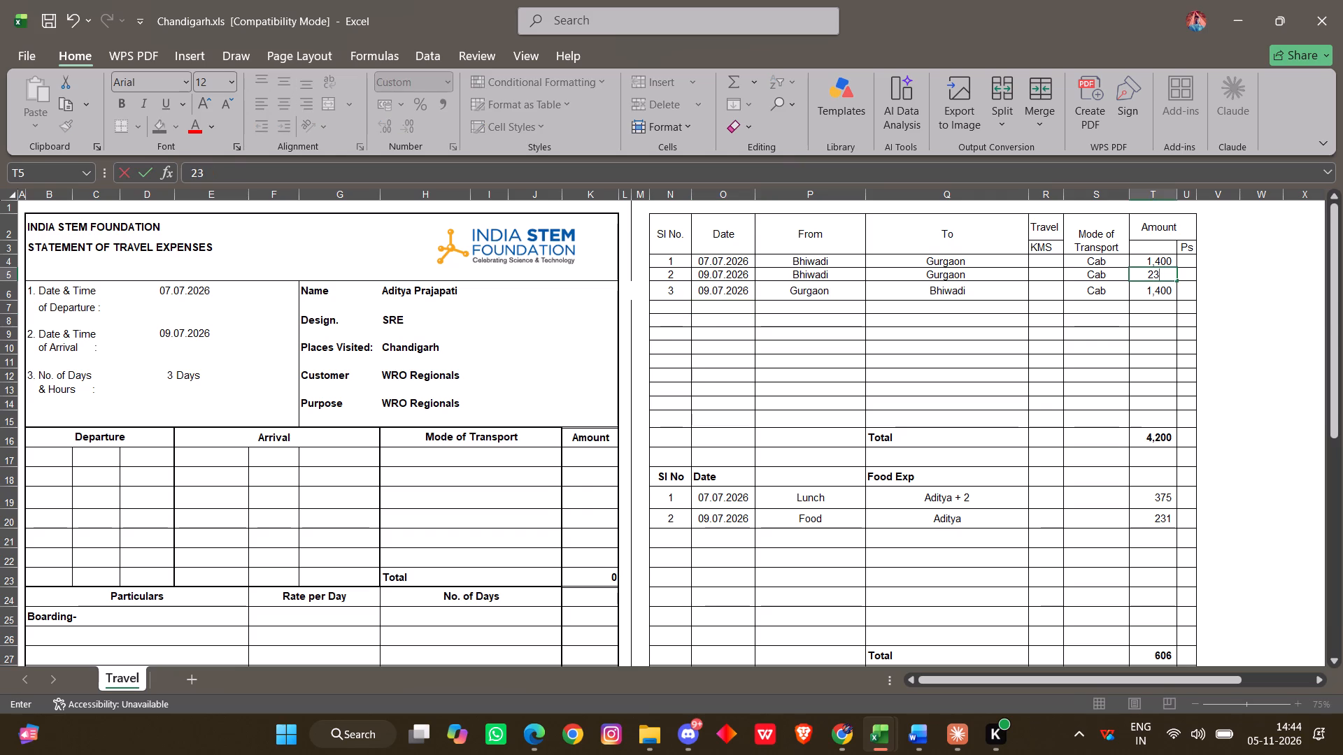
key("1")
key("Return")
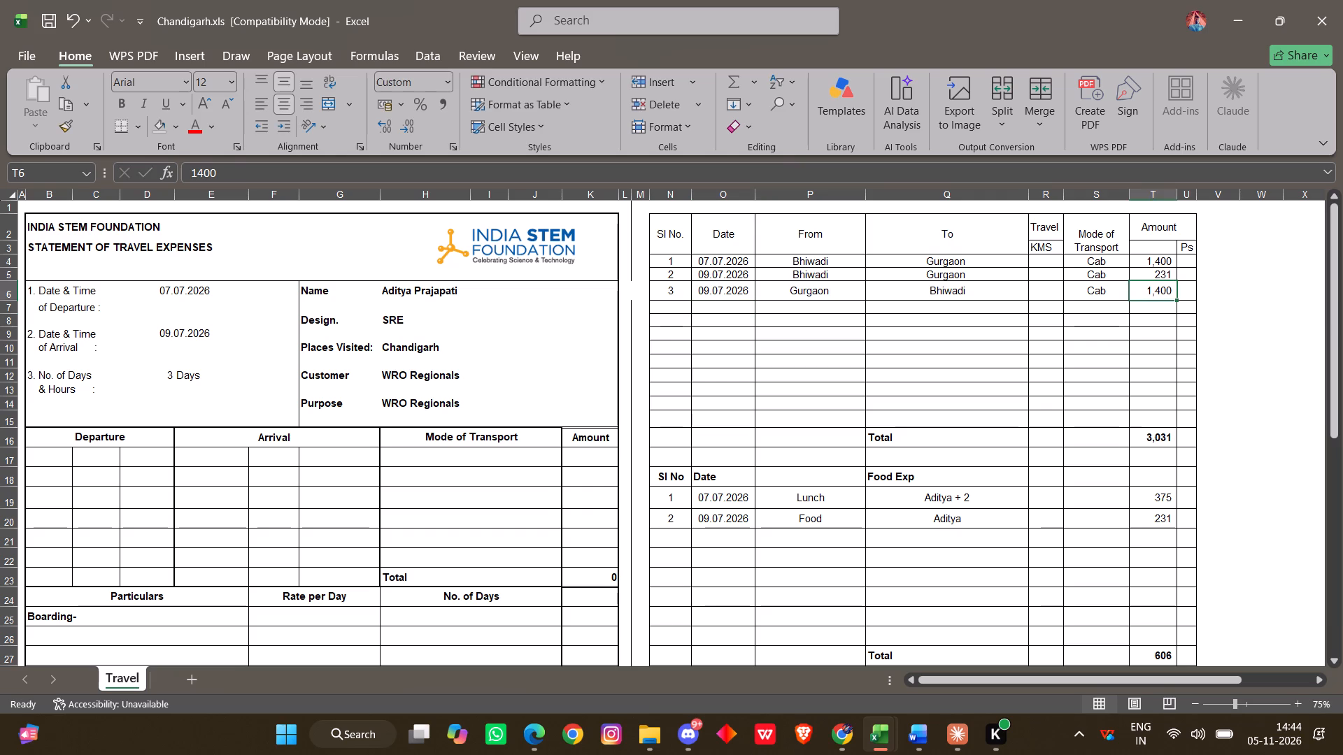
Set the amount of the 09.07.2026 food expense row to 50.
left_click(1155, 523)
type("50")
key("Return")
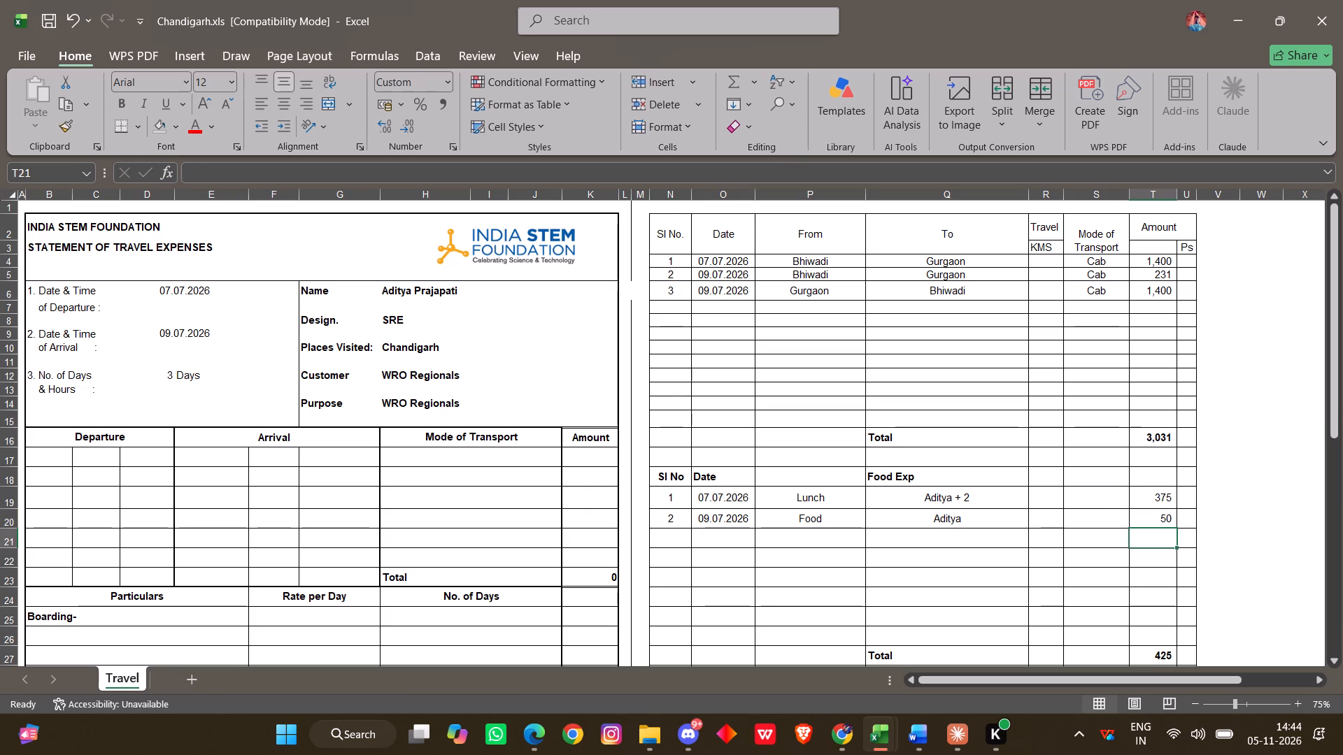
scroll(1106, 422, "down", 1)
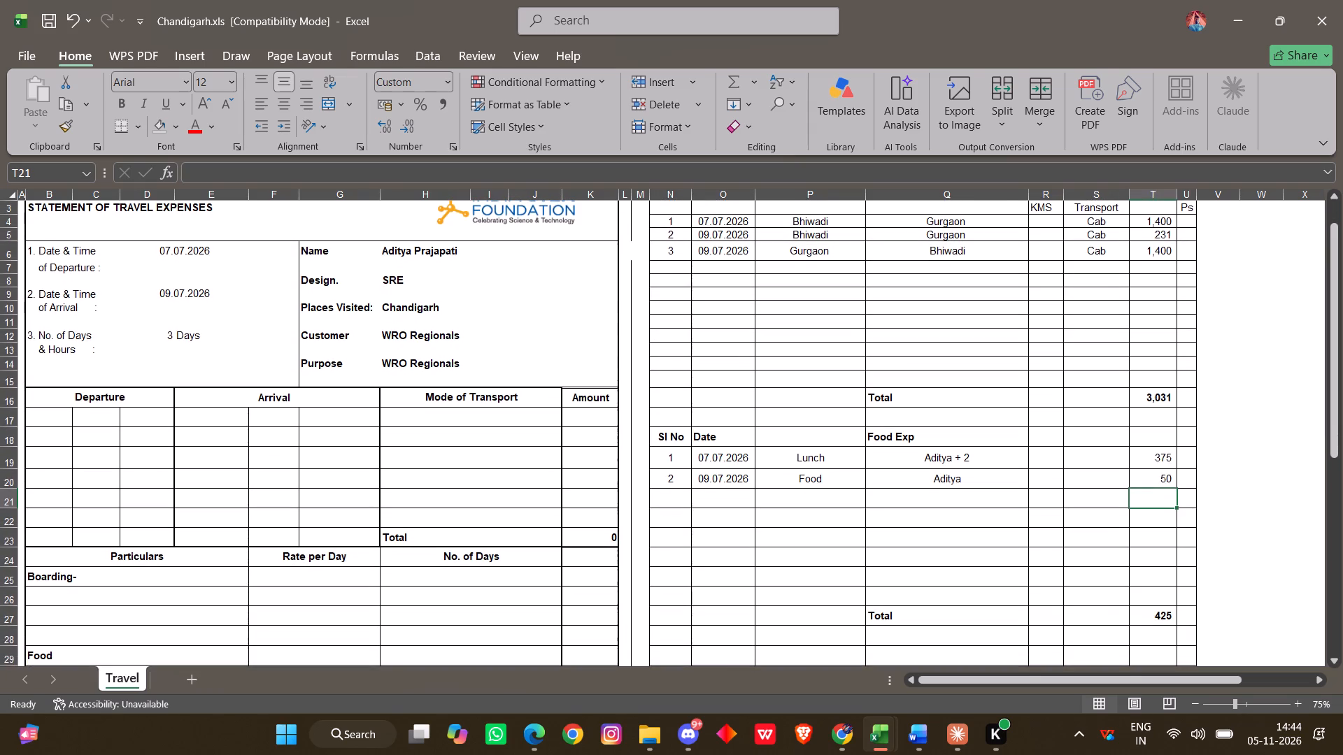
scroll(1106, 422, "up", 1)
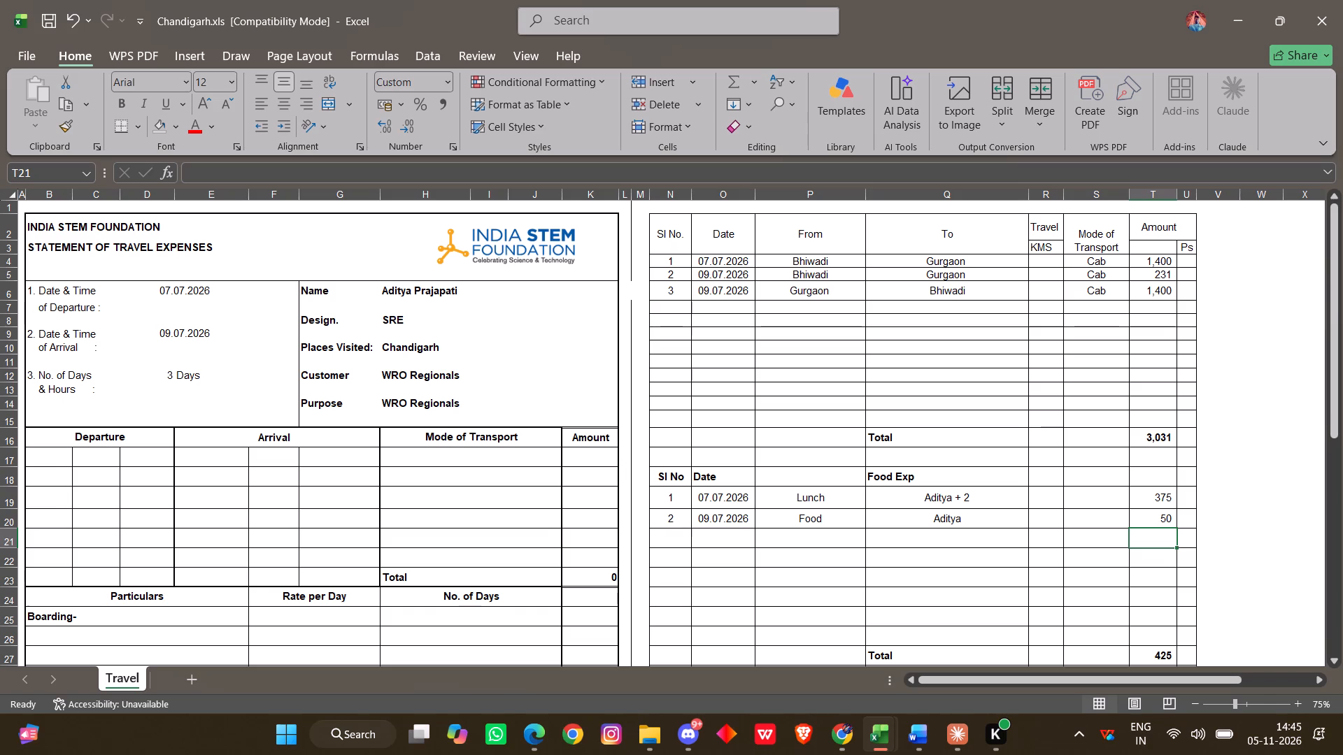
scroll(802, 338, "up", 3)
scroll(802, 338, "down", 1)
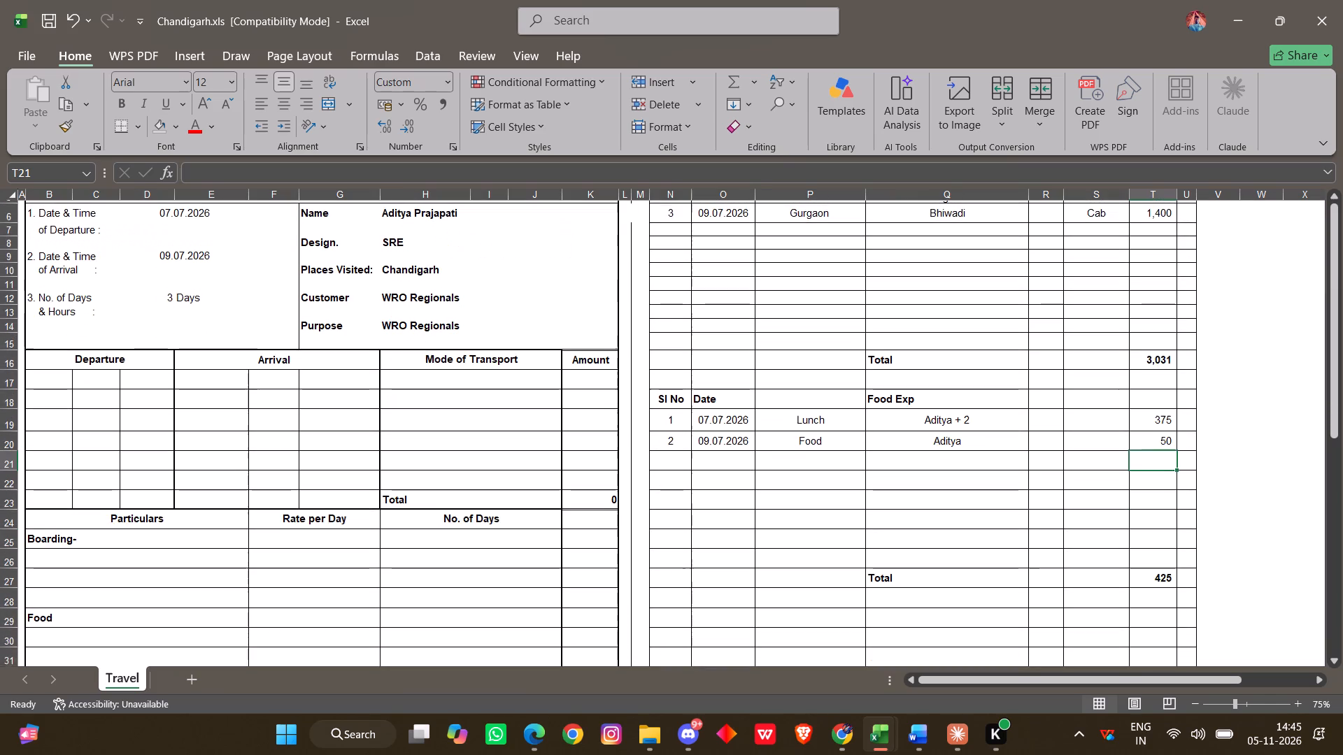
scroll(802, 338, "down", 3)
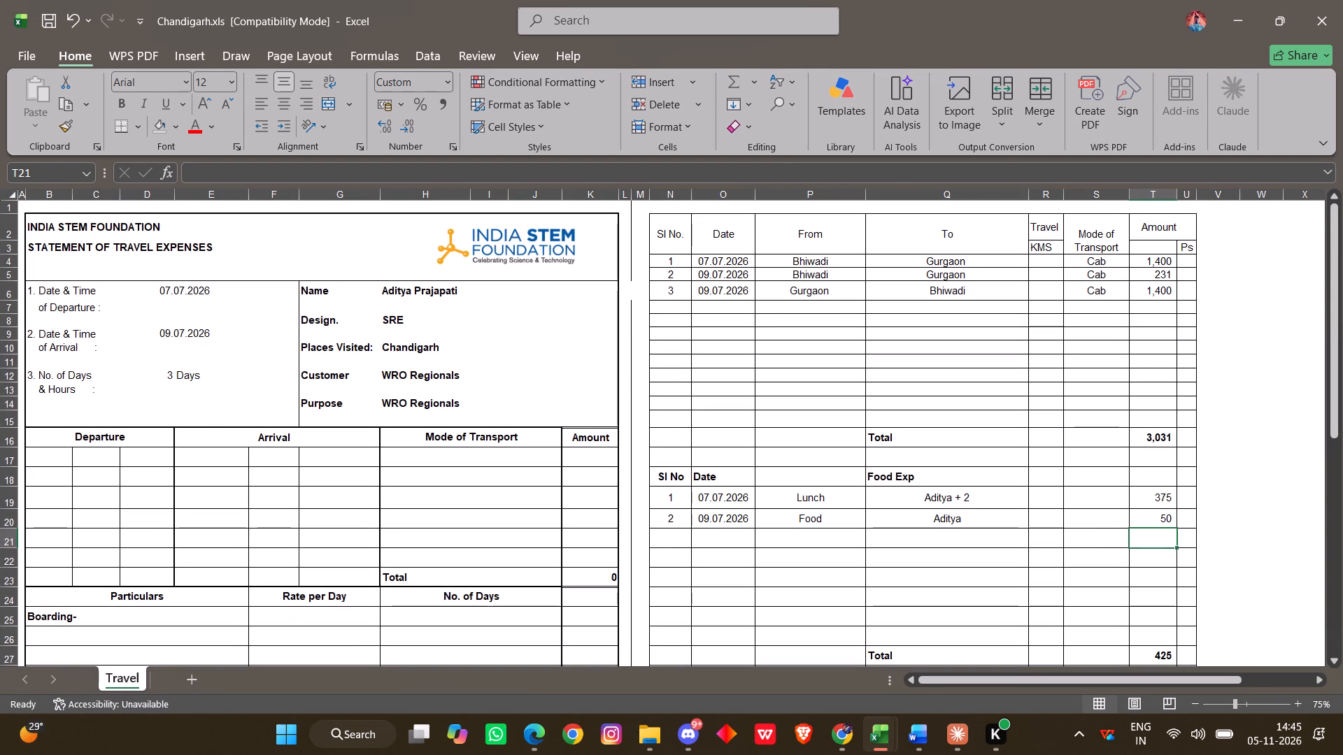
Replace the departure place of the trip row numbered 2 with C2 Block.
left_click(836, 277)
type("C2")
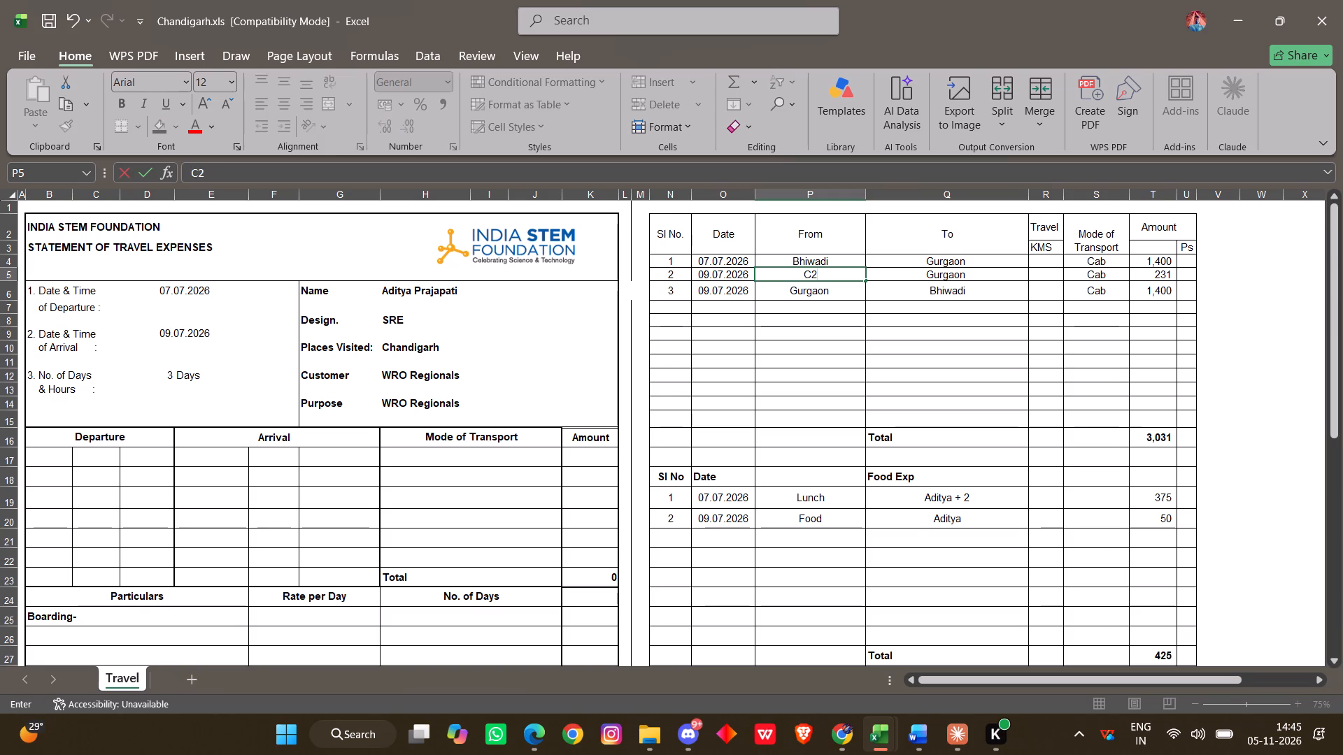
key("space")
key("shift+b")
type("lov")
key("BackSpace")
type("ck")
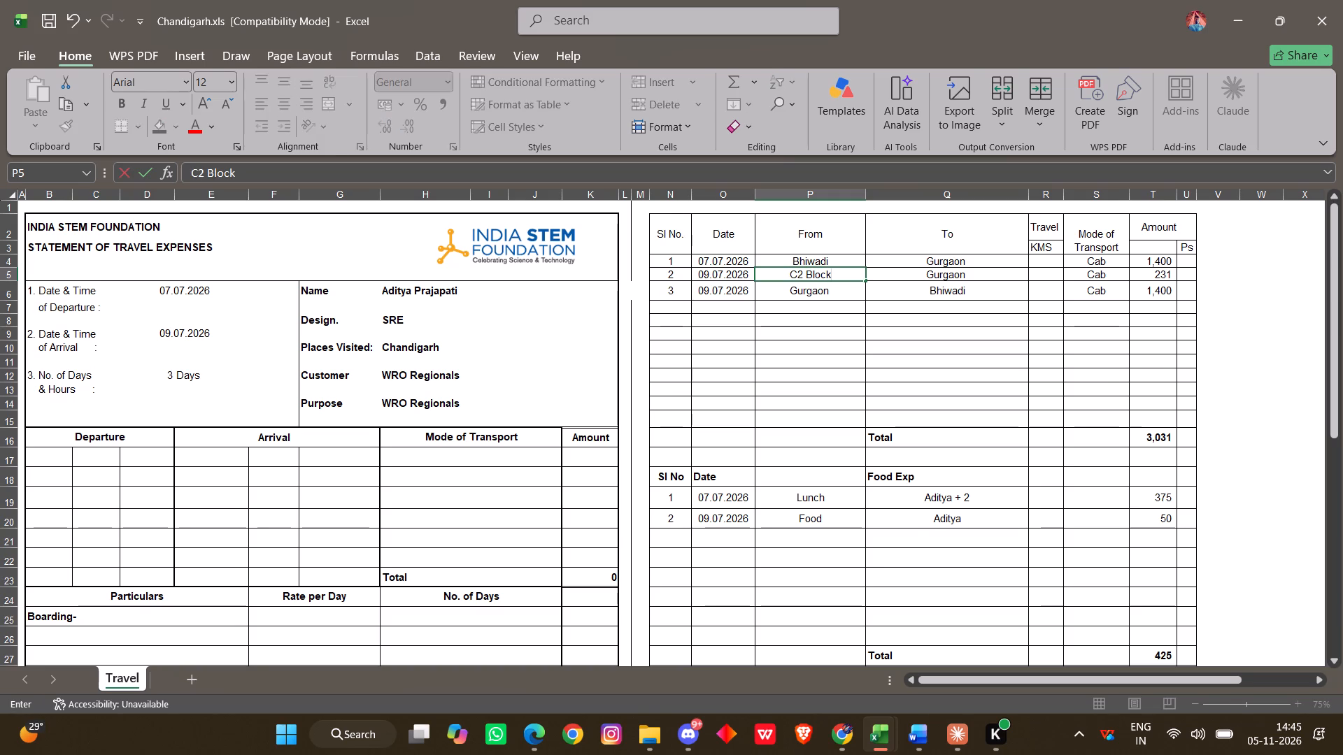
Replace the destination of the trip row numbered 2 with IFFCO Block.
left_click(948, 278)
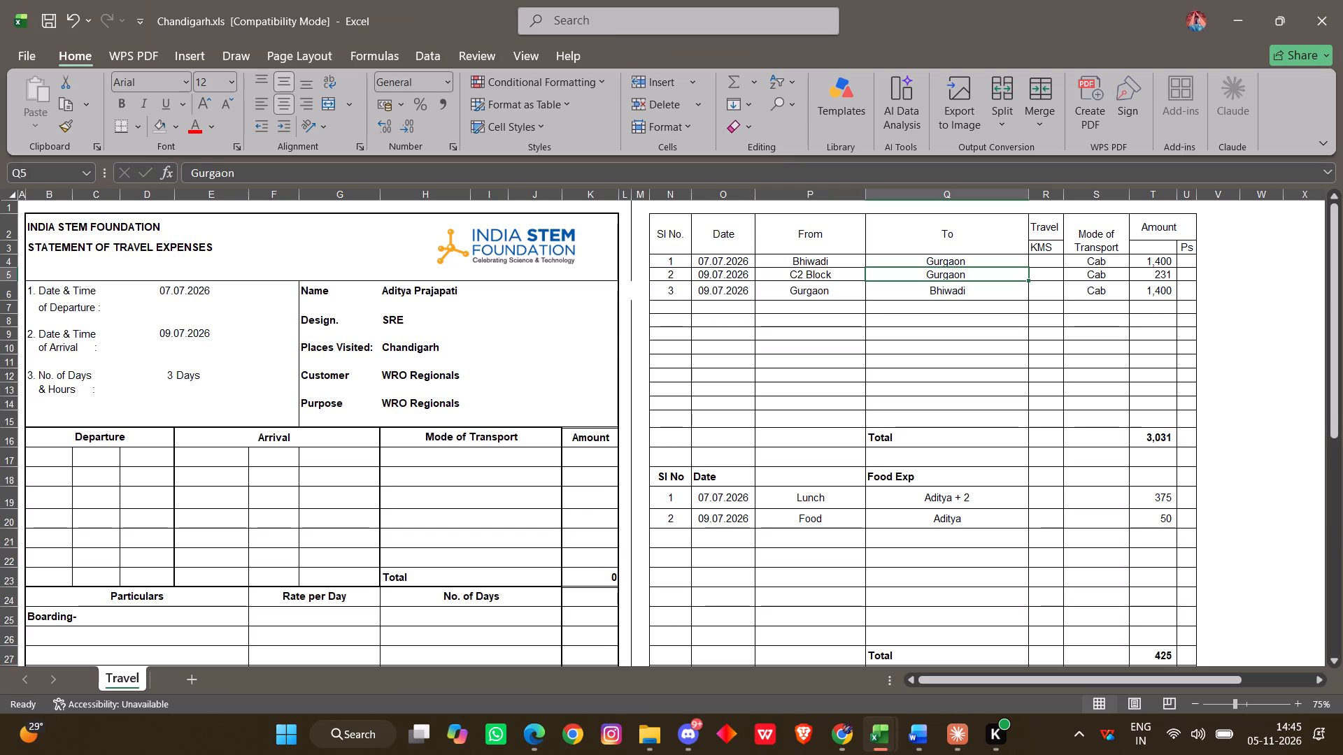
left_click(832, 264)
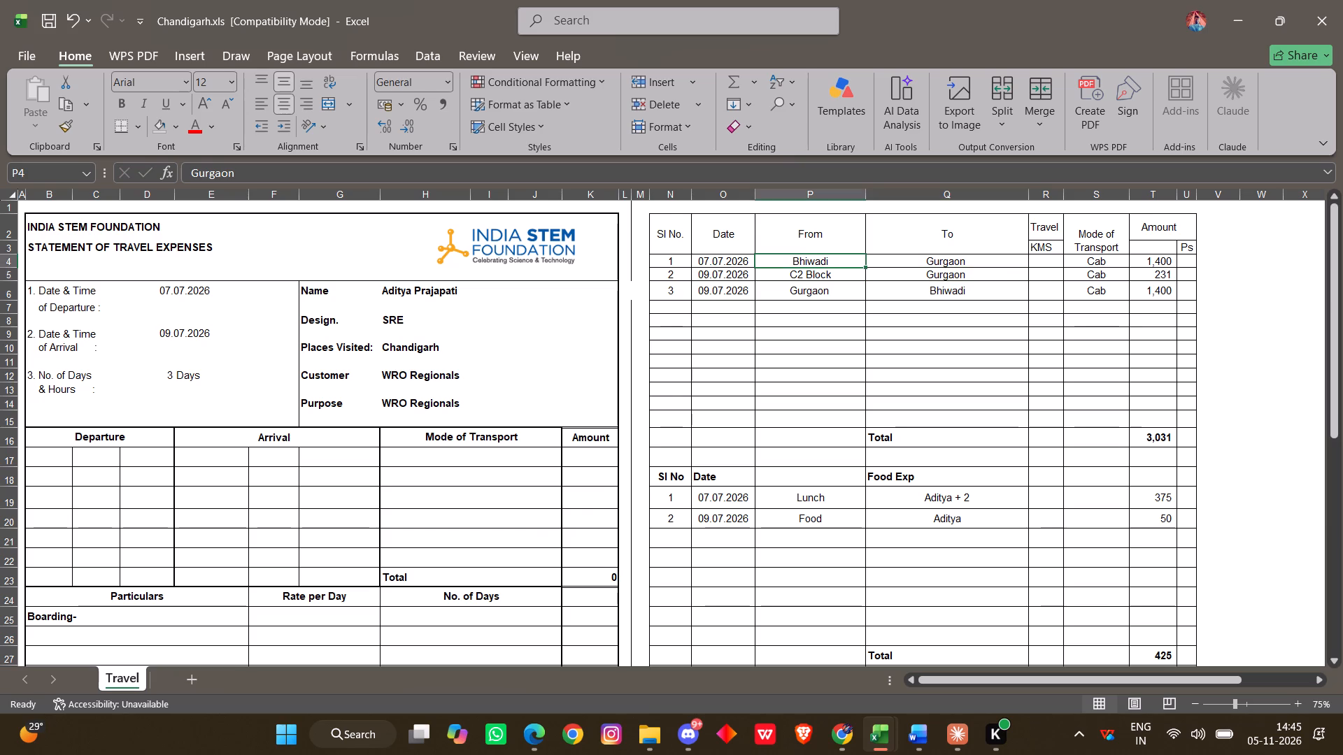
left_click(906, 275)
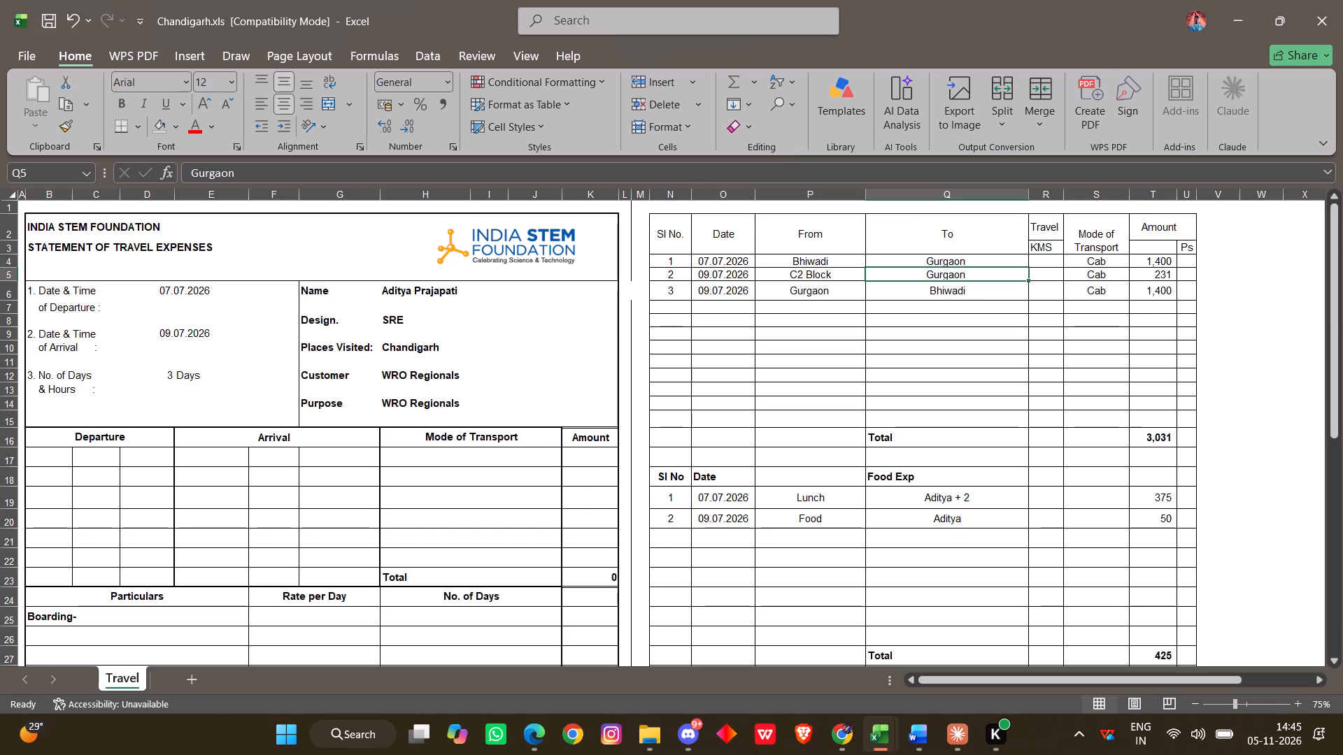
left_click(906, 275)
type("IFF")
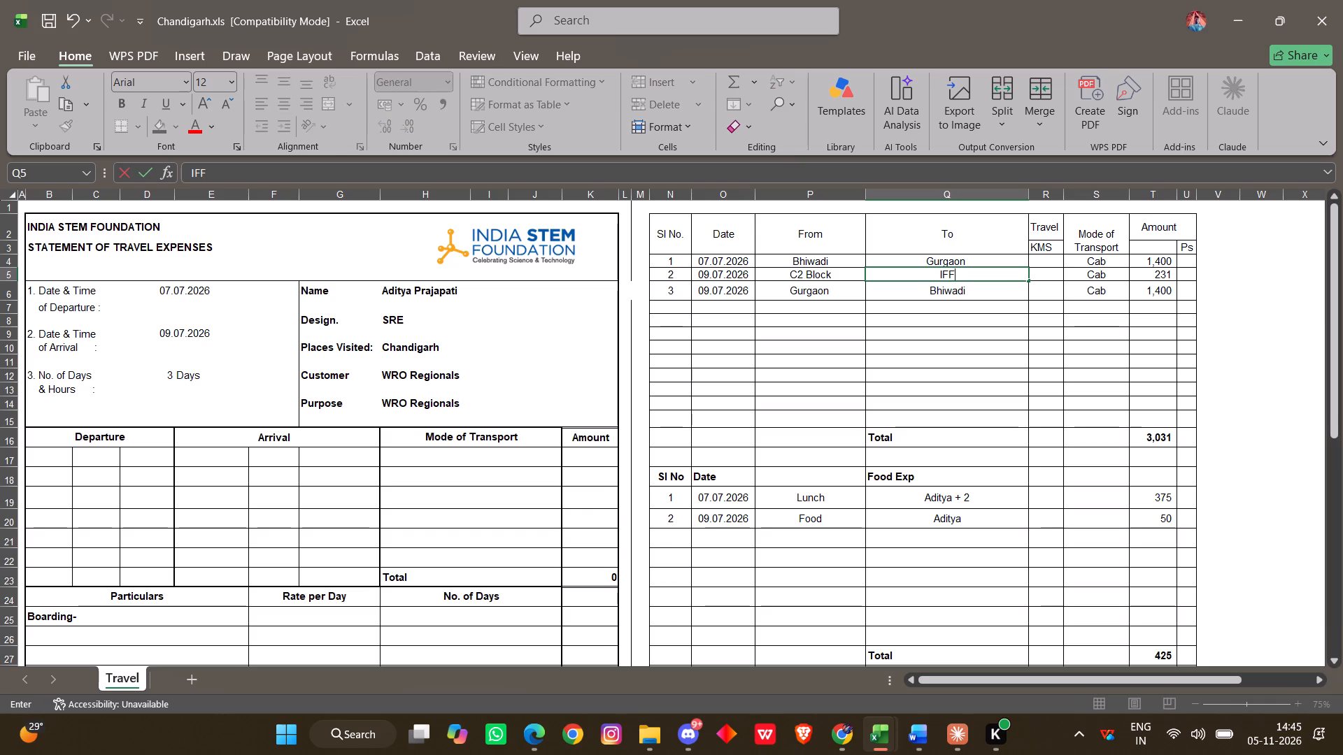
key("shift+v")
key("shift+BackSpace")
type("CP")
key("shift+BackSpace")
type("O b")
key("BackSpace")
type("Block")
key("Return")
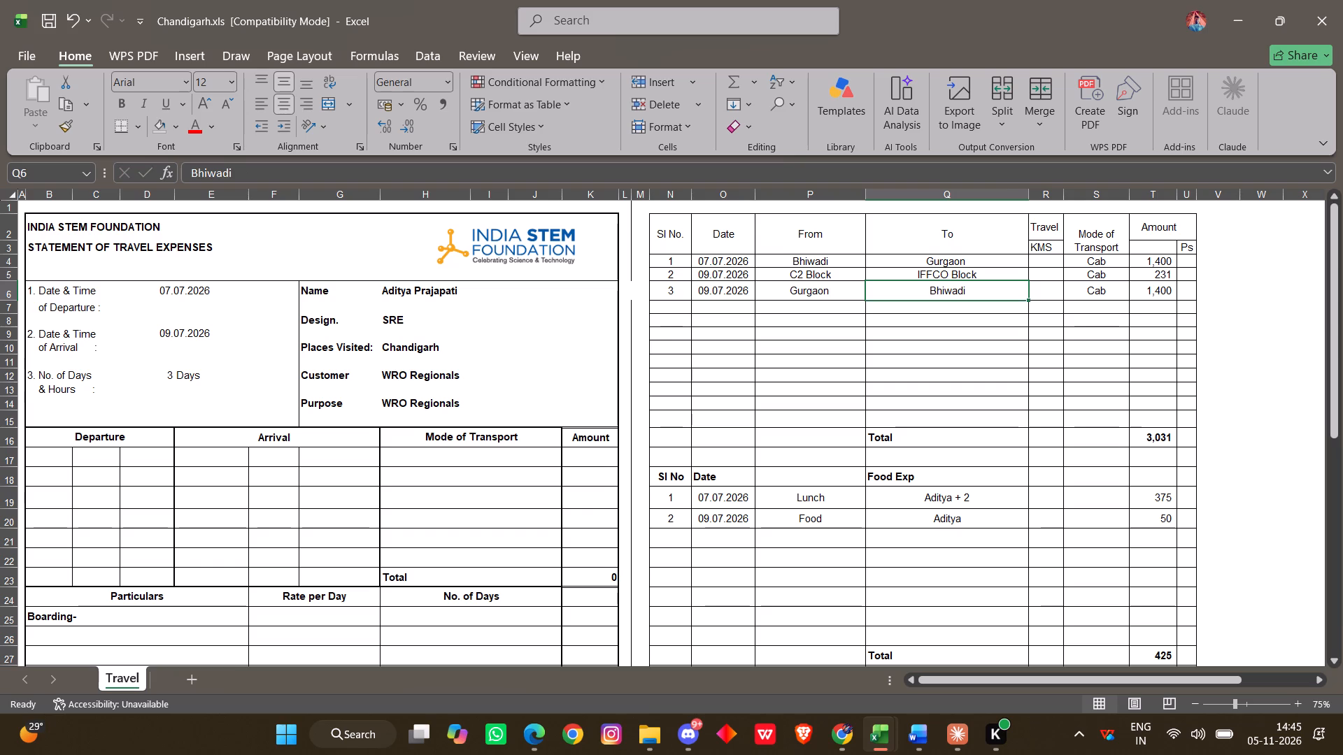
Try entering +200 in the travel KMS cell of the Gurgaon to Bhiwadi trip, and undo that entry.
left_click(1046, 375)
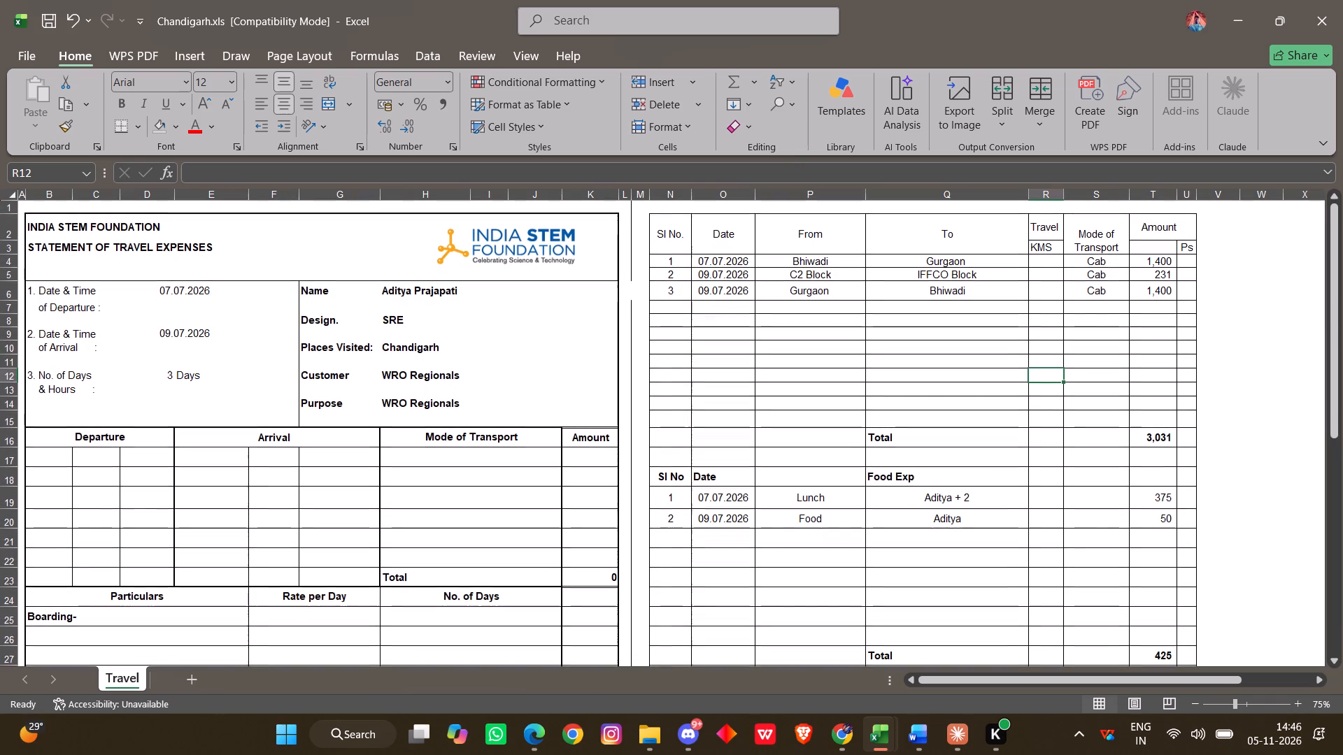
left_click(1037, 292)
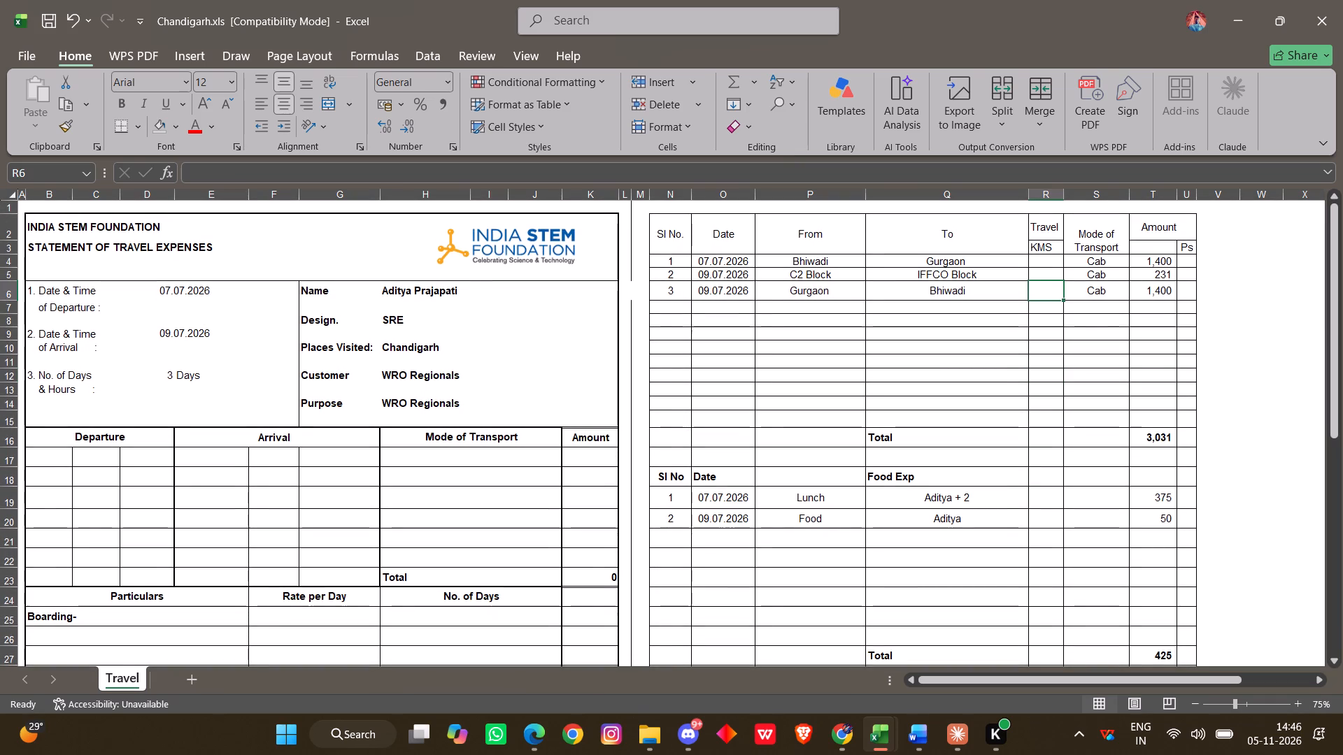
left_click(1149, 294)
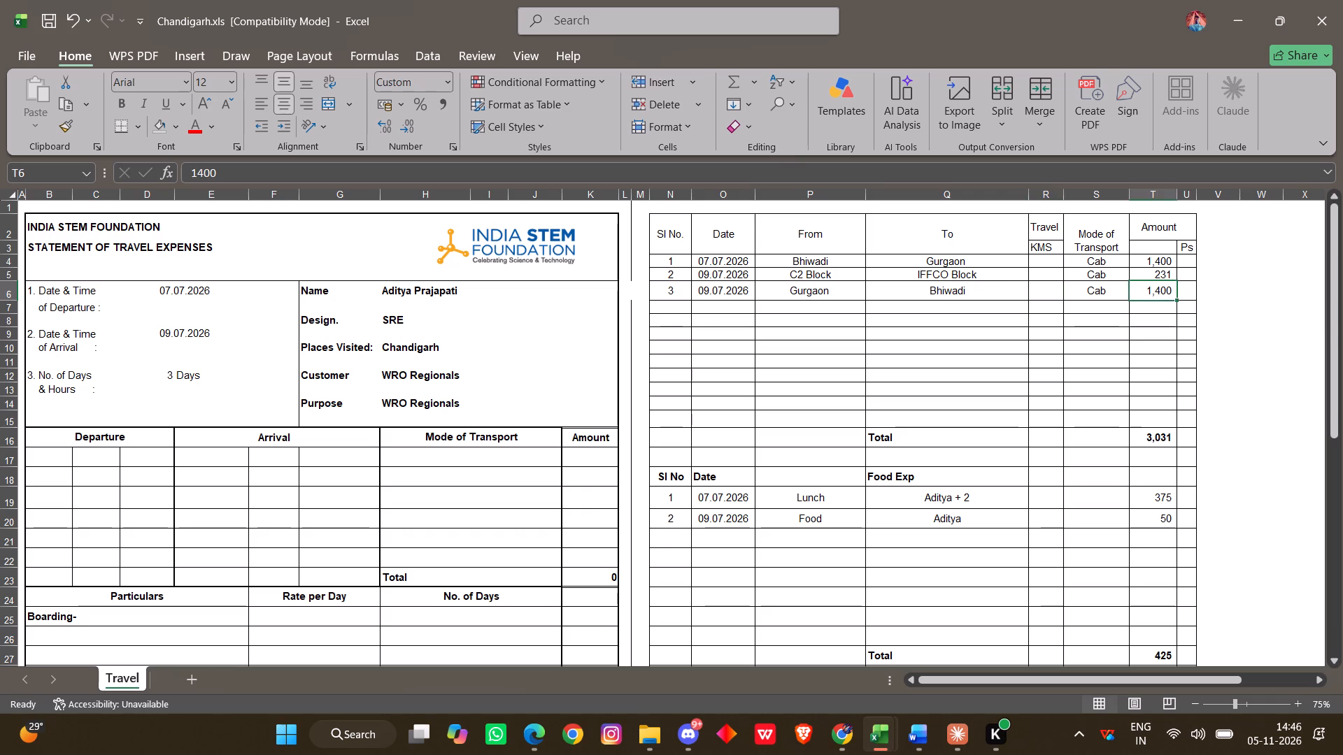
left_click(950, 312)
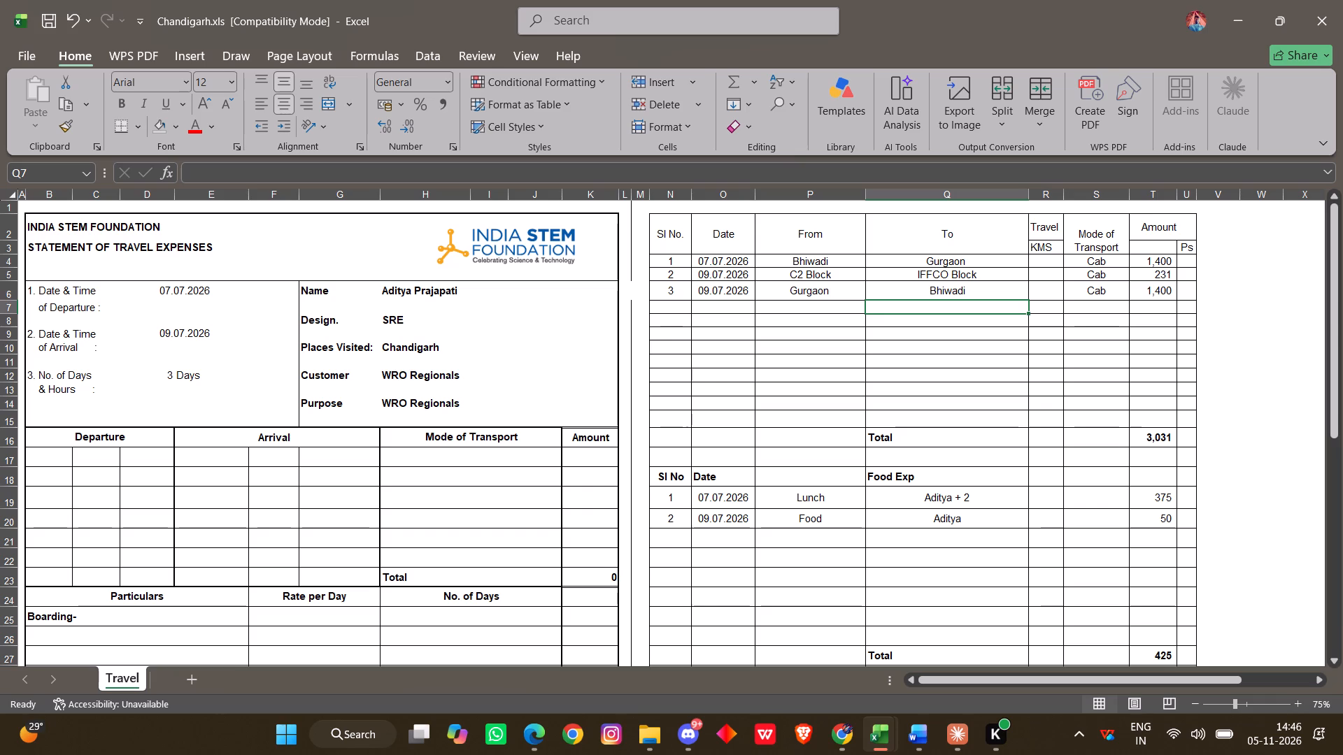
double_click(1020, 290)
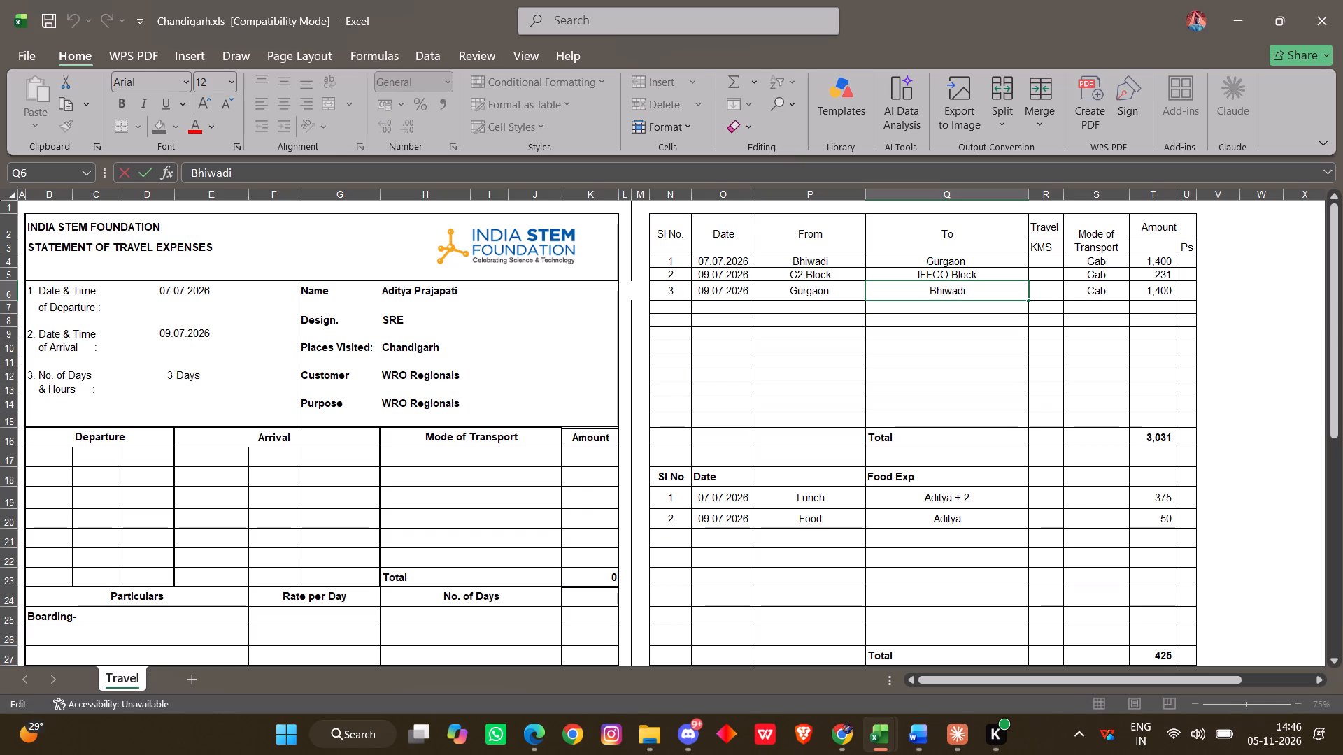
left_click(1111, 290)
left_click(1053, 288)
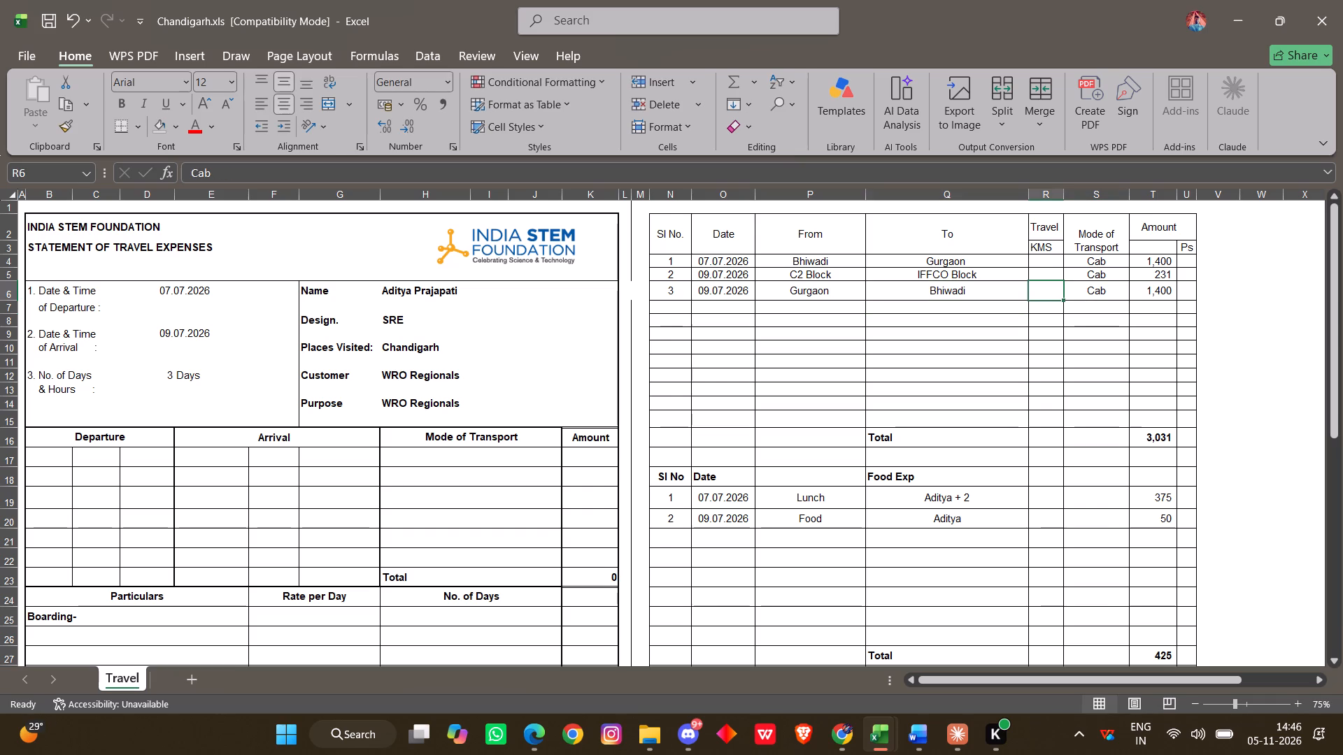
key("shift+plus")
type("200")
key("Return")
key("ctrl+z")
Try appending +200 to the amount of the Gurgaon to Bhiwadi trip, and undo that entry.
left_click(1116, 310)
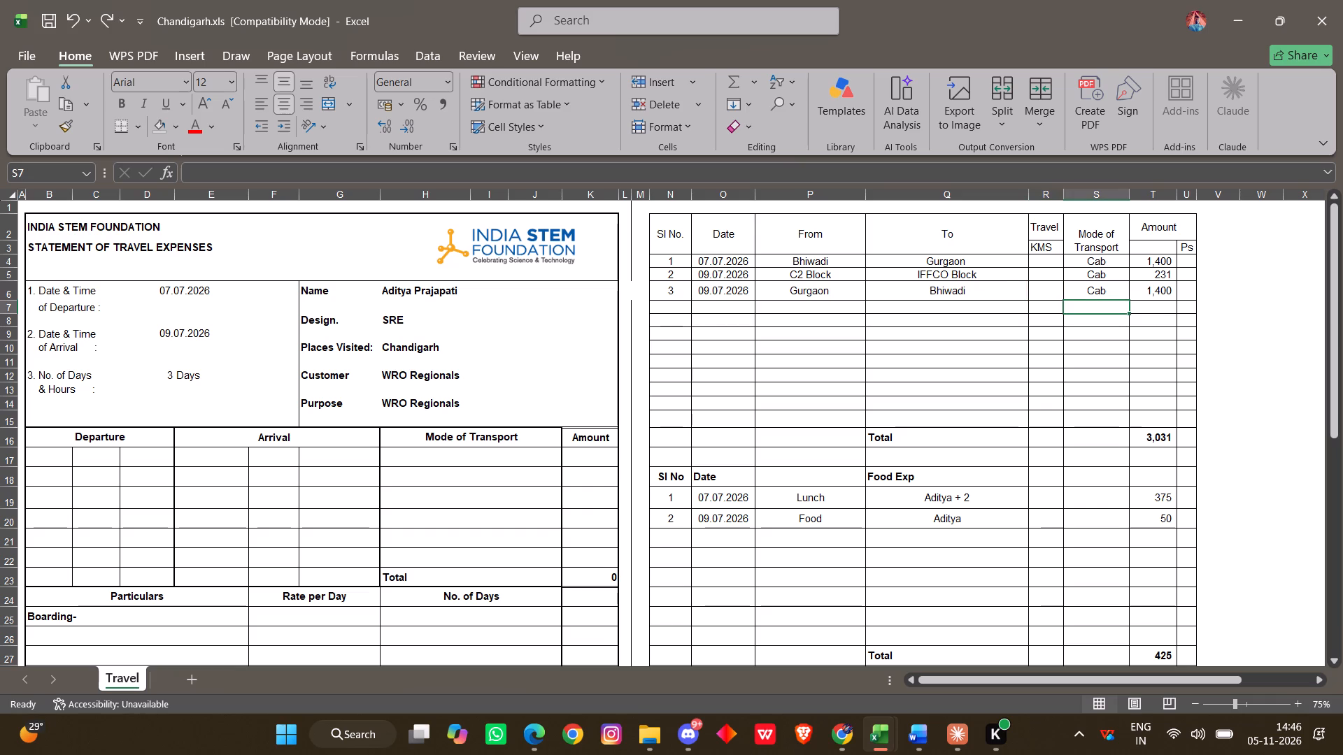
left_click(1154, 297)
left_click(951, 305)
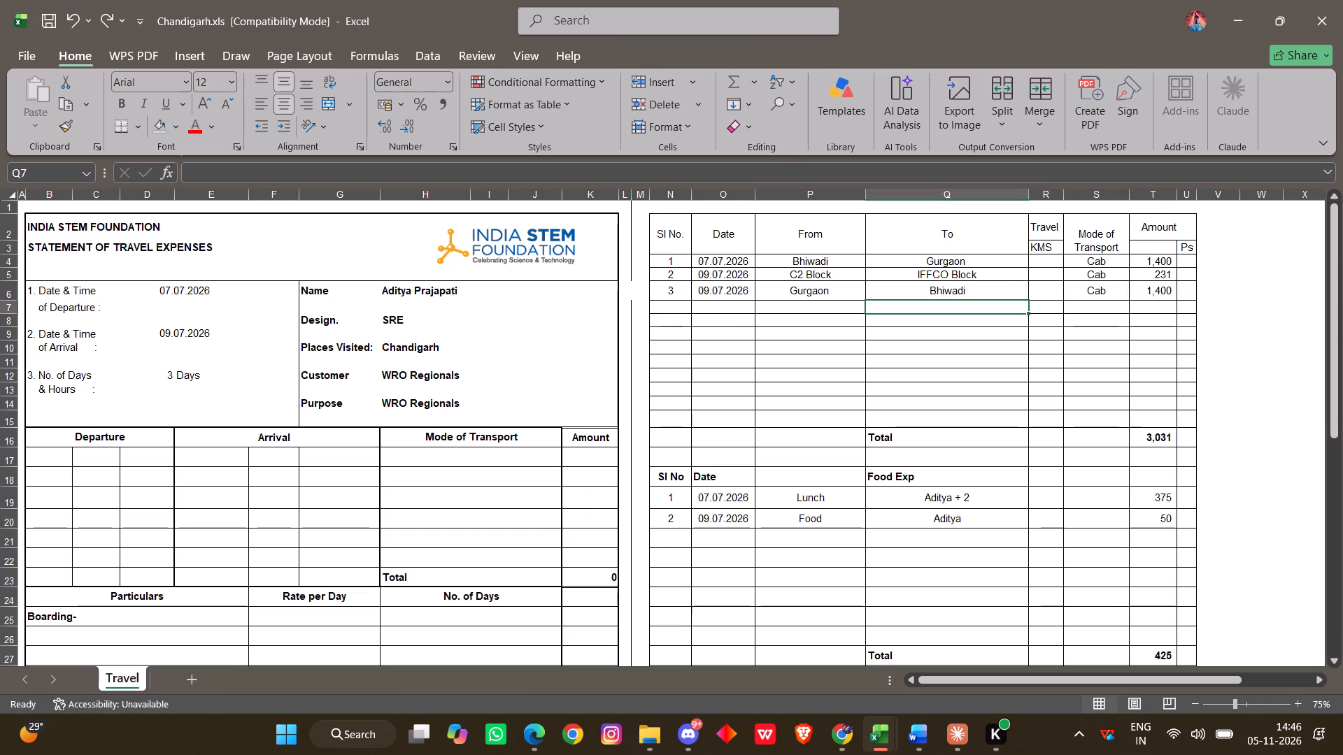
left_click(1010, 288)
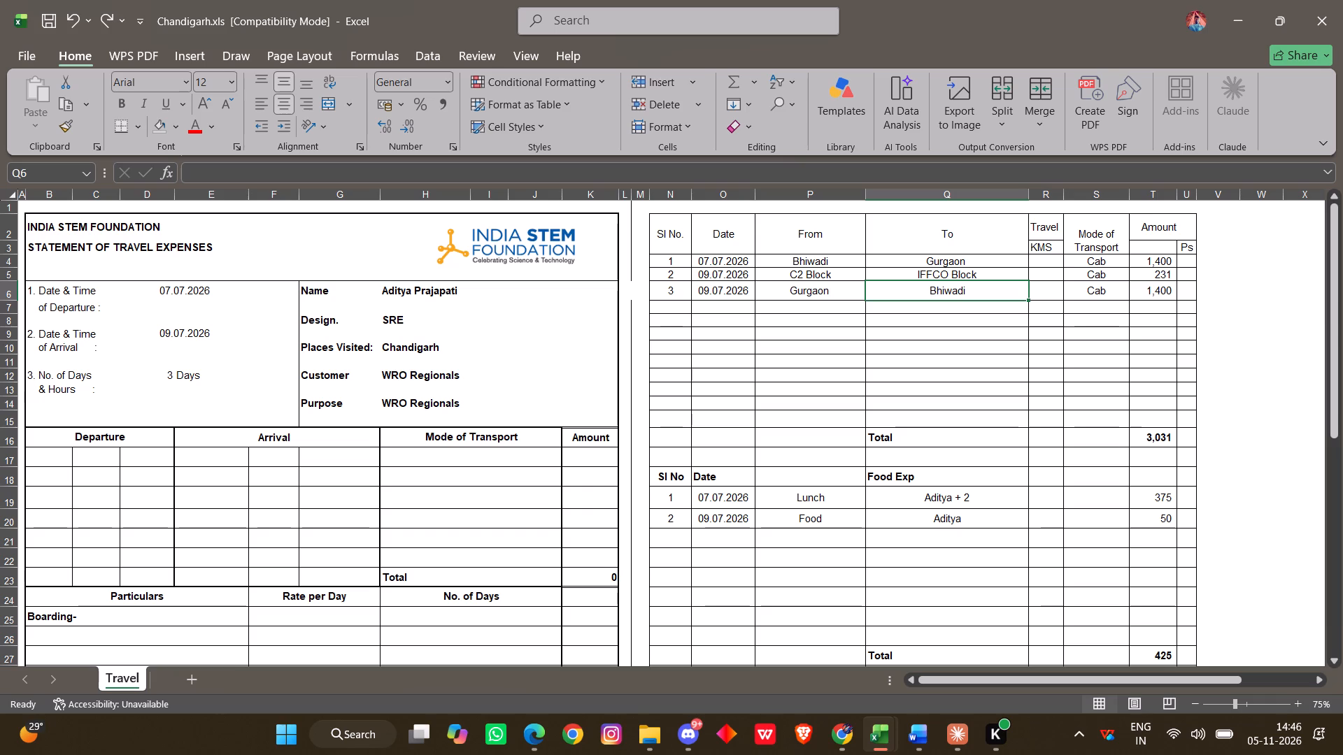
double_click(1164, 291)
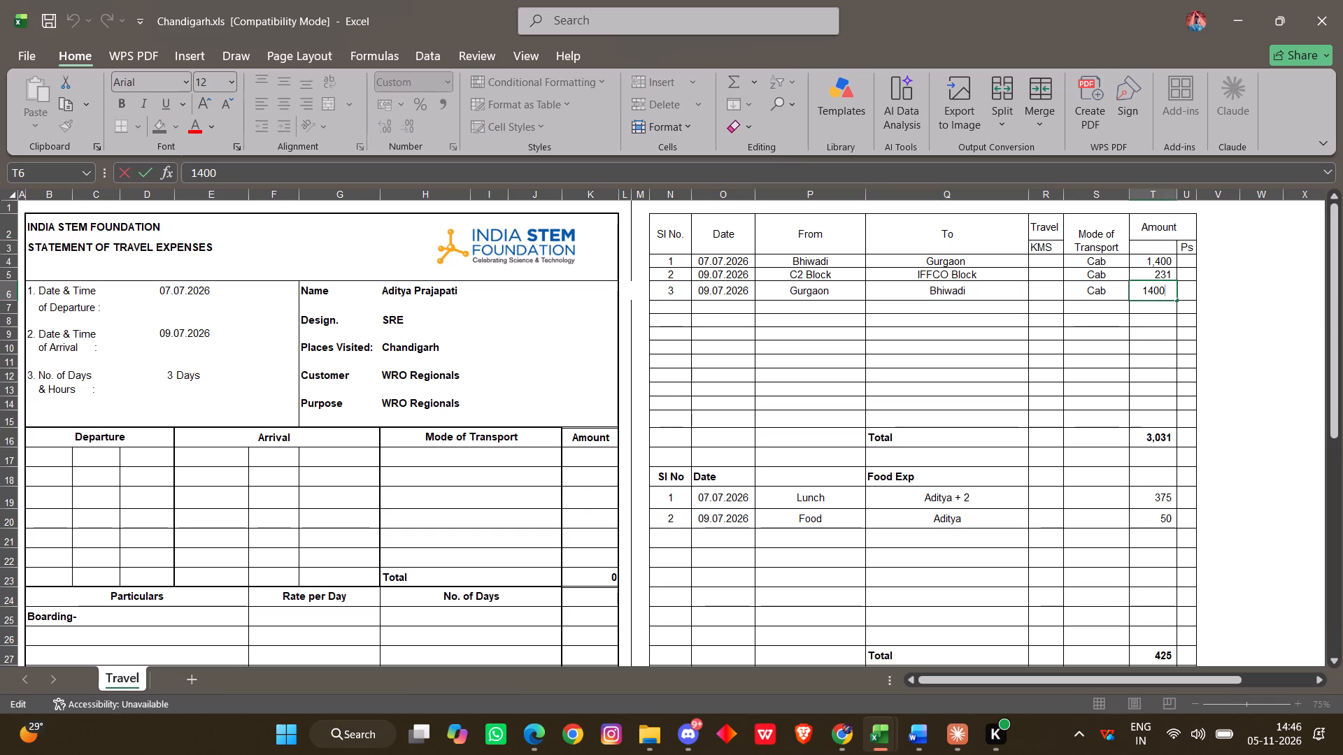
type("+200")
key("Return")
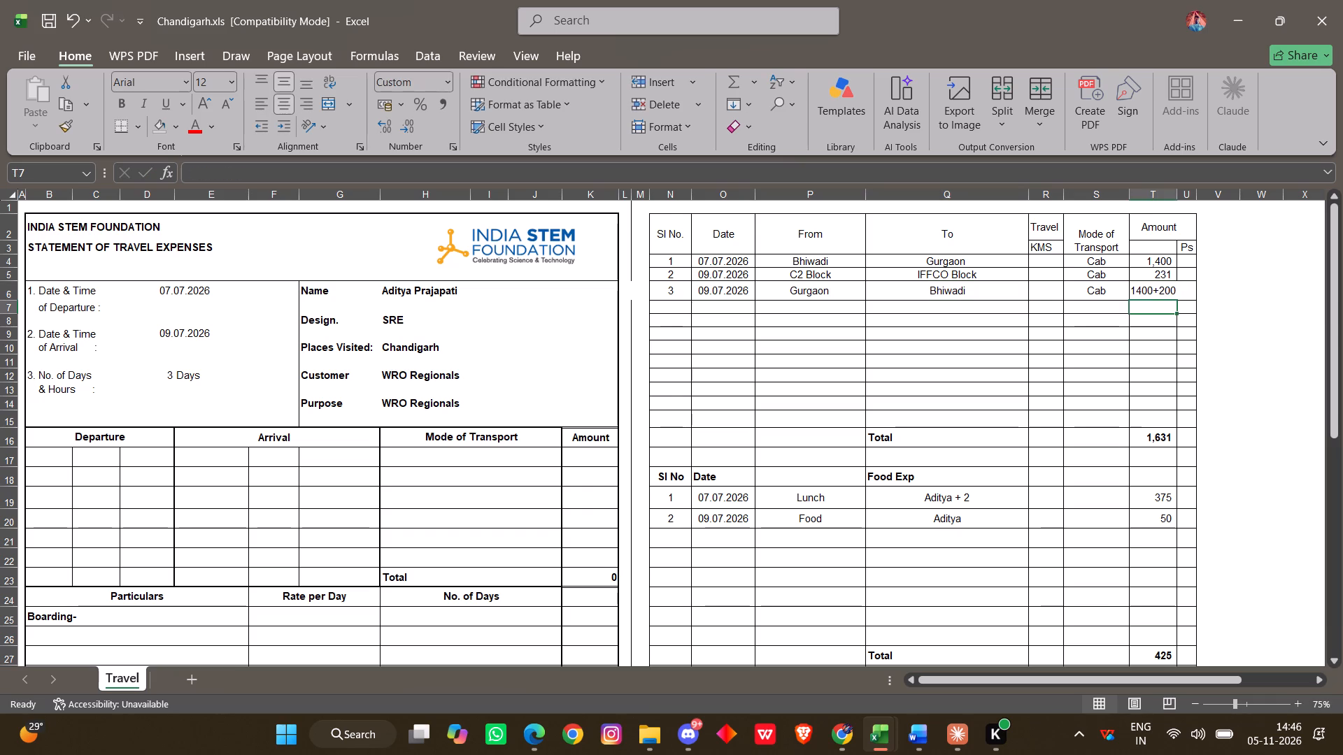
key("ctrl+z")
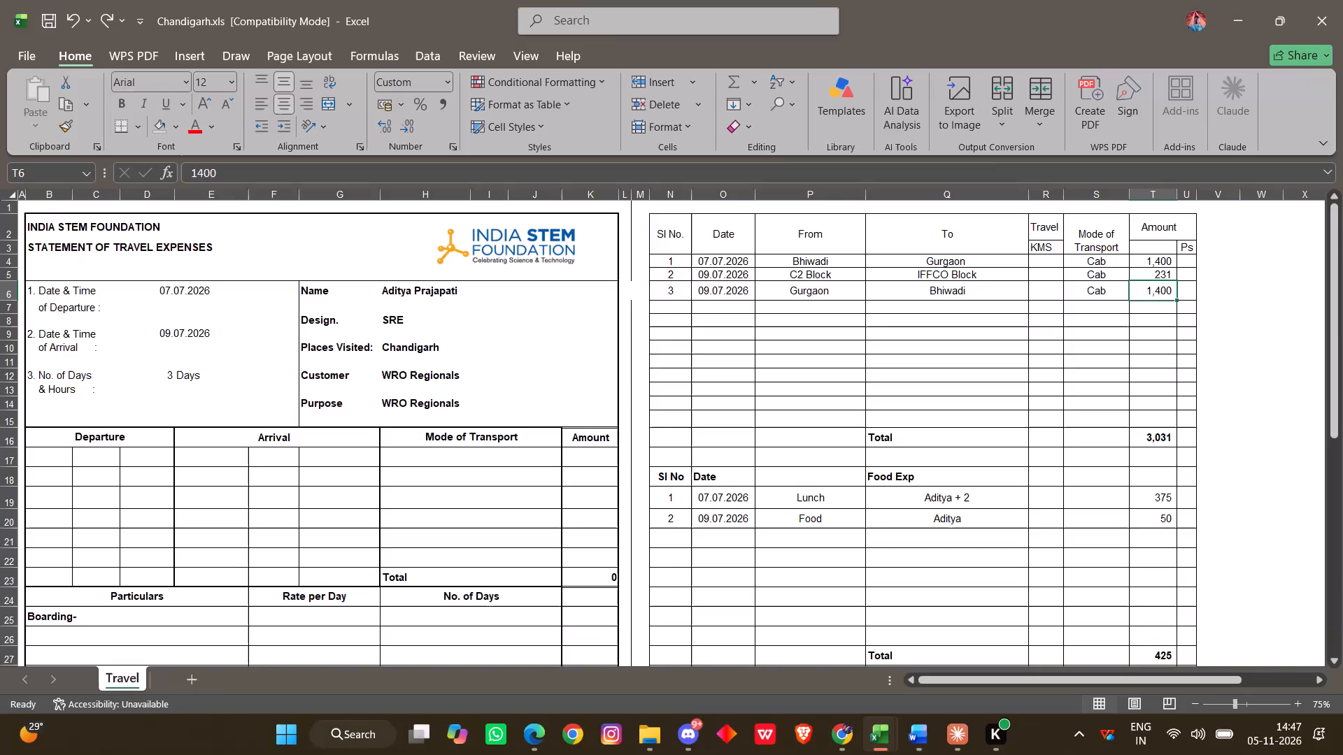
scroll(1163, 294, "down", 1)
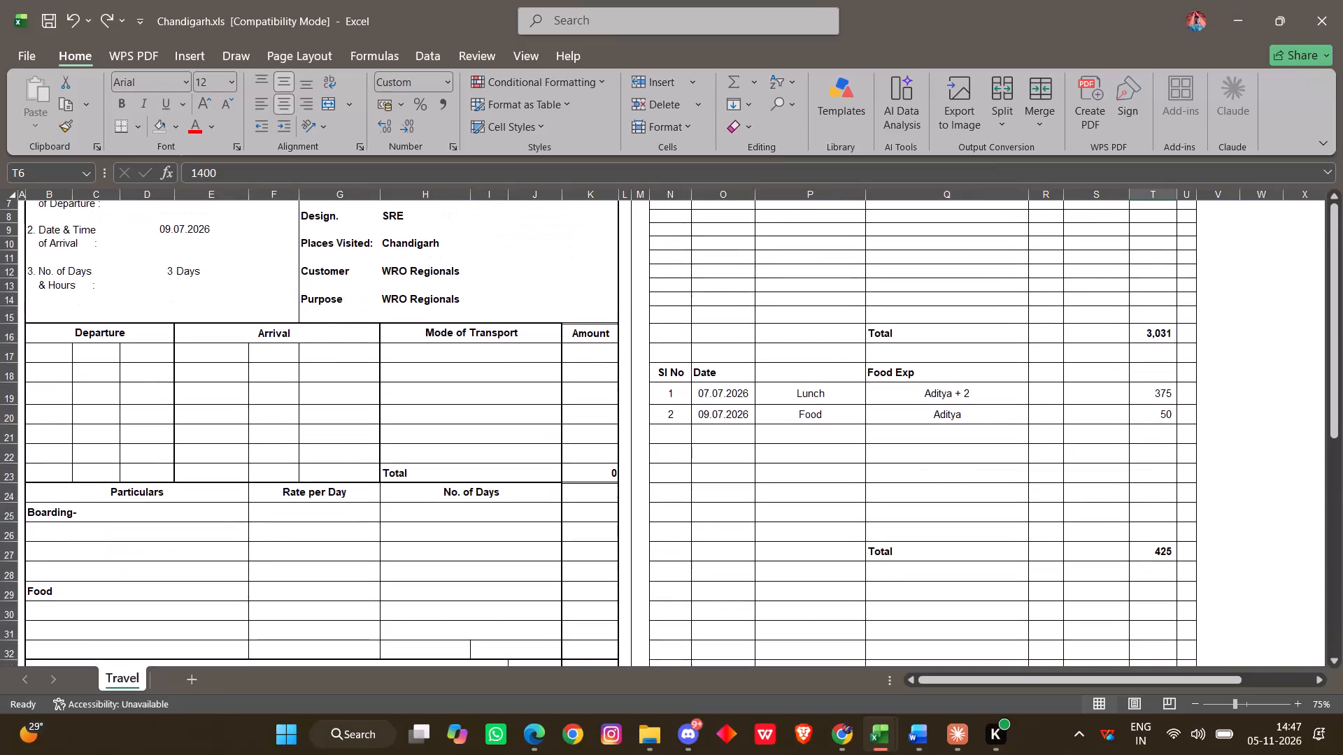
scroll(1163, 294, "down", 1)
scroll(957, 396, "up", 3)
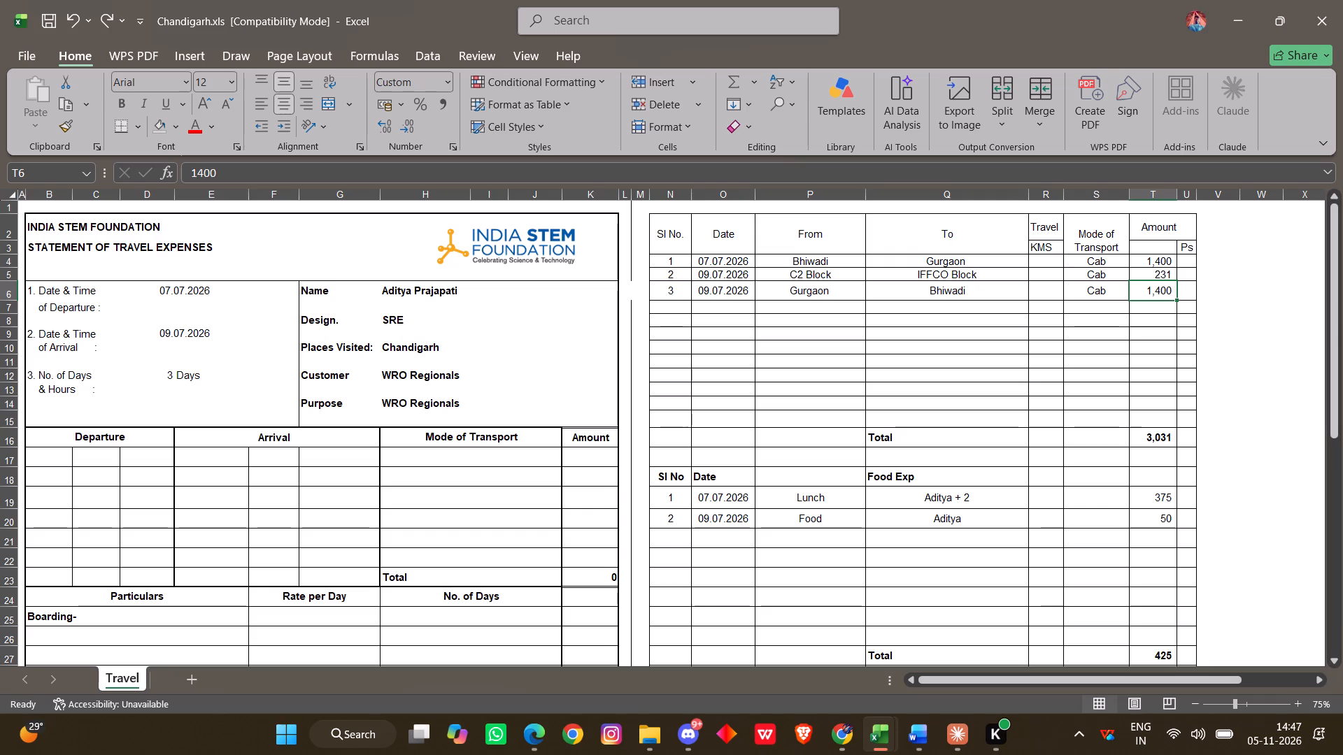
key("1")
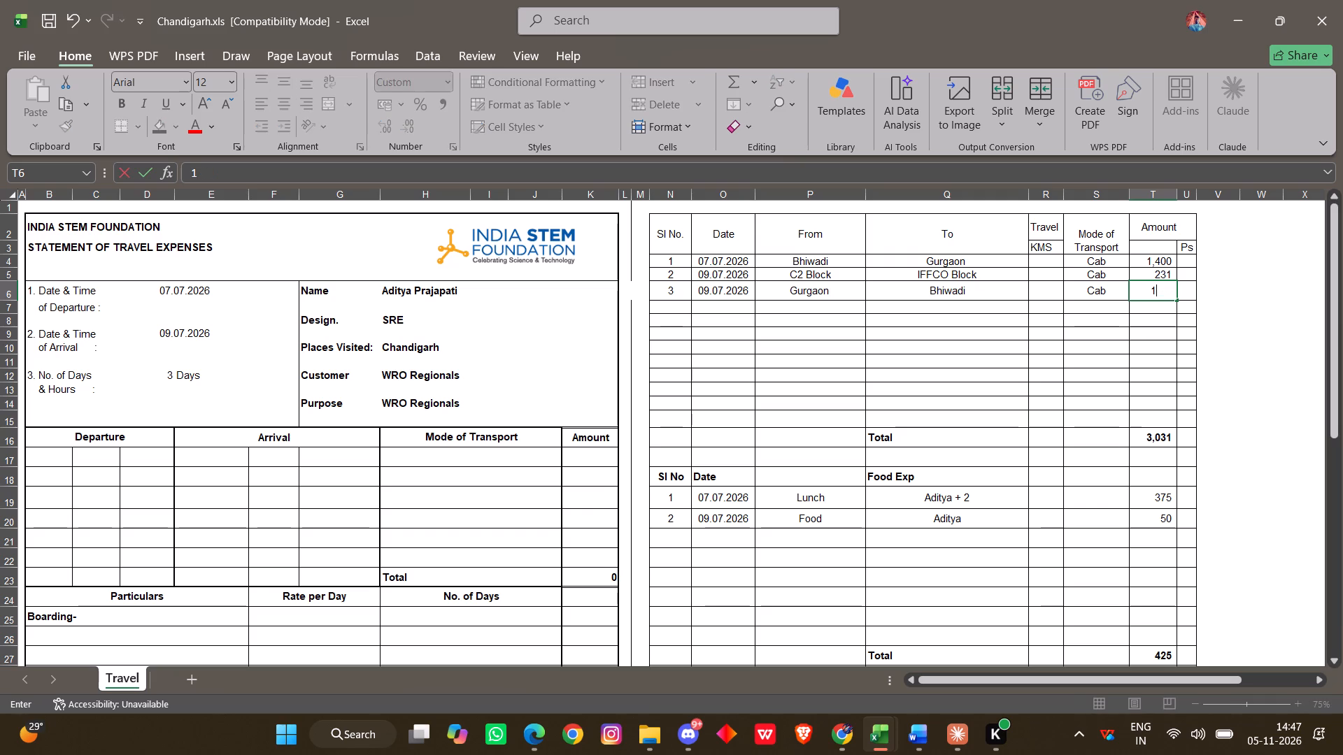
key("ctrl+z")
Enter an amount of 200 in the empty row below the Gurgaon to Bhiwadi trip.
left_click_drag(1145, 359, 1143, 313)
left_click(1143, 313)
type("2-")
key("BackSpace")
type("00")
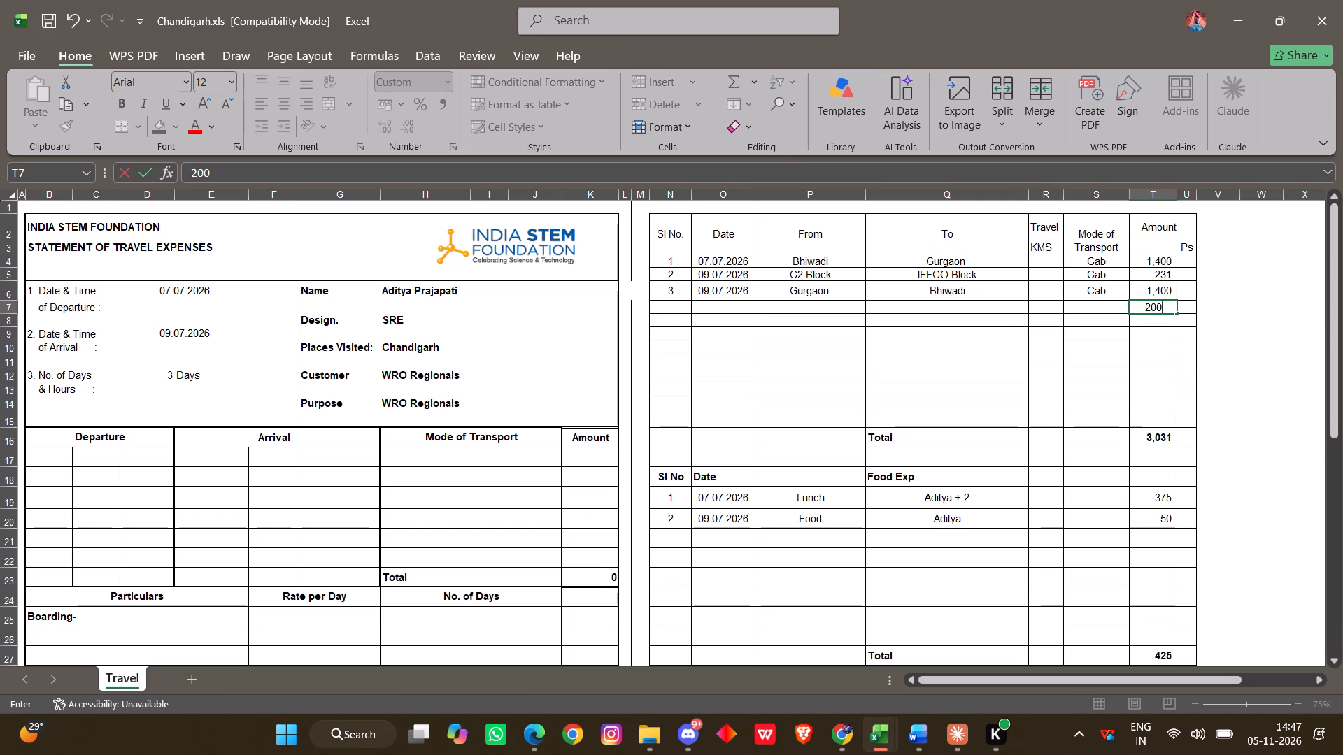
Merge the Date, From and To cells of the new 200 row and label the merged cell Extra Charge.
left_click_drag(723, 305, 1044, 312)
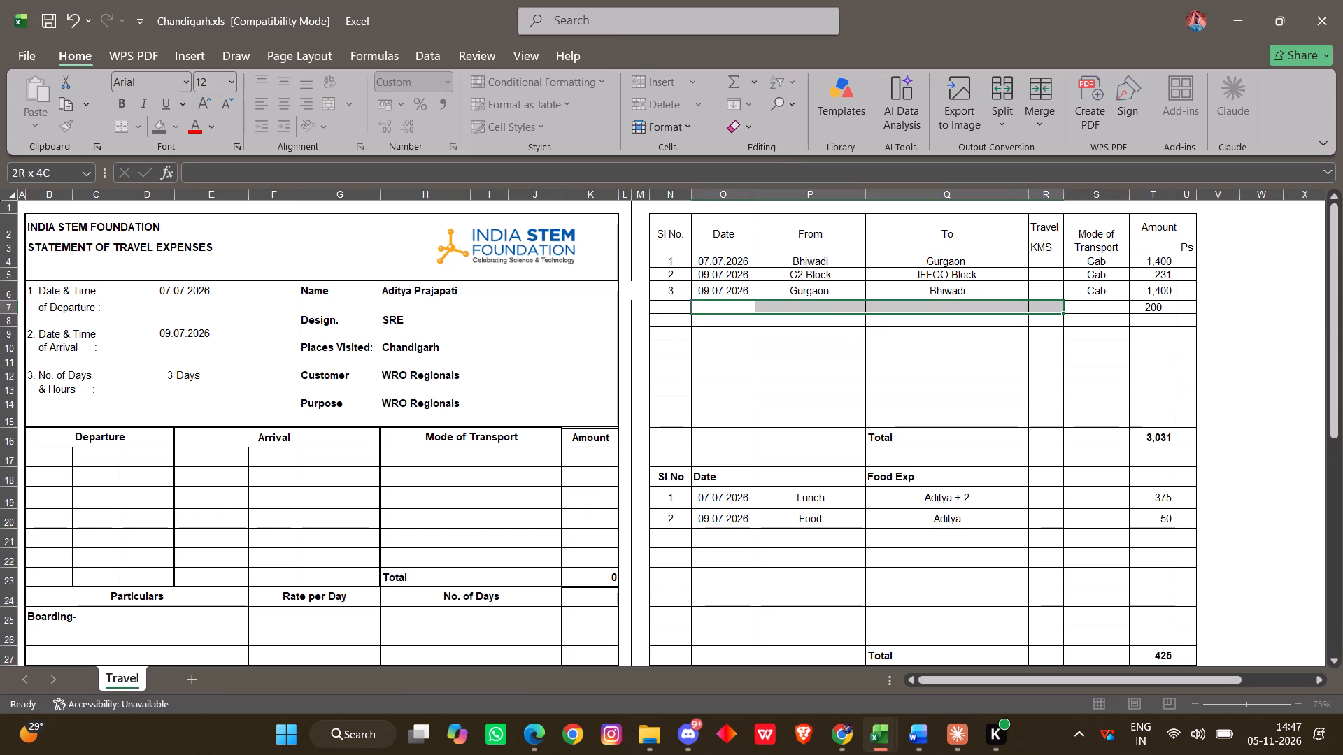
left_click_drag(1044, 312, 1017, 311)
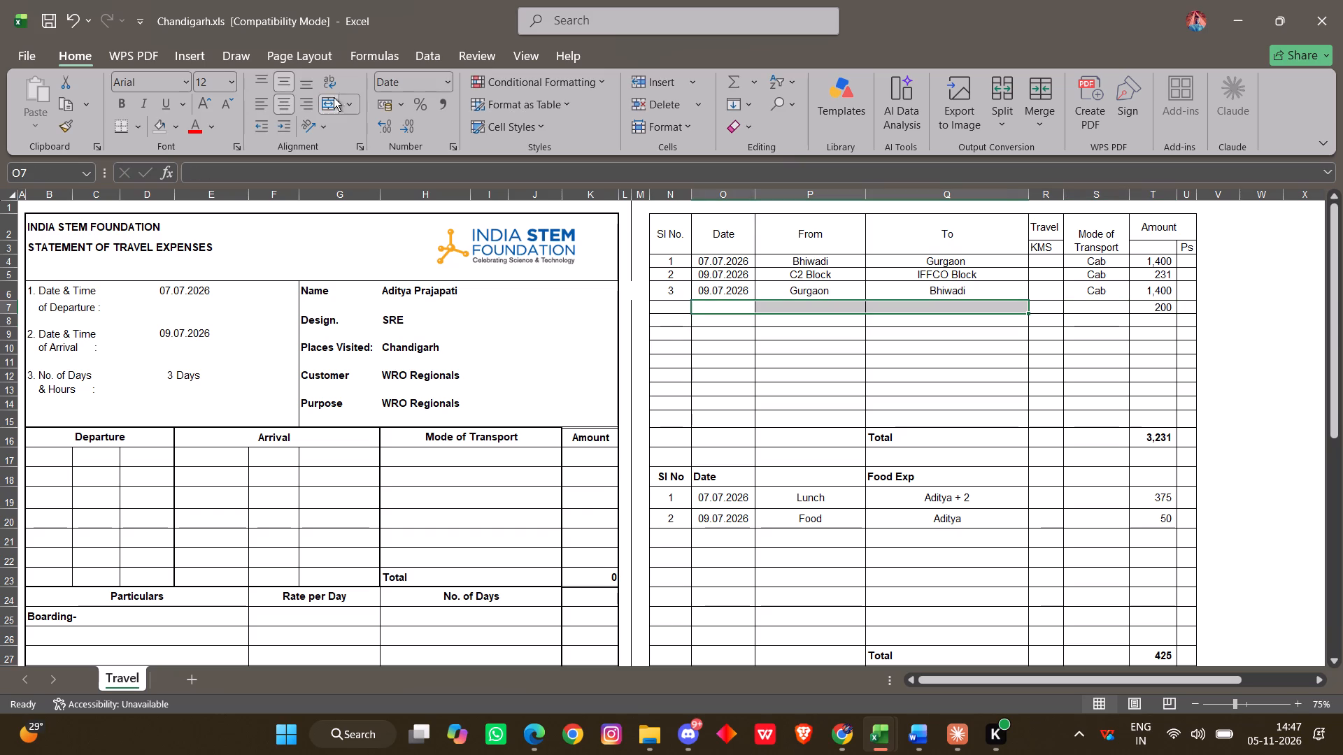
left_click(329, 99)
type("Exta")
key("space")
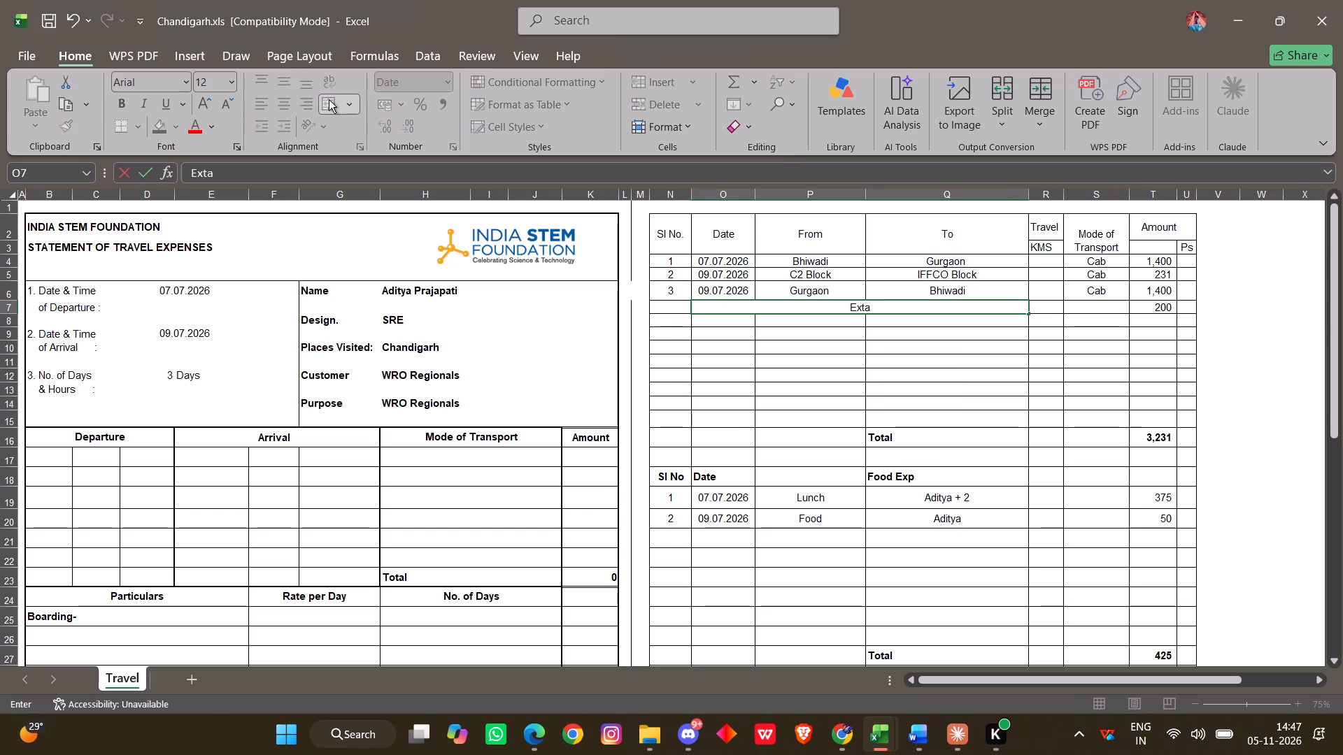
key("Left")
key("ctrl+z")
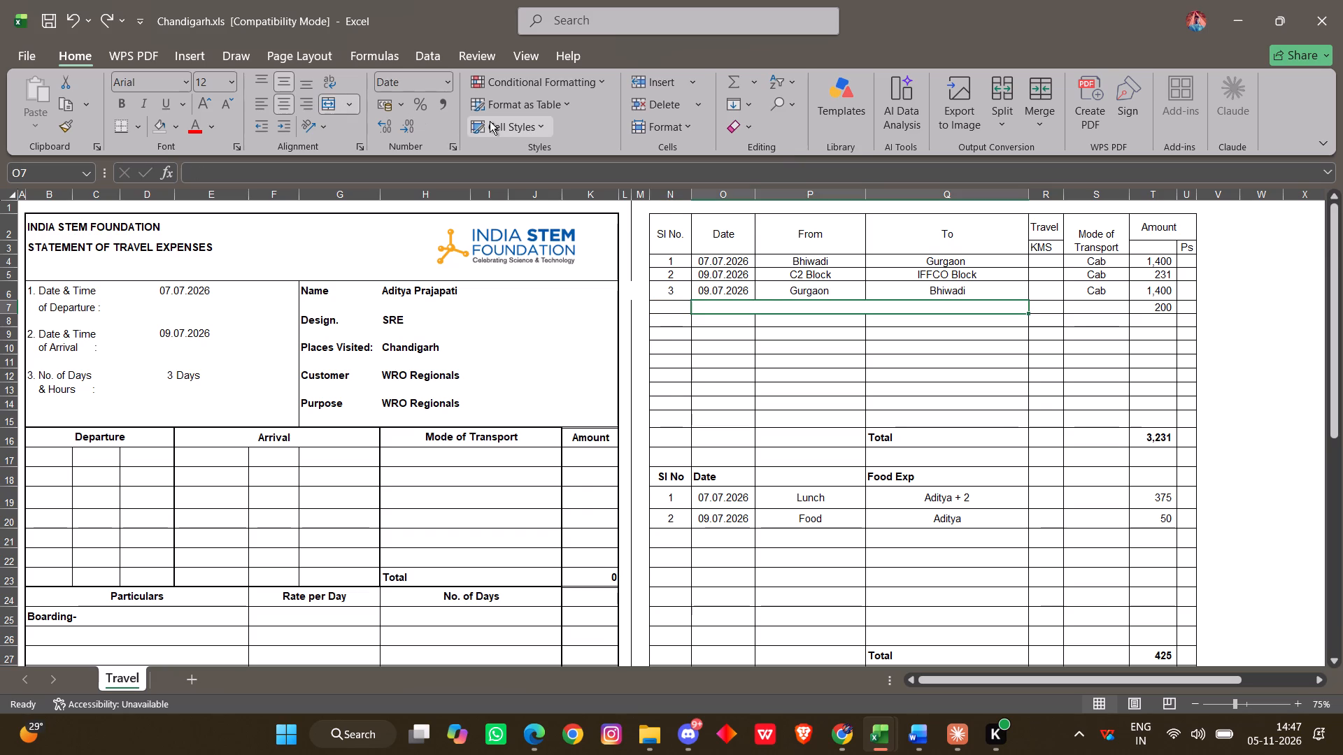
key("shift+e")
type("xtra")
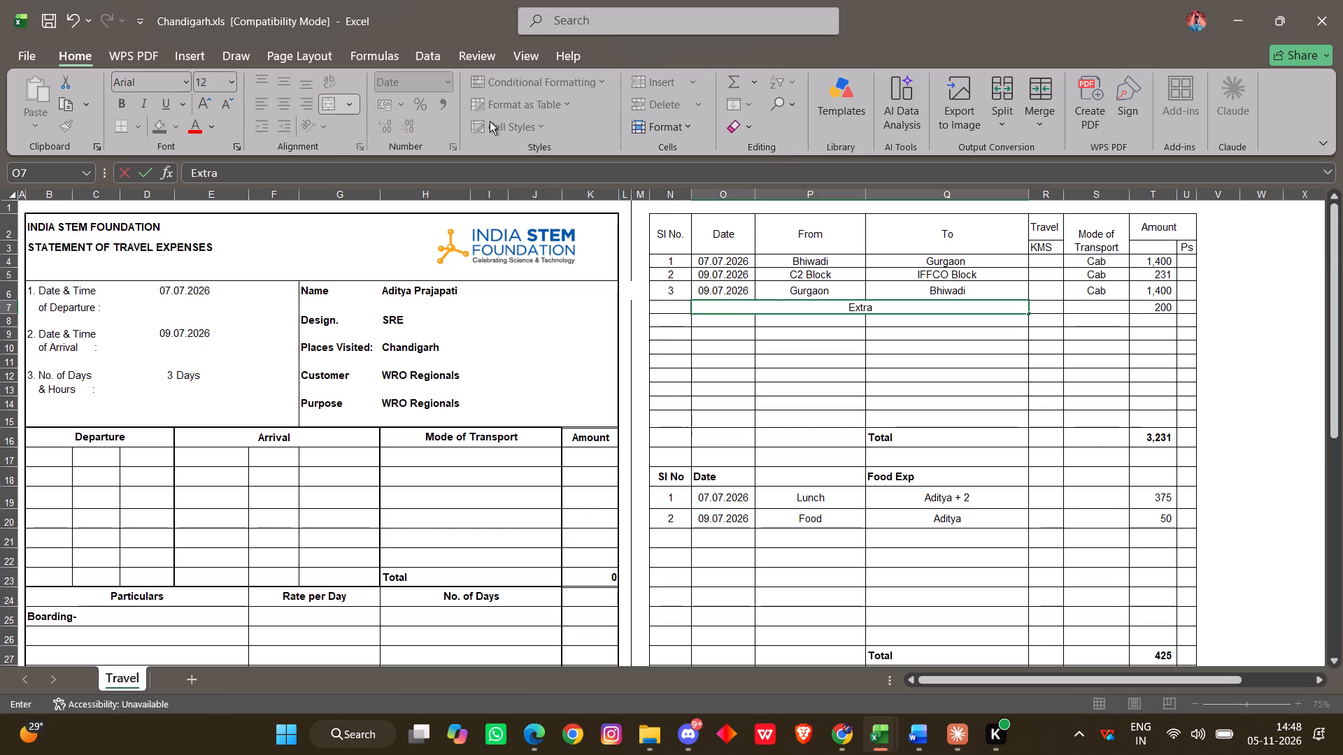
key("space")
type("Ch=")
key("BackSpace")
key("r")
key("BackSpace")
key("a")
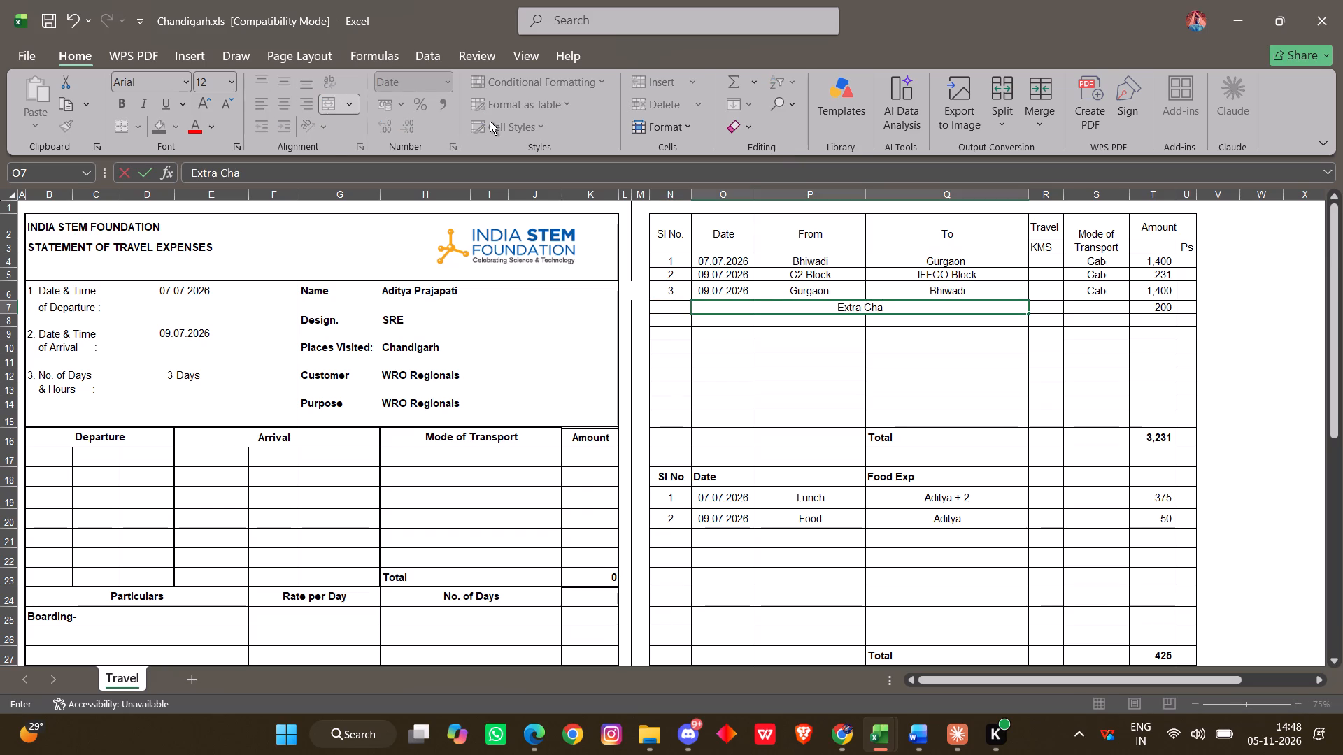
type("rge")
key("Return")
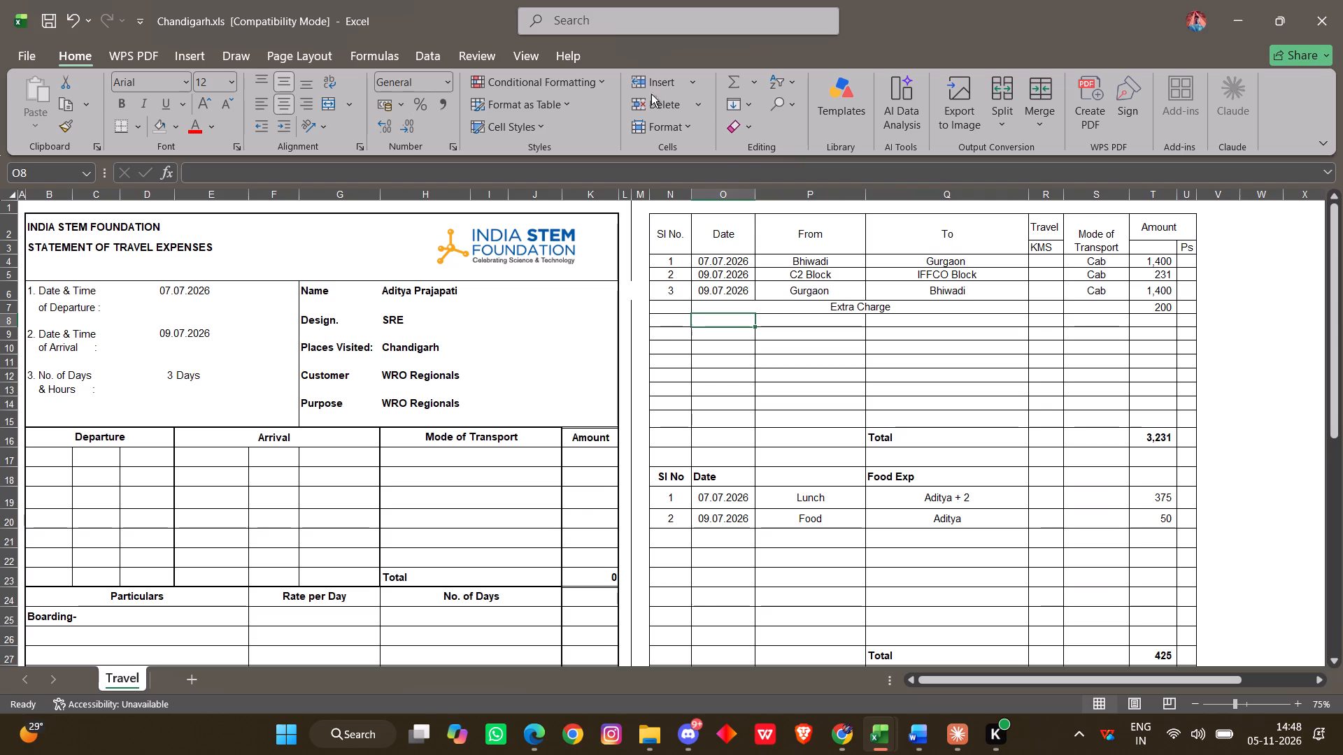
Unmerge the Extra Charge cell back into separate Date, From and To cells.
left_click(717, 289)
key("ctrl+c")
left_click(726, 310)
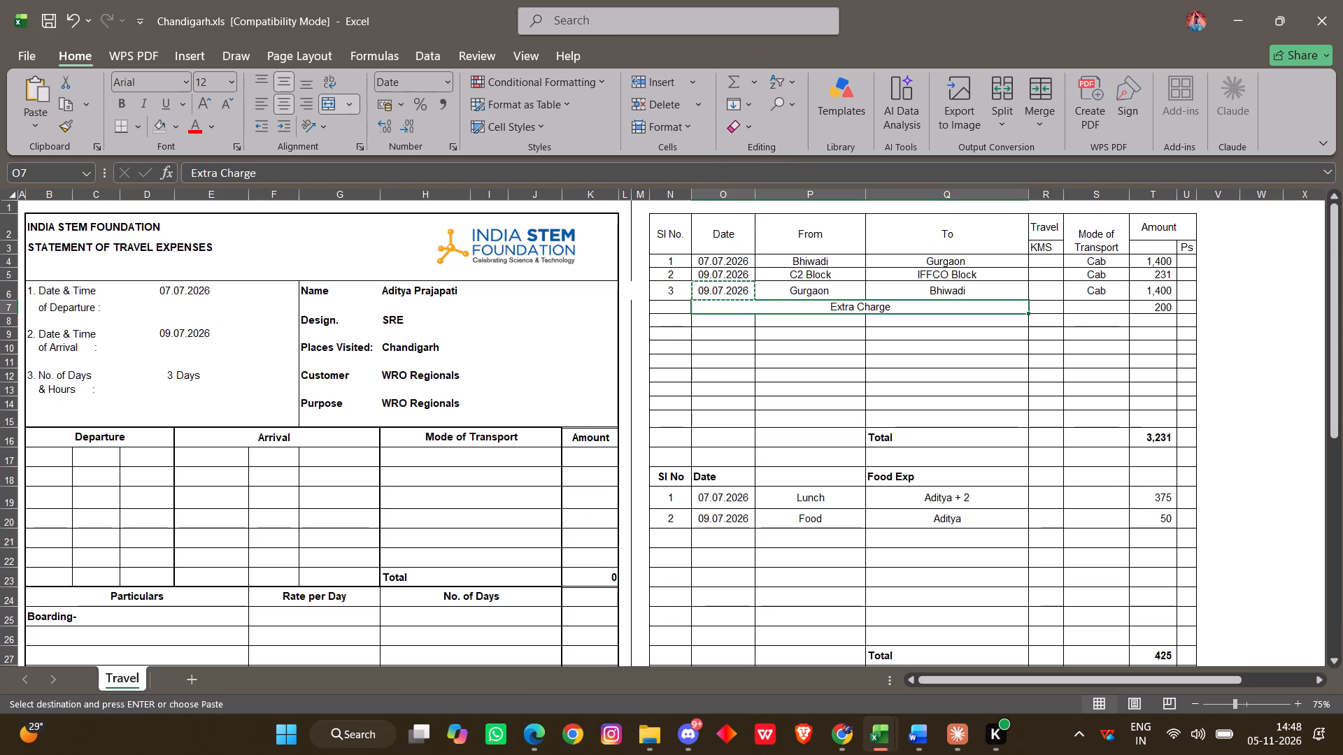
left_click(323, 109)
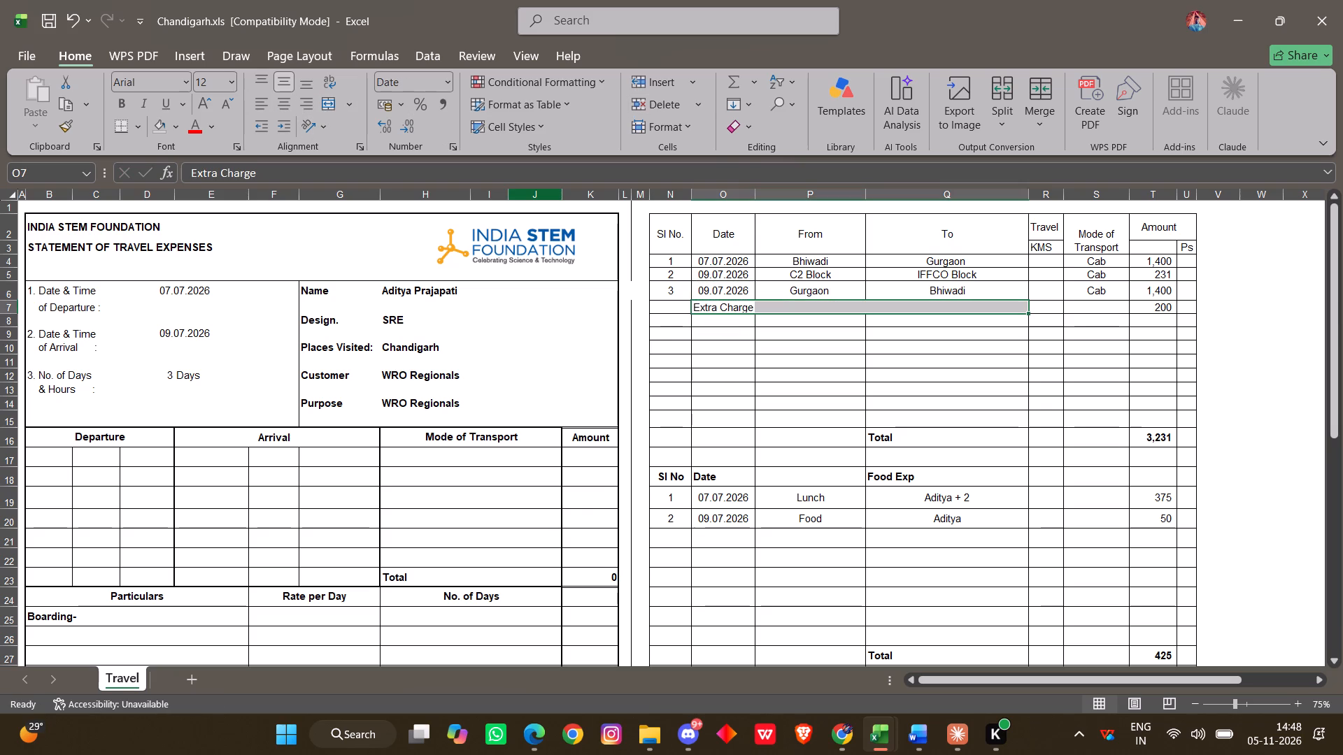
Move the Extra Charge label into the From column and merge it across the From and To cells.
left_click_drag(803, 307, 898, 310)
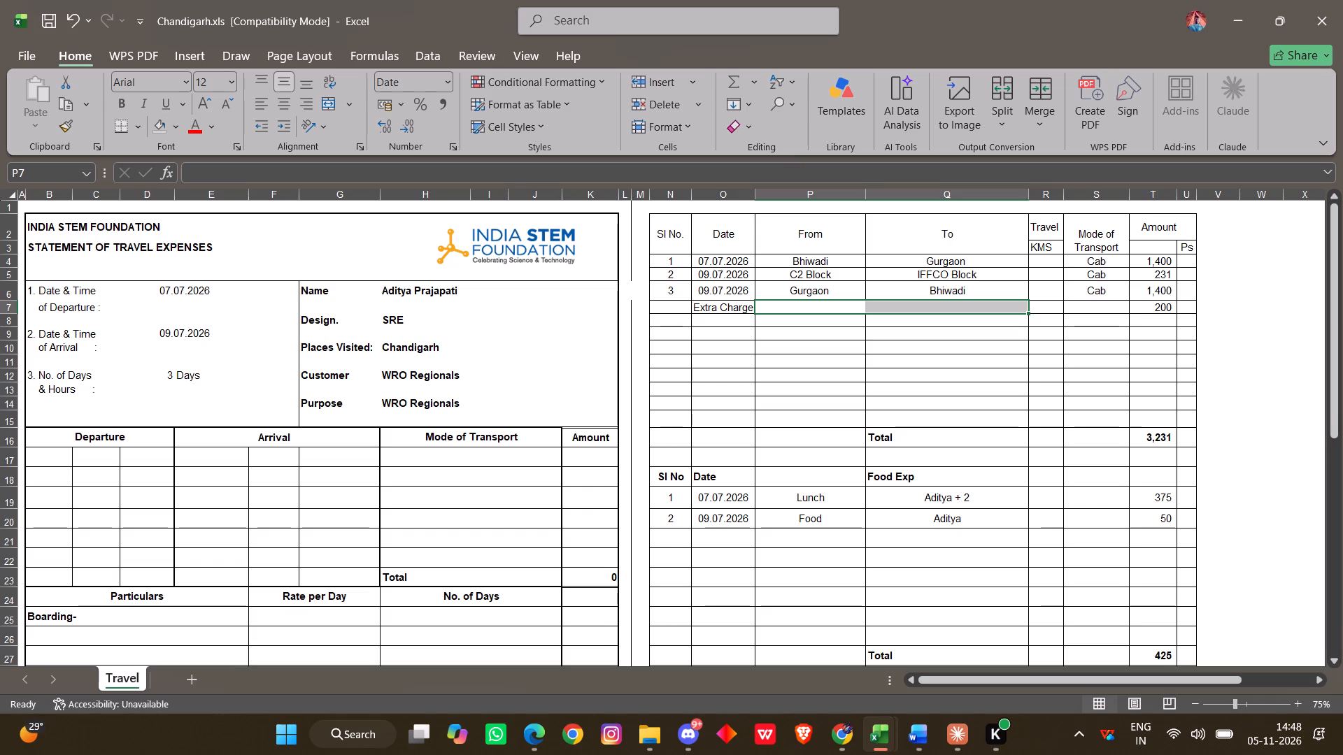
left_click(326, 101)
left_click(726, 305)
key("ctrl+x")
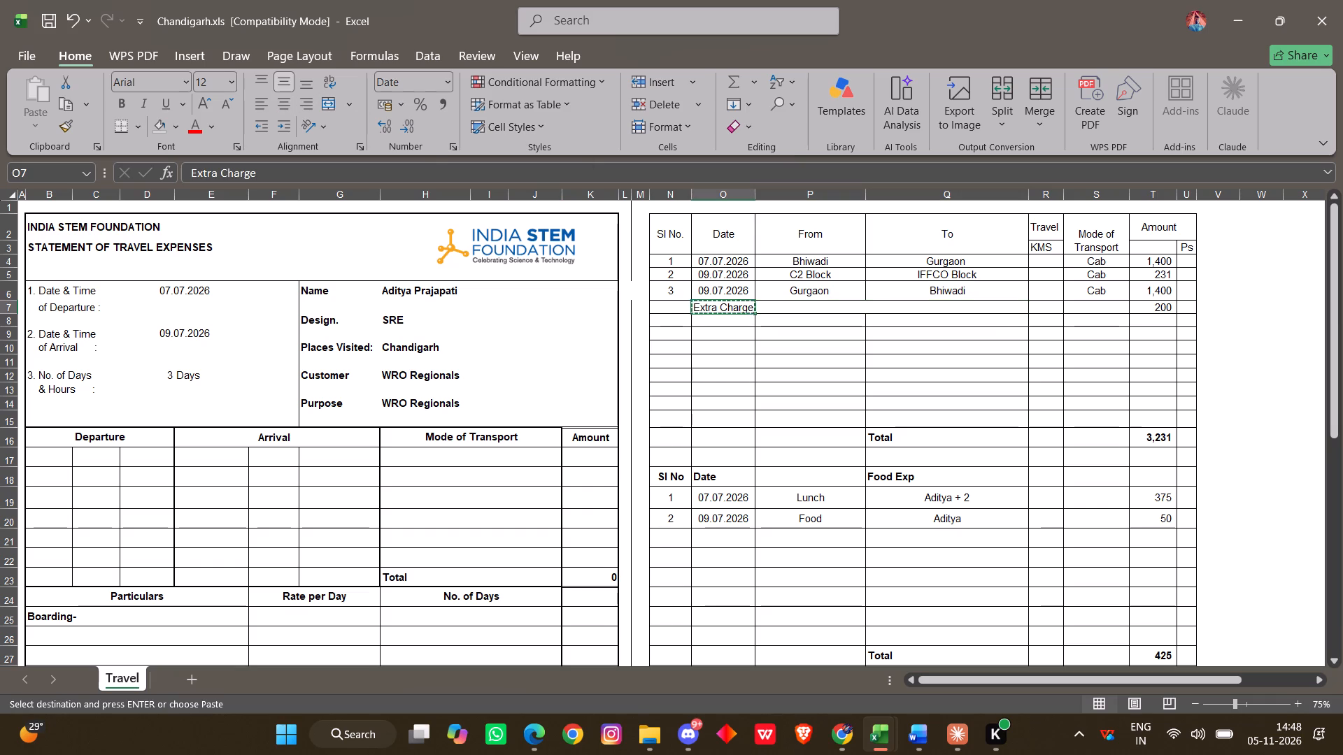
left_click(811, 307)
key("ctrl+v")
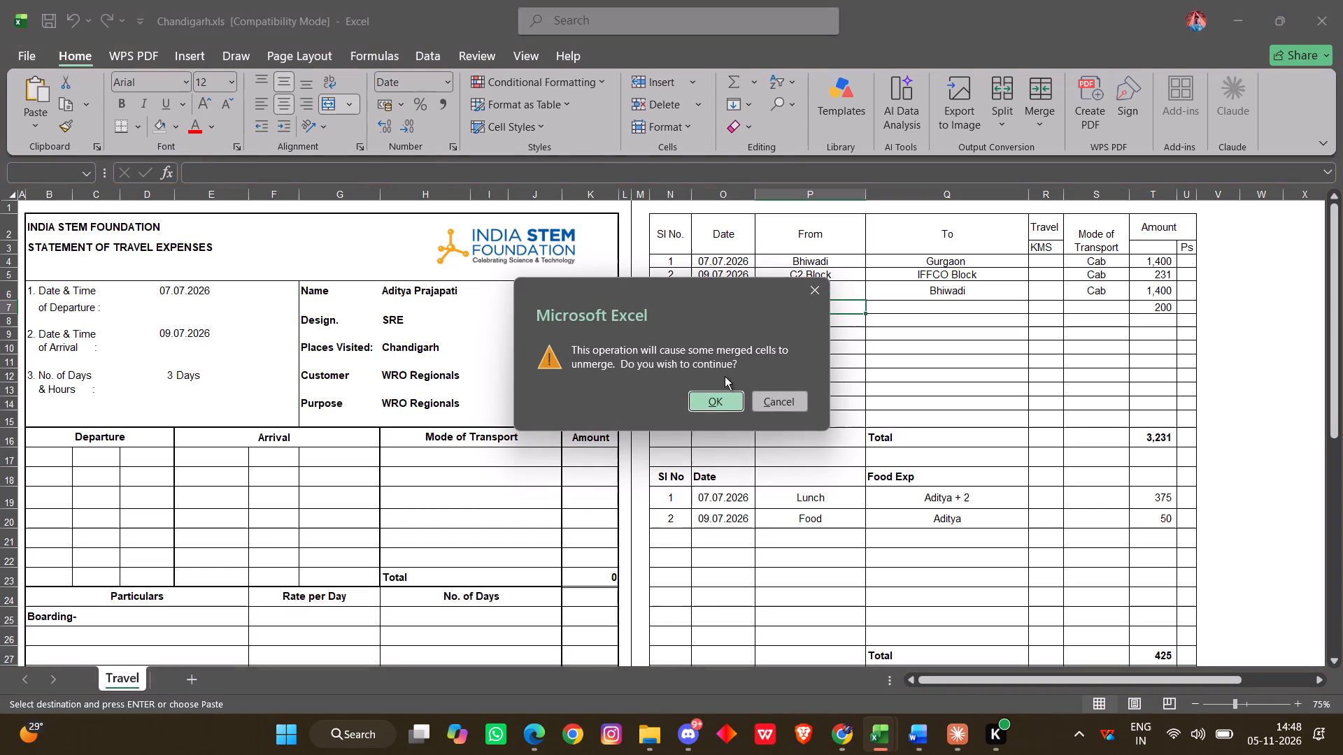
left_click(725, 392)
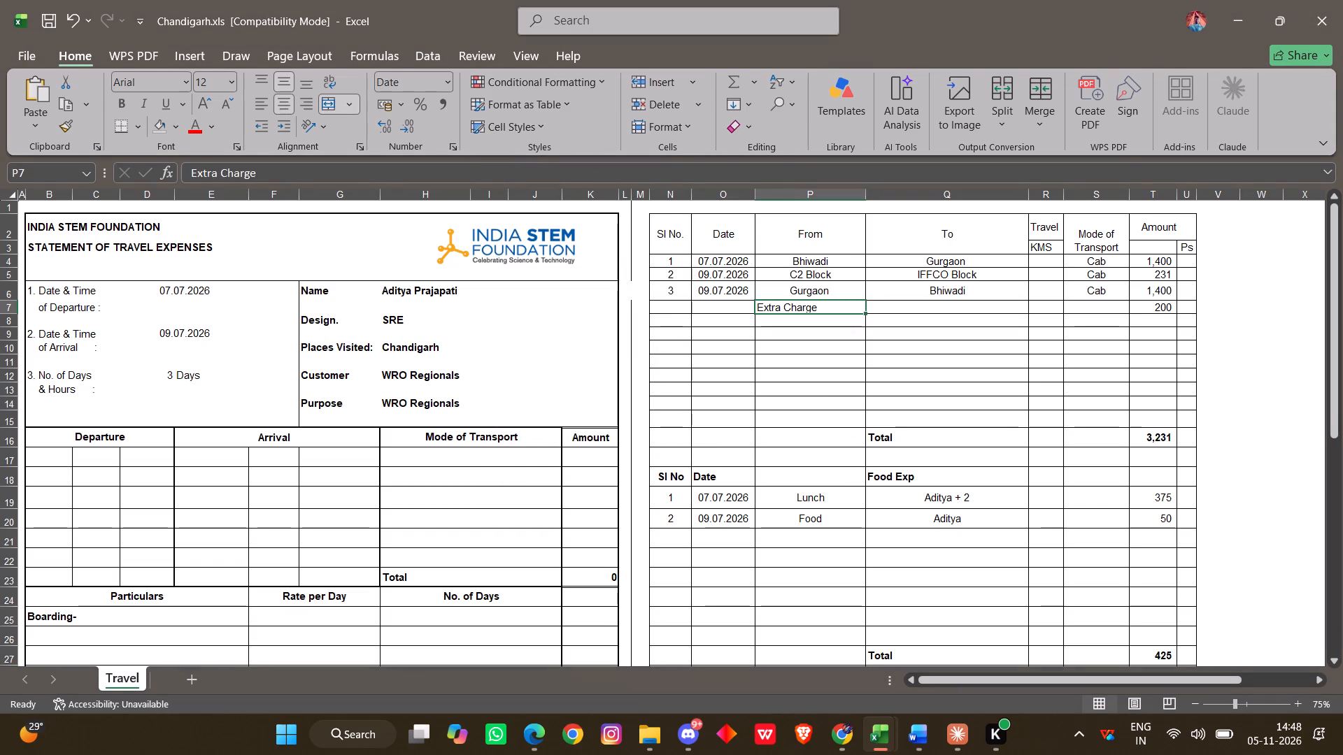
left_click_drag(892, 308, 830, 305)
left_click(320, 106)
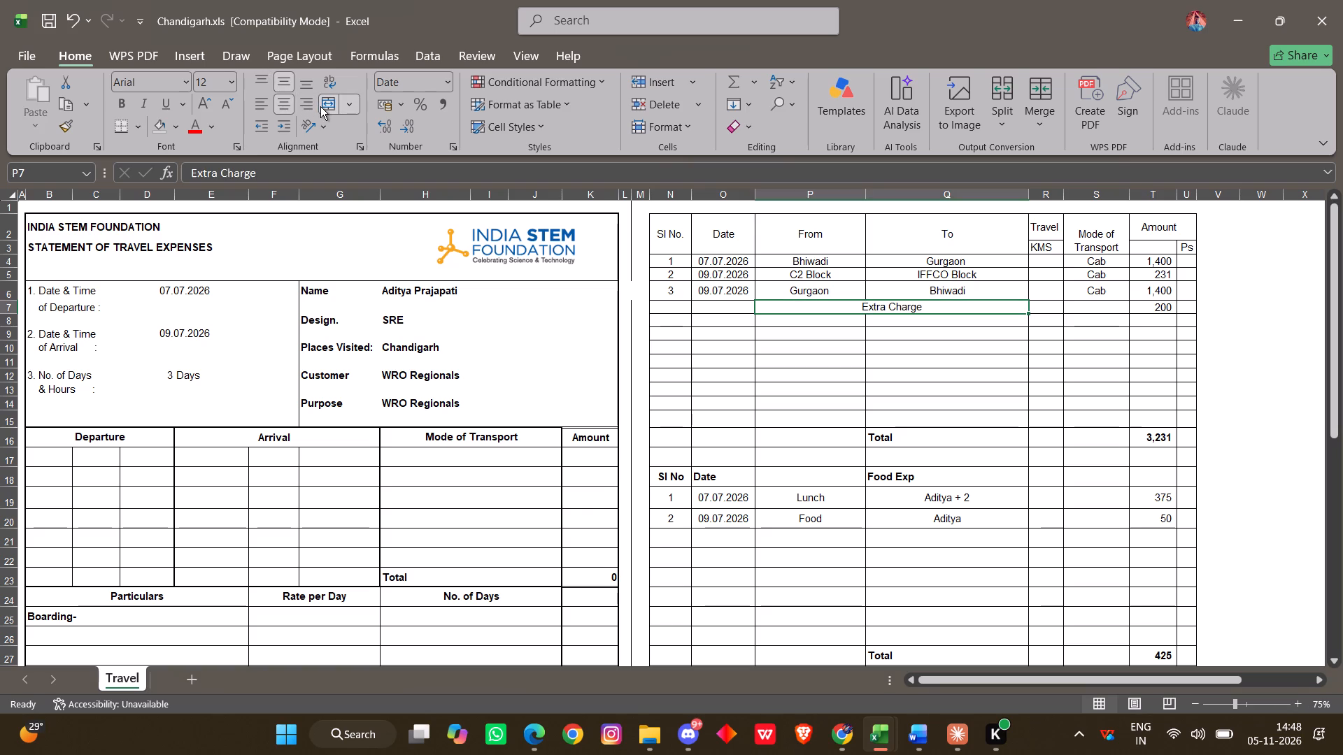
left_click(320, 106)
left_click(320, 106)
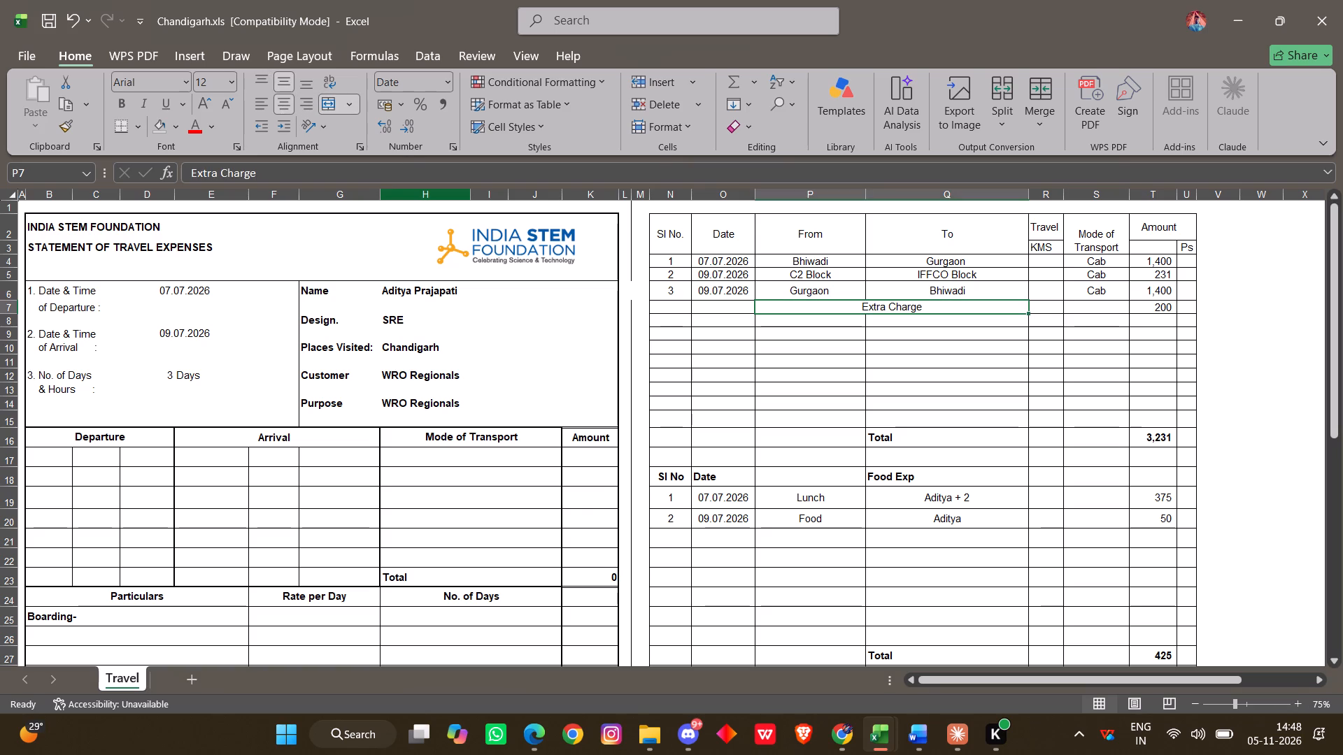
Give the Extra Charge row the date 09.07.2026, copied from the row above, and serial number 4.
left_click(725, 293)
key("ctrl+c")
left_click(726, 308)
key("ctrl+v")
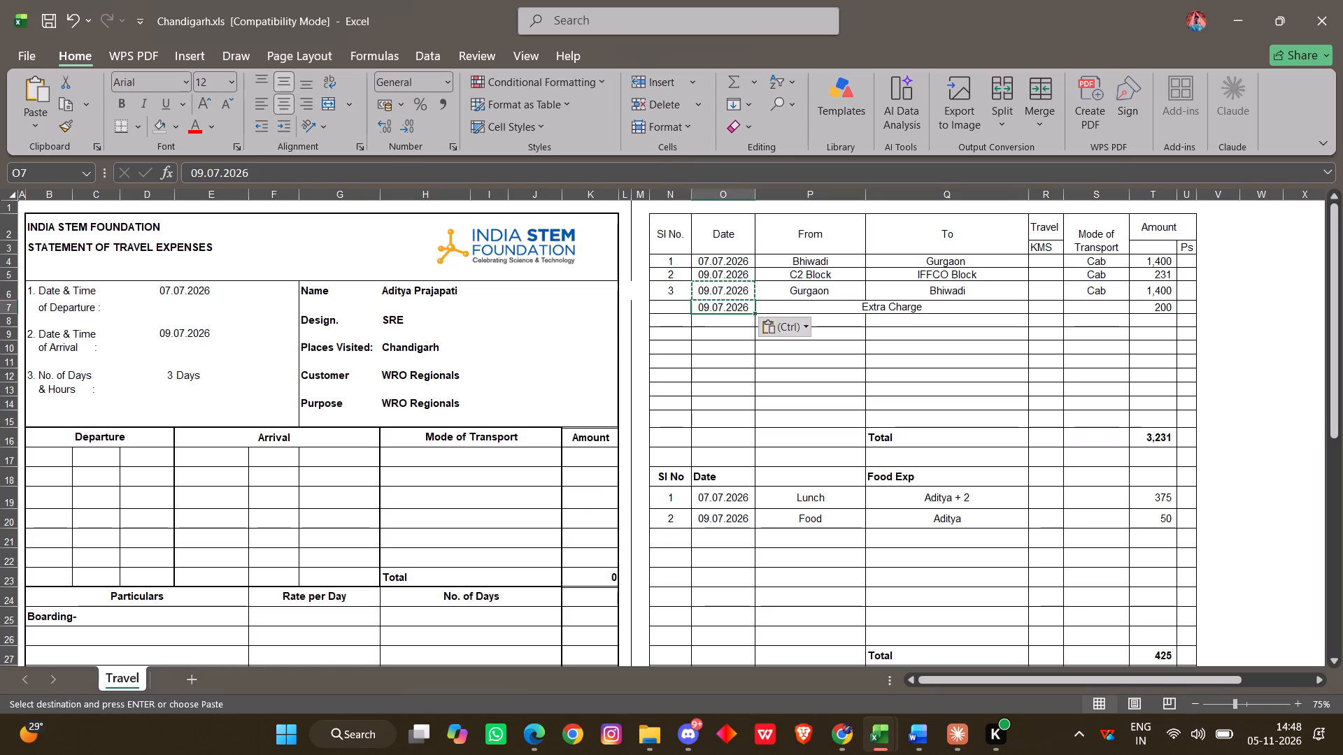
left_click(672, 305)
key("4")
key("Return")
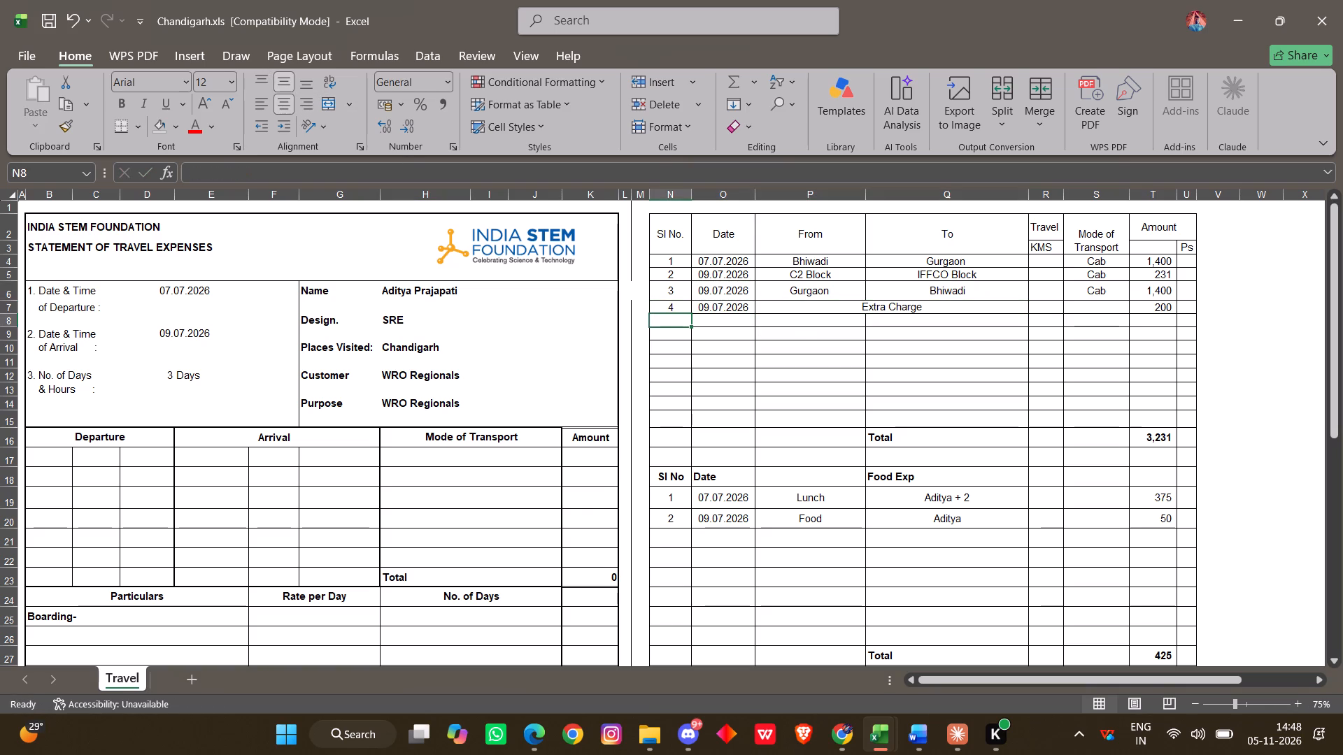
Copy Cab from the Gurgaon to Bhiwadi trip into the Extra Charge row's mode of transport.
left_click(836, 339)
left_click(1111, 296)
key("ctrl+c")
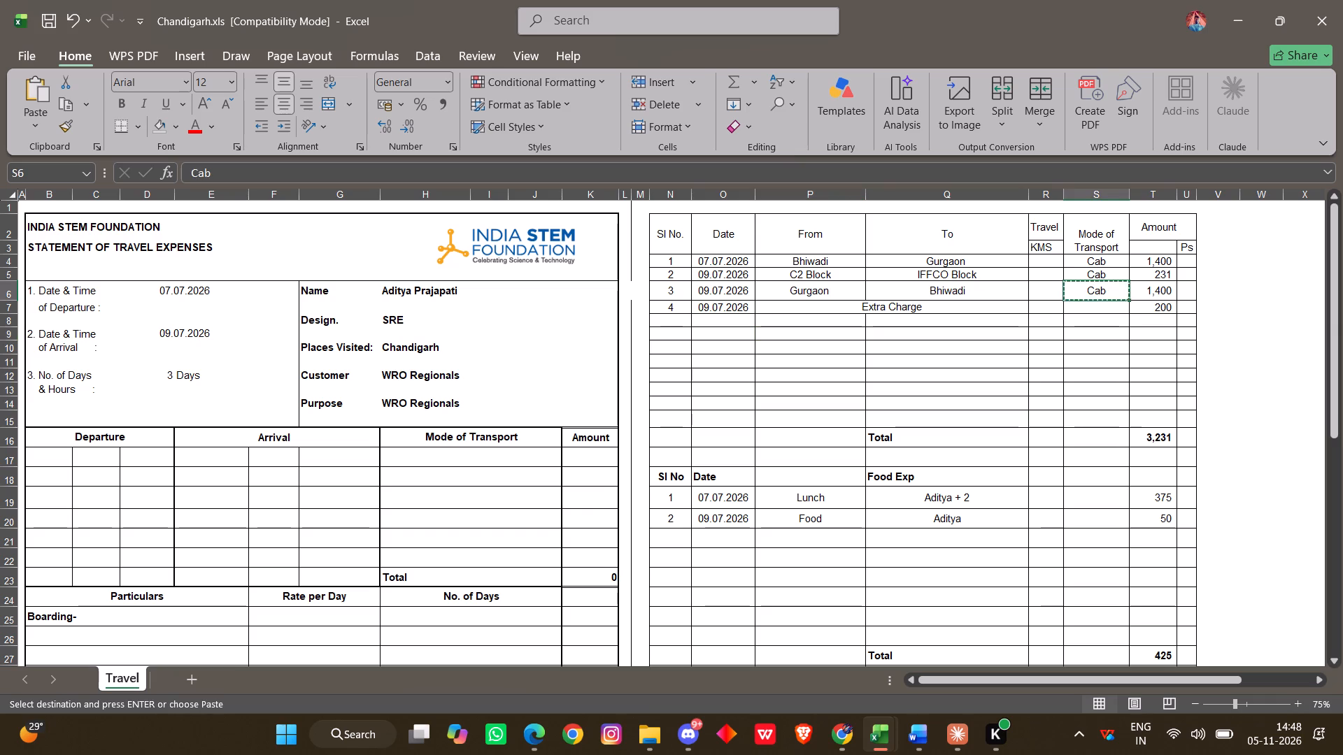
left_click(1102, 315)
left_click(1088, 305)
key("ctrl+v")
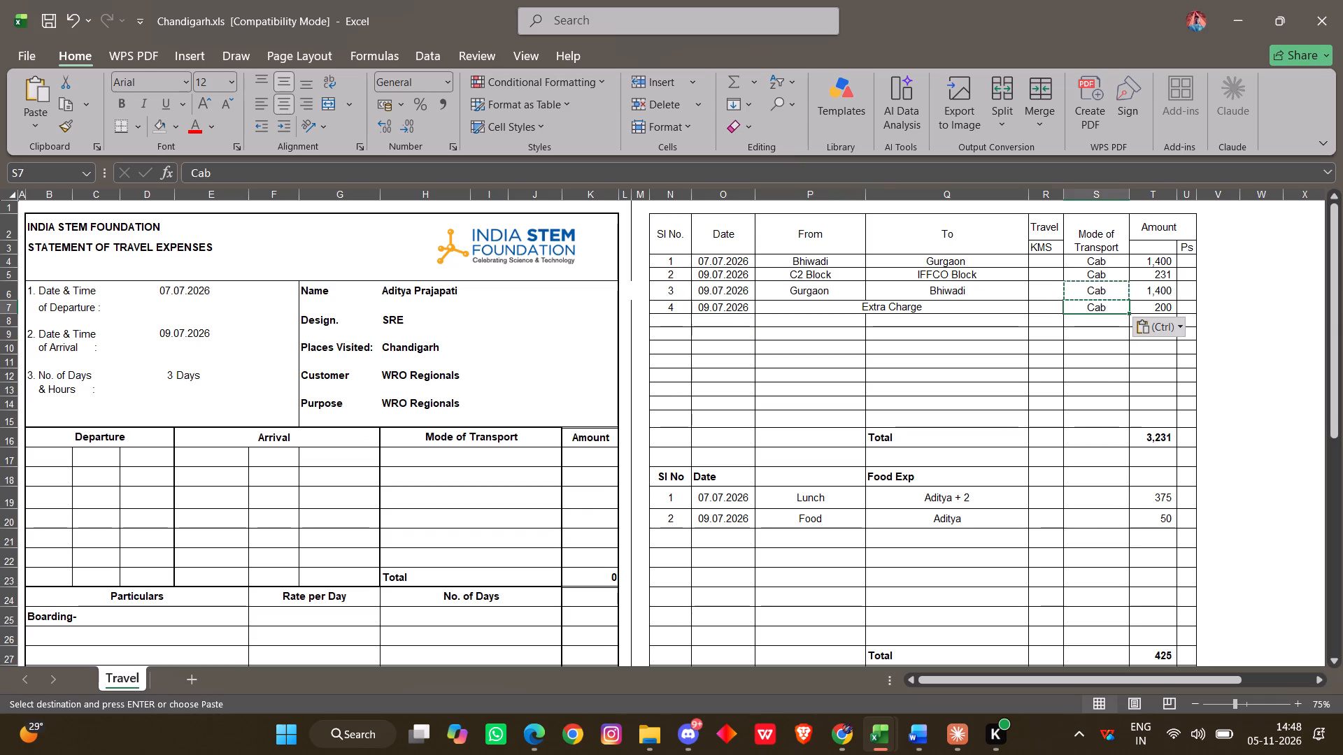
left_click(1088, 331)
key("Escape")
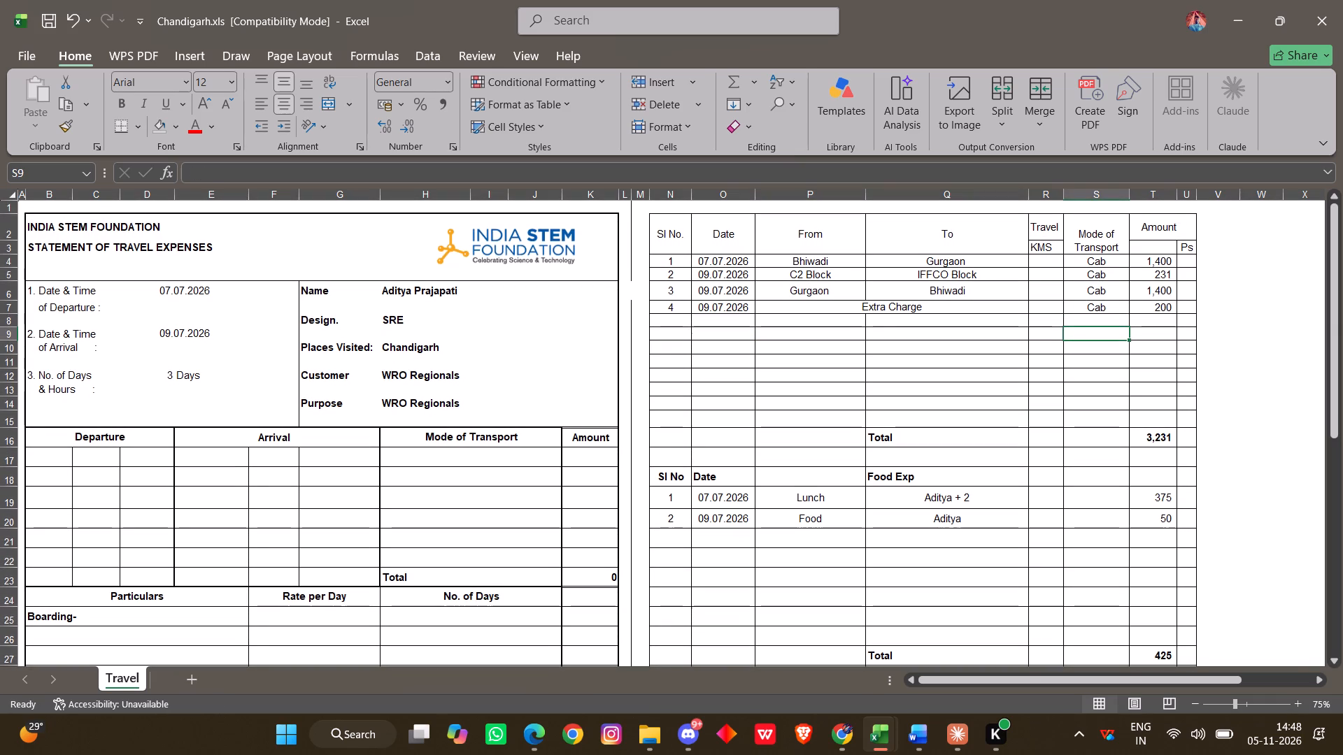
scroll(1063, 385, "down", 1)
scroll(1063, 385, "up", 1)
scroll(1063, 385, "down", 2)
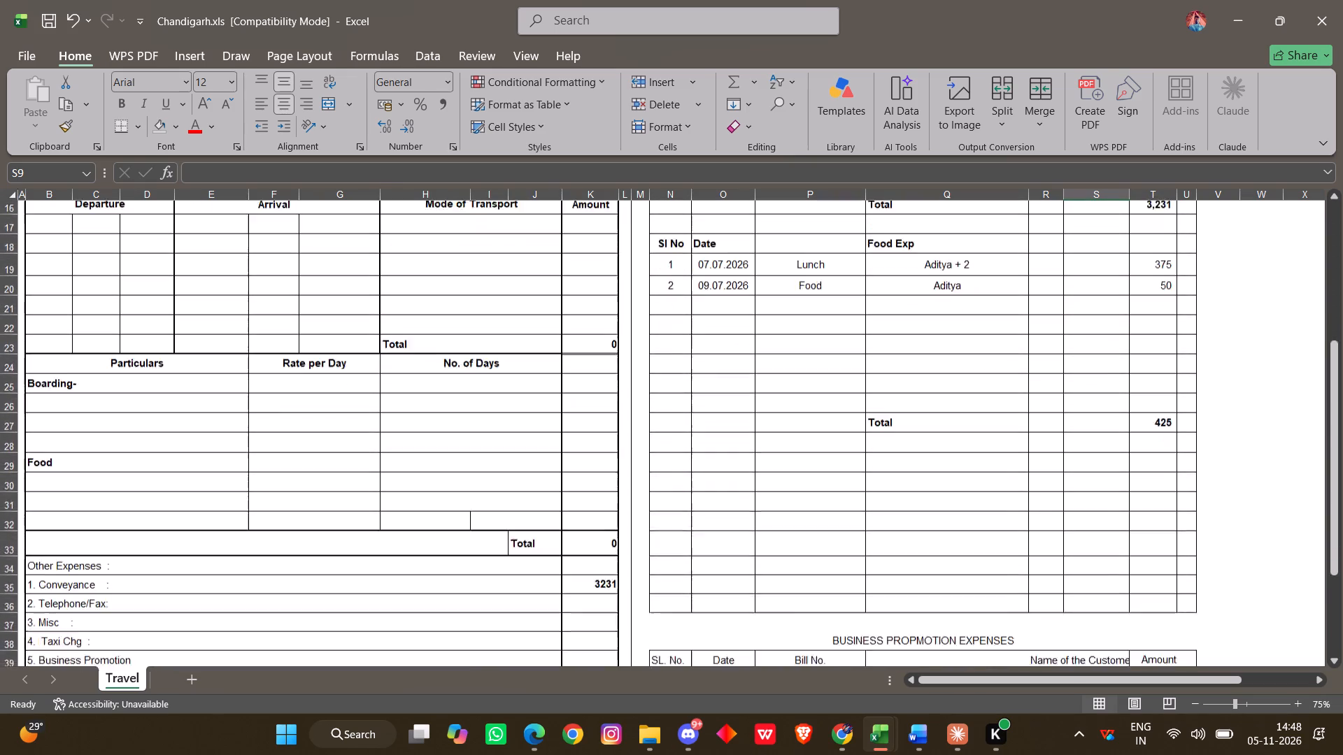
Review the whole Chandigarh expense statement, from the trip and food tables to the other expenses and balance.
scroll(1063, 385, "down", 1)
scroll(578, 535, "up", 4)
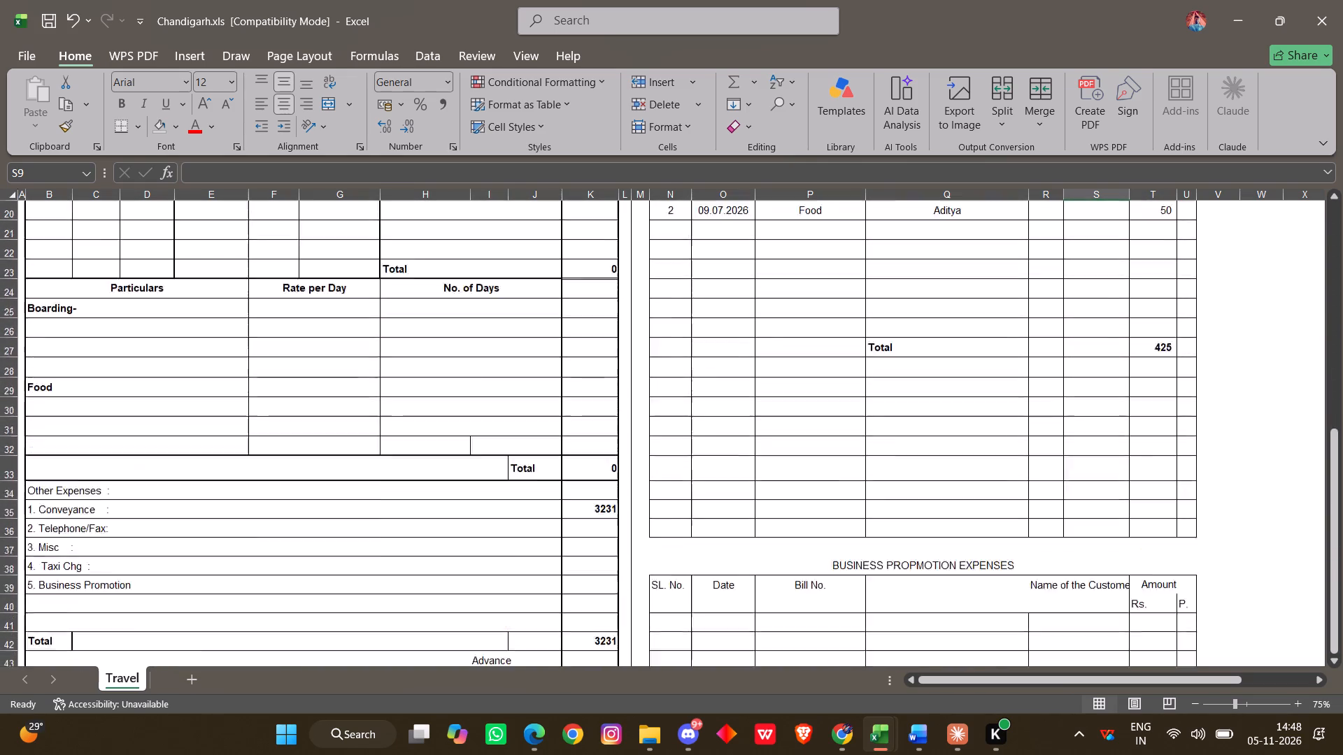
scroll(578, 535, "up", 2)
scroll(578, 535, "right", 1)
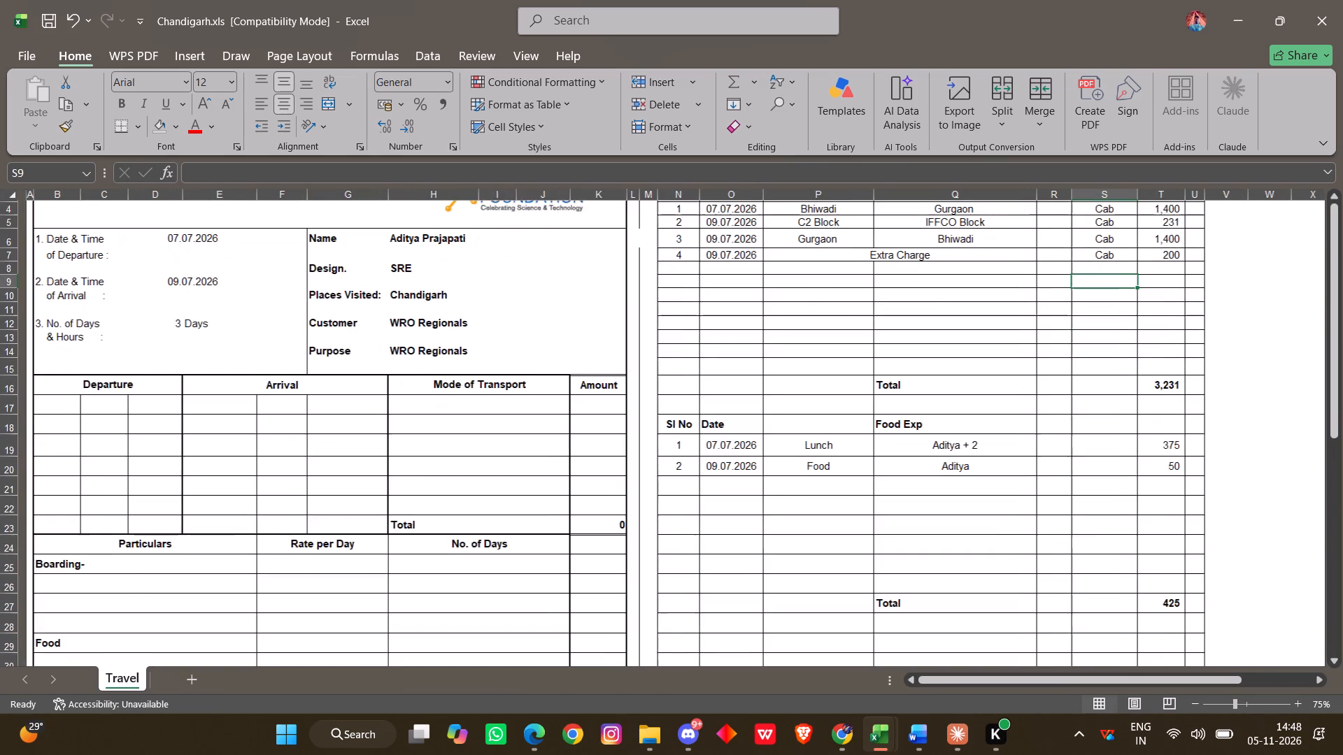
scroll(578, 535, "right", 1)
scroll(578, 535, "up", 1)
scroll(578, 535, "down", 4)
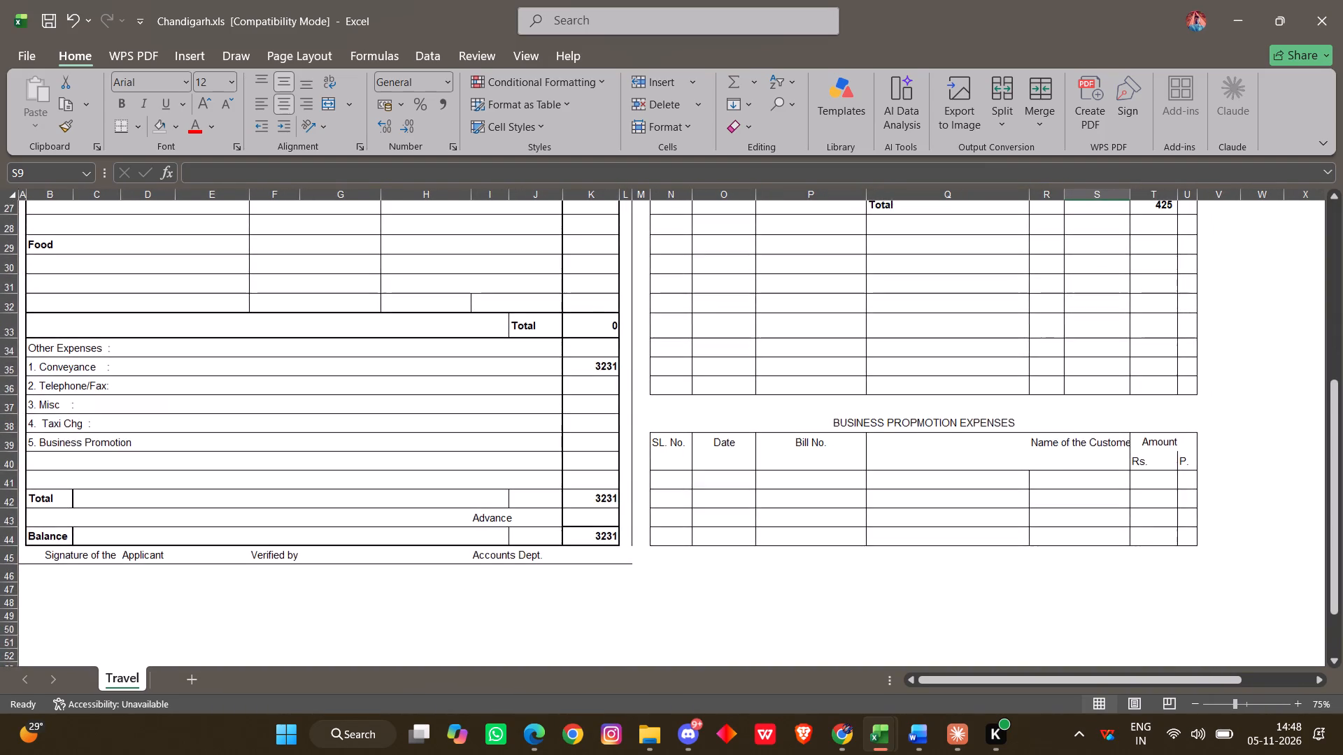
scroll(578, 535, "up", 5)
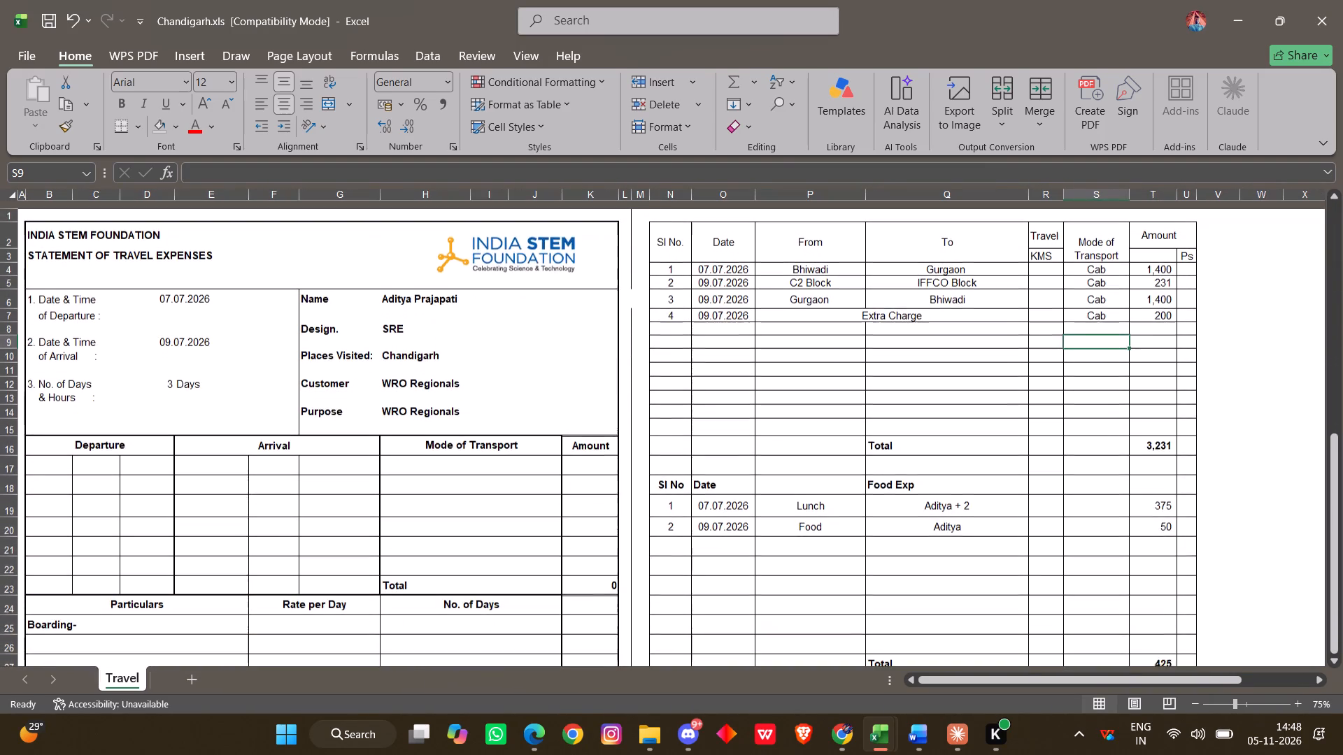
scroll(578, 535, "up", 2)
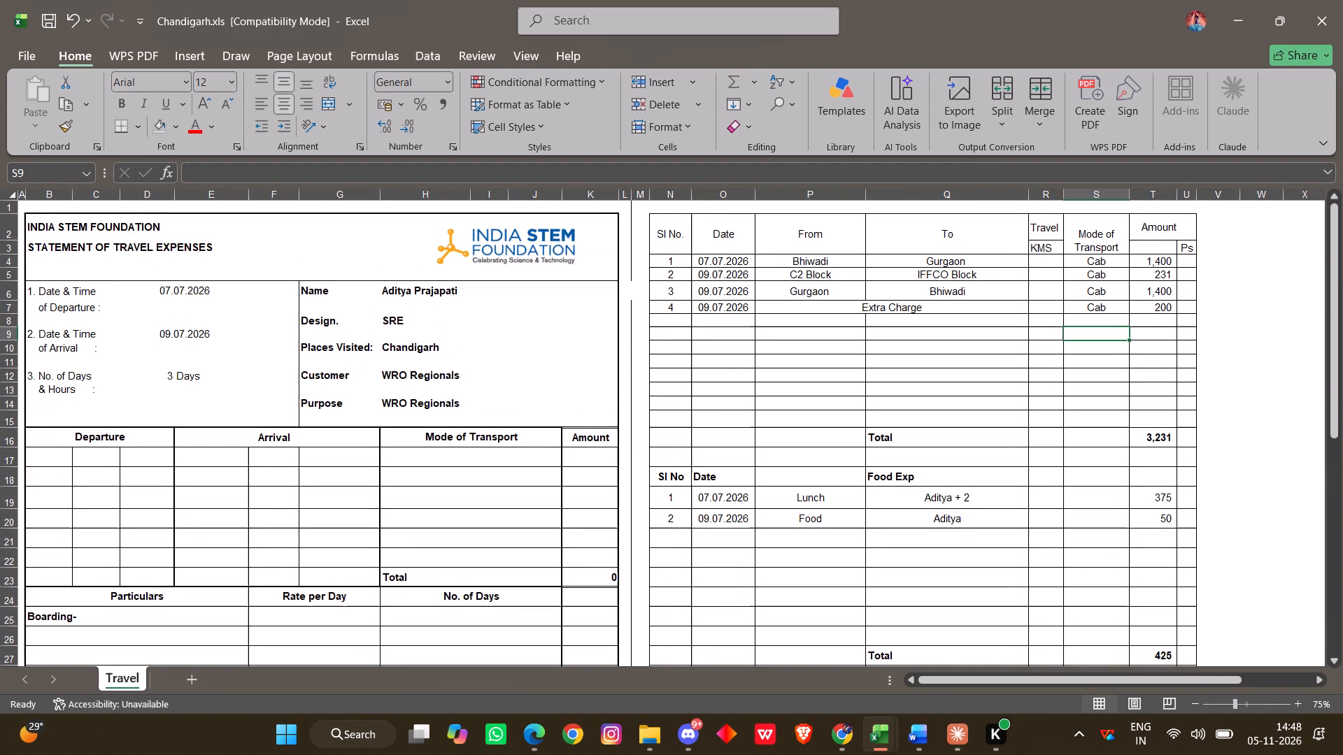
scroll(578, 535, "up", 2)
scroll(578, 535, "down", 1)
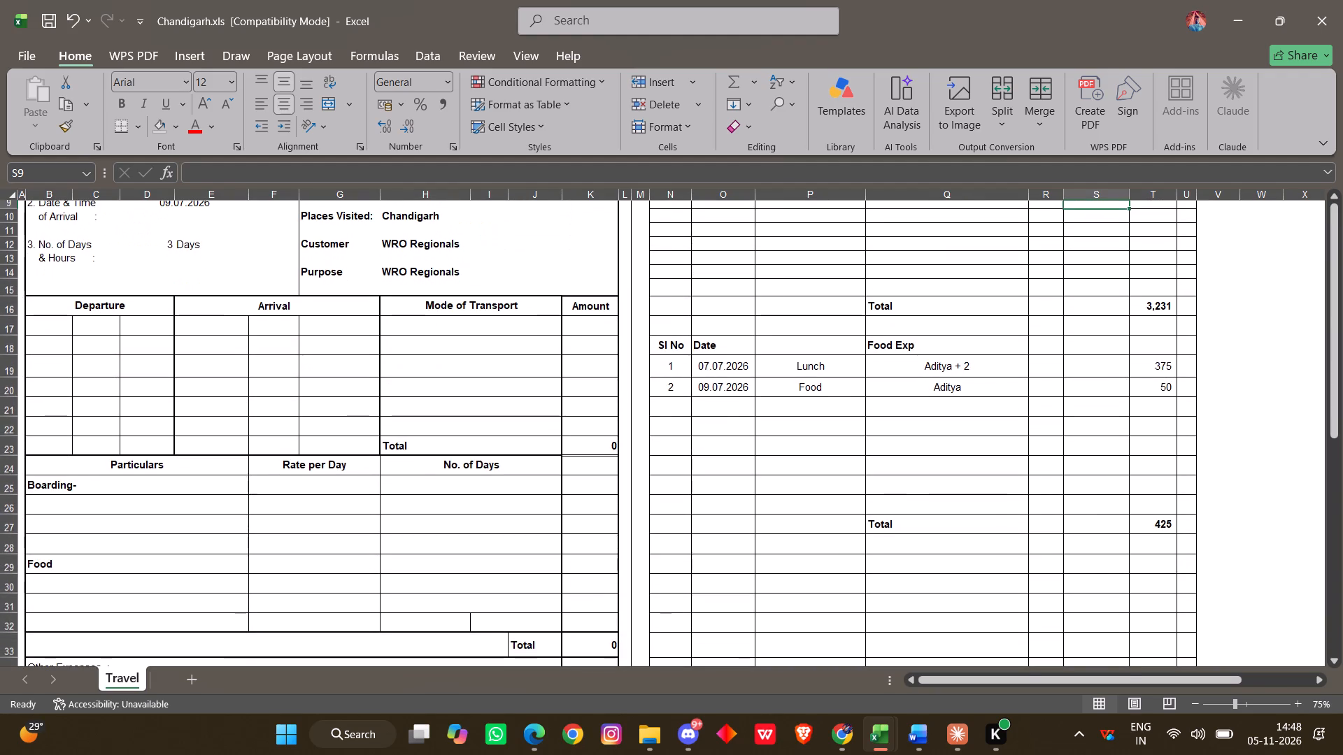
scroll(578, 535, "down", 3)
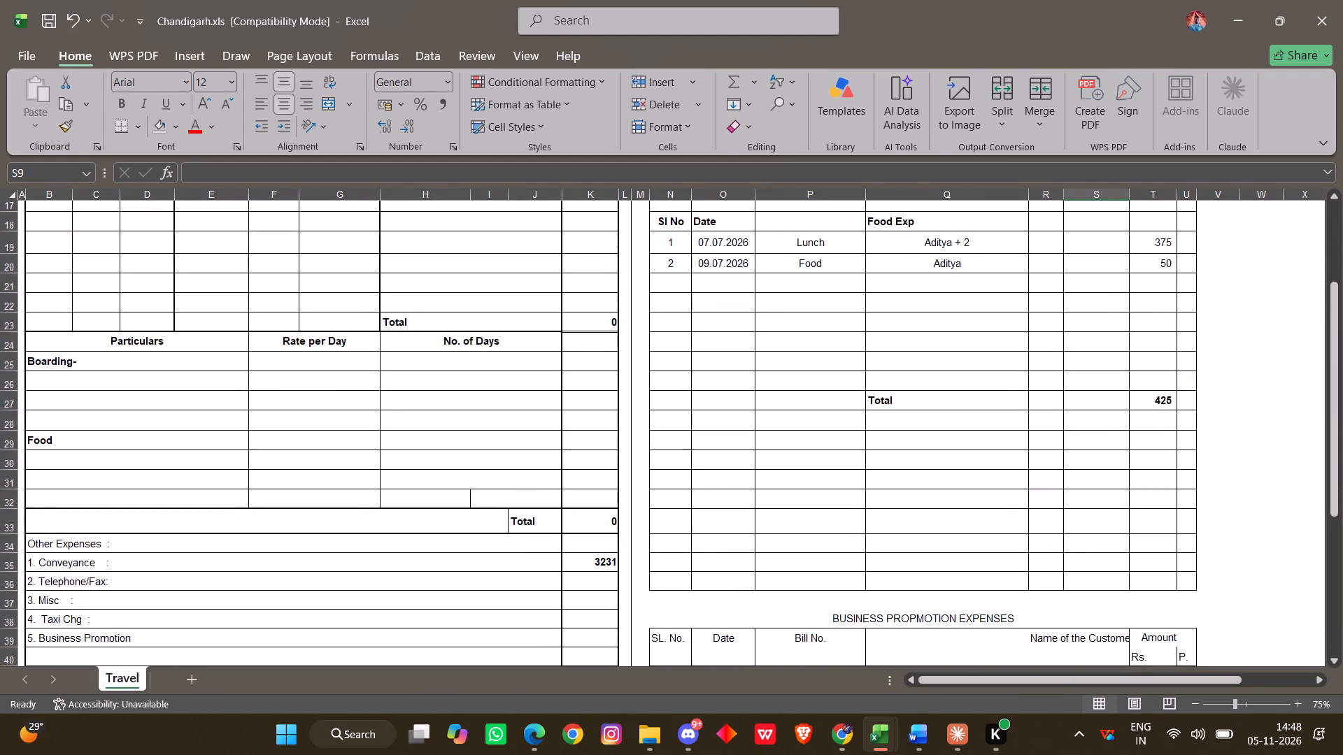
scroll(578, 535, "down", 1)
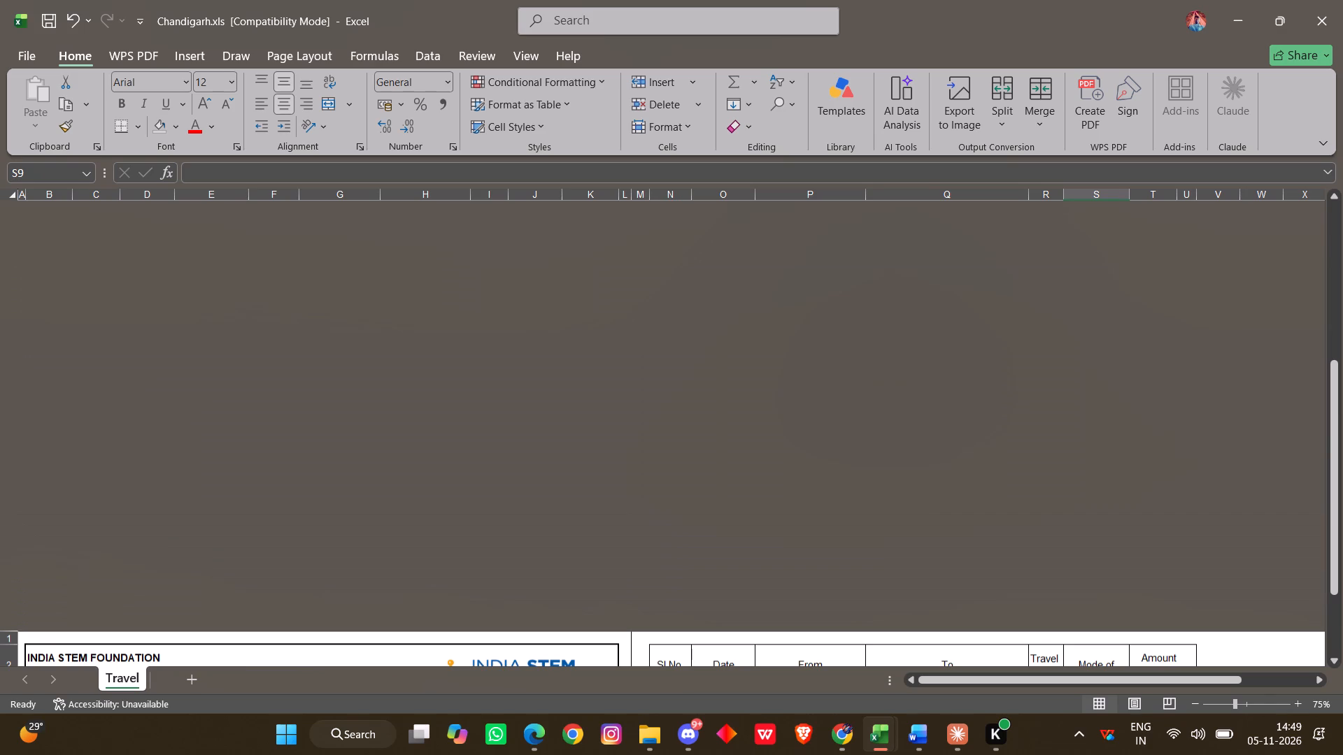
scroll(710, 493, "down", 1)
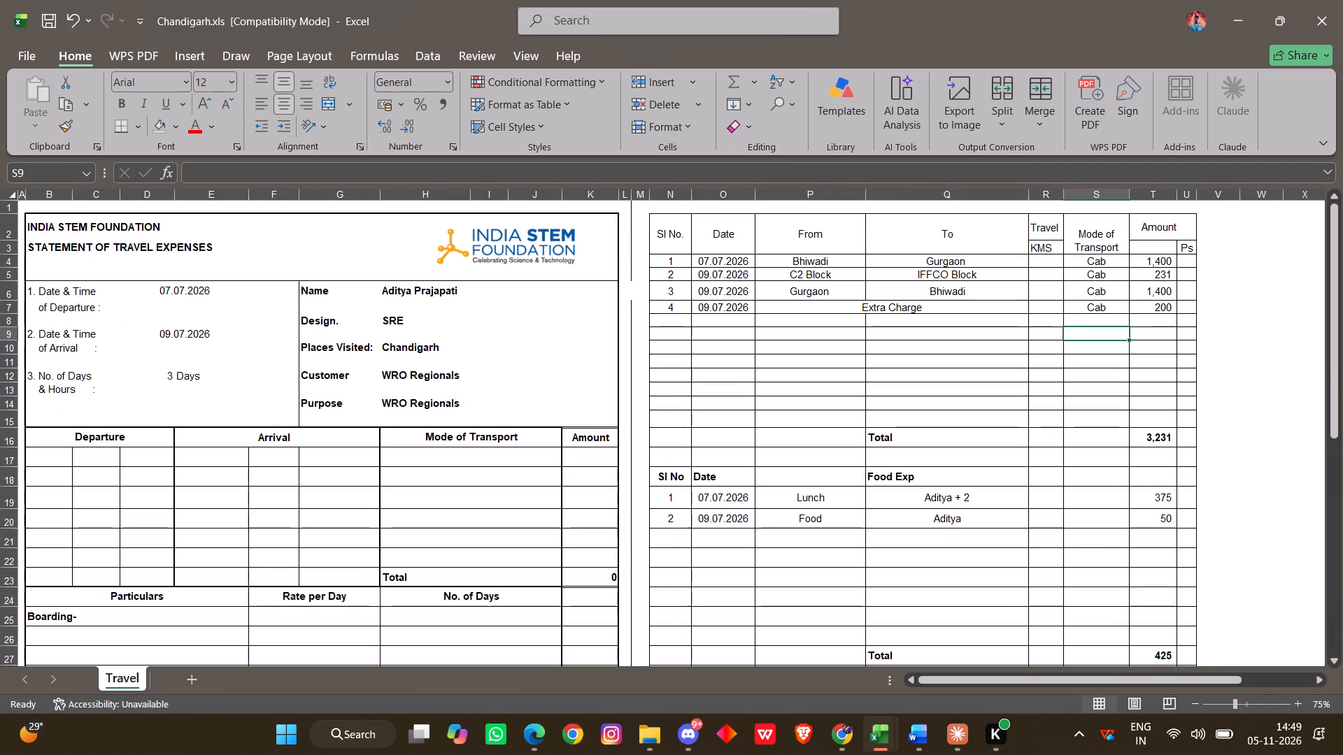
right_click(710, 504)
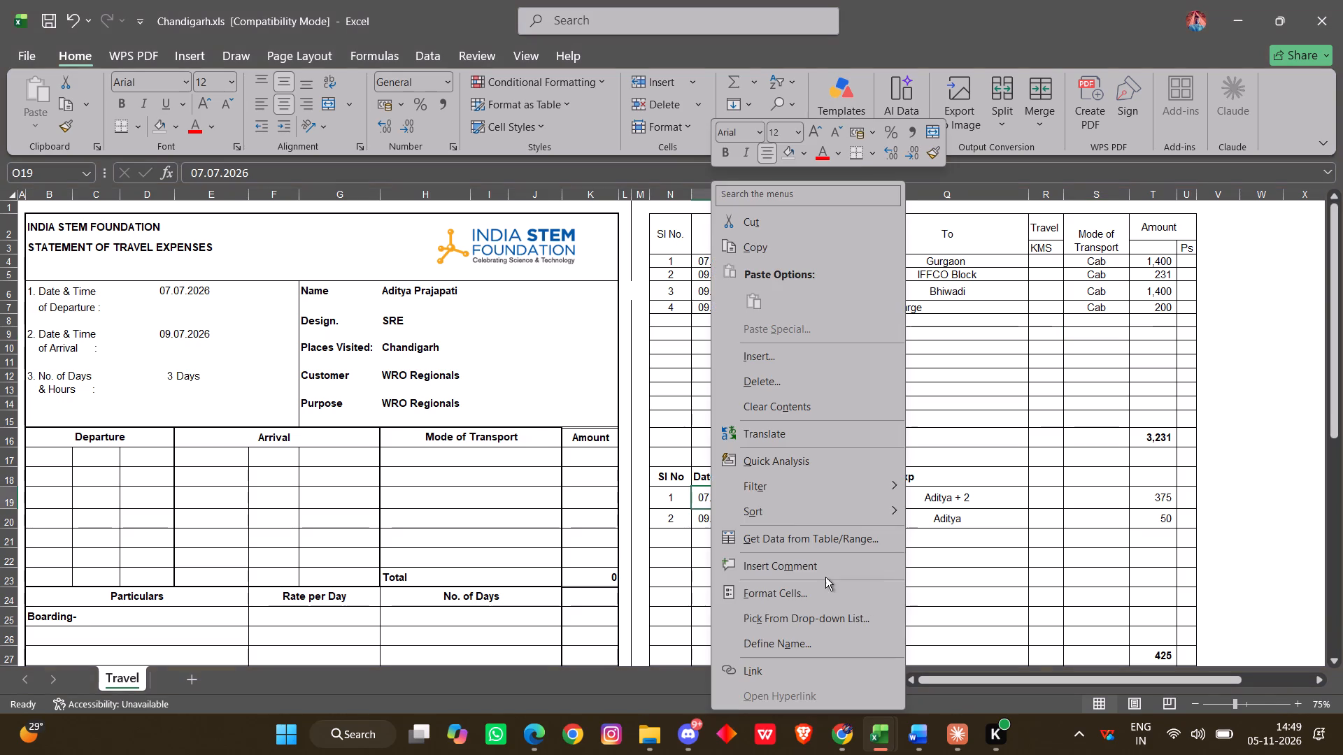
left_click(674, 353)
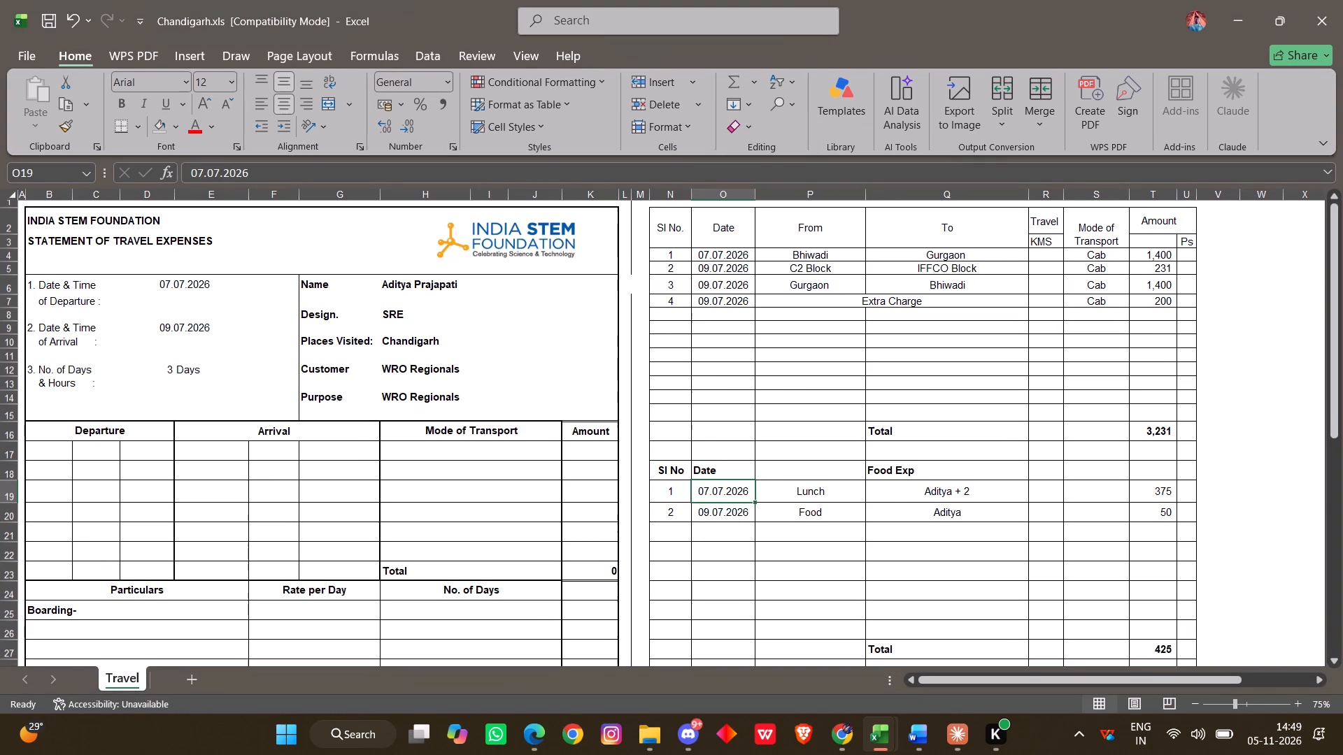
scroll(639, 408, "down", 1)
scroll(639, 408, "up", 2)
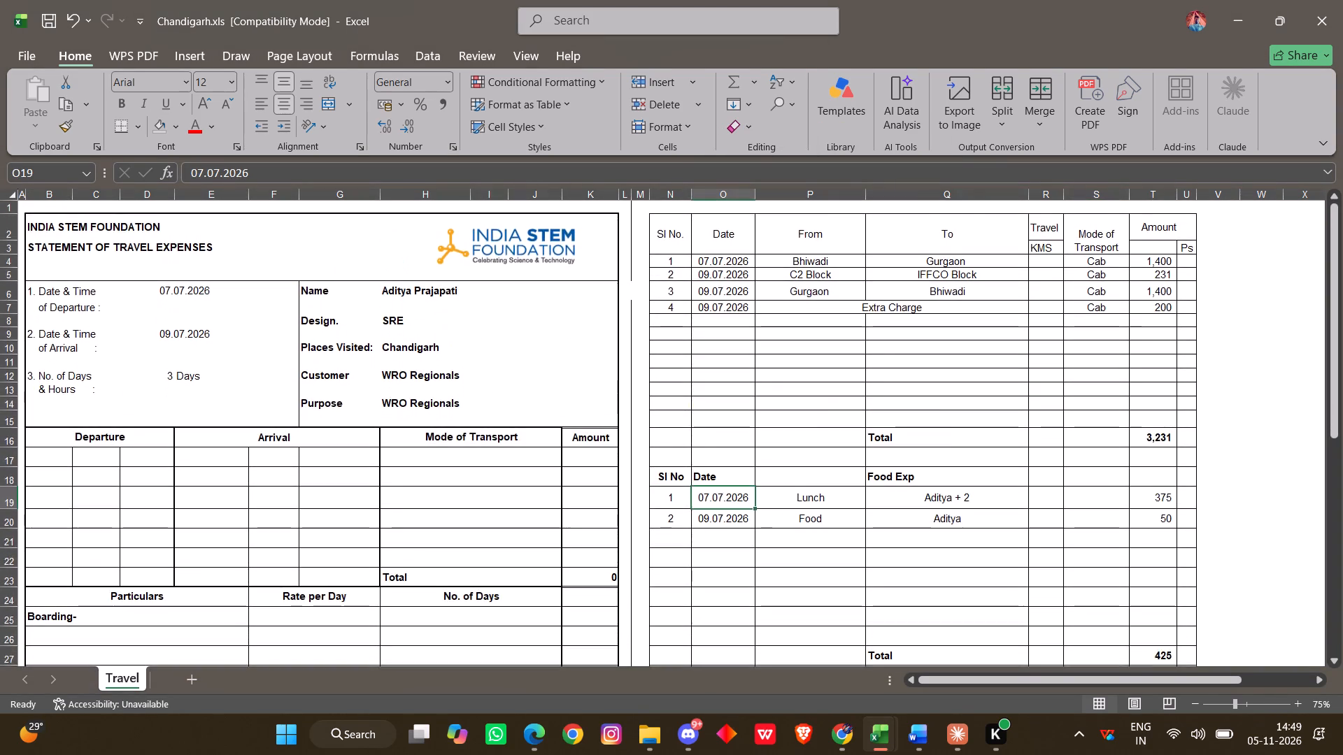
scroll(626, 473, "down", 4)
scroll(626, 473, "up", 1)
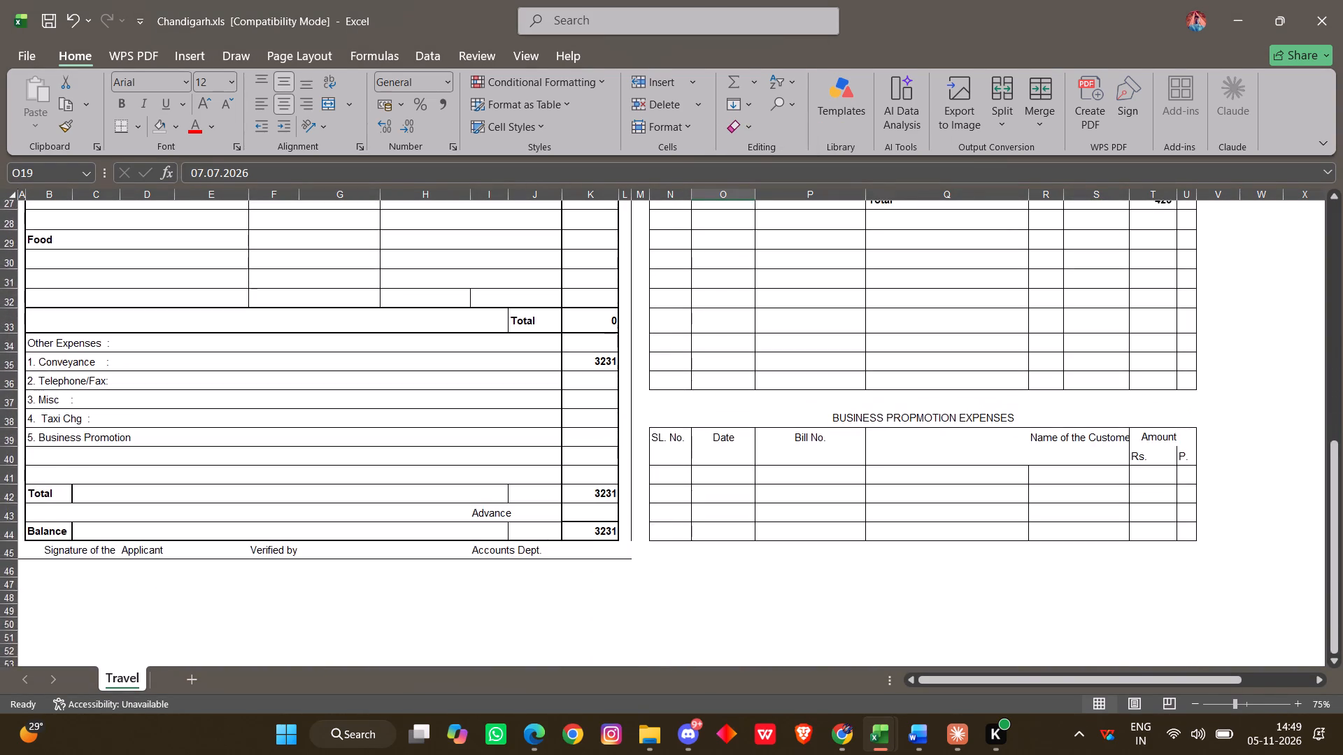
scroll(626, 473, "up", 2)
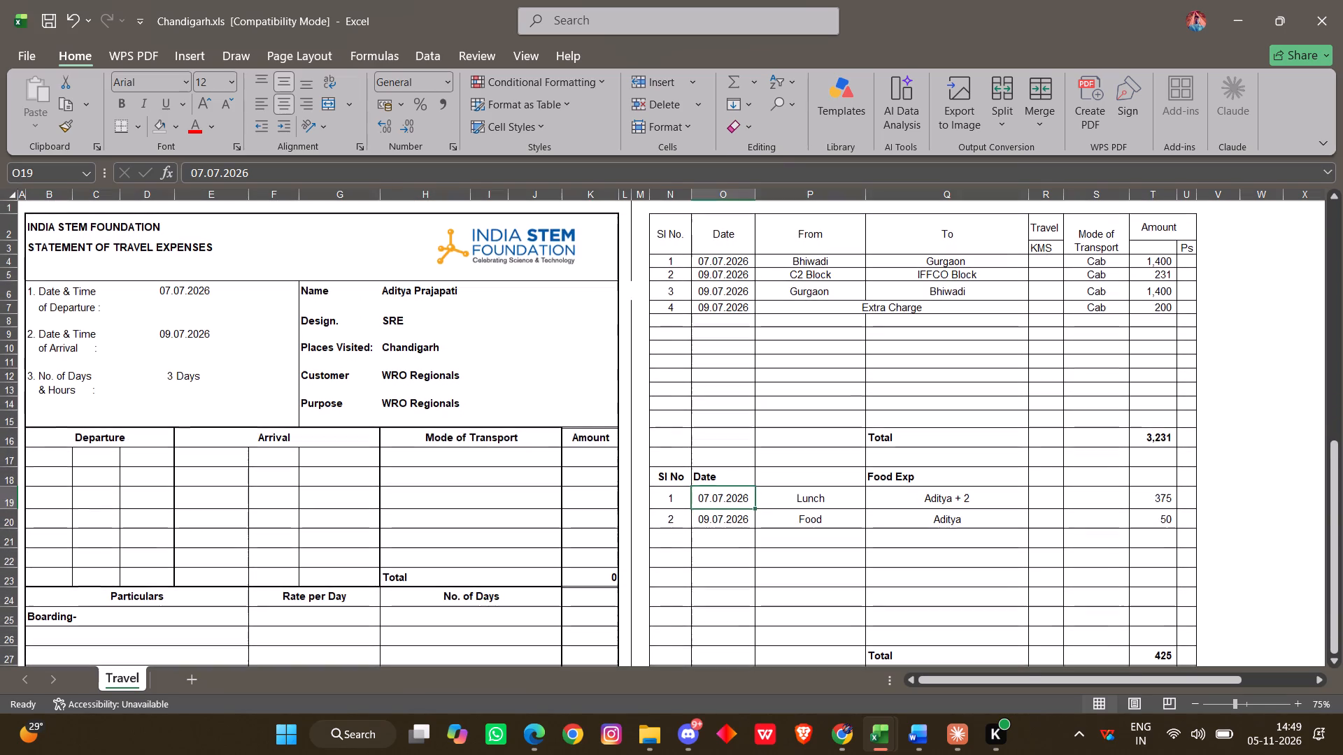
scroll(626, 473, "down", 1)
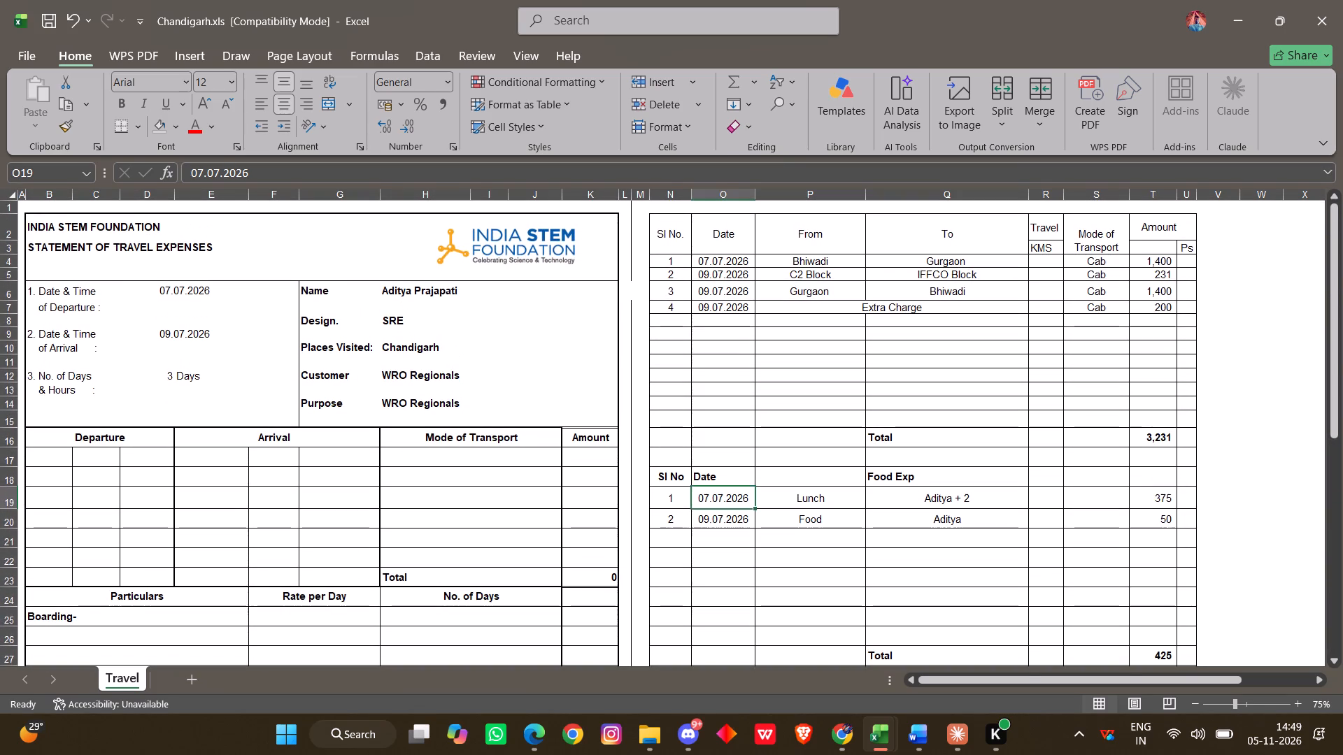
Save the Chandigarh travel expense workbook.
key("ctrl+s")
Minimise the Chandigarh workbook, shrink the Hyderabad & Ahmedabad workbook window and switch to the File Explorer window behind it.
left_click(1244, 11)
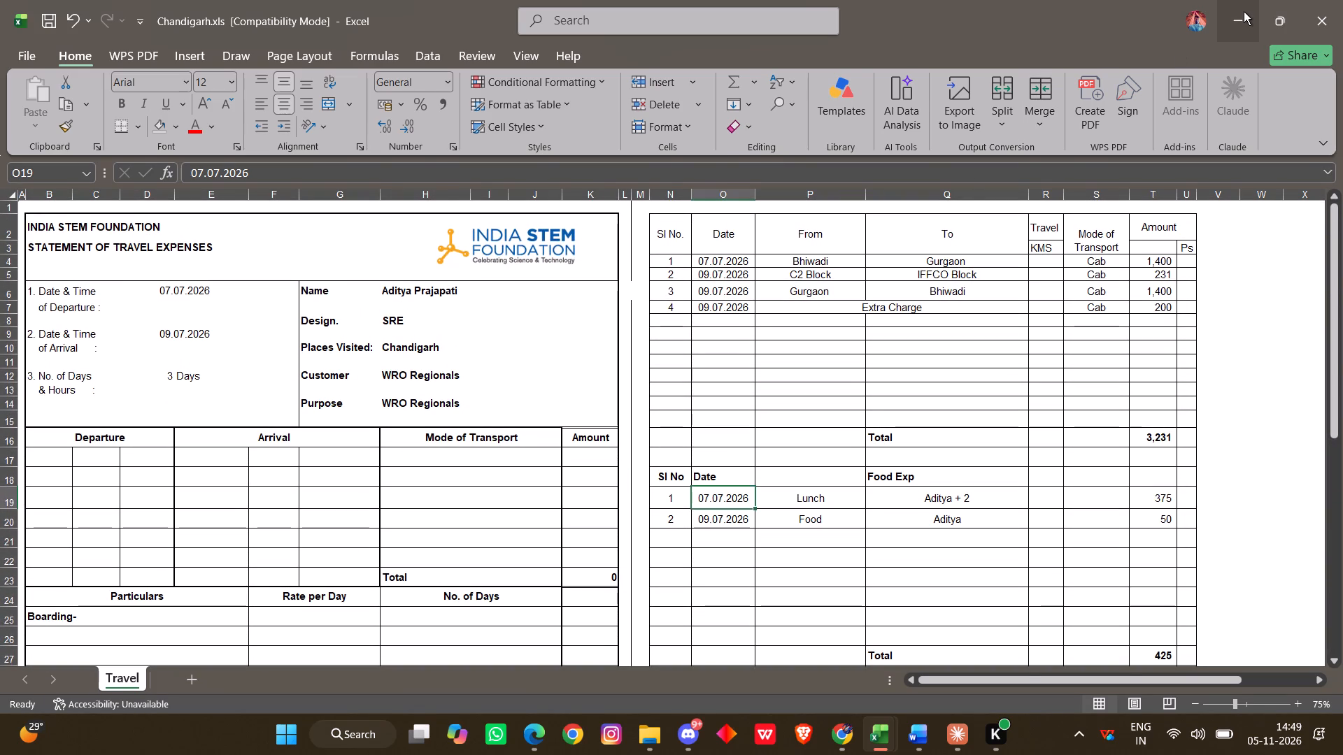
left_click(1273, 20)
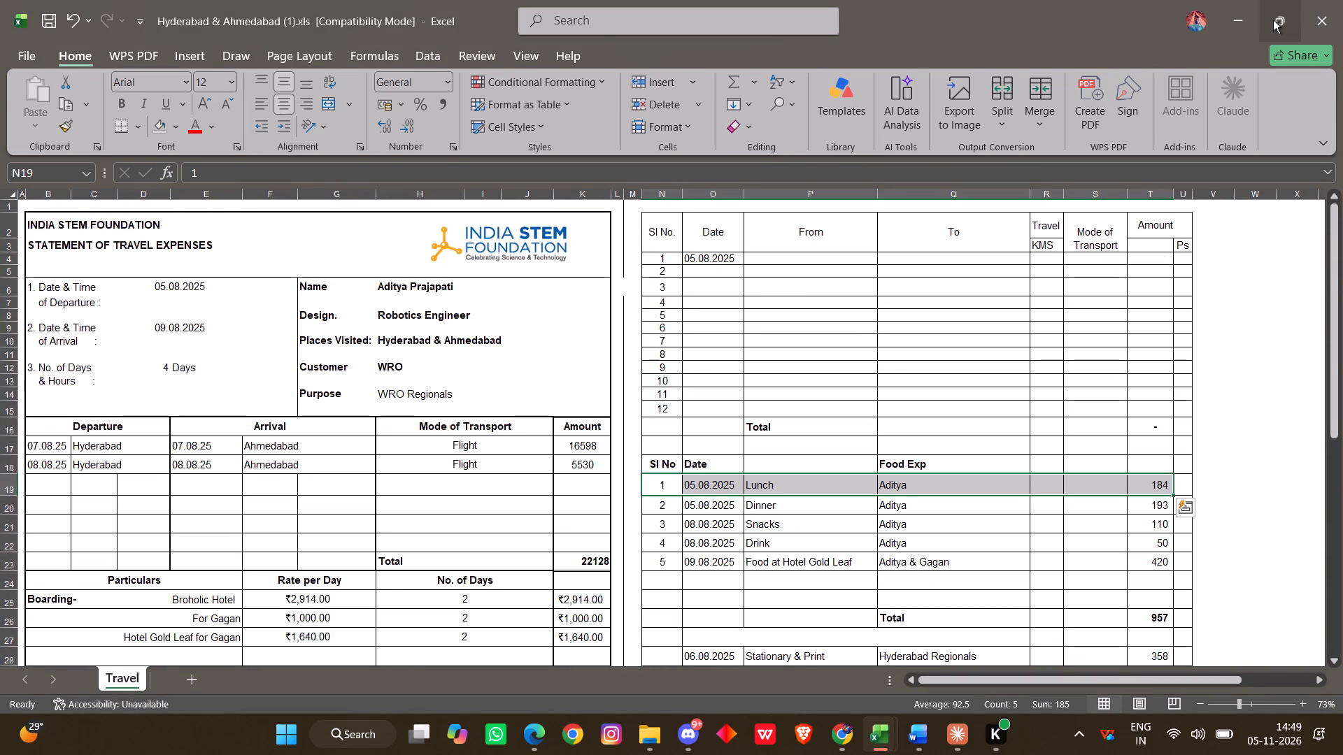
left_click(1323, 446)
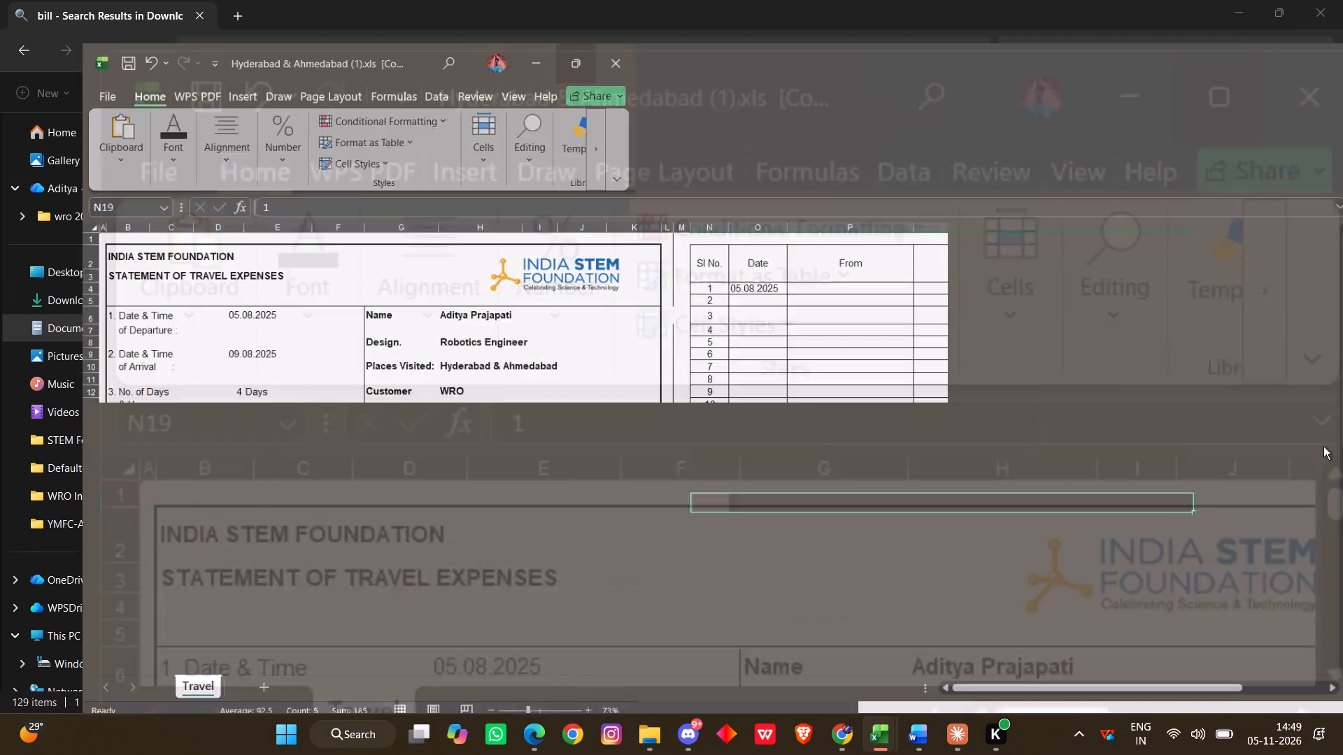
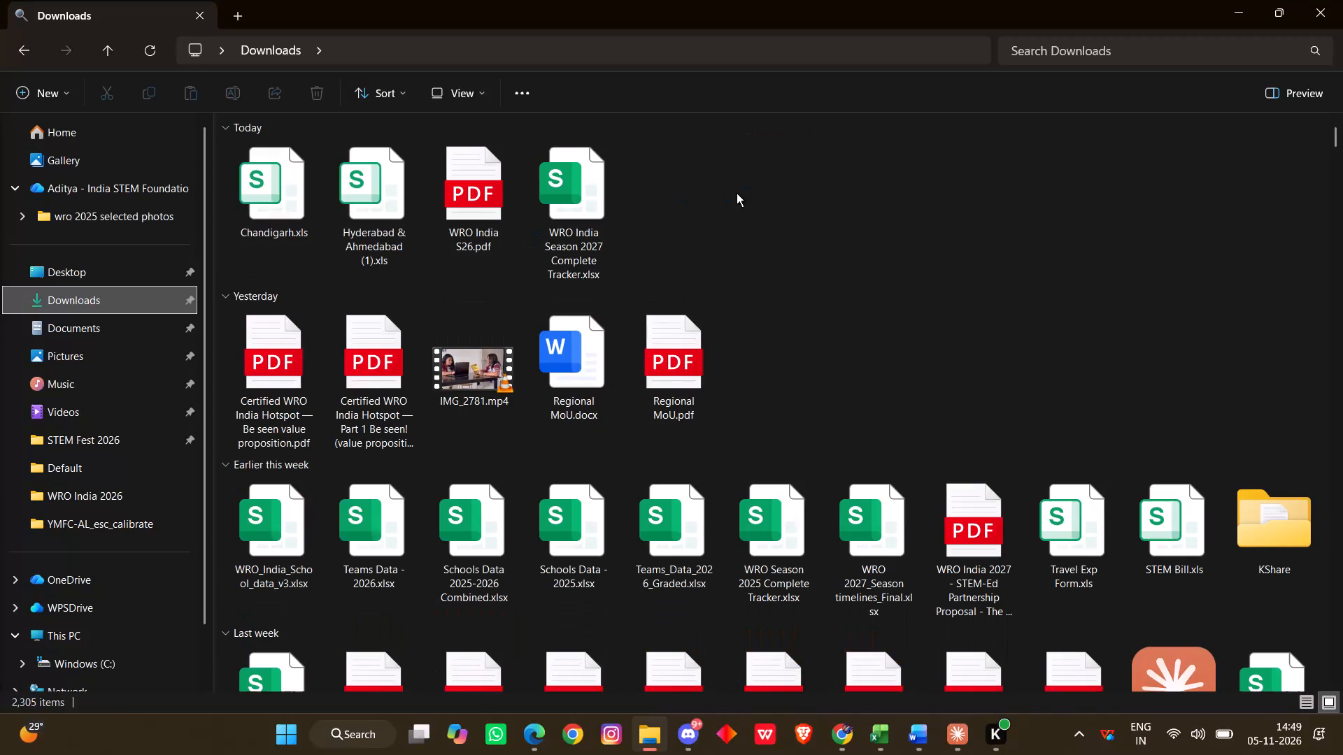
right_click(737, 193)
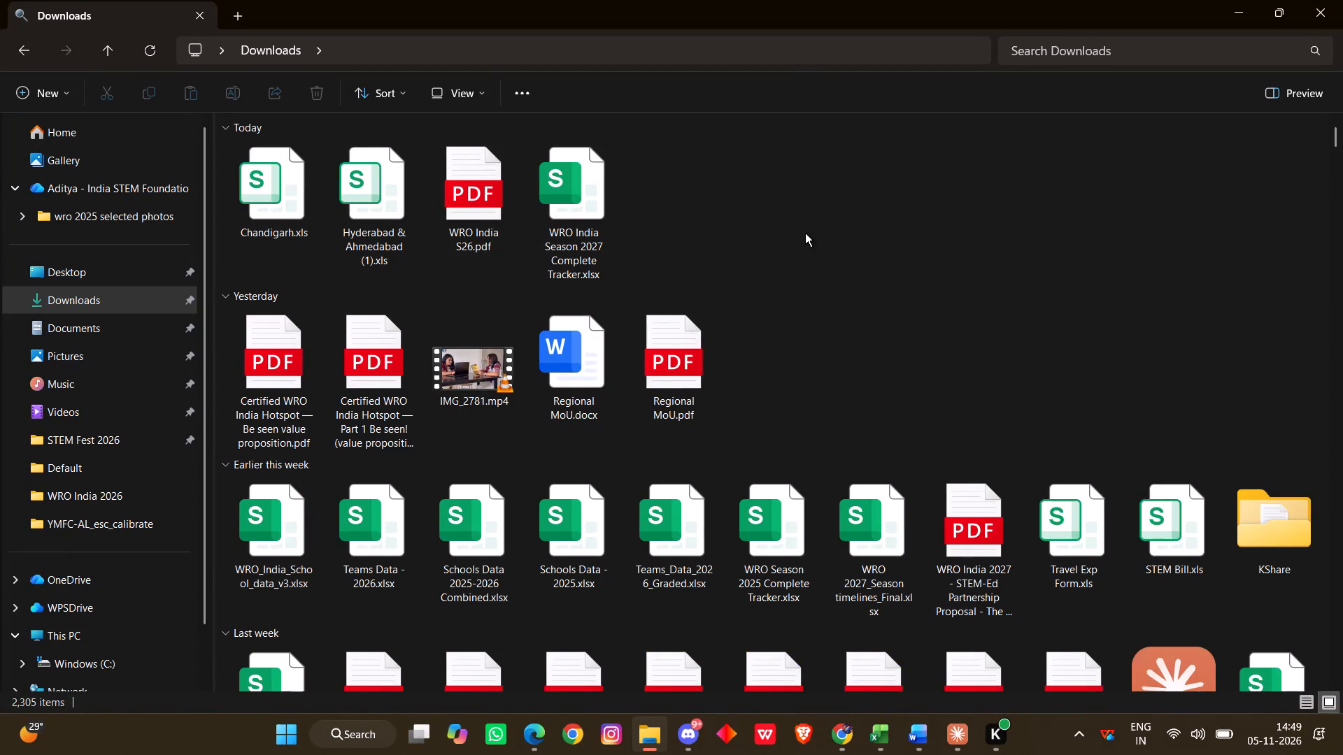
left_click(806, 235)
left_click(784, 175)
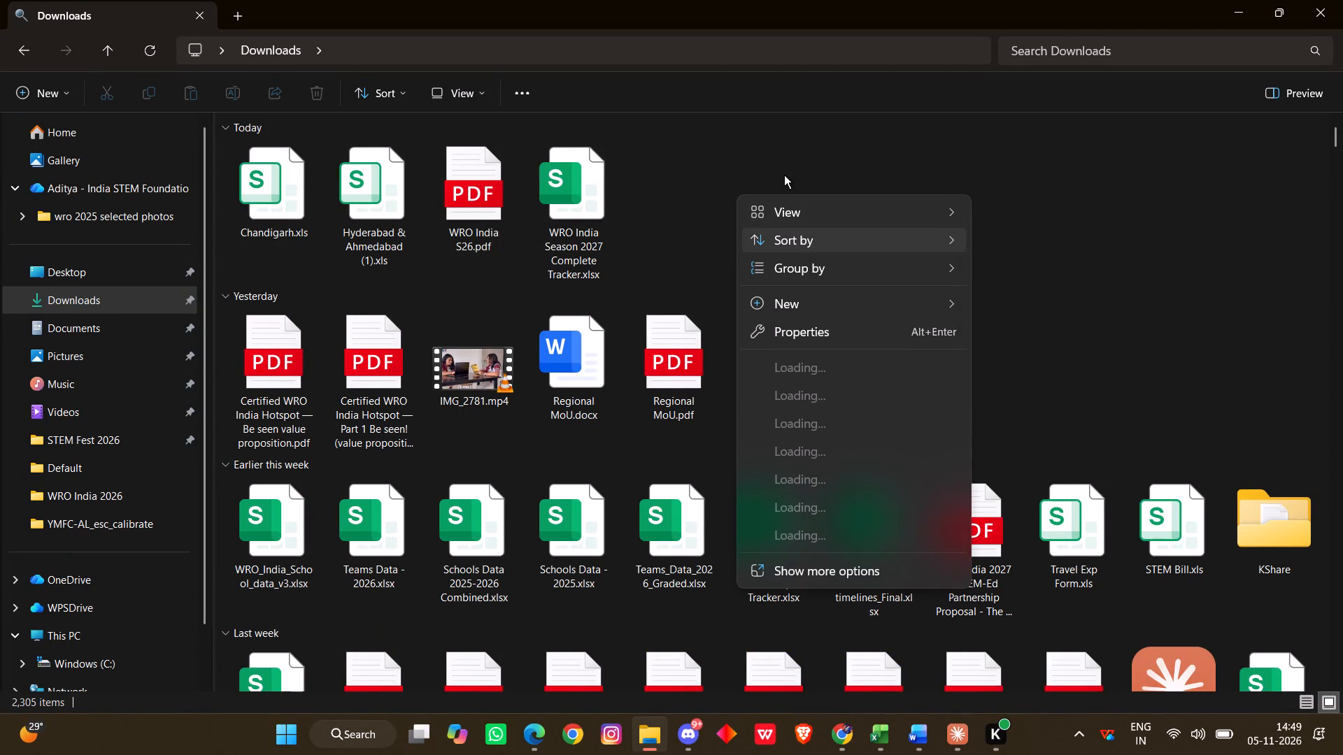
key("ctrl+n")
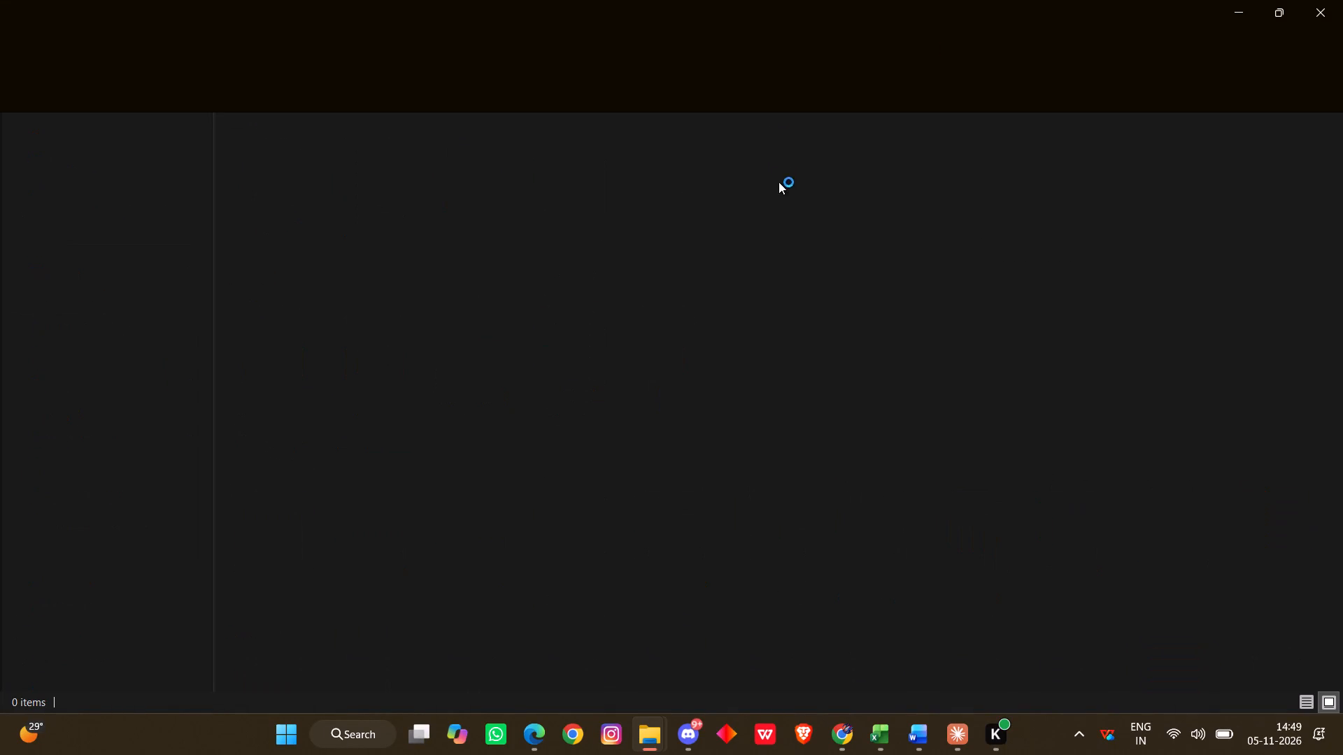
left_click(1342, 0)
Create a new folder named Regional Bills in Downloads.
key("ctrl+shift+n")
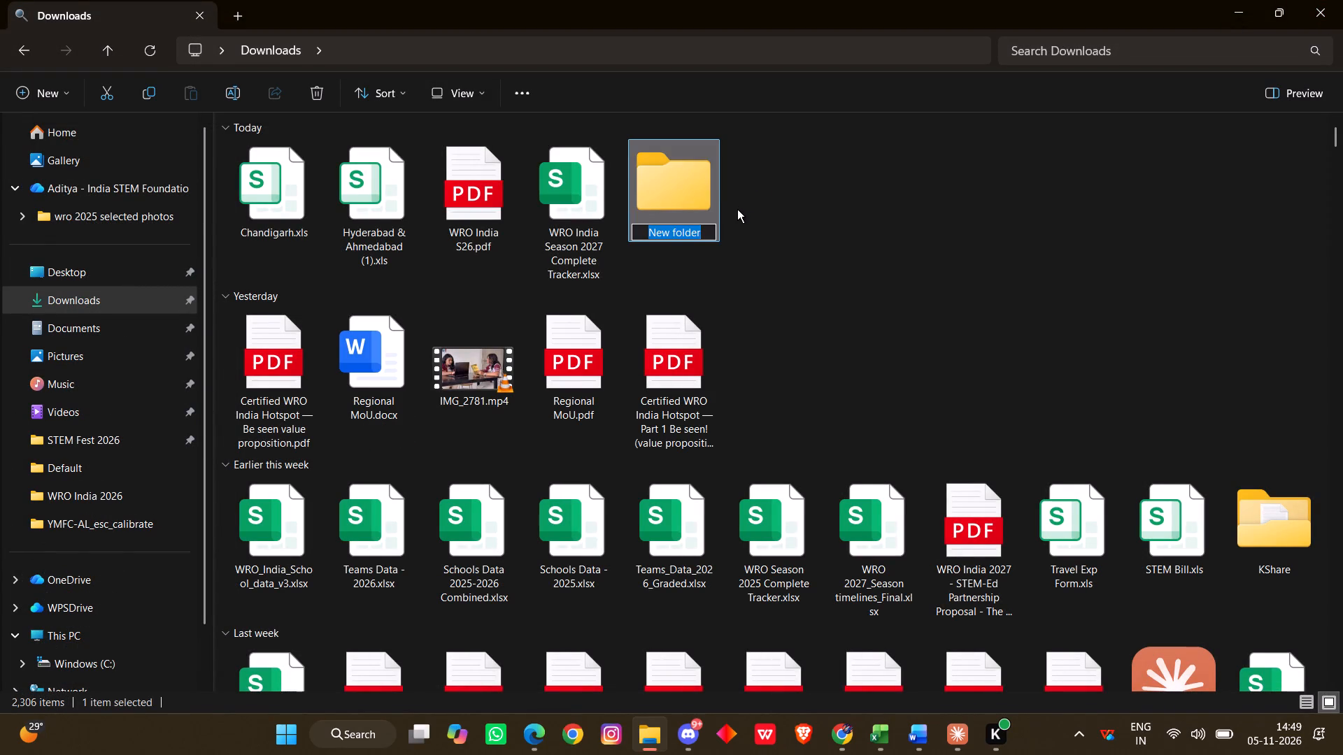
type("Regio")
key("BackSpace")
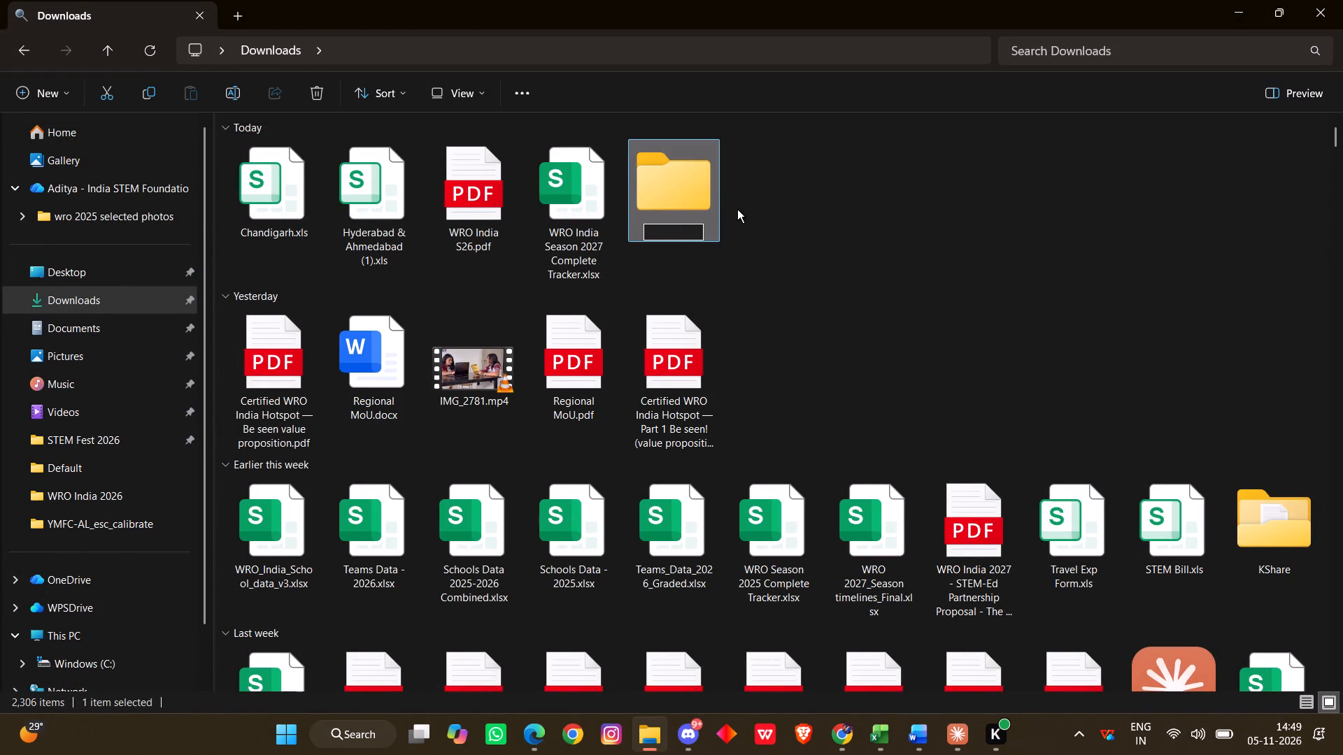
type("io")
key("BackSpace")
key("BackSpace")
type("onal")
key("space")
type("Bill")
key("s")
key("Return")
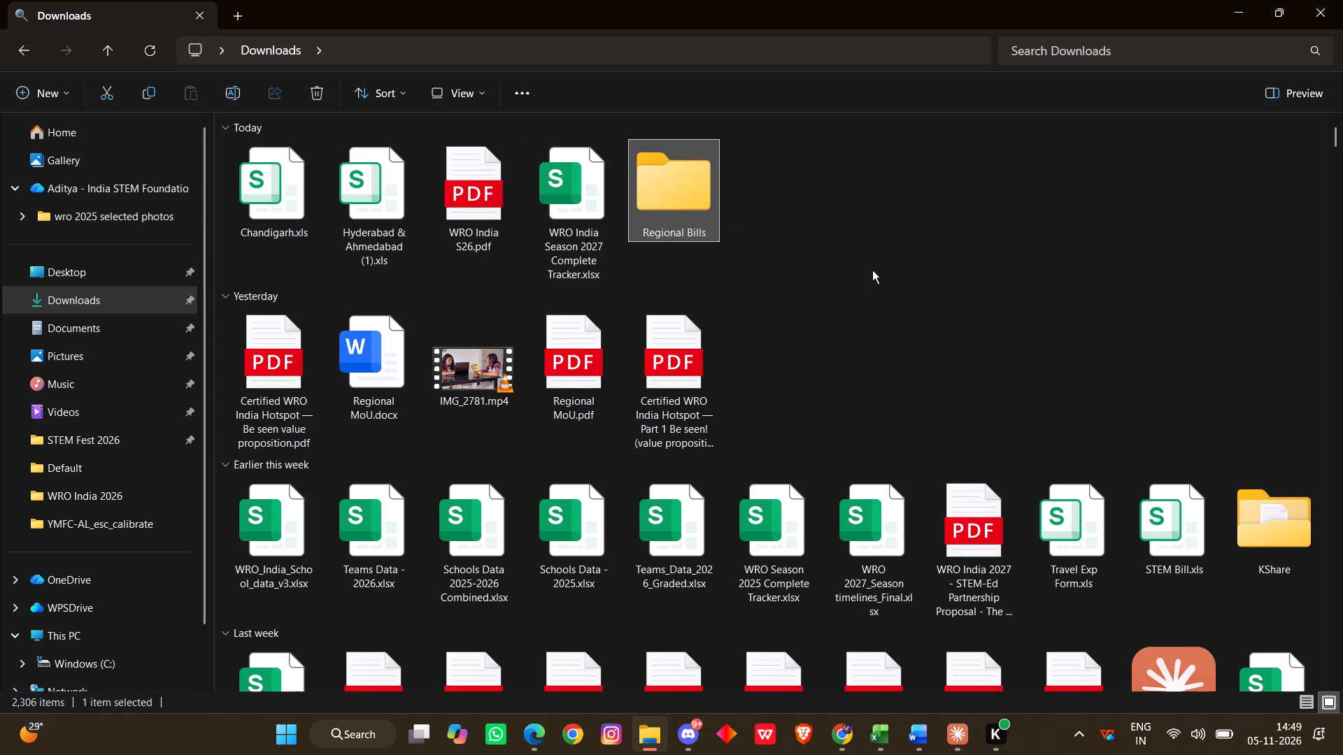
Move Chandigarh.xls from Downloads into the Regional Bills folder, closing its open workbook before placing it there.
left_click(289, 213)
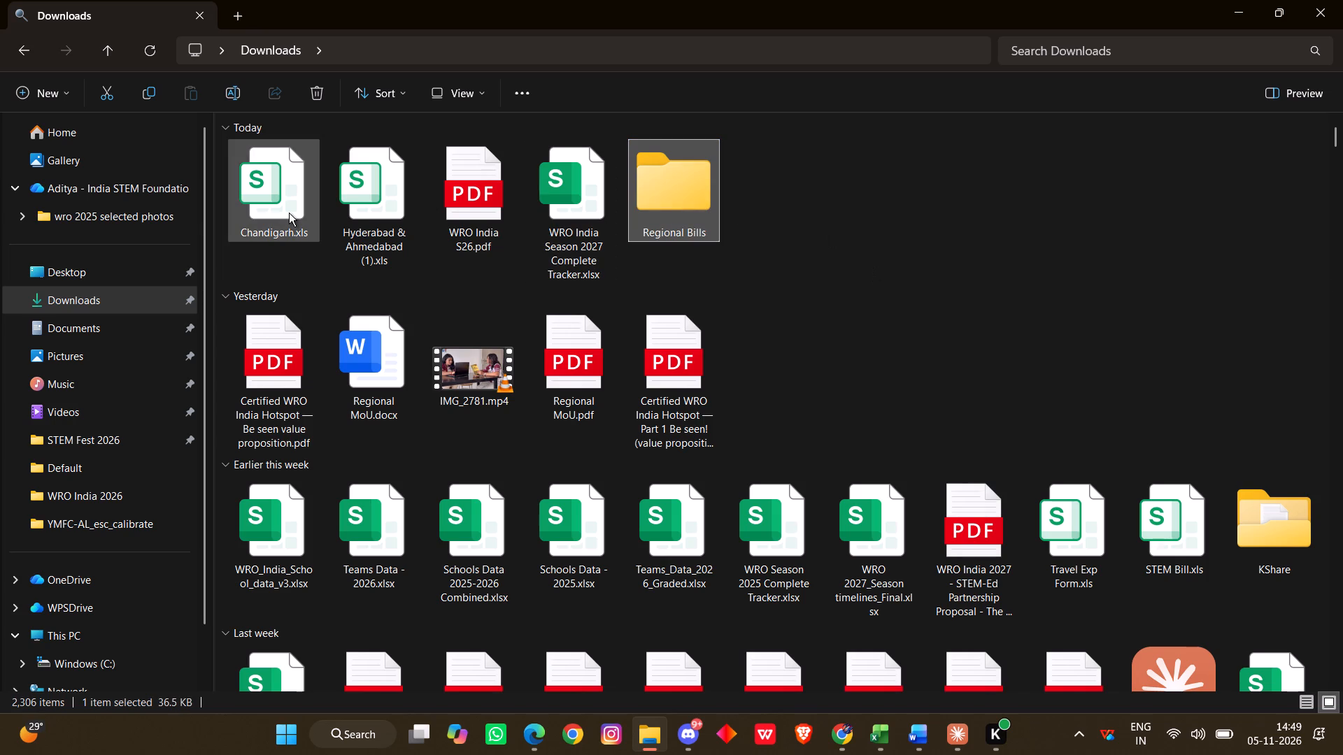
key("ctrl+x")
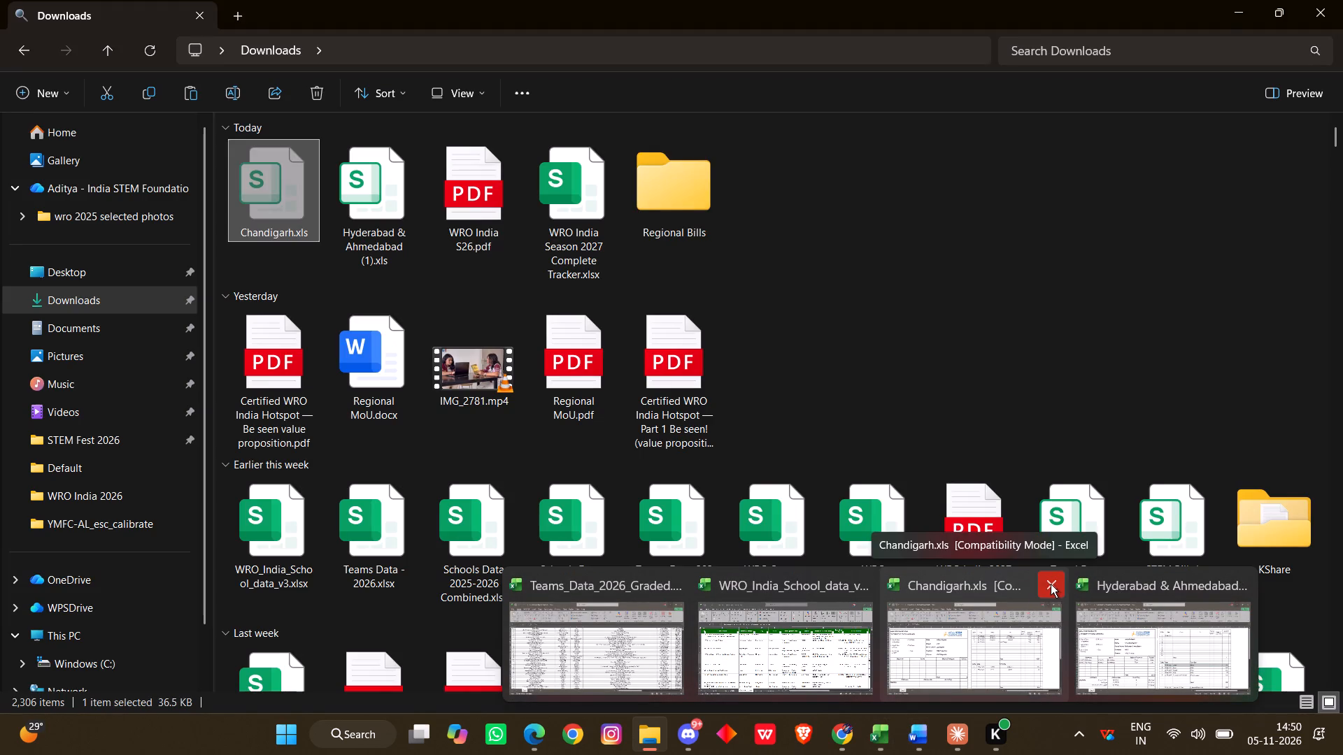
left_click(1051, 584)
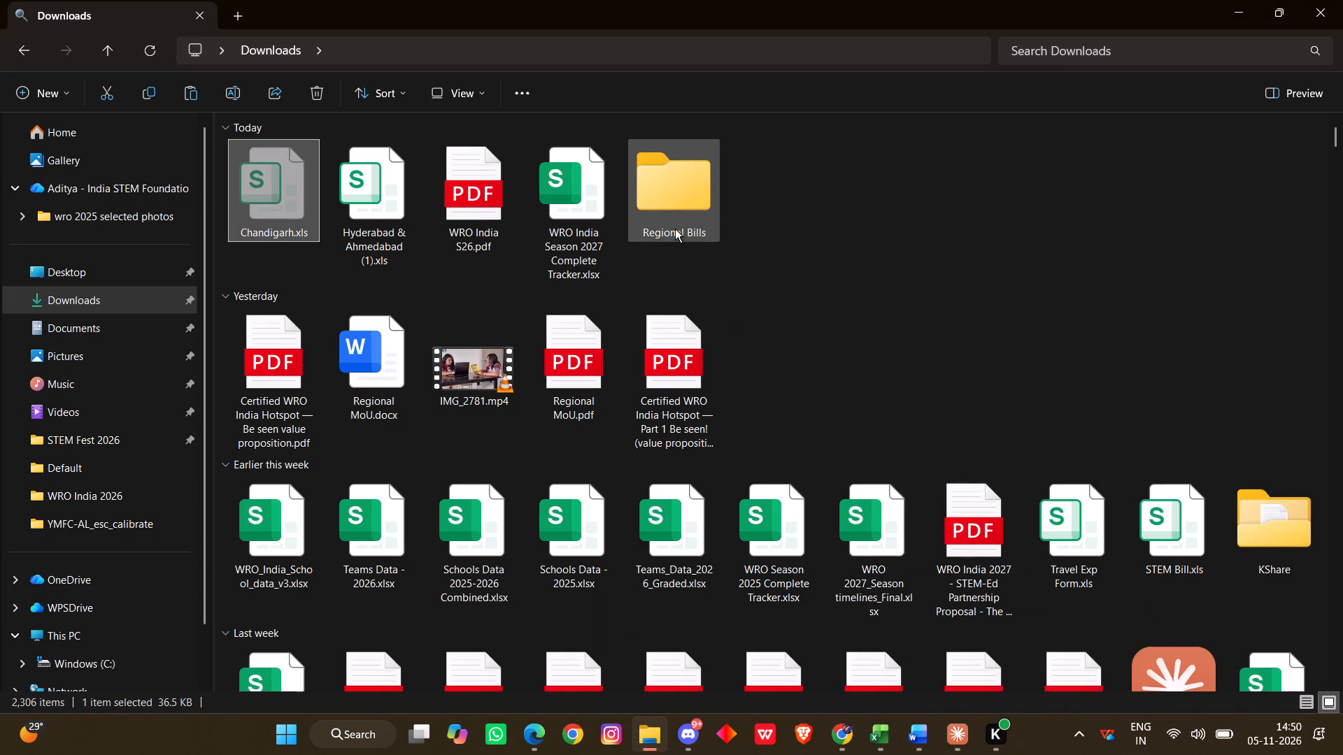
double_click(666, 219)
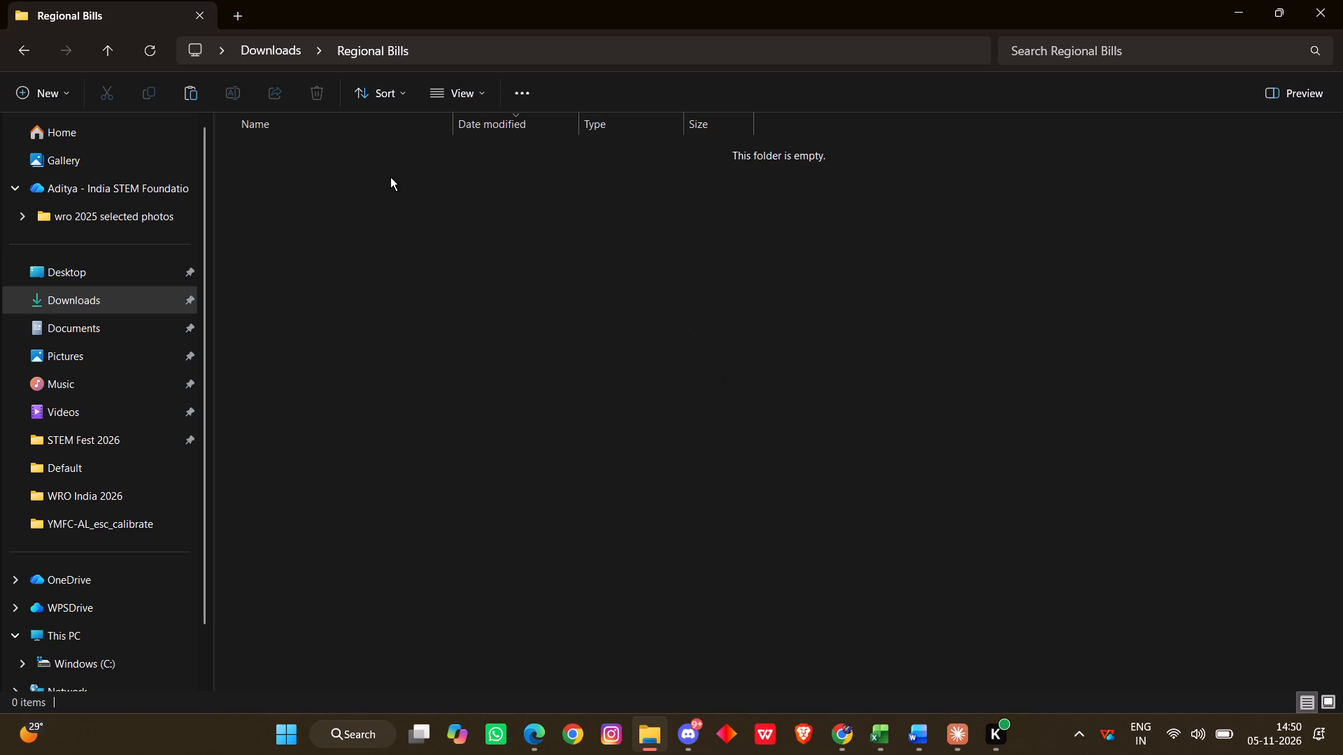
key("ctrl+v")
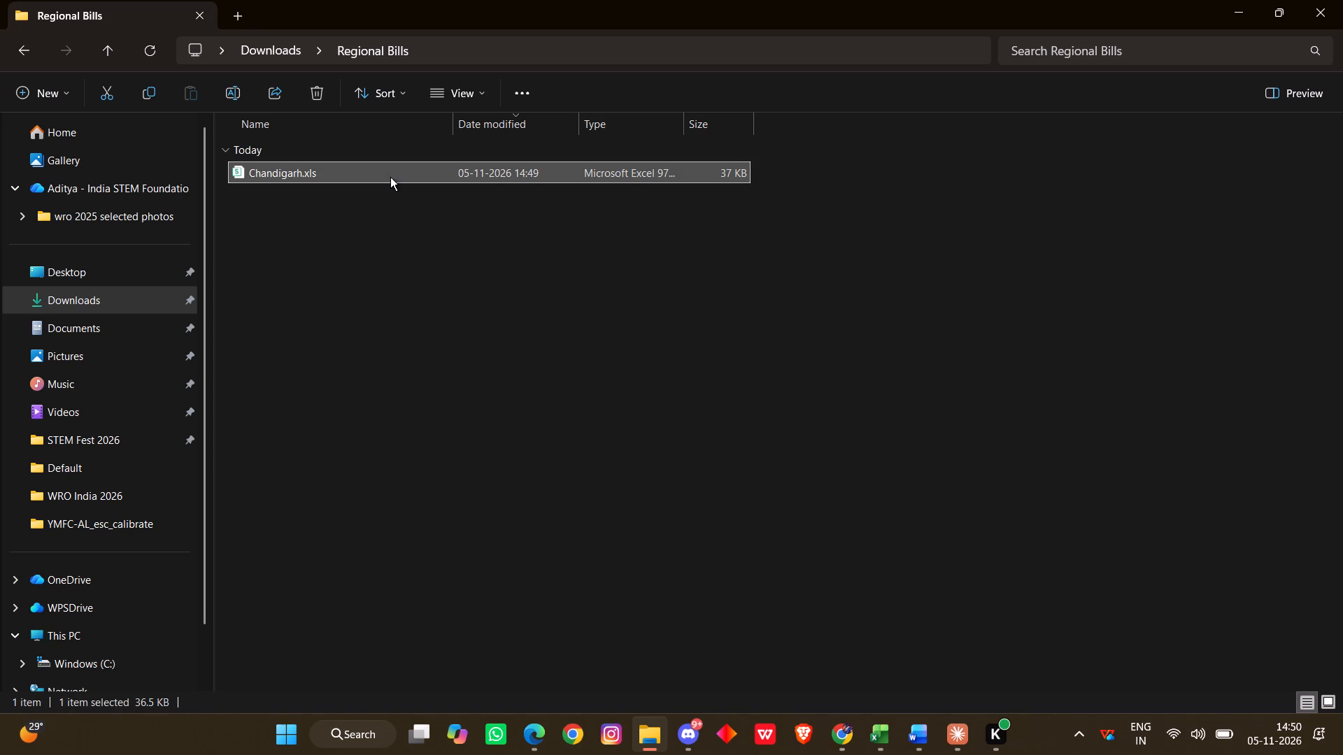
left_click(434, 301)
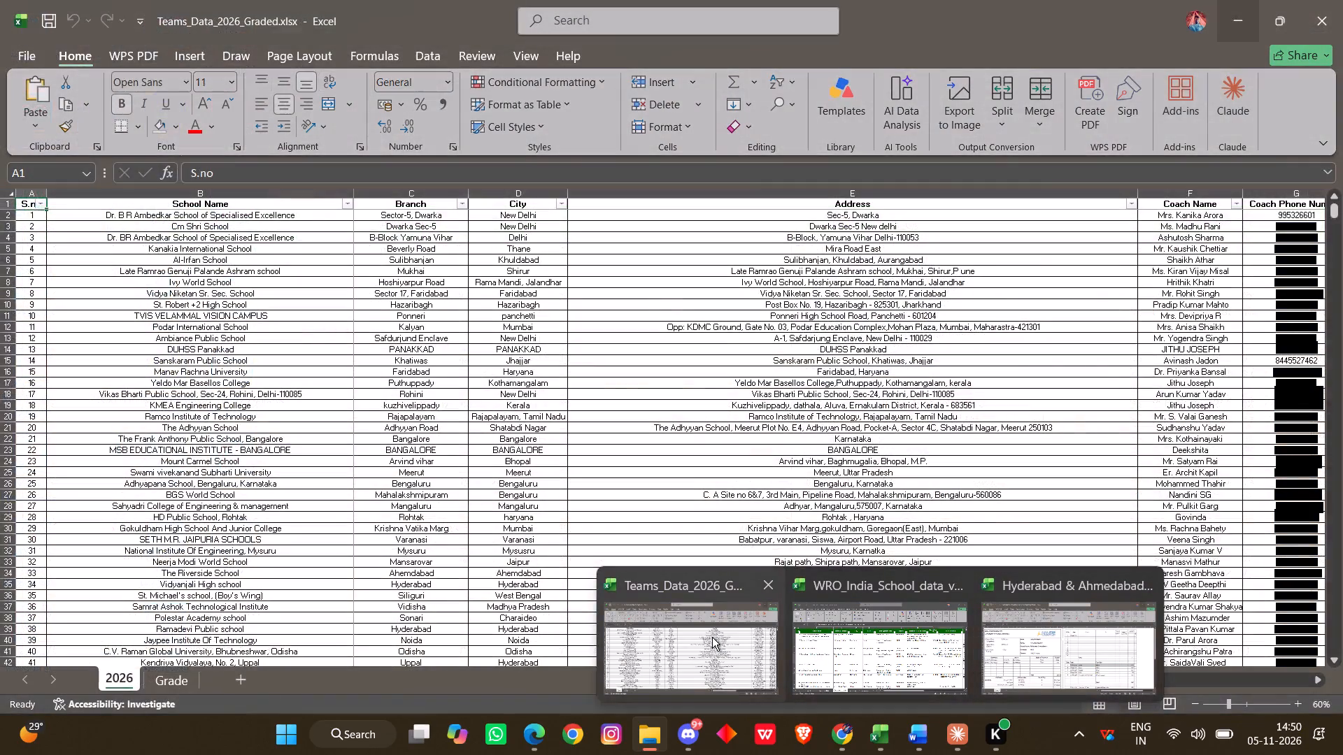
Close the open Teams_Data_2026_Graded and WRO_India_School_data workbooks.
left_click(756, 584)
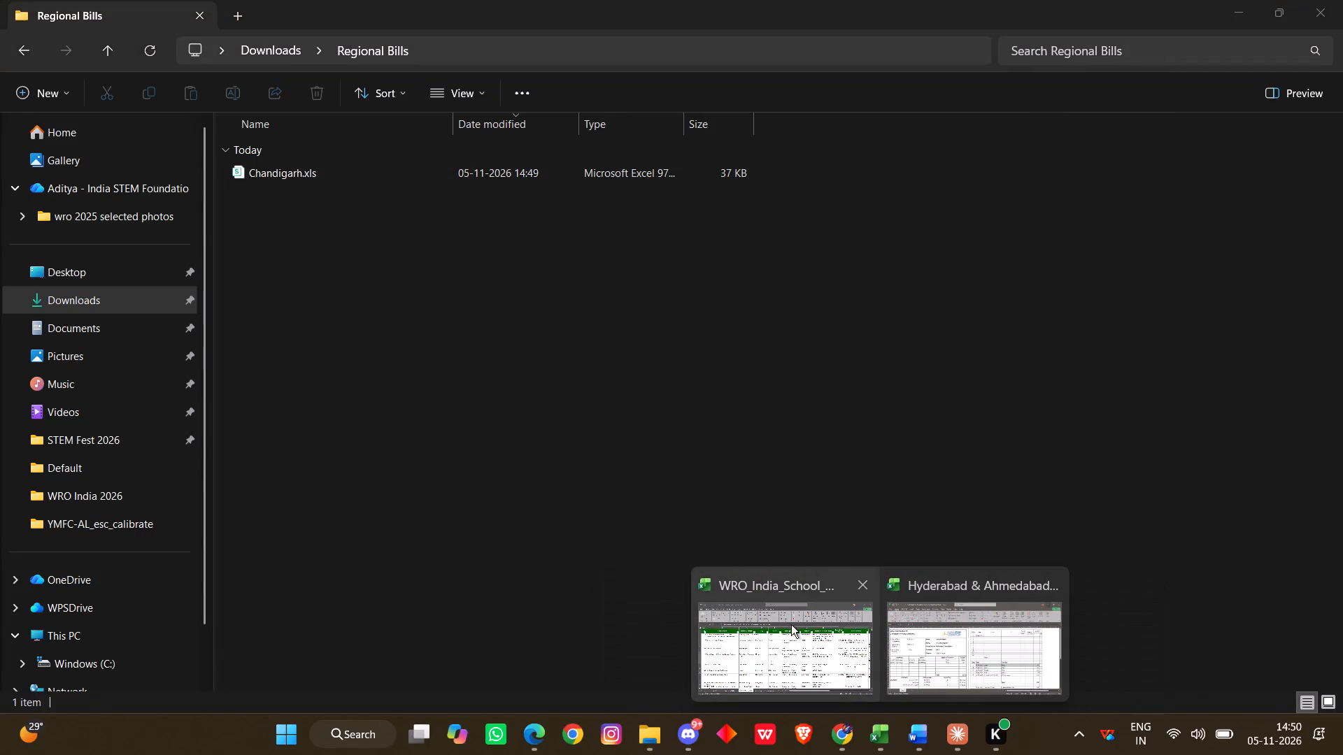
left_click(860, 584)
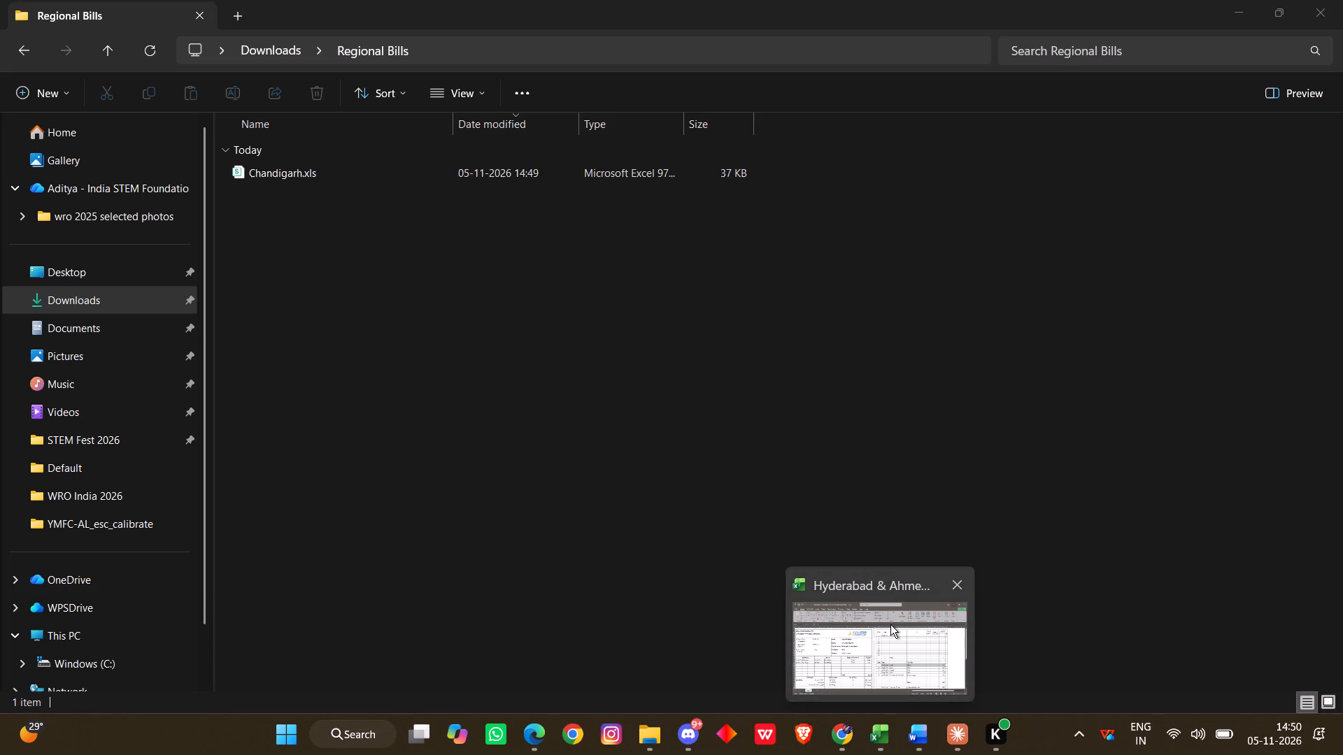
Switch to the Hyderabad & Ahmedabad travel expense workbook in Excel.
left_click(890, 624)
scroll(812, 355, "up", 2)
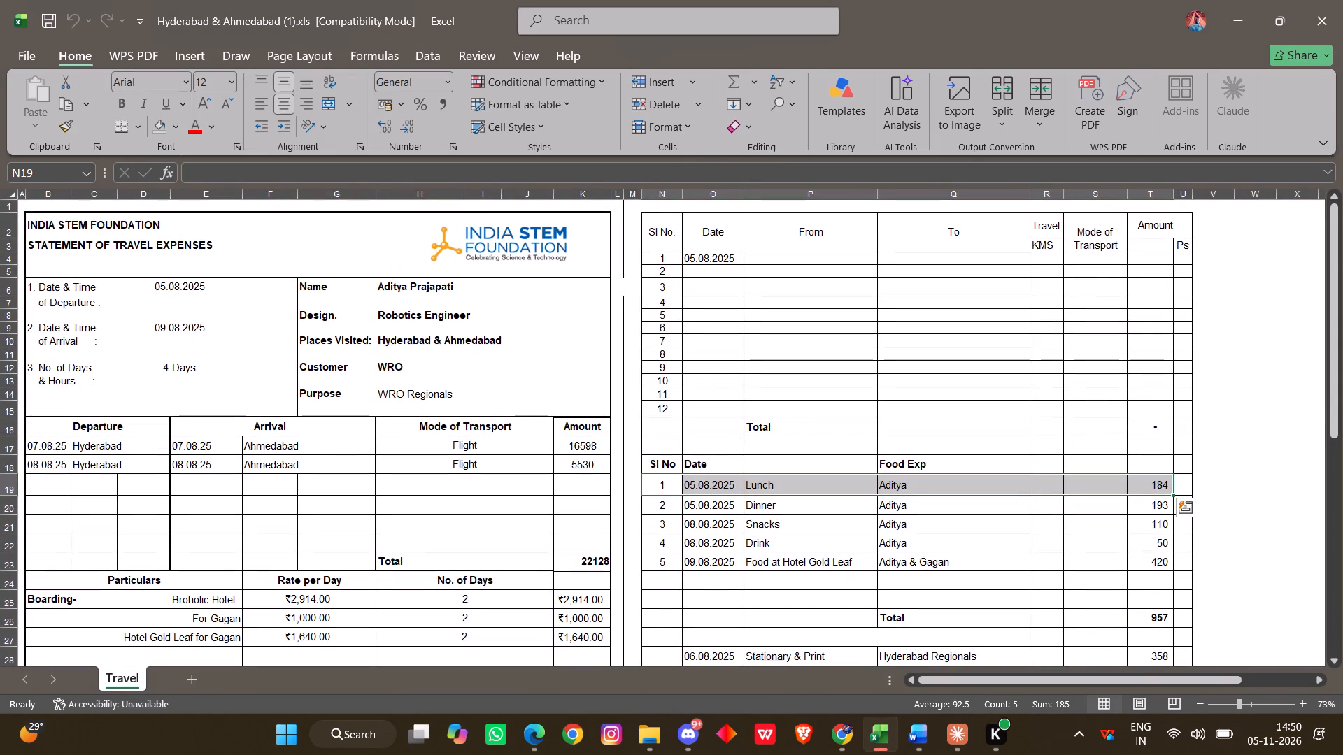
scroll(683, 494, "right", 1)
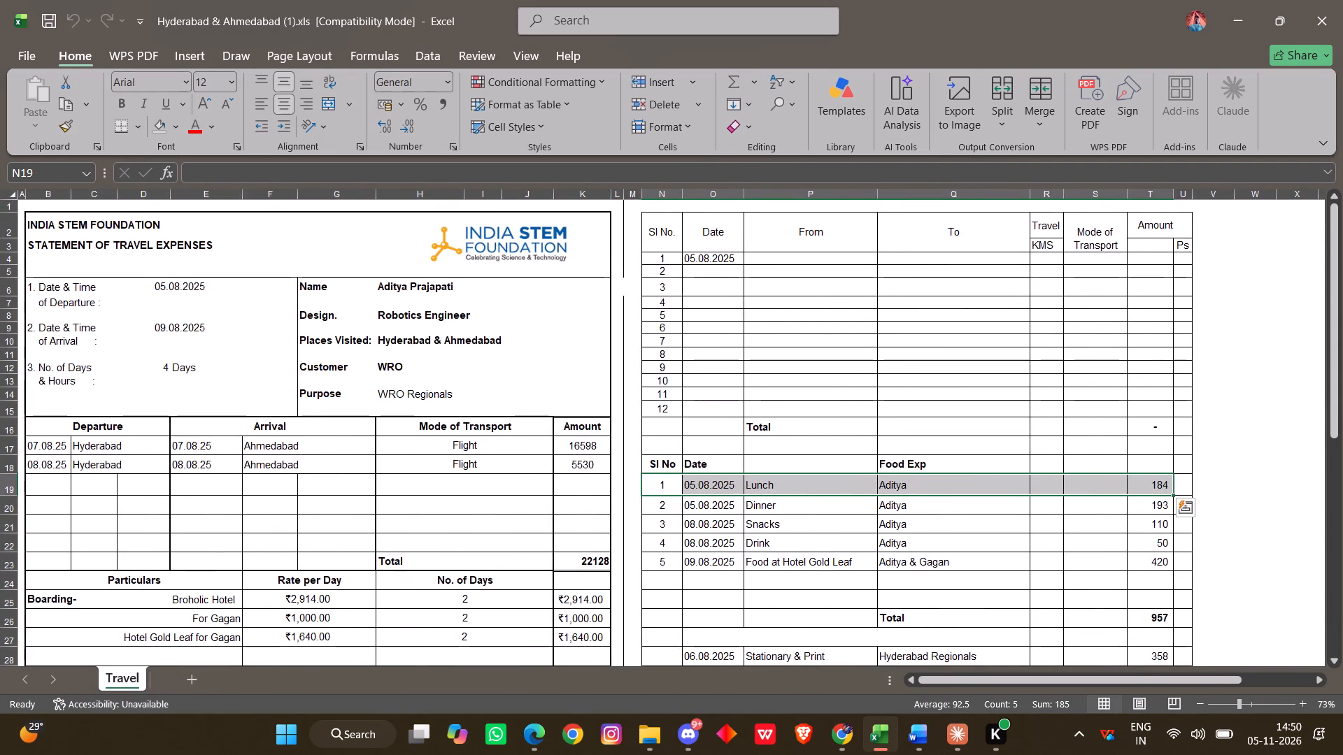
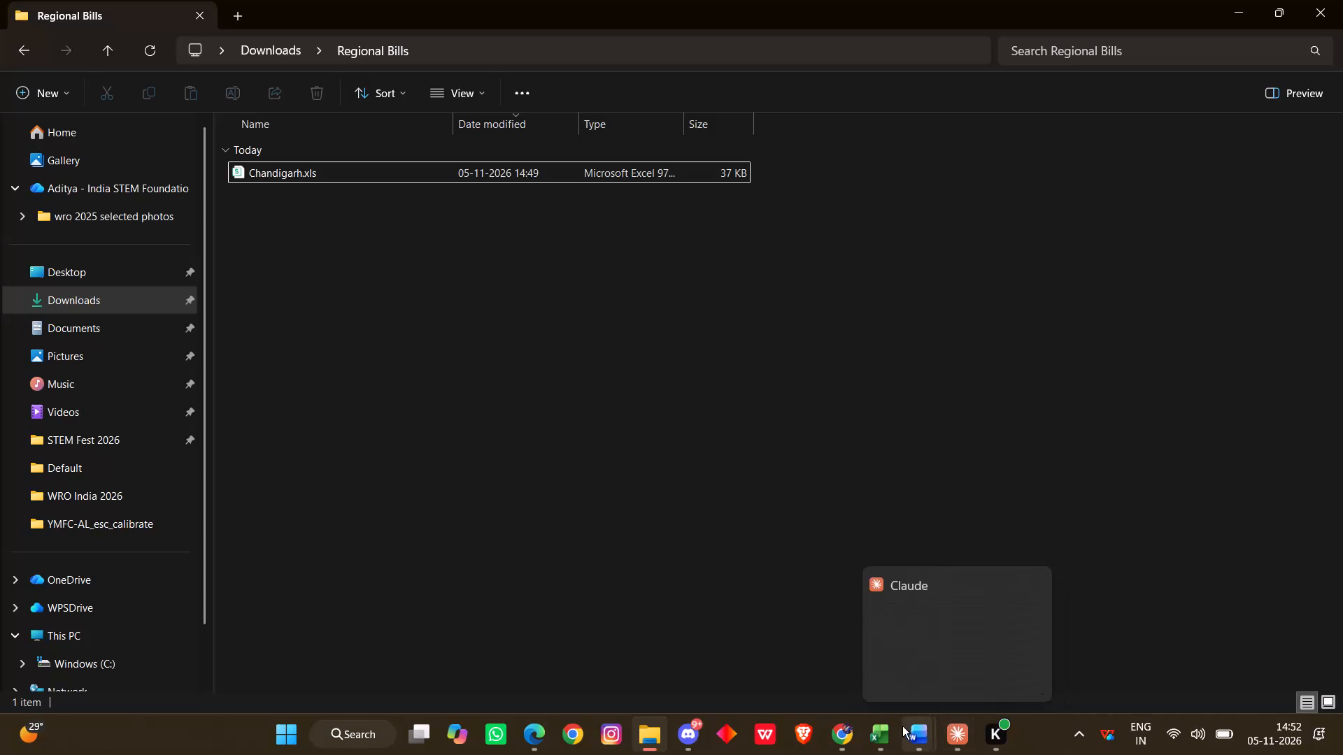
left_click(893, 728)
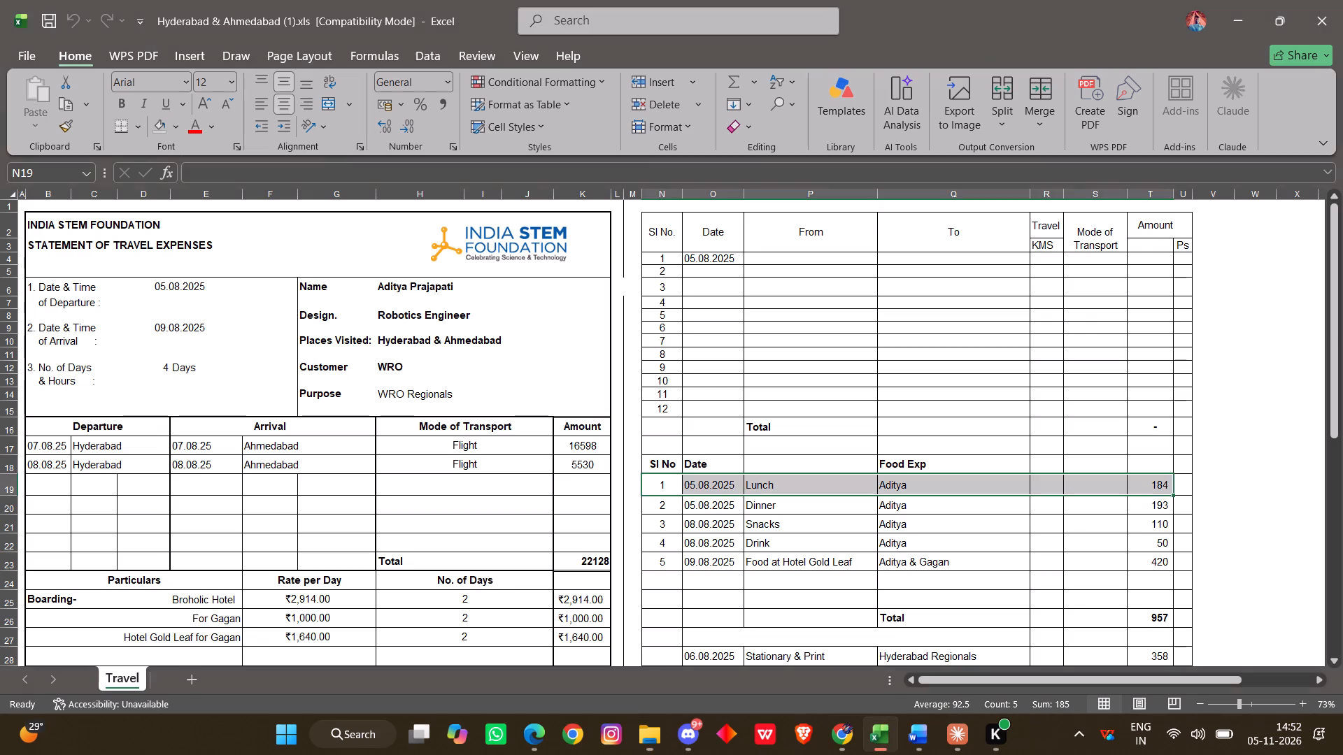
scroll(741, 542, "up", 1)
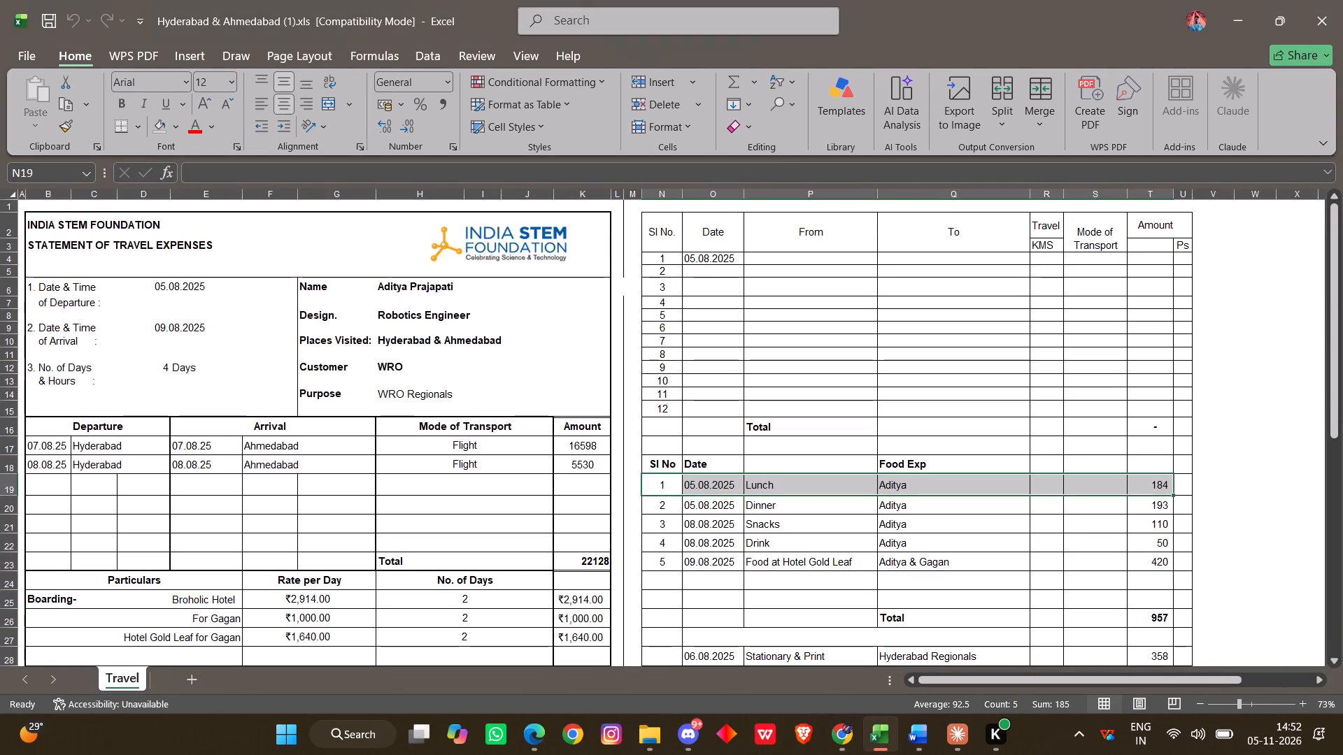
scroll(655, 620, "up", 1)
Copy Chandigarh.xls from the Regional Bills folder back into Downloads in File Explorer.
left_click(649, 721)
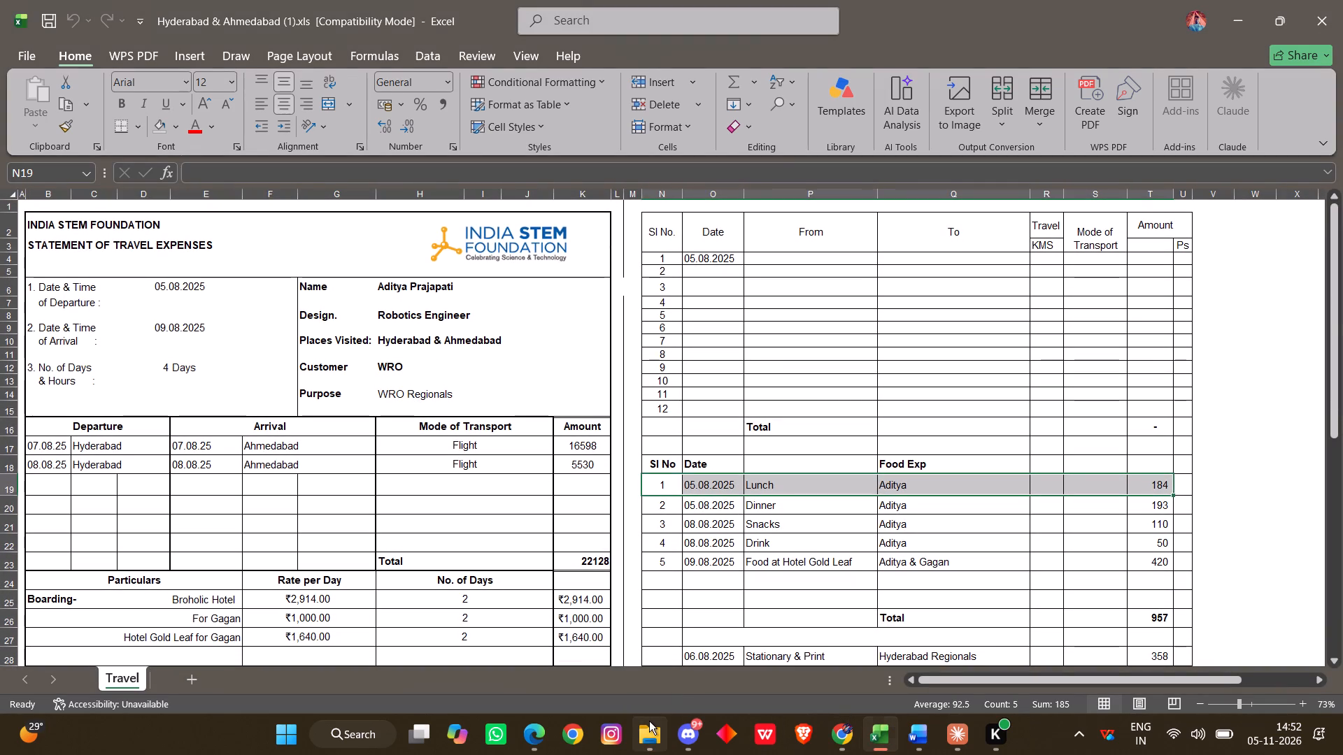
left_click(376, 167)
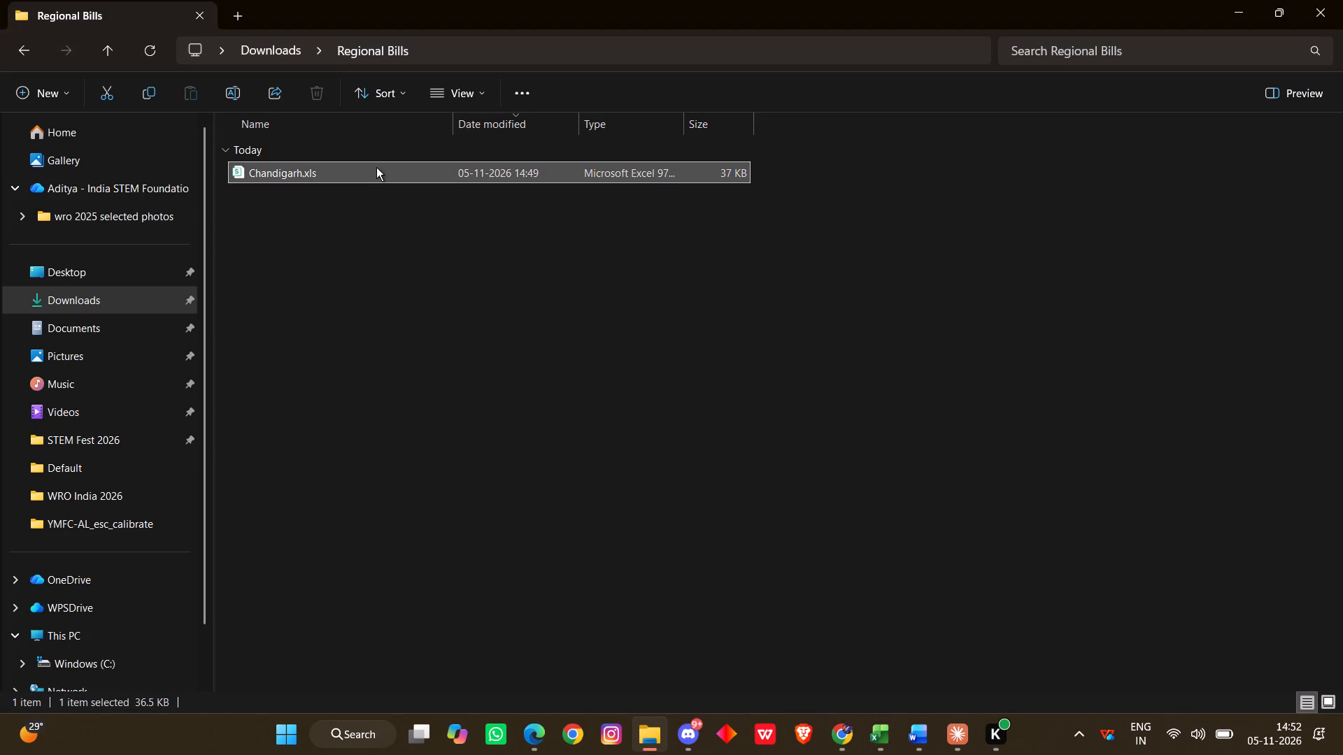
key("ctrl+c")
left_click(27, 43)
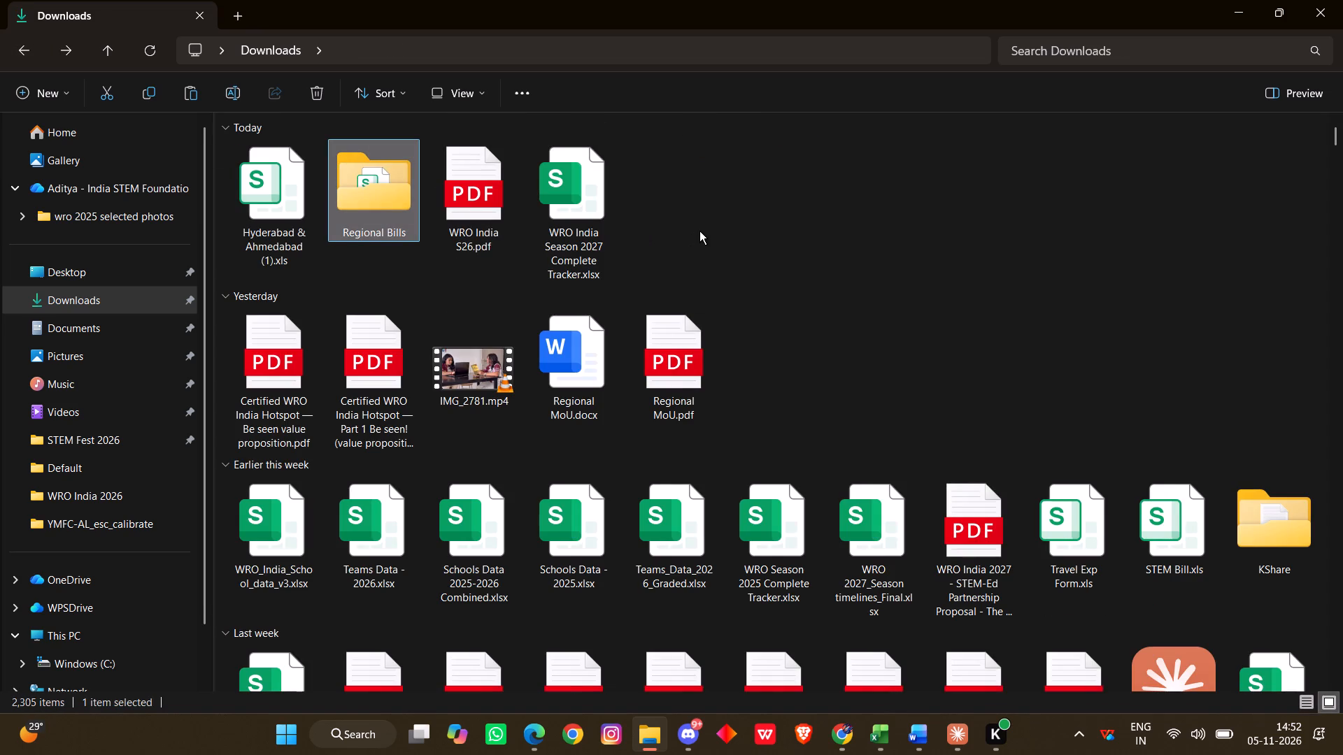
key("ctrl+v")
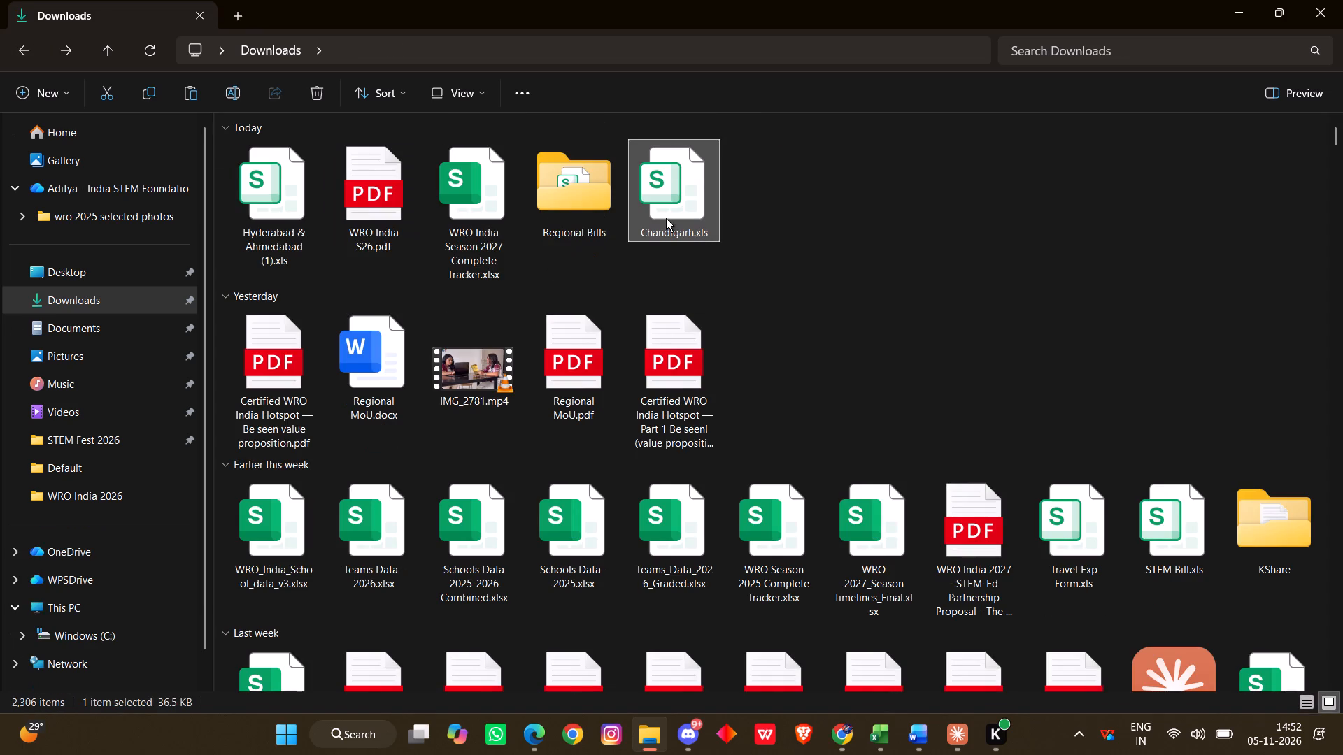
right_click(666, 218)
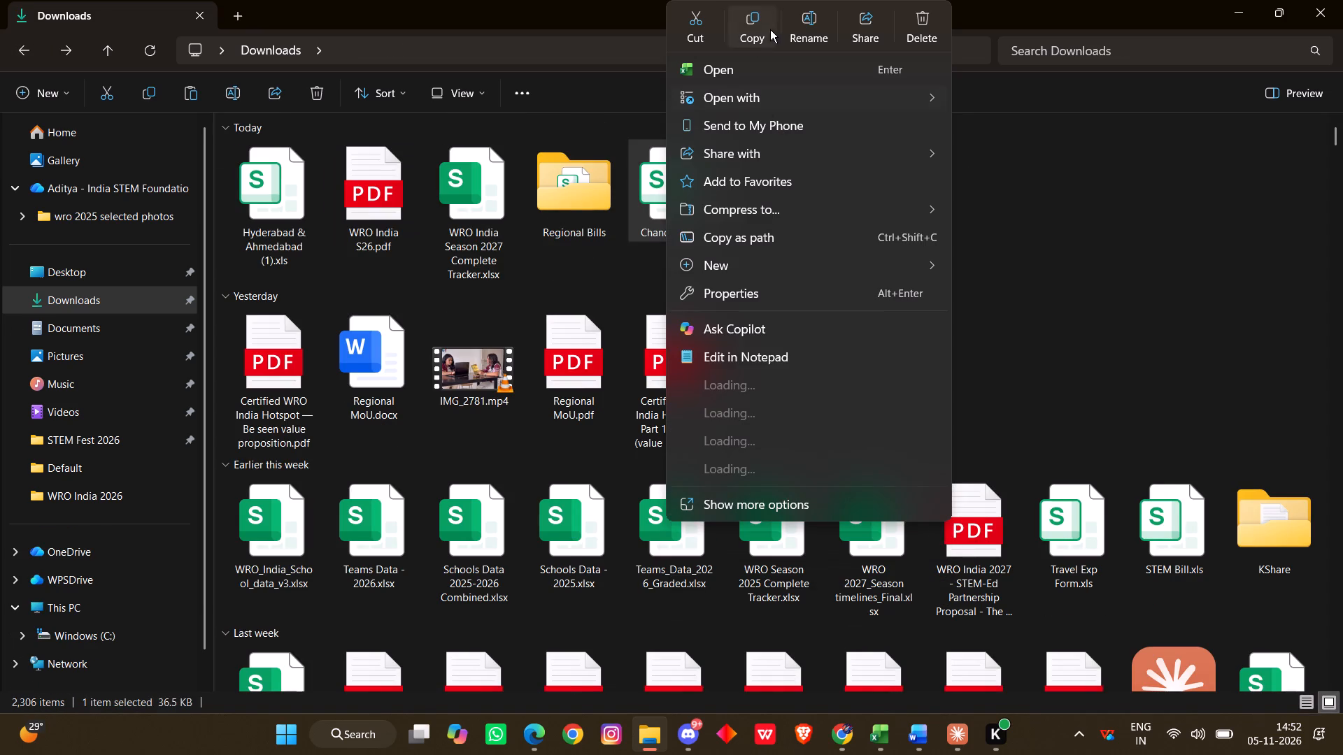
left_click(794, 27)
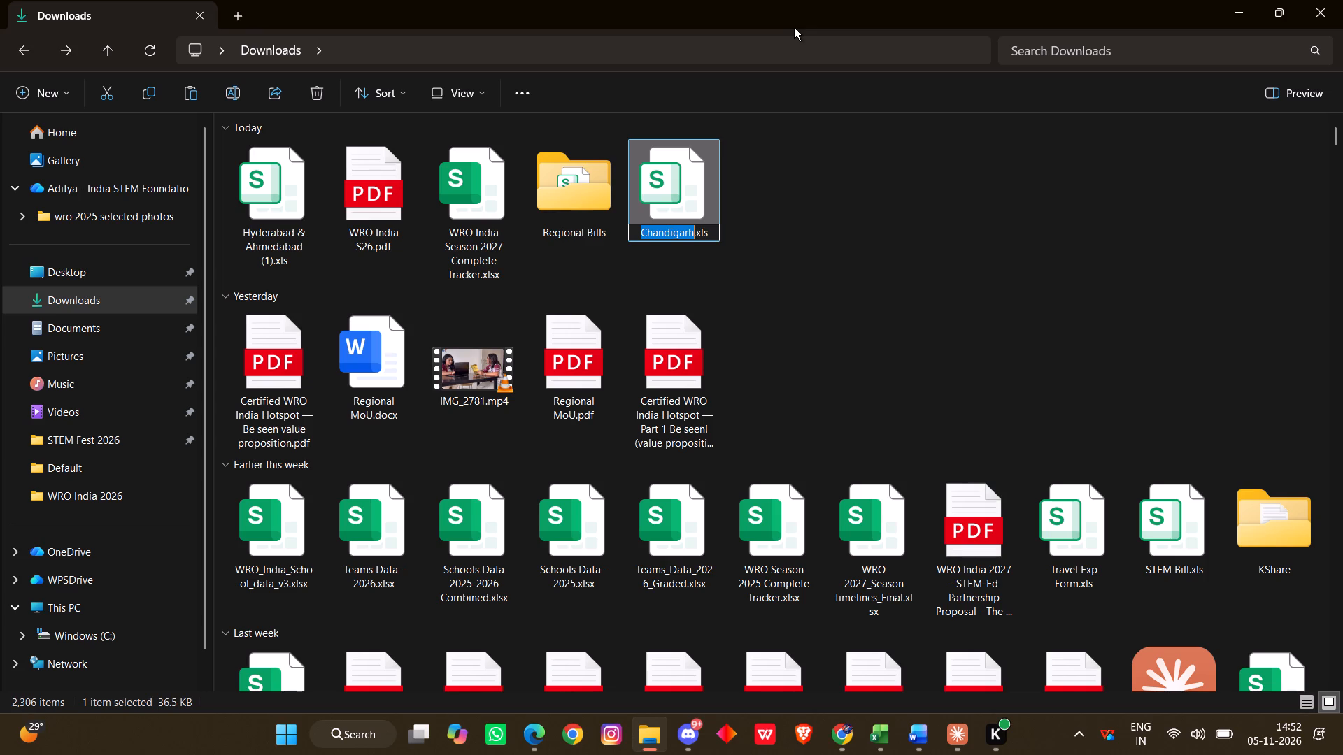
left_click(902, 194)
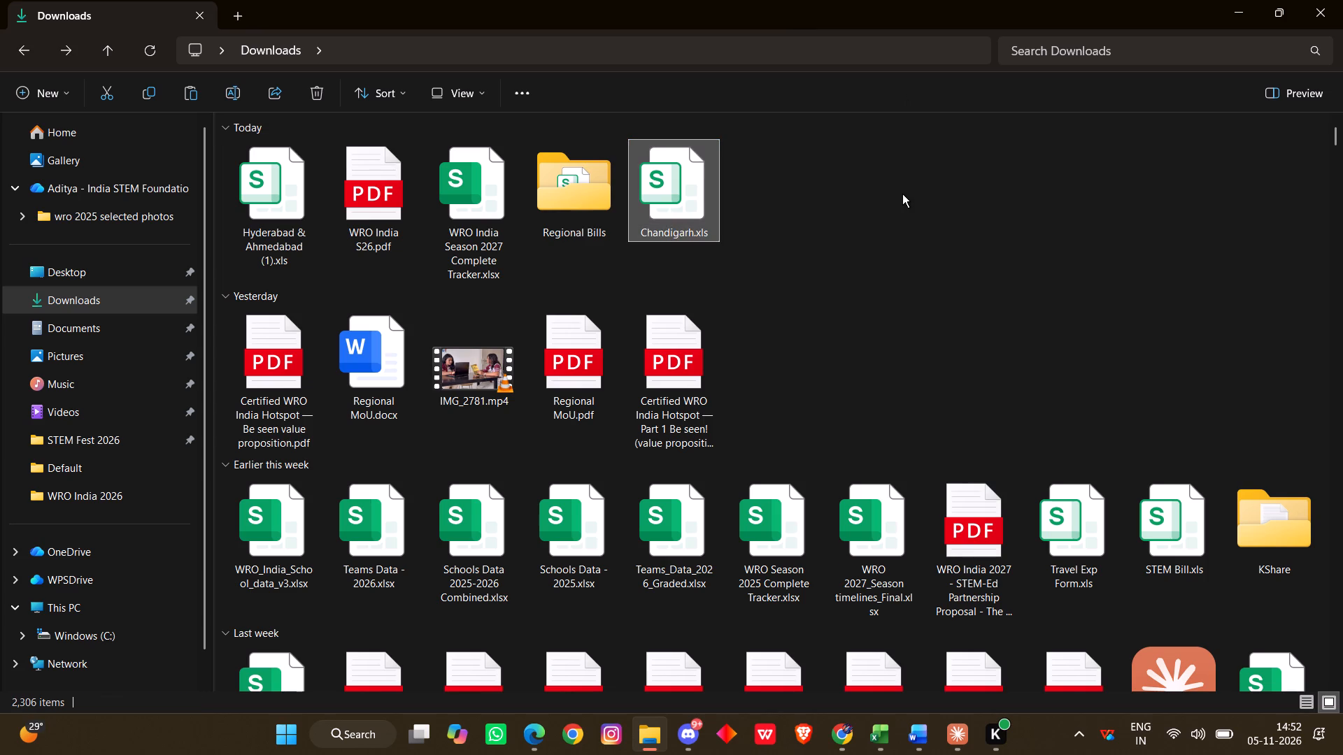
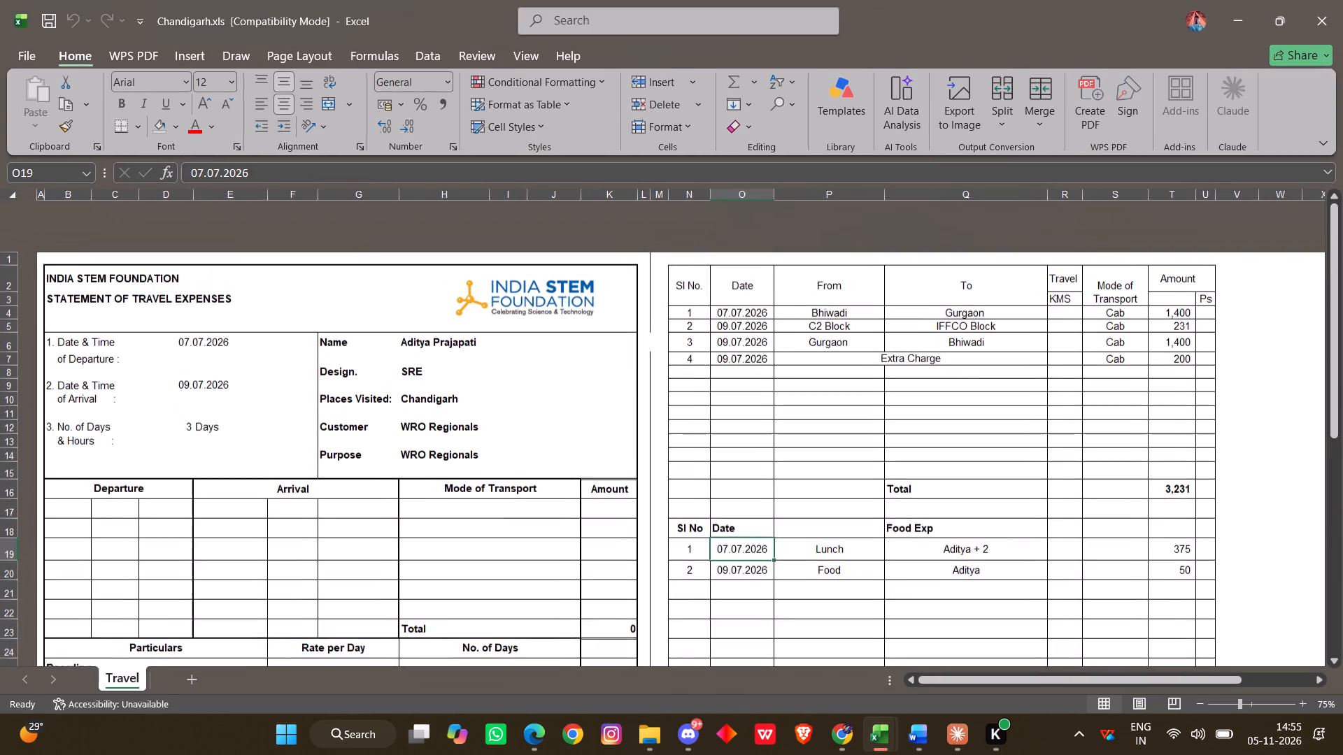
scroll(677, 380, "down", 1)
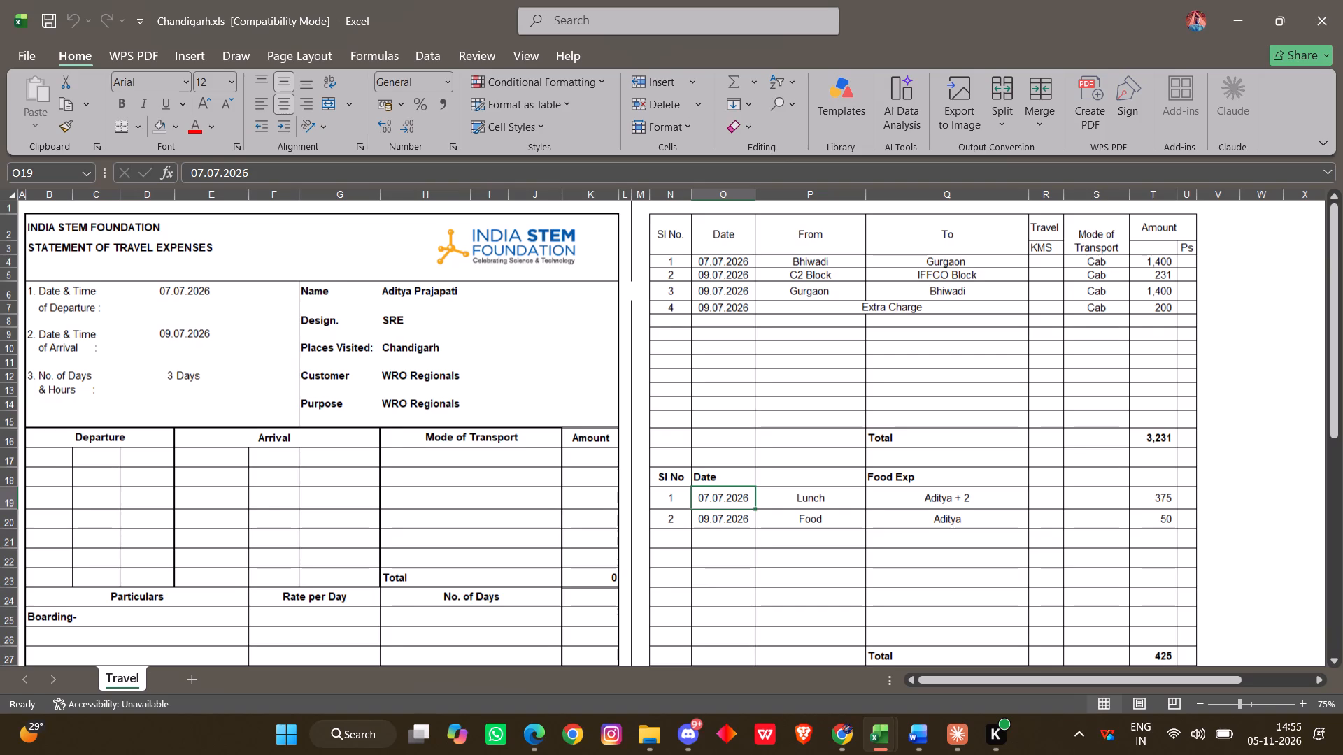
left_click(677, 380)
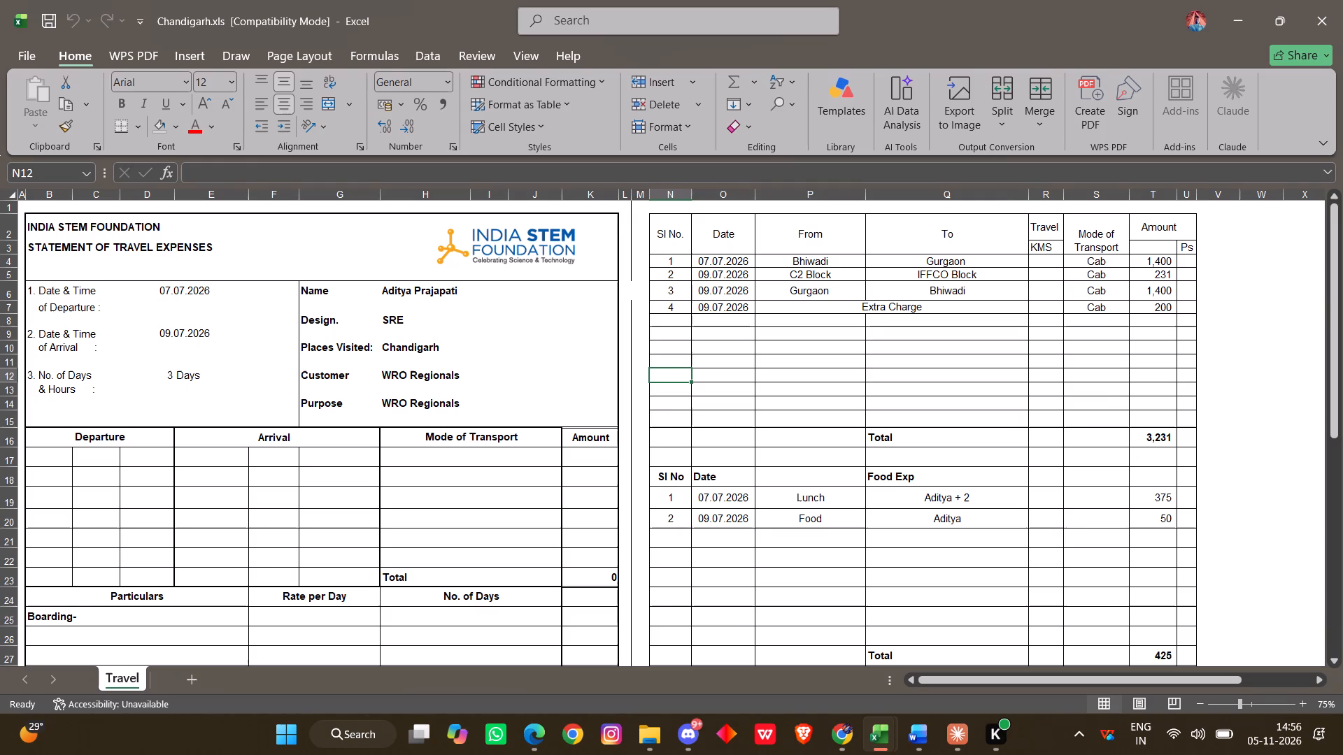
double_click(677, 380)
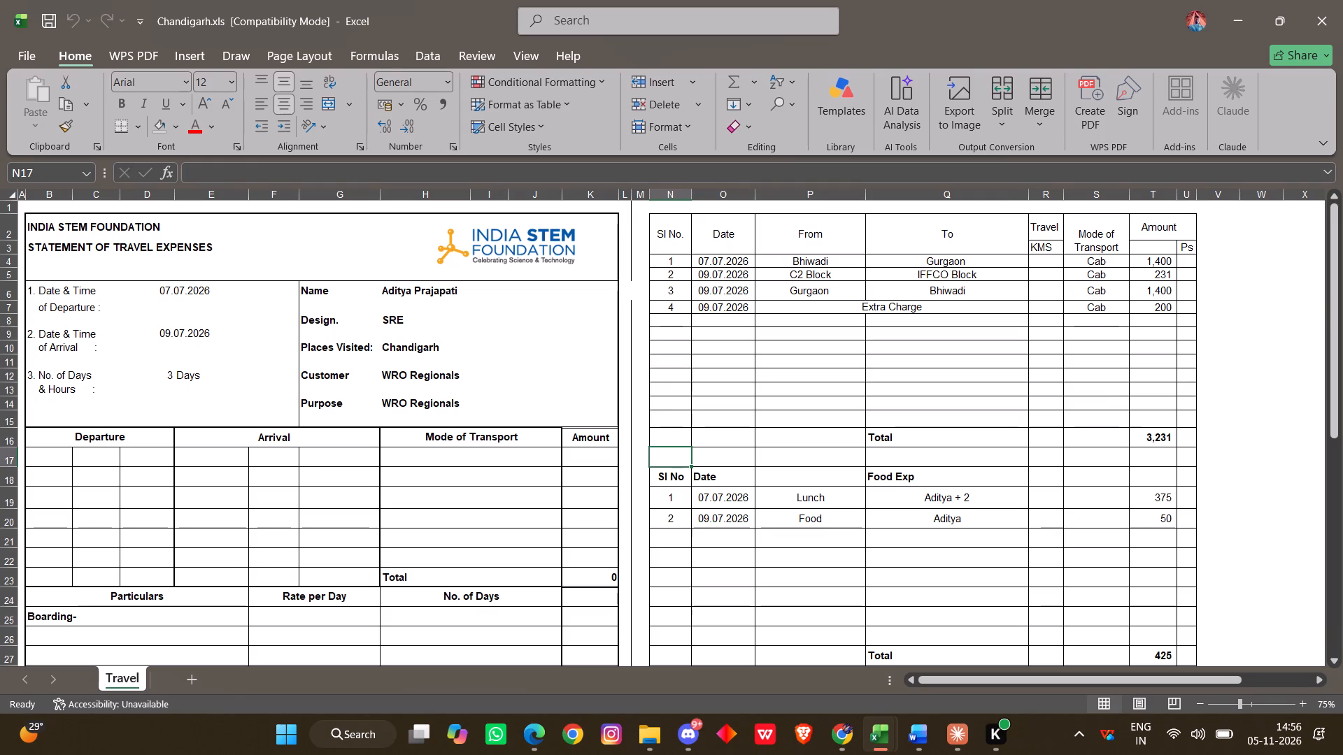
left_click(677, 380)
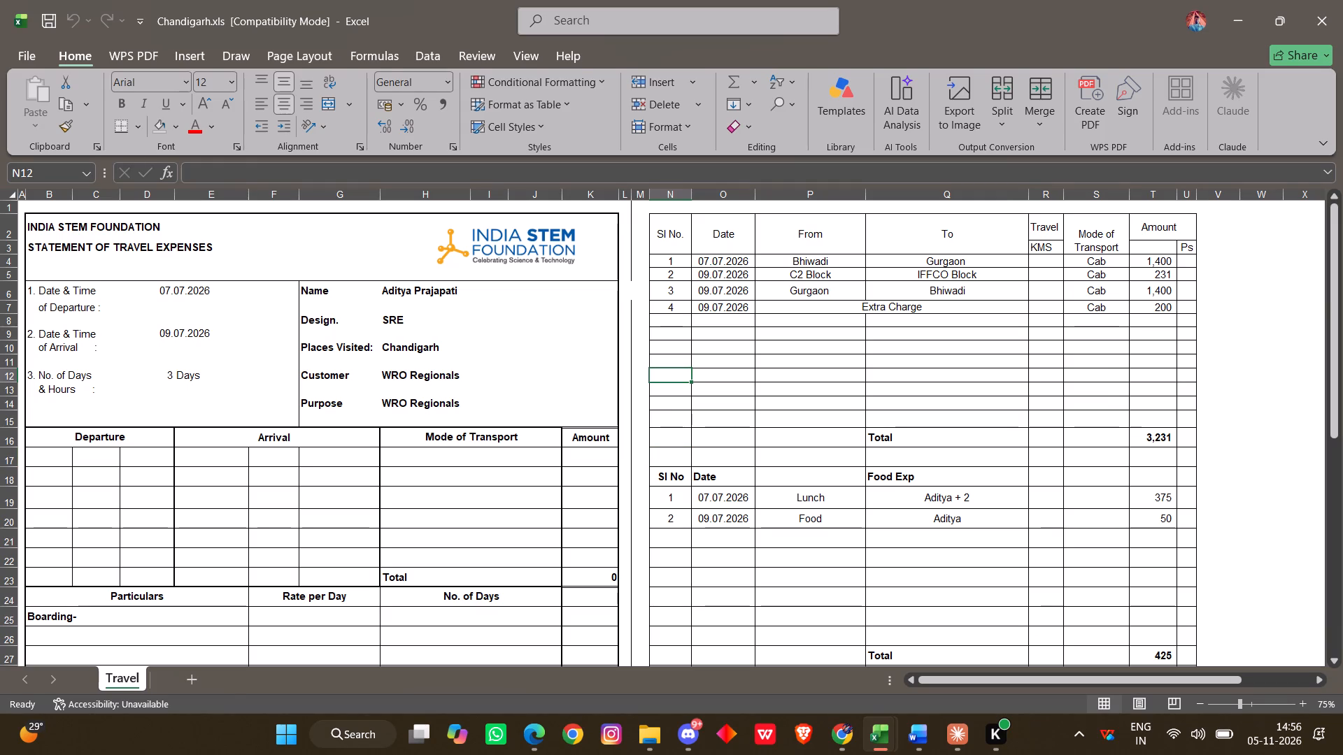
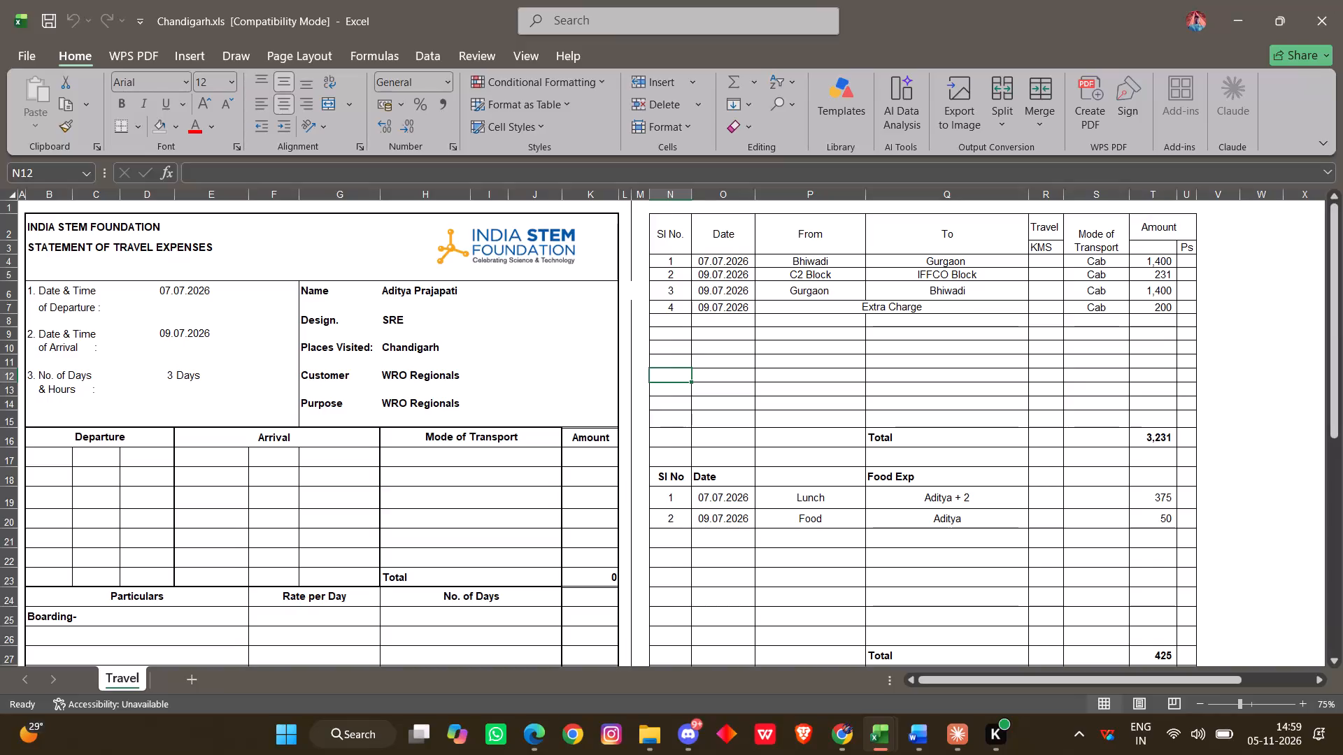
Set the amount of the 09.07.2026 food expense for Aditya to 40 in the Food Exp table.
left_click(1154, 522)
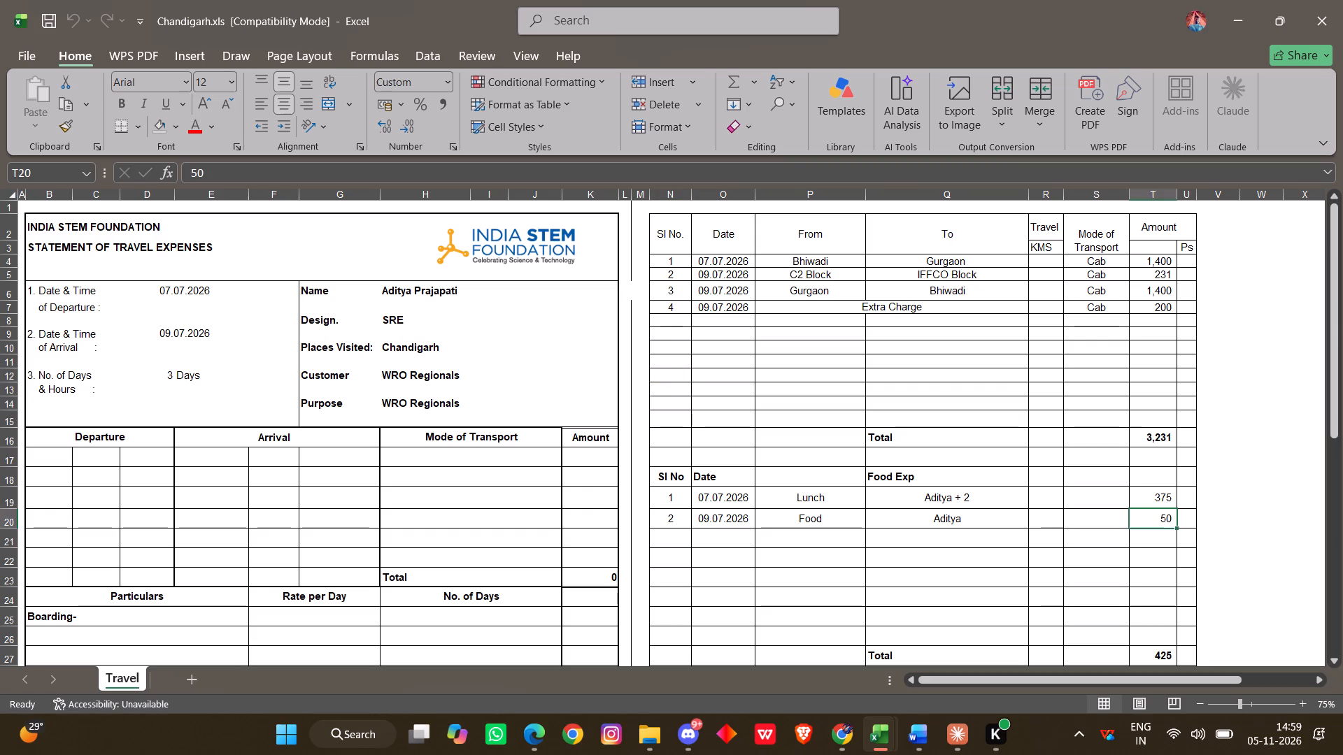
type("40")
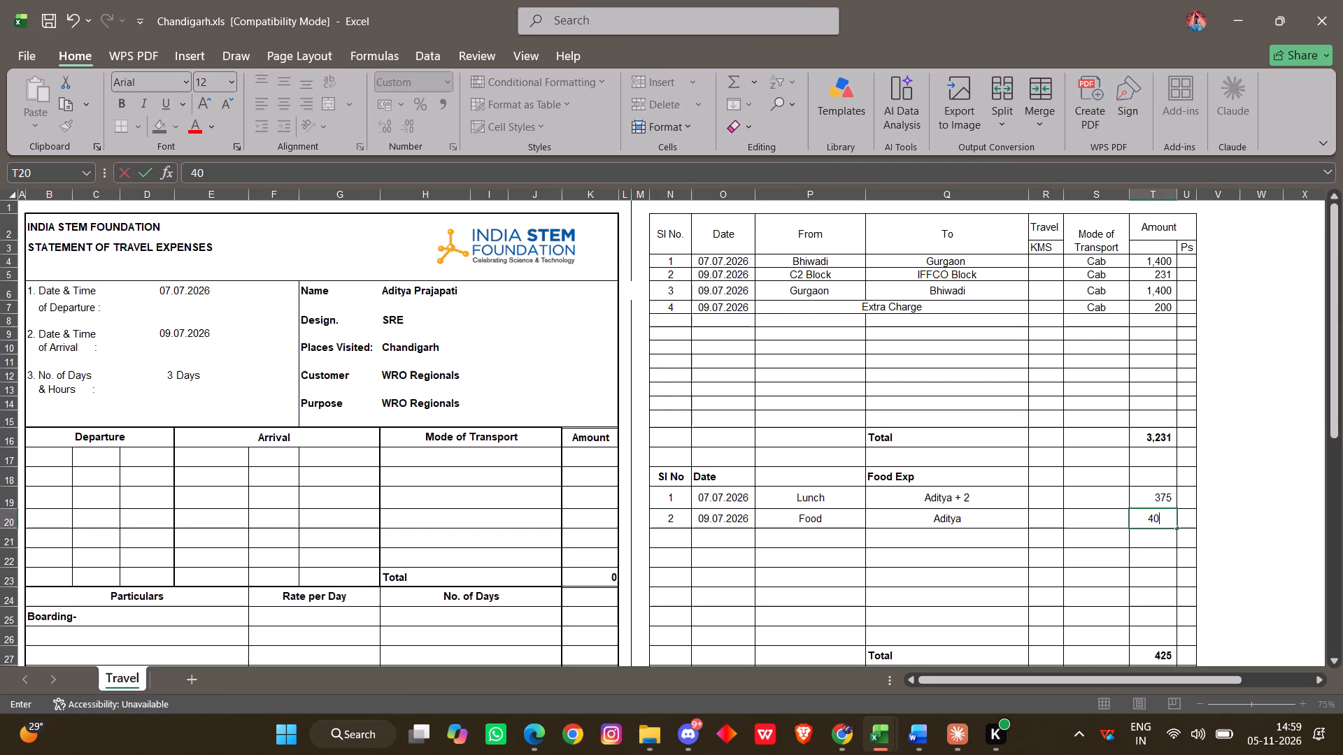
left_click(1244, 487)
left_click(1136, 556)
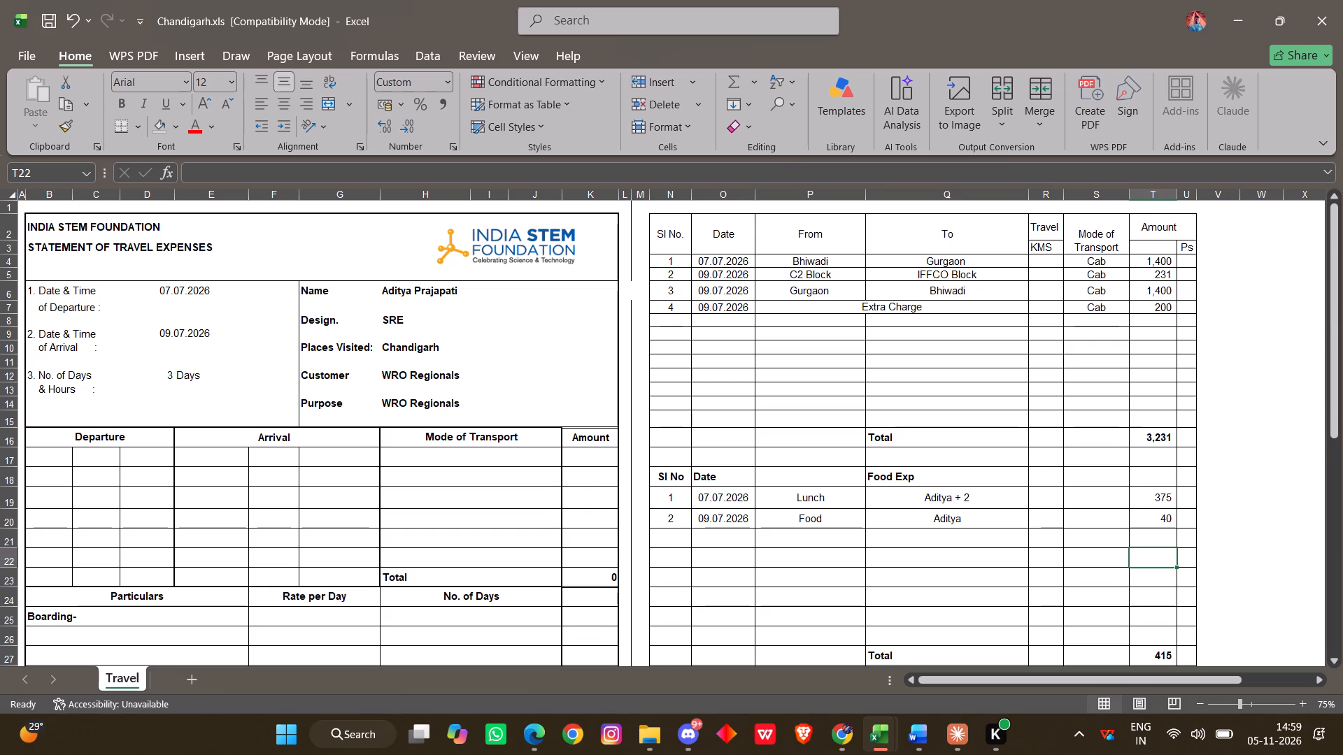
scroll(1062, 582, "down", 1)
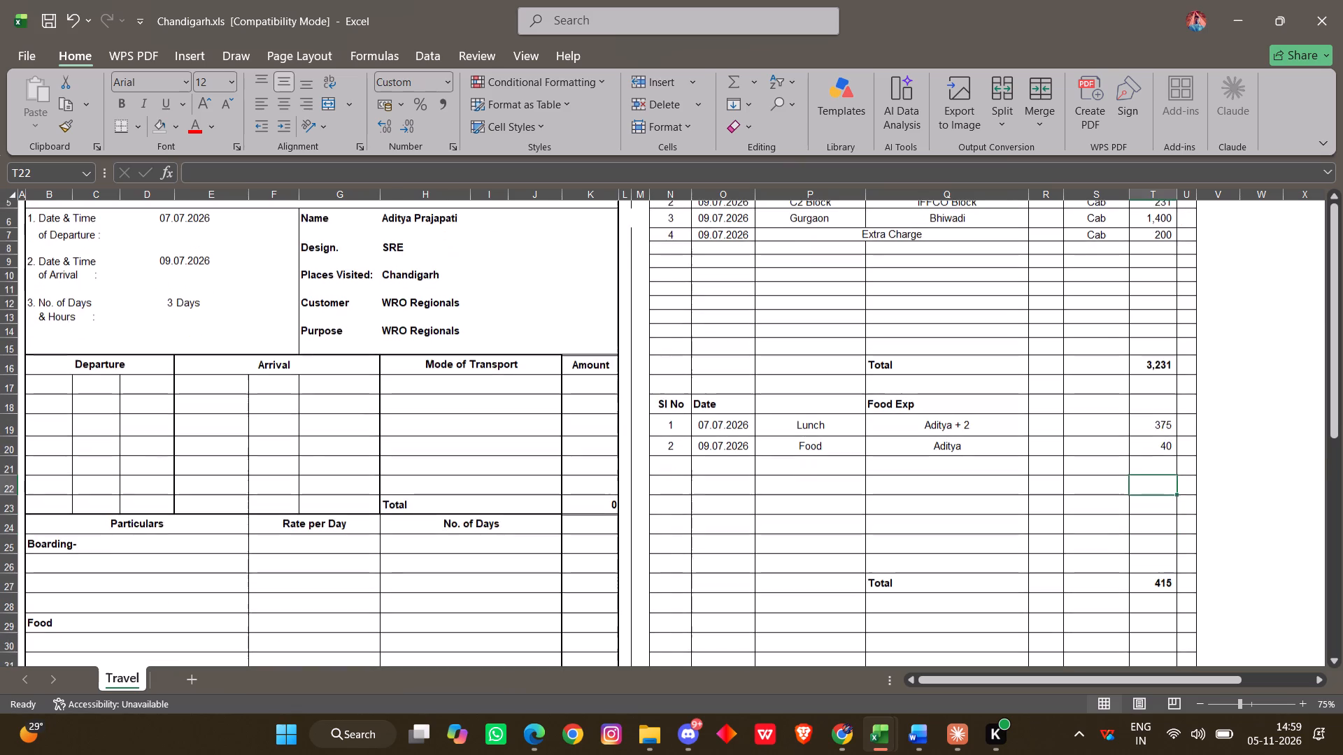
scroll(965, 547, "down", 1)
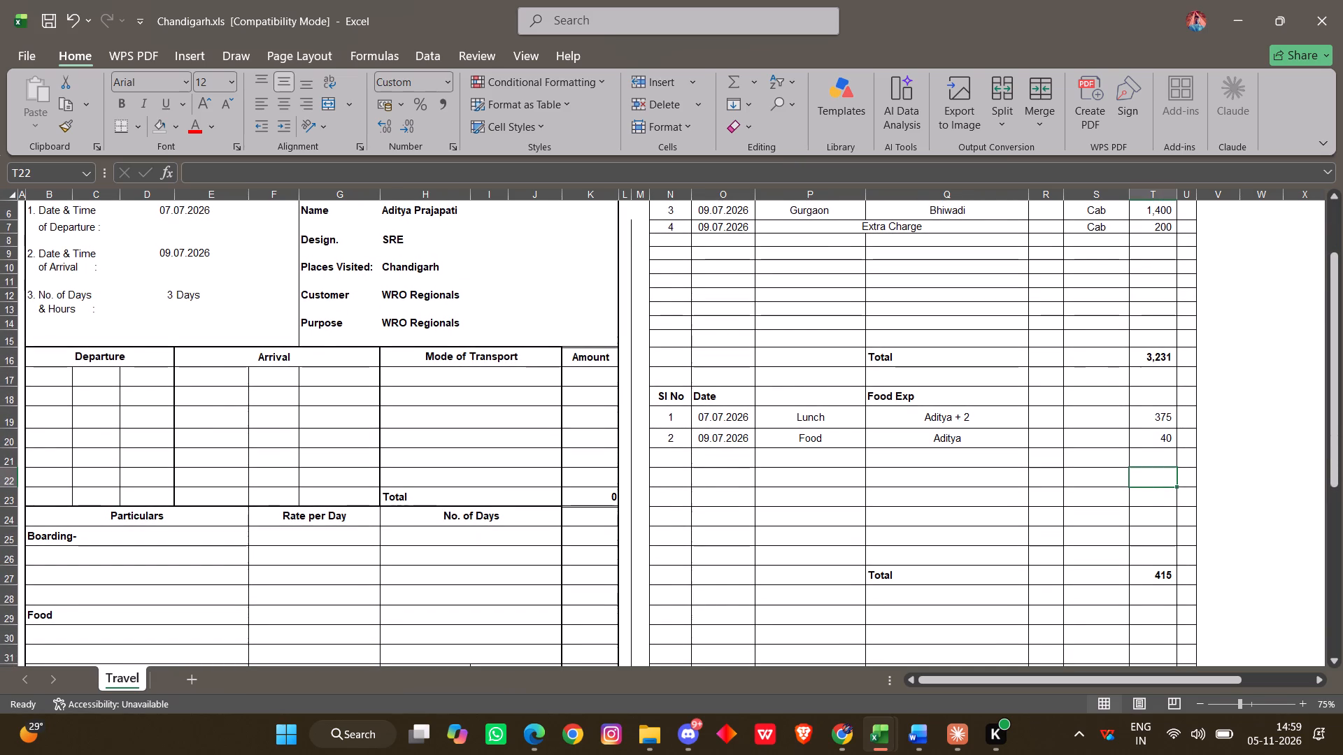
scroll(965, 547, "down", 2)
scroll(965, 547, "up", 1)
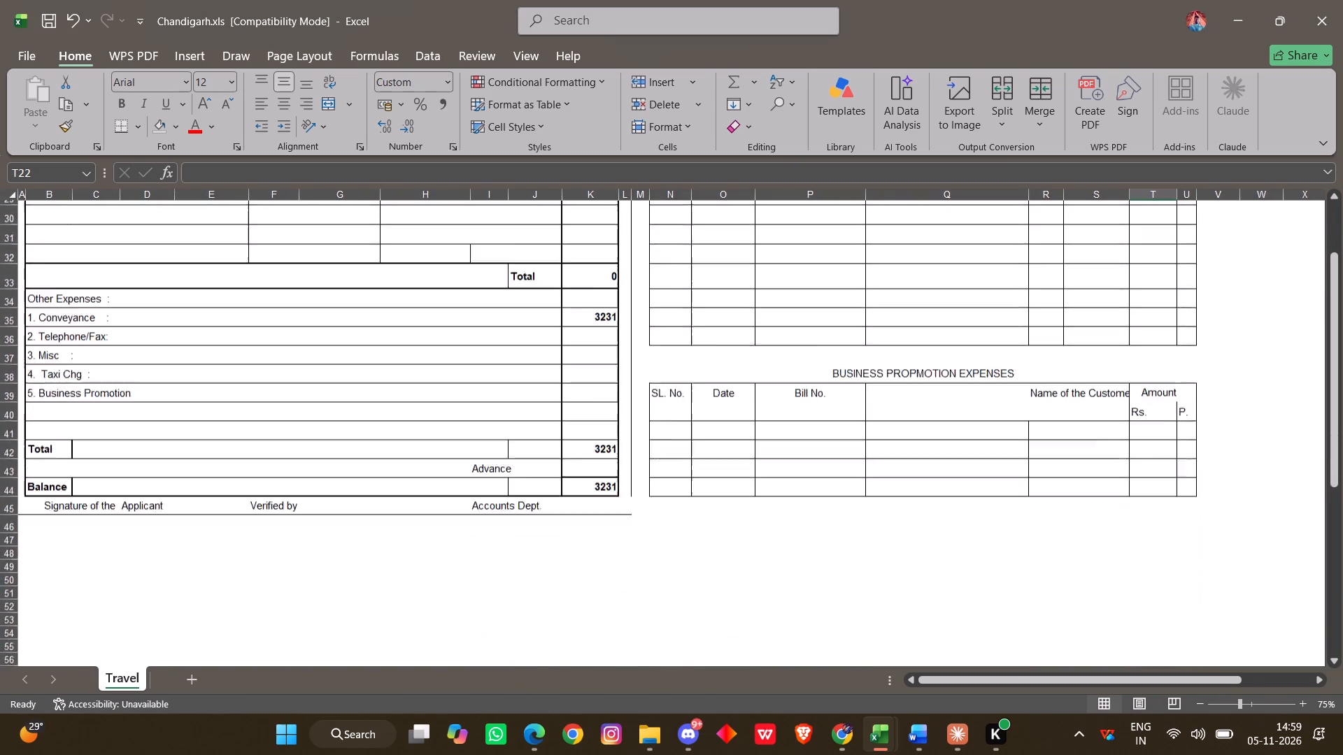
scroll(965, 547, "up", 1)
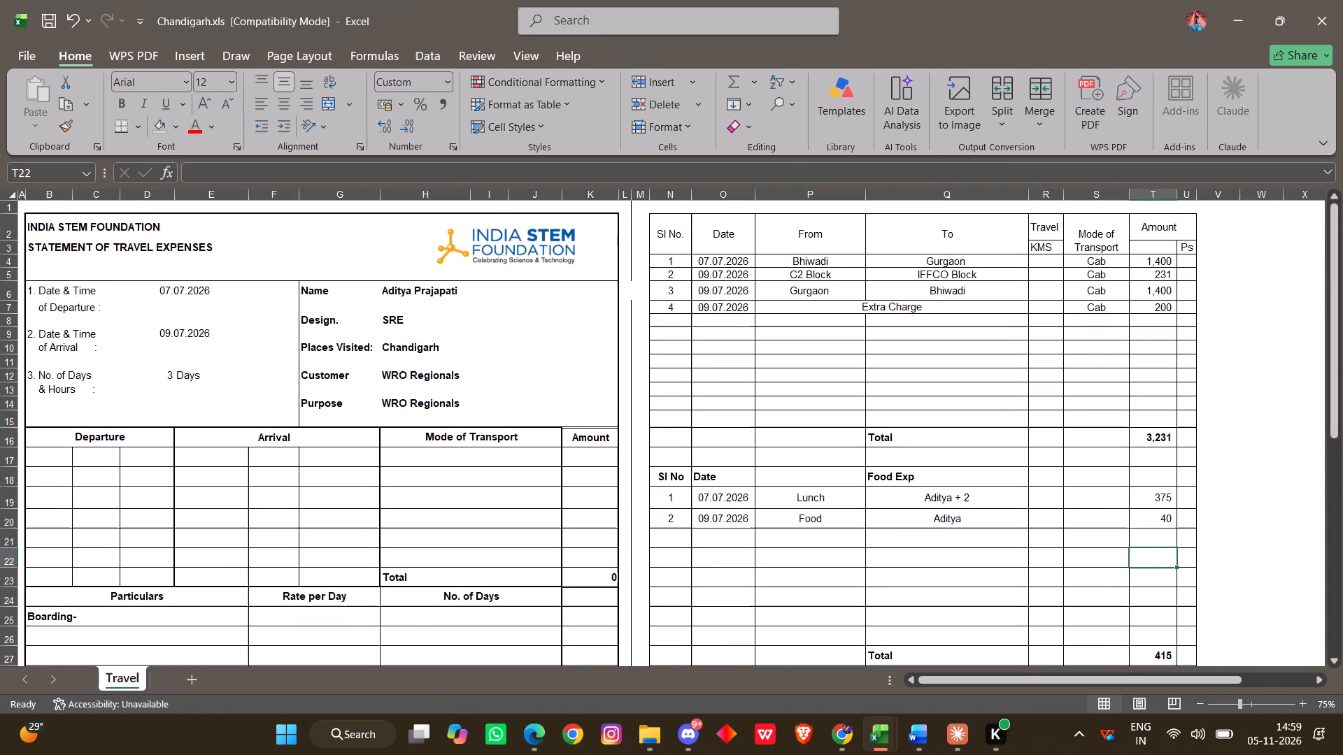
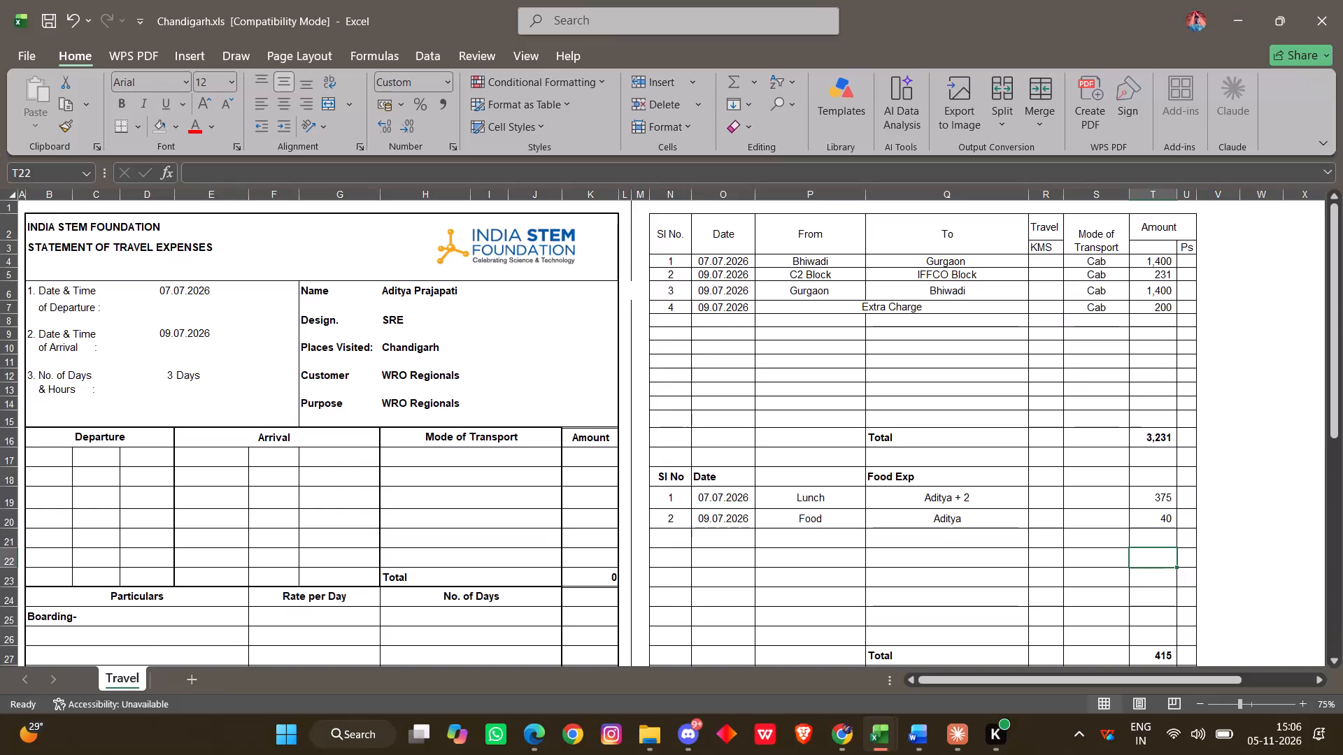
Save the Chandigarh.xls expense statement with its corrected amounts and close the workbook.
left_click(1164, 303)
scroll(768, 459, "up", 2)
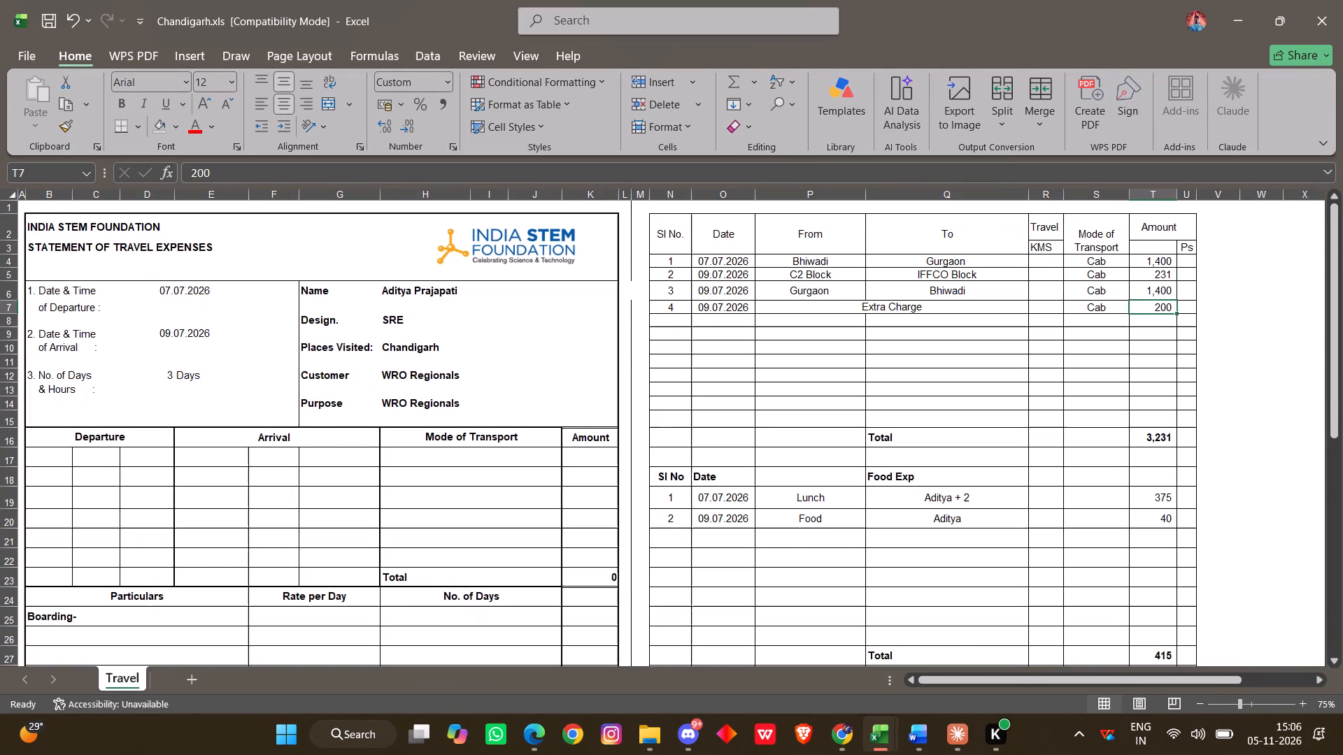
scroll(839, 533, "up", 4)
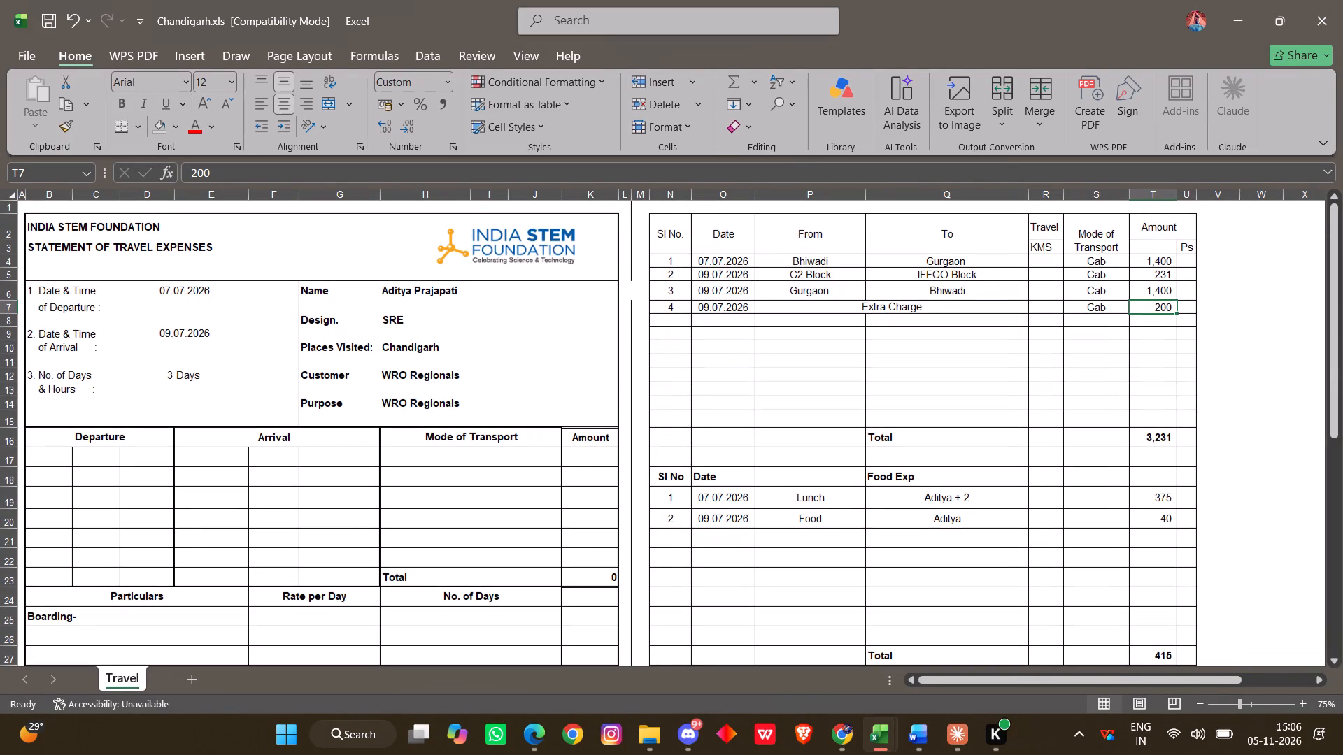
scroll(783, 580, "up", 2)
key("ctrl+s")
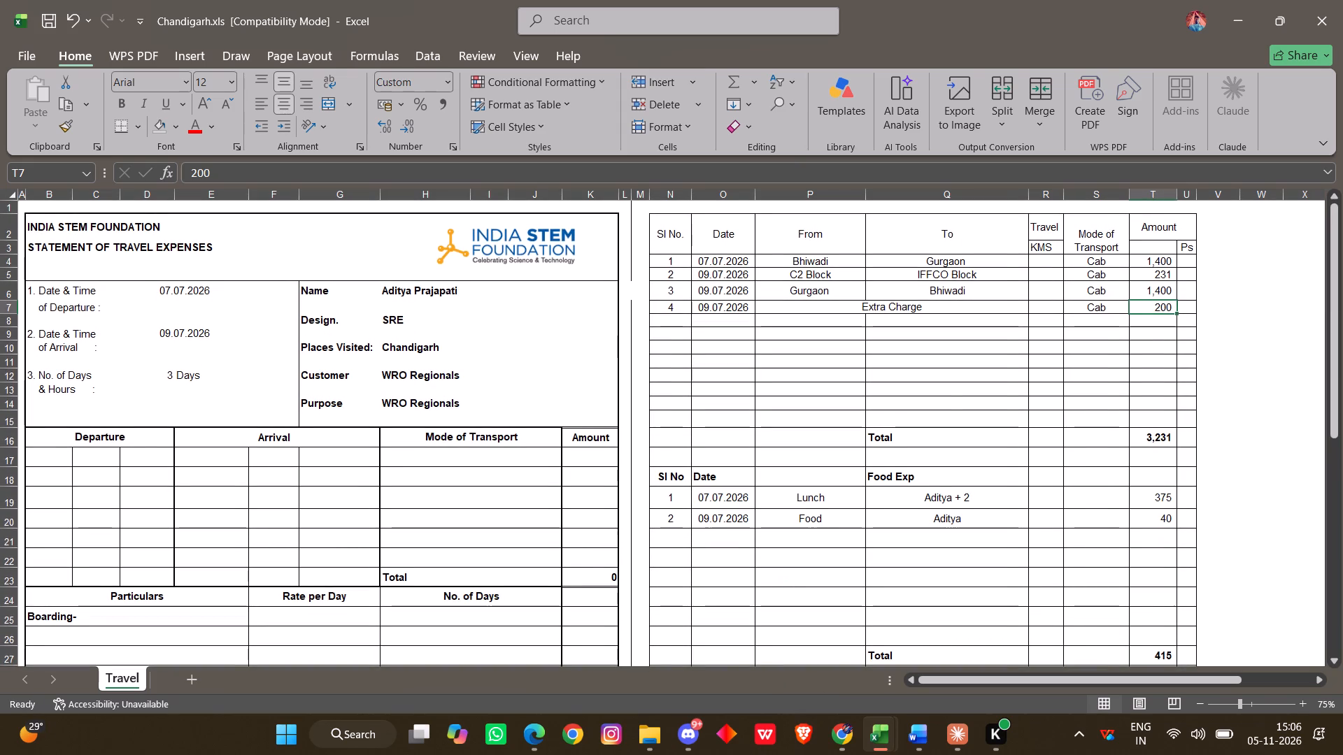
left_click(1340, 1)
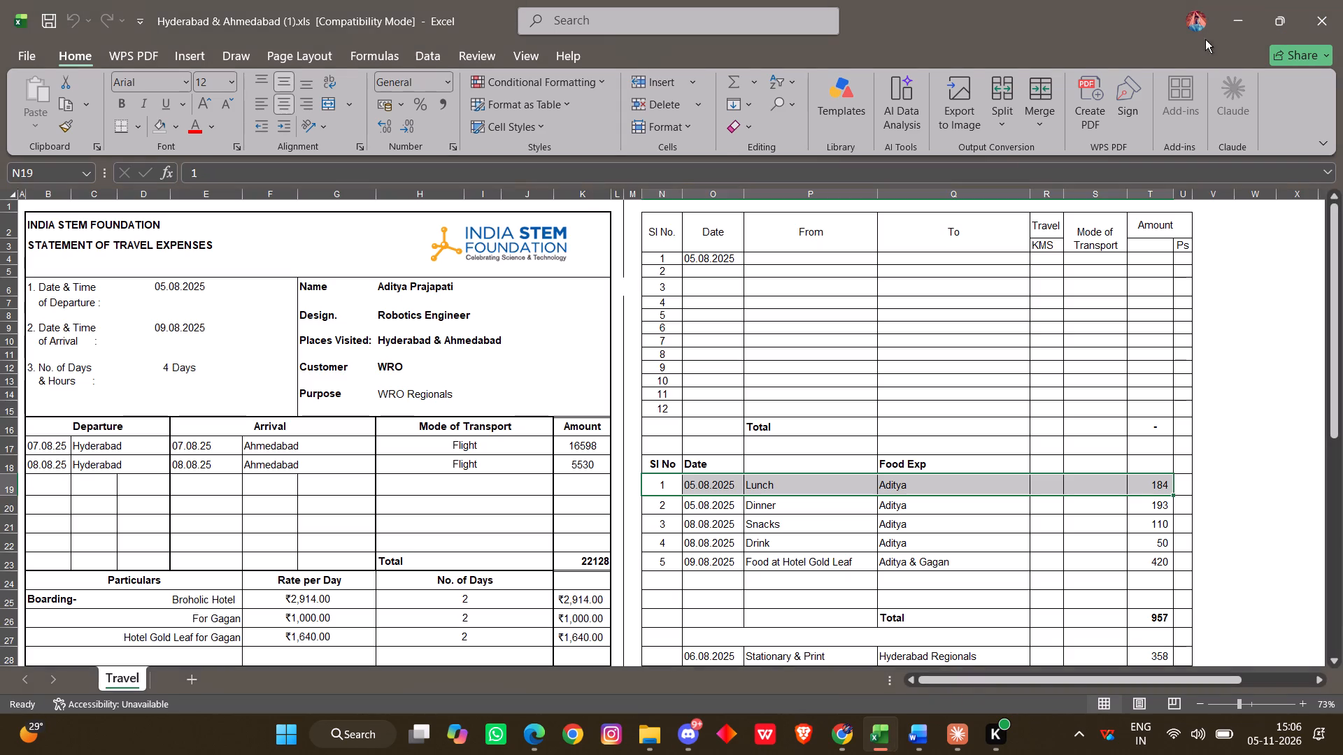
Switch to the Downloads folder in File Explorer and delete the existing workbook inside the Regional Bills folder.
left_click(1225, 29)
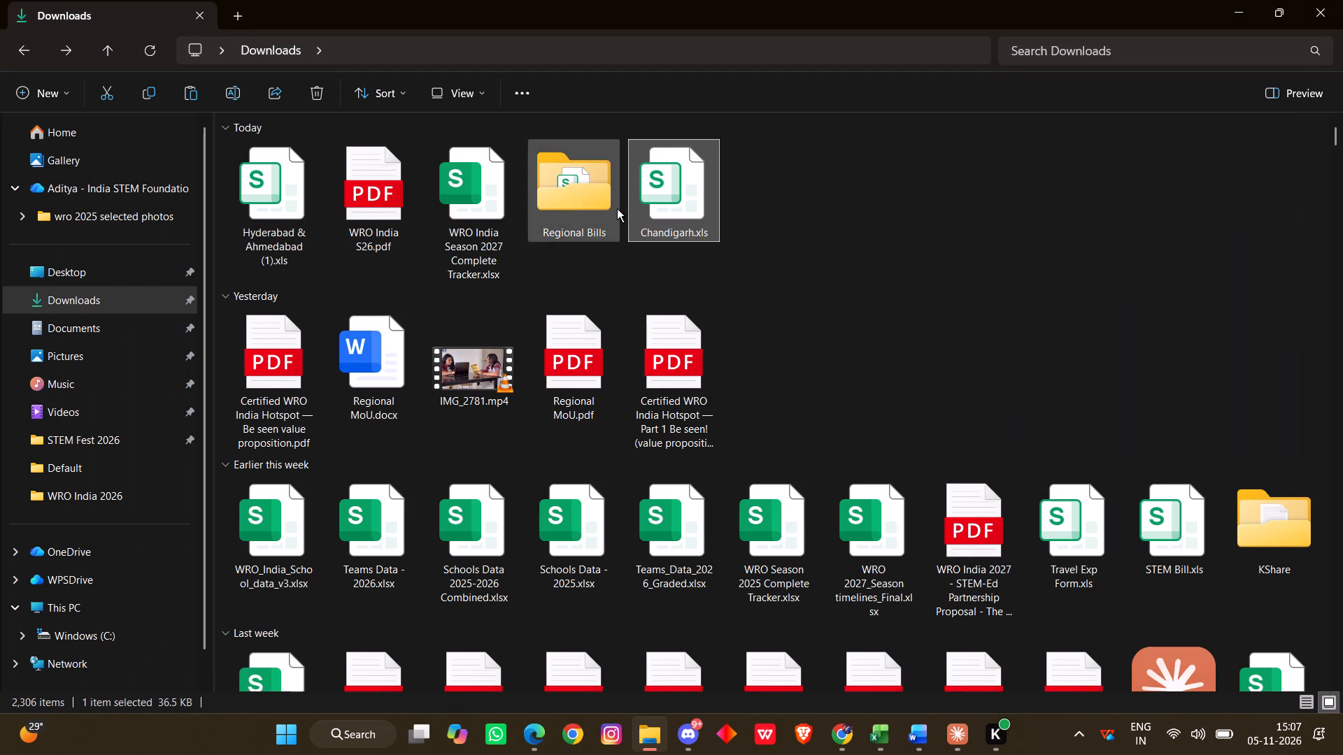
double_click(537, 197)
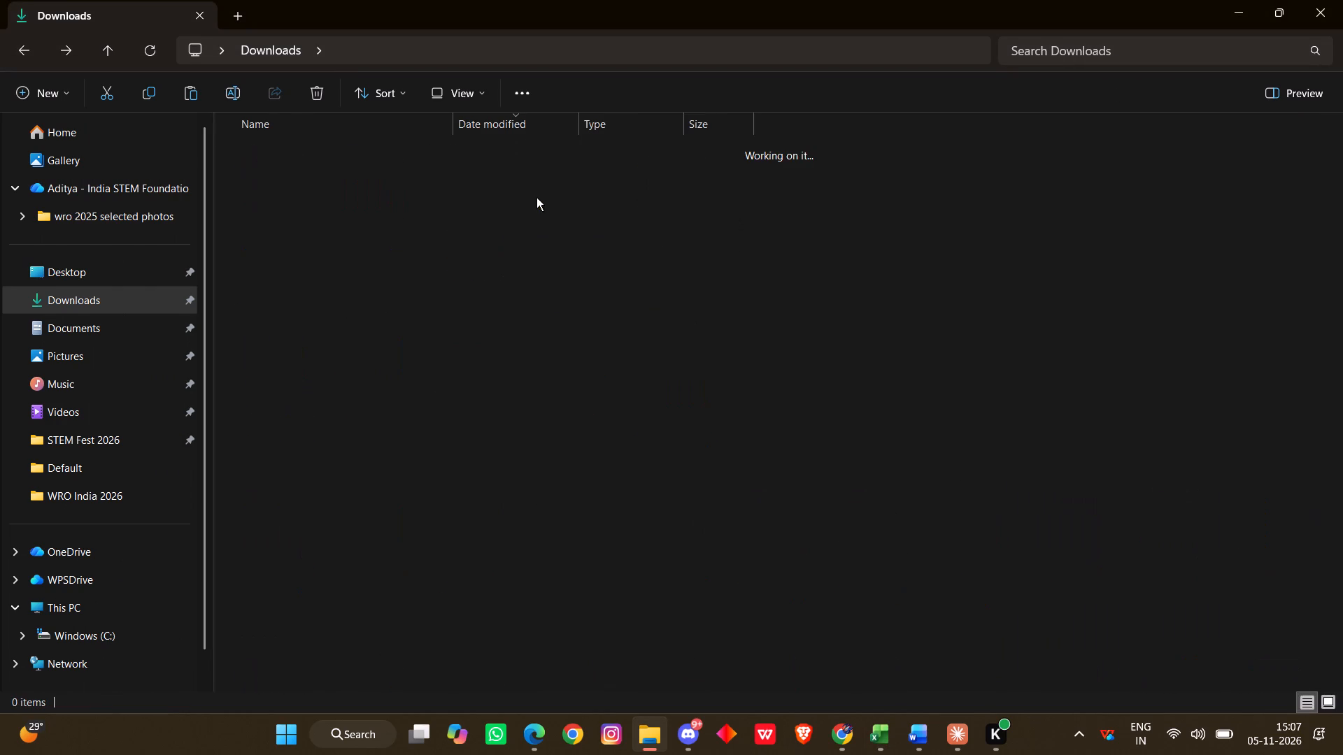
left_click(332, 165)
key("Delete")
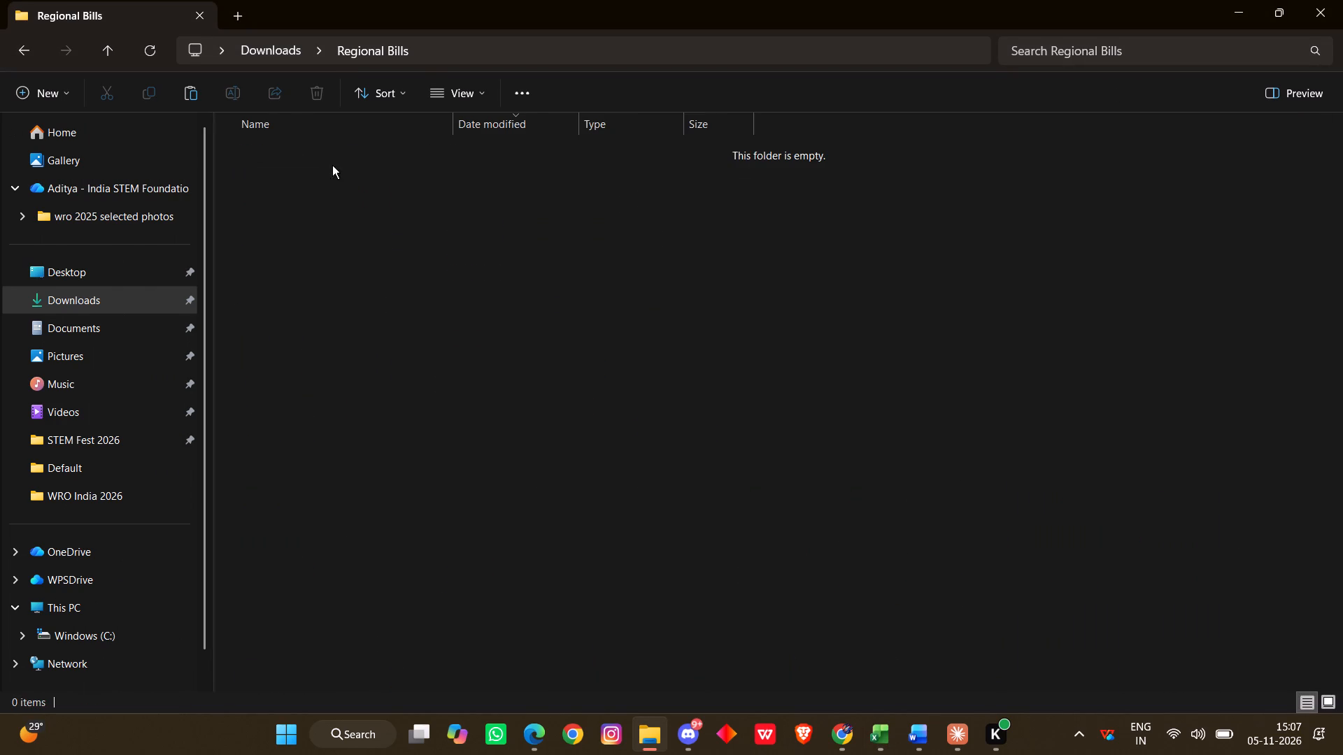
Move the updated Chandigarh.xls from Downloads into the Regional Bills folder.
left_click(15, 41)
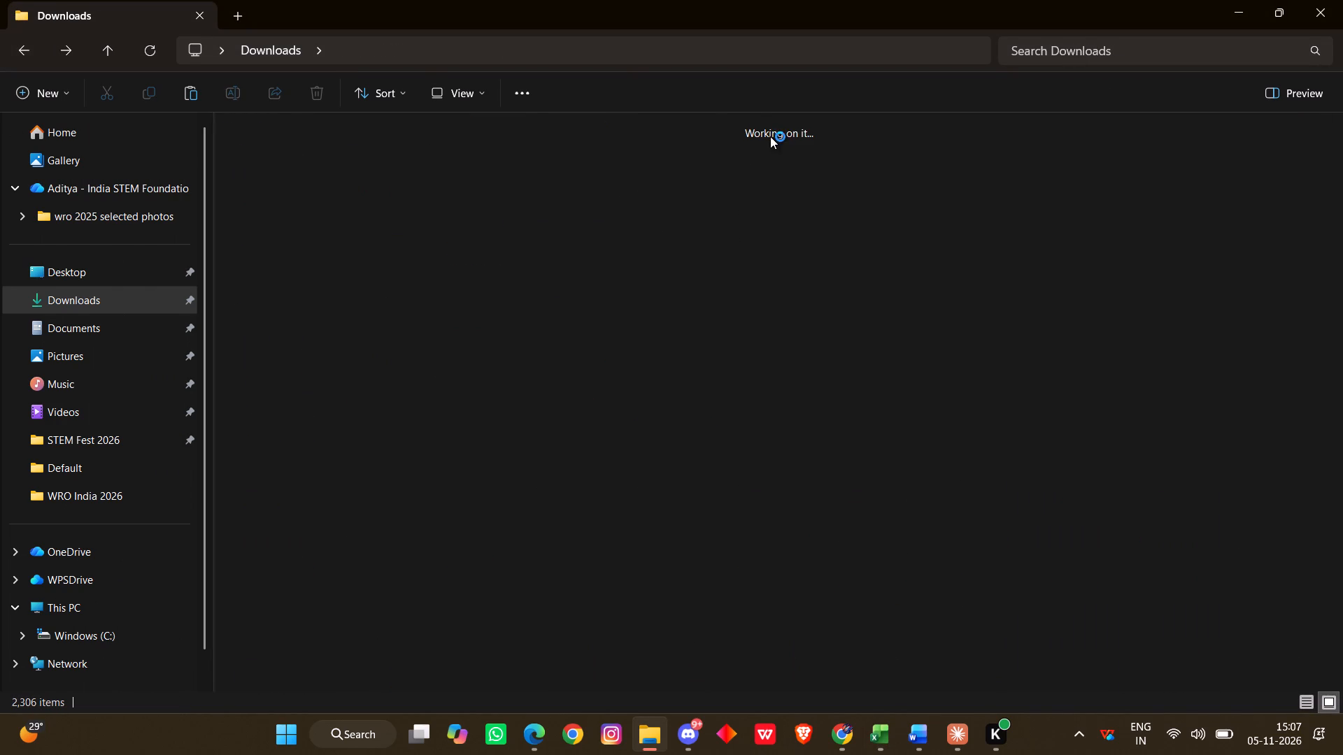
scroll(772, 179, "up", 2)
left_click(896, 185)
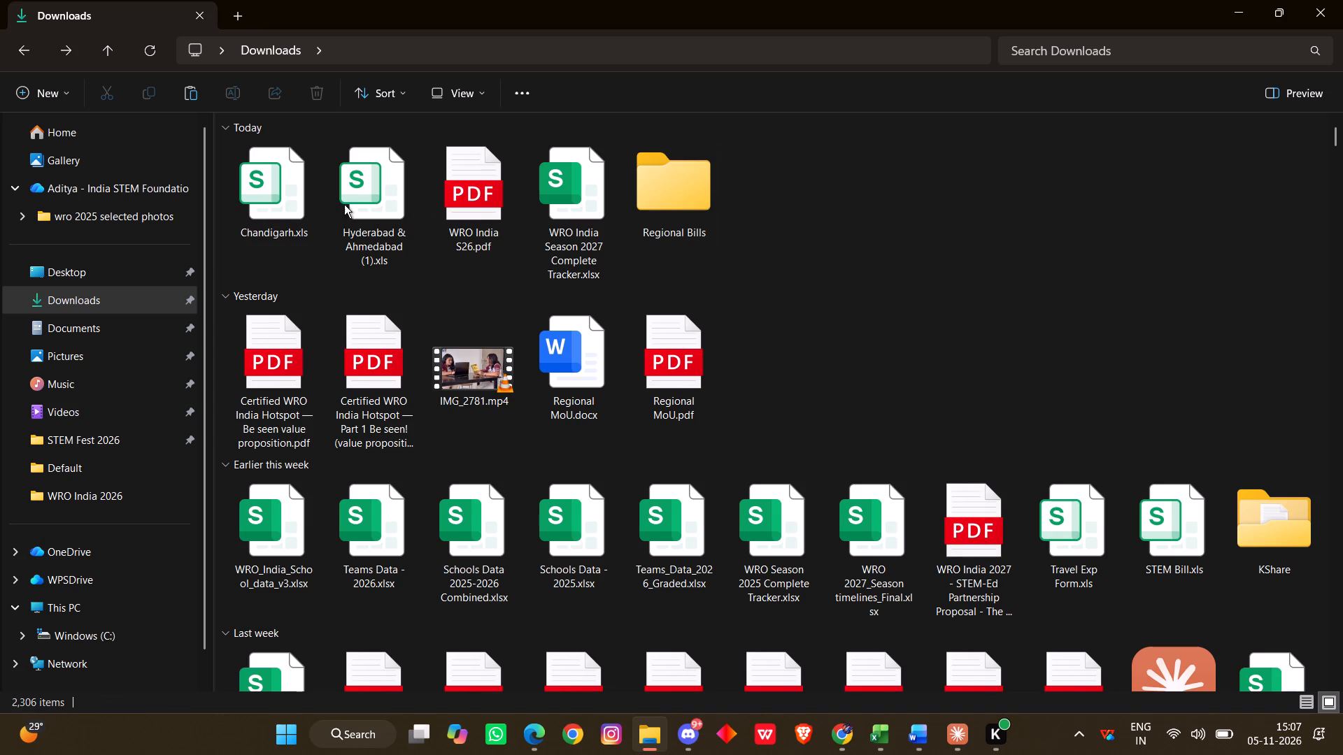
left_click(290, 204)
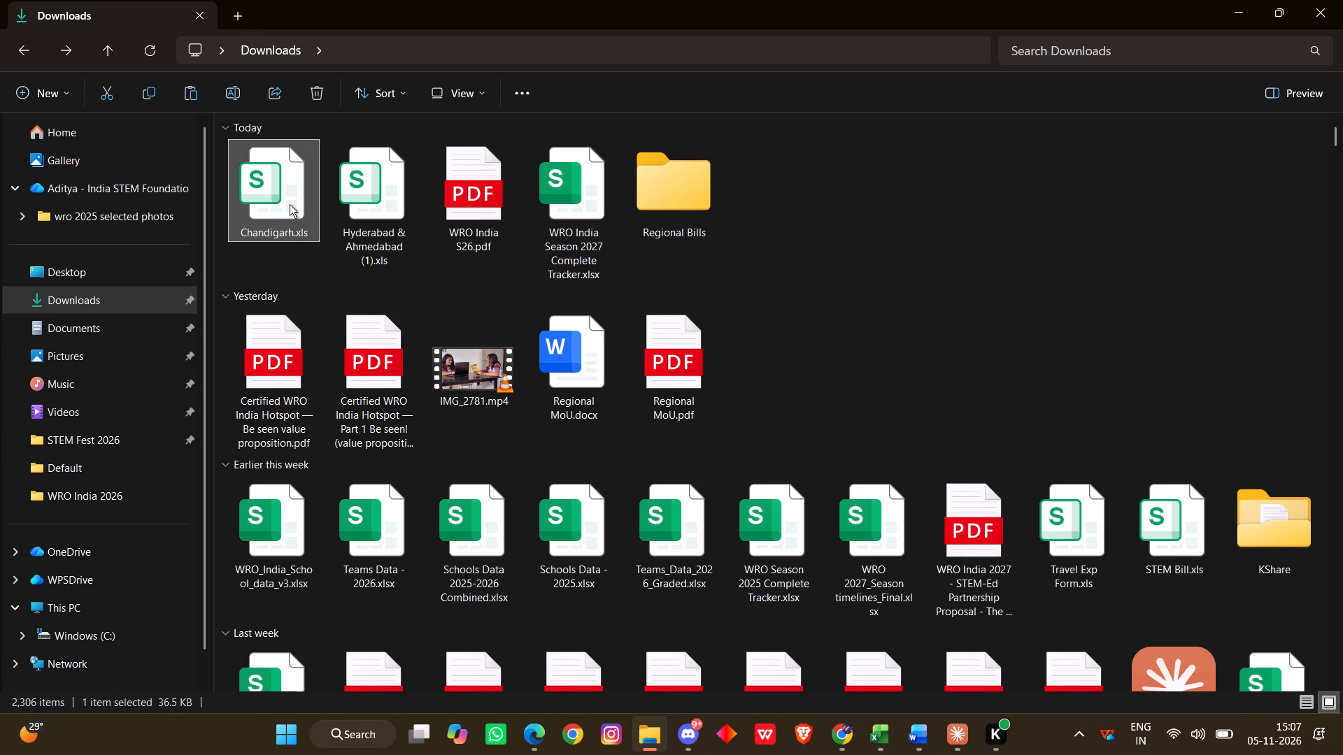
key("ctrl+x")
left_click(685, 220)
double_click(685, 220)
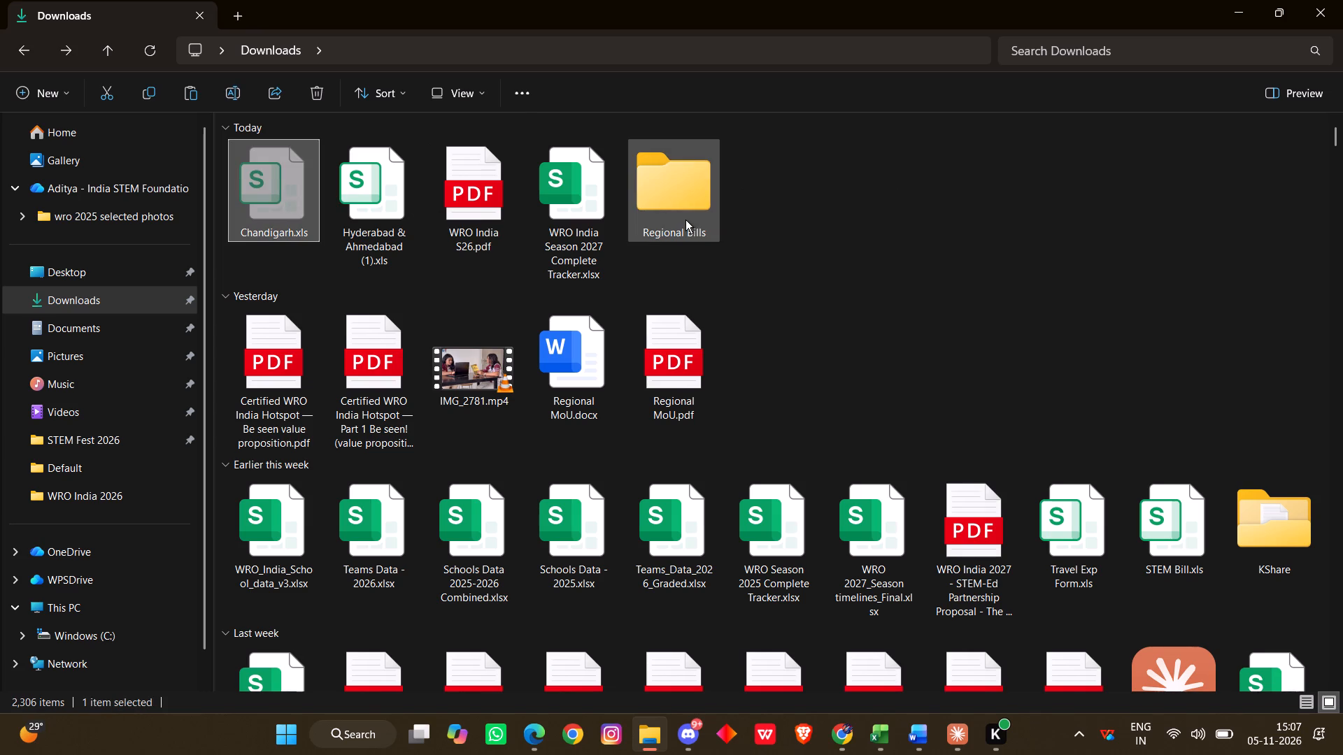
key("ctrl+v")
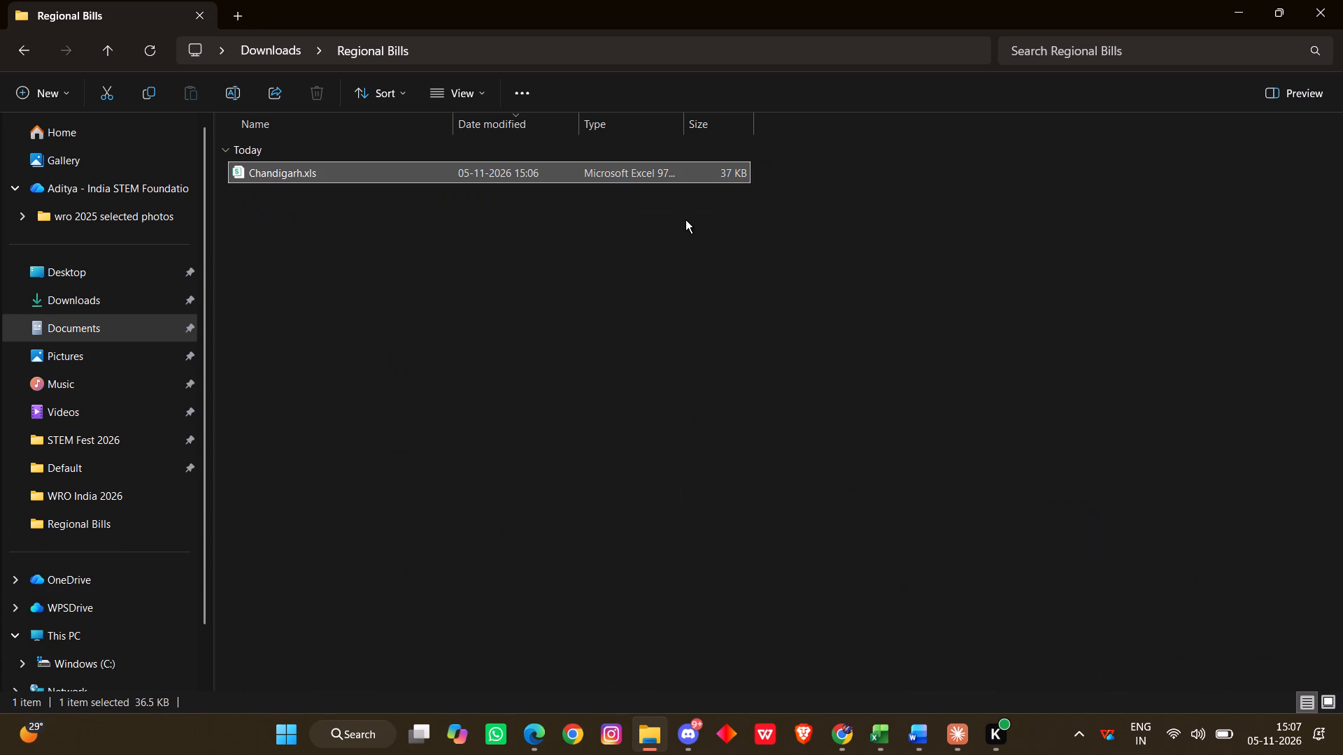
left_click(620, 264)
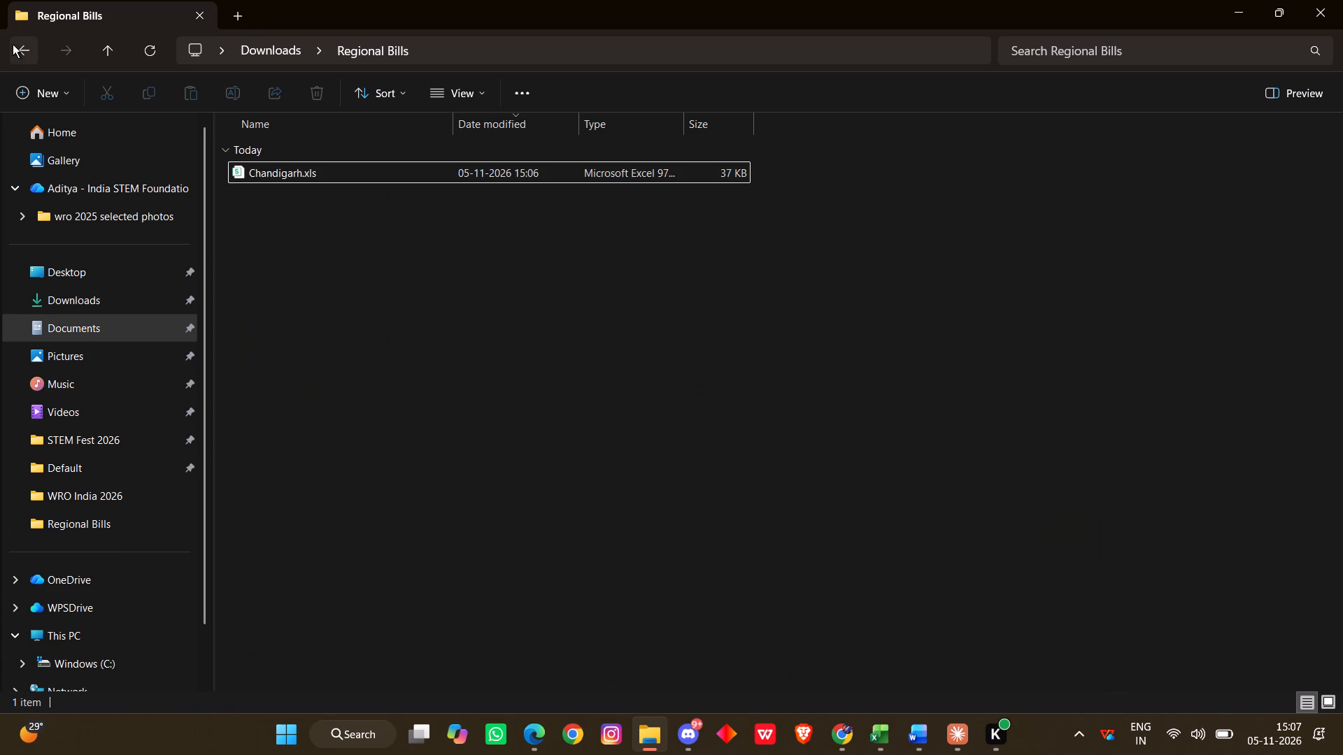
Go back to Downloads and reopen the Regional Bills folder to access Chandigarh.xls.
left_click(13, 44)
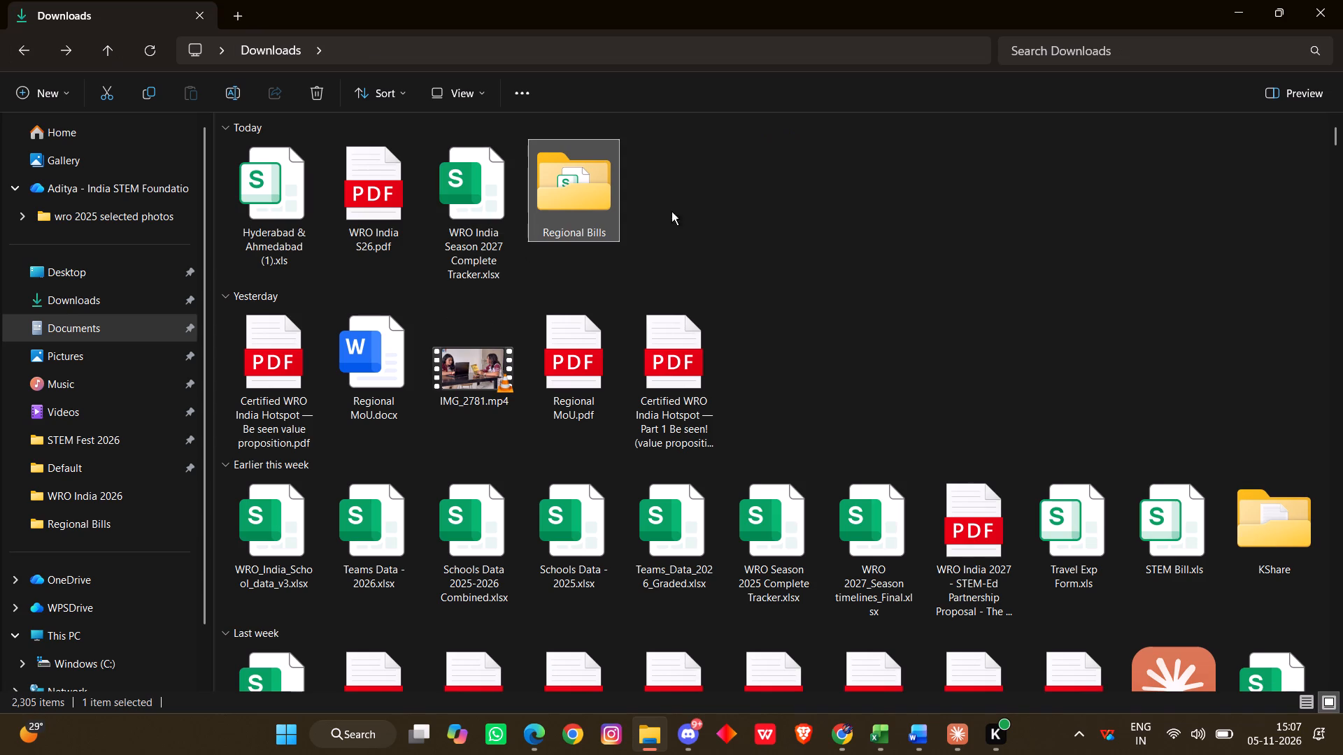
left_click(706, 208)
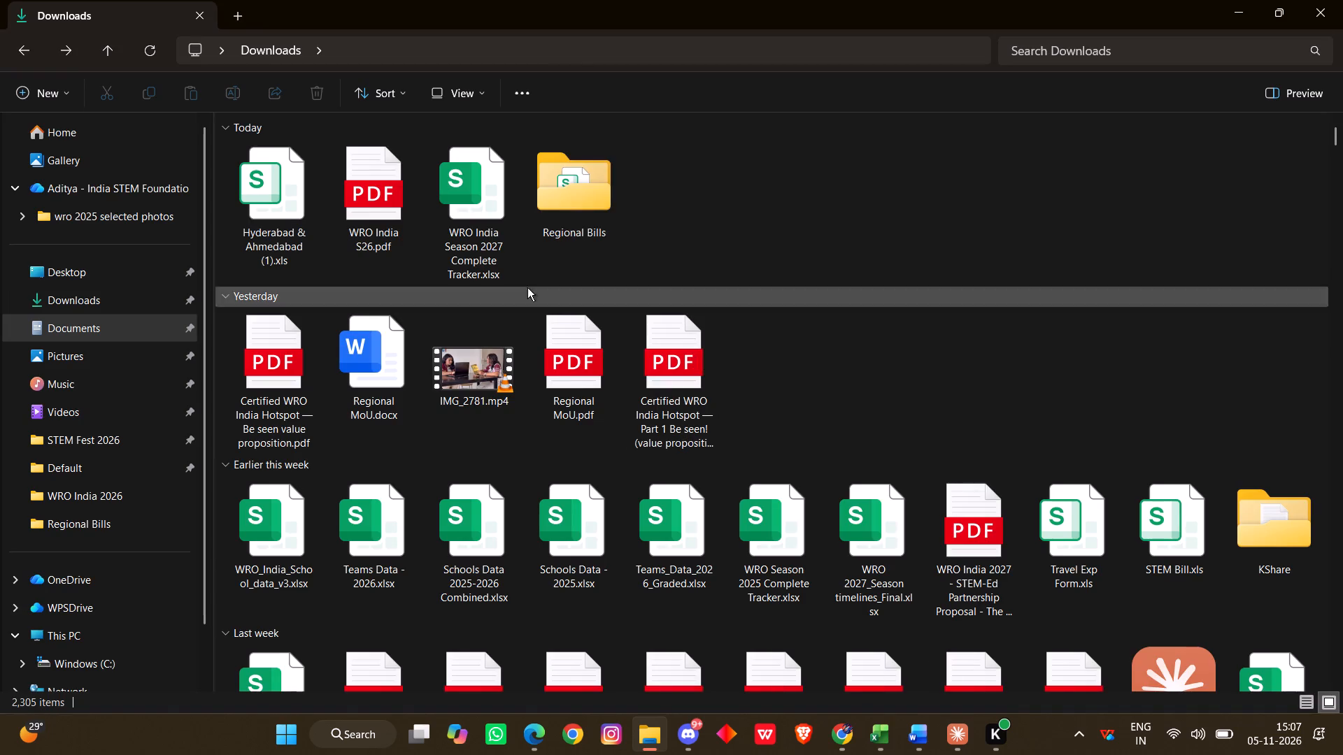
double_click(555, 222)
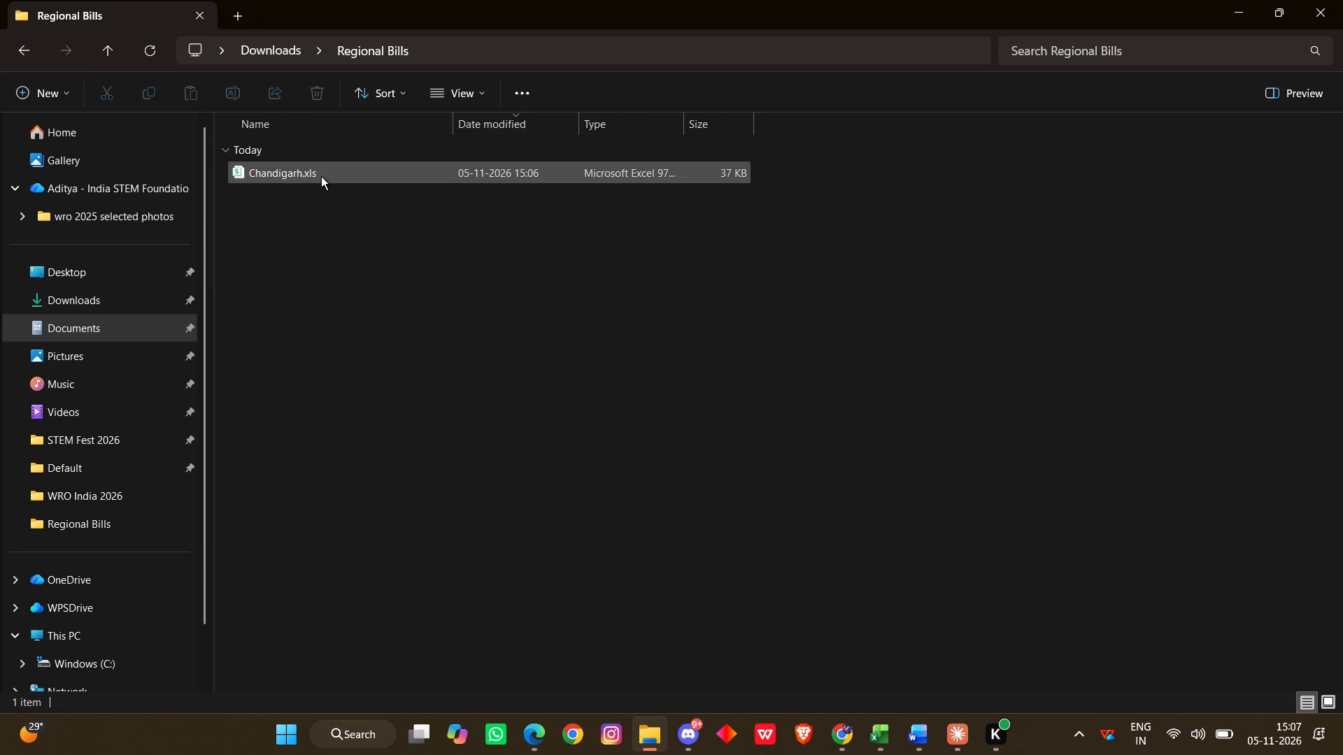
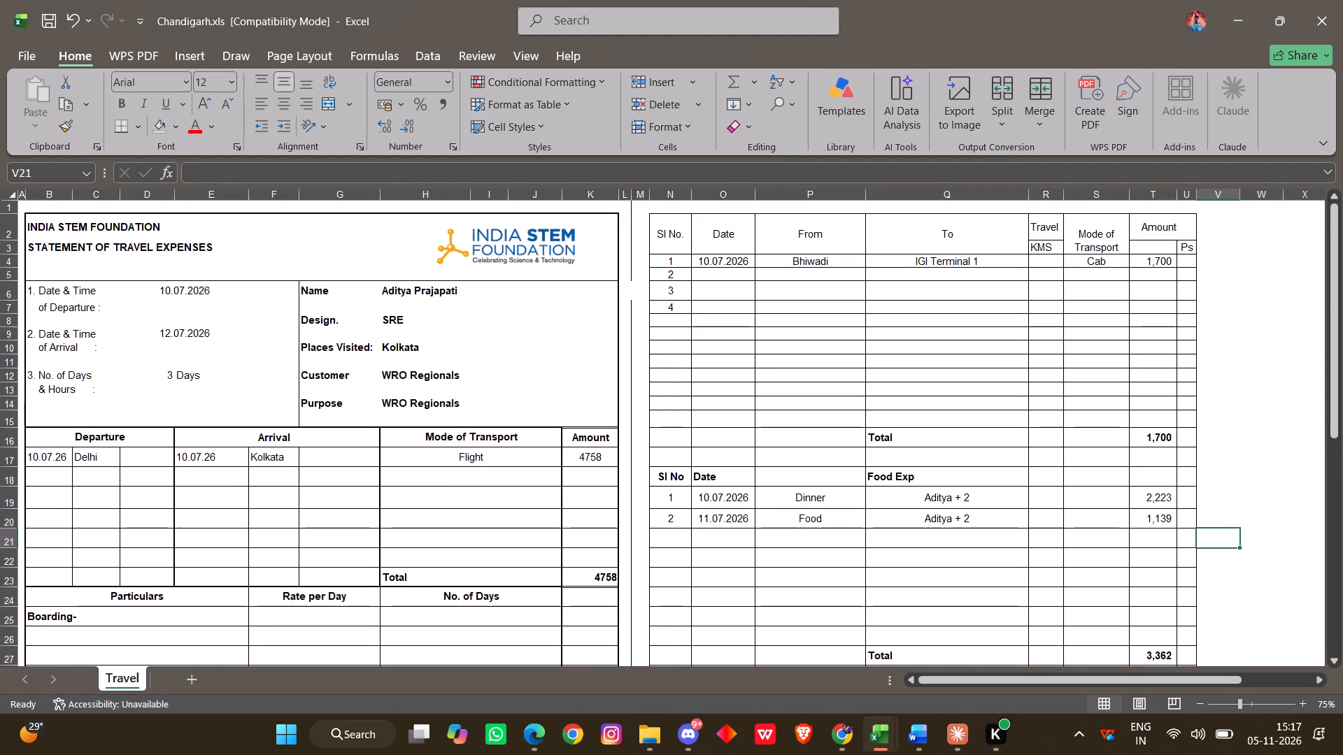
Duplicate the 11.07.2026 food expense row into the empty row below it and number the copy 3.
left_click(808, 500)
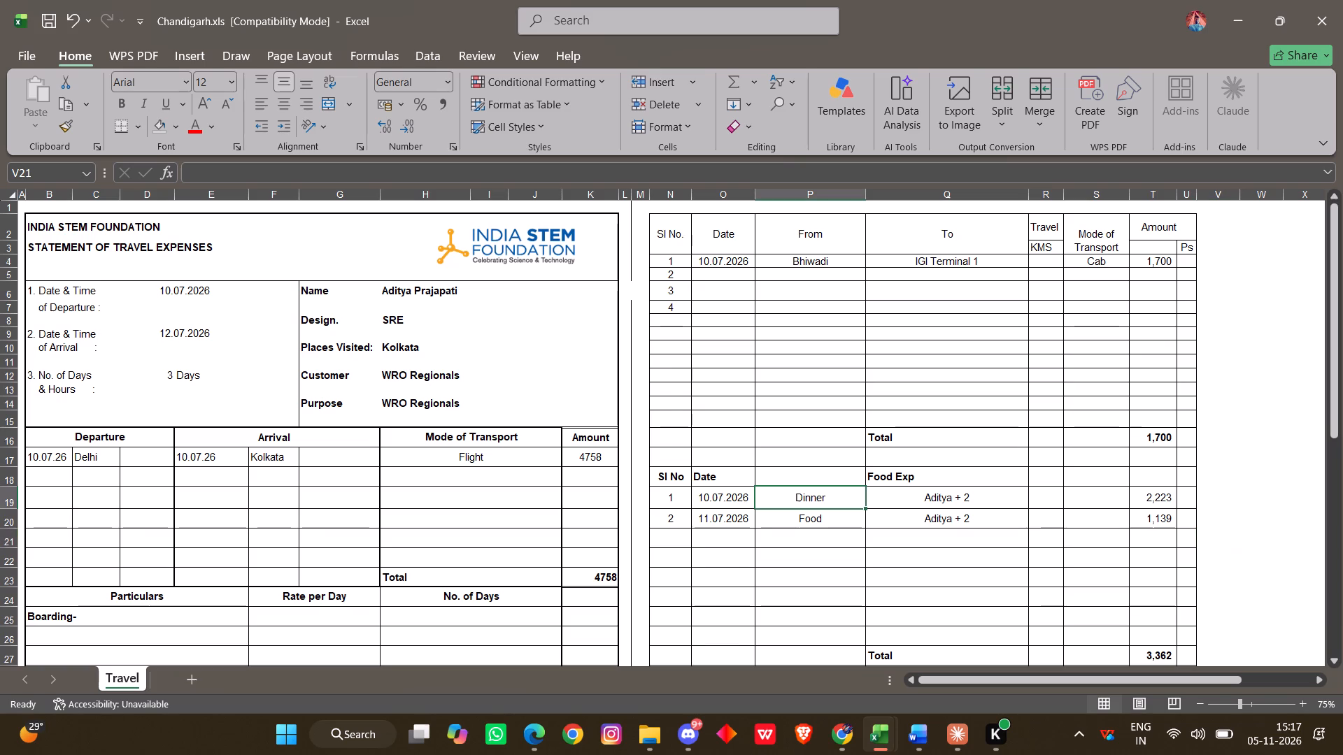
left_click_drag(812, 500, 1137, 494)
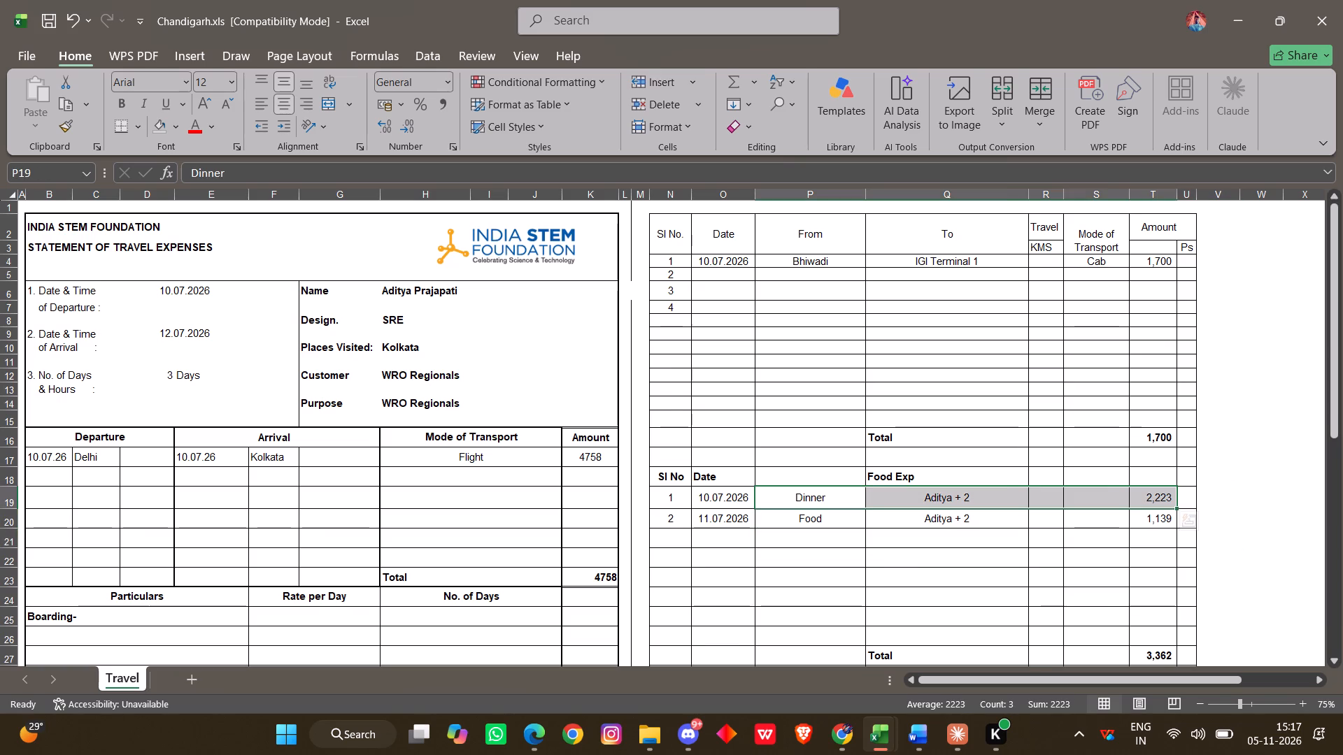
left_click(666, 496)
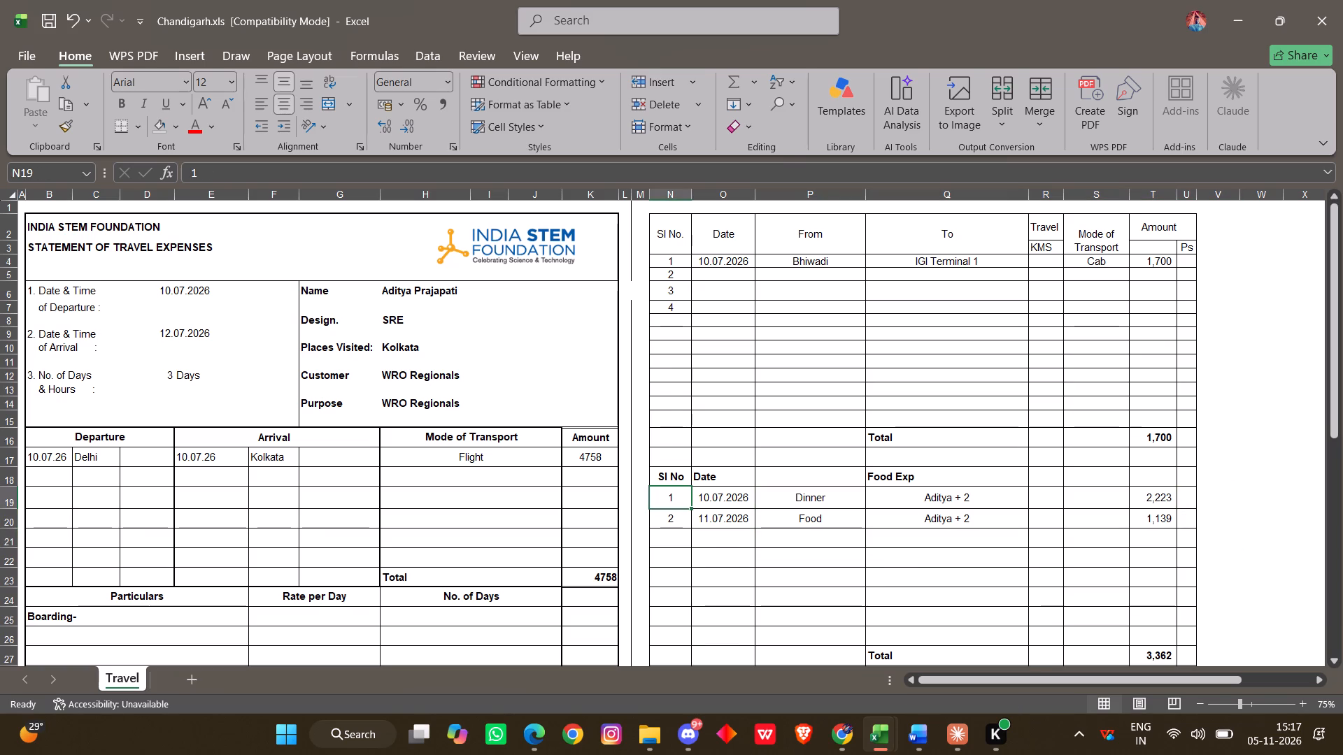
left_click_drag(674, 518, 1139, 523)
key("ctrl+c")
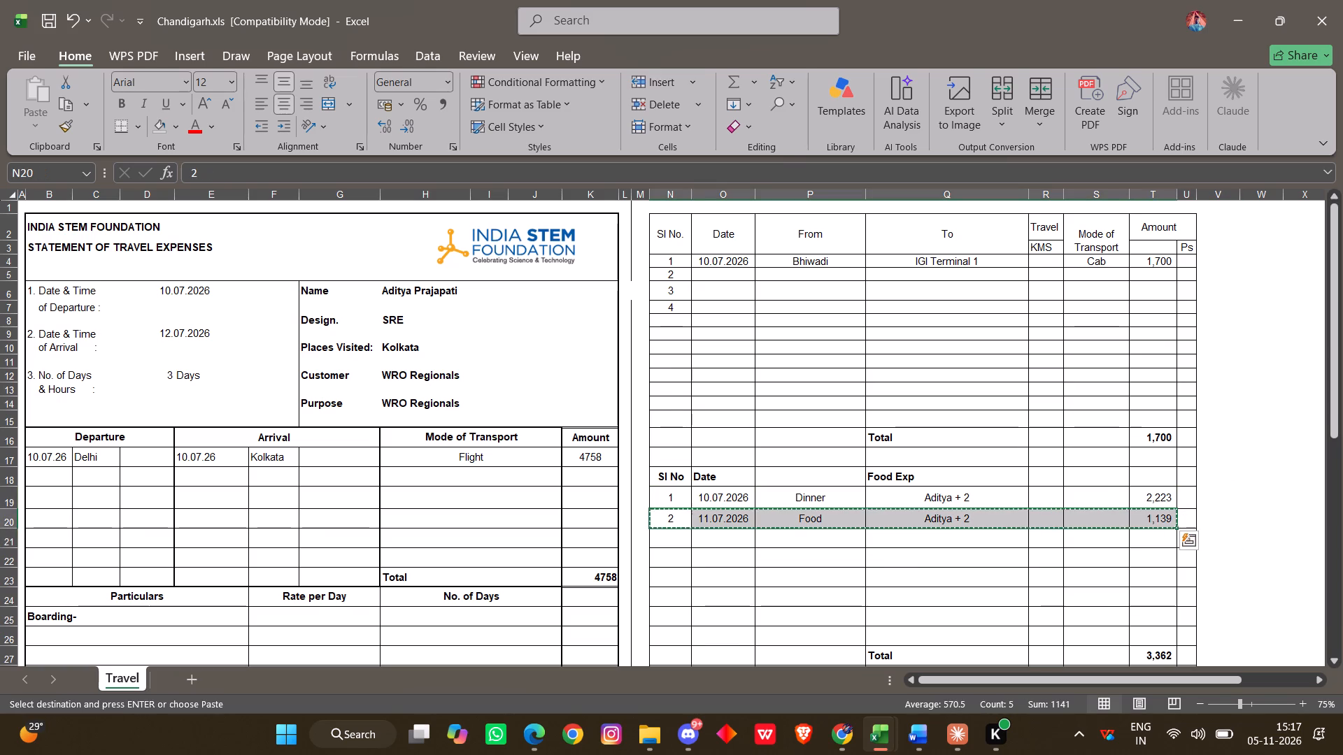
left_click(669, 547)
key("ctrl+v")
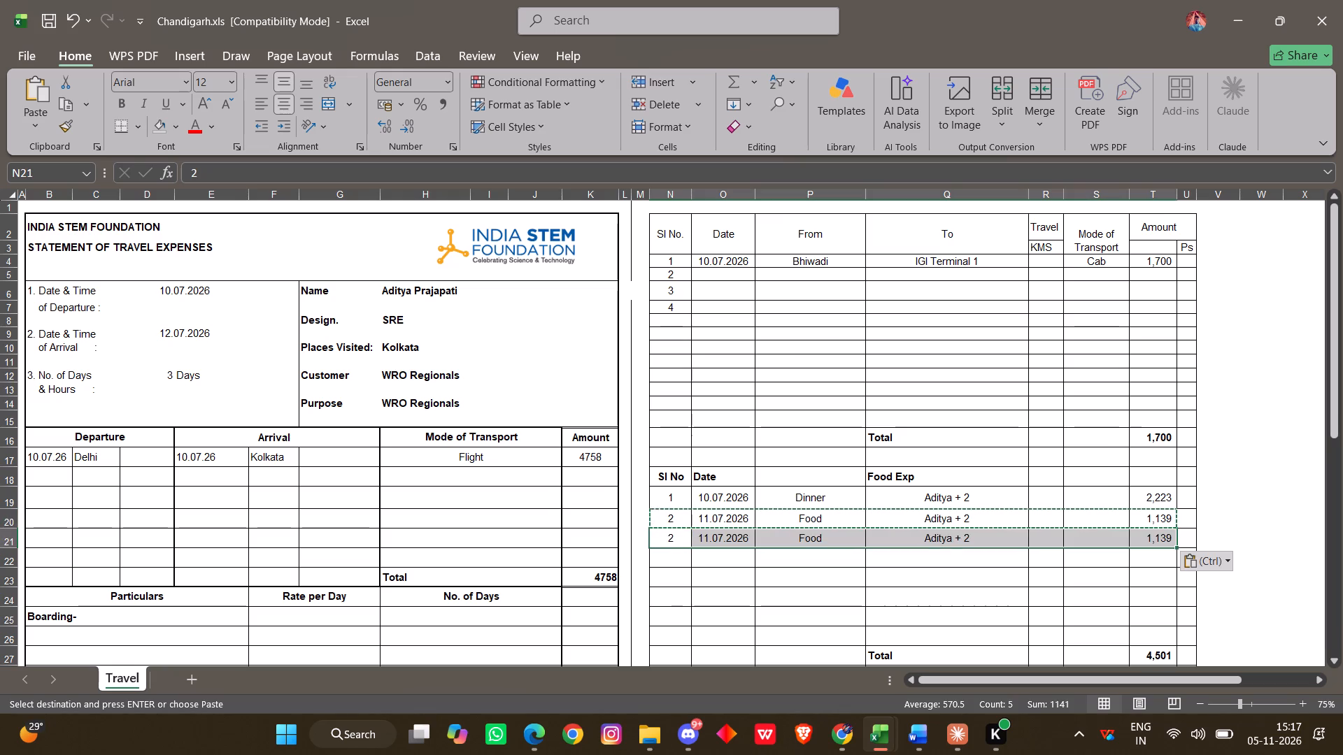
left_click(671, 540)
key("3")
key("Return")
left_click(759, 572)
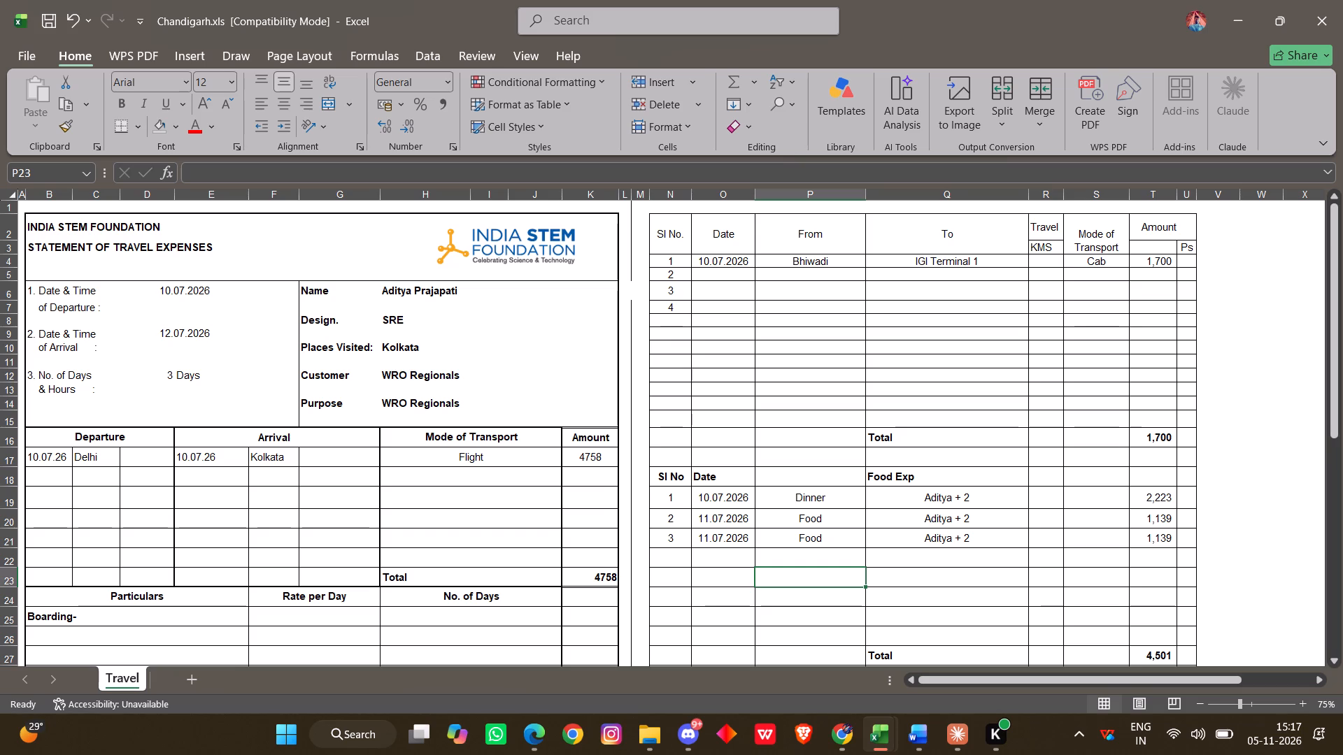
Set the amount of the third food expense entry to 1620.
left_click(953, 542)
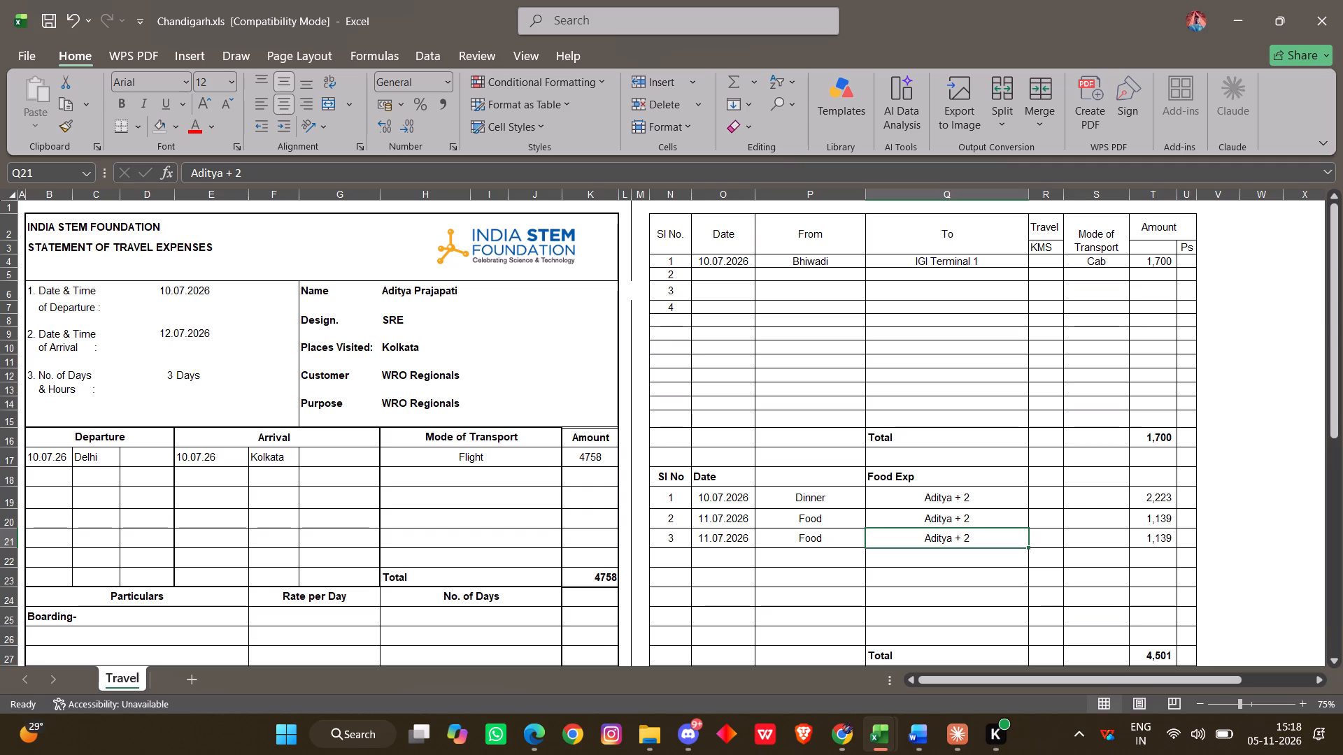
left_click(1063, 542)
left_click(1101, 545)
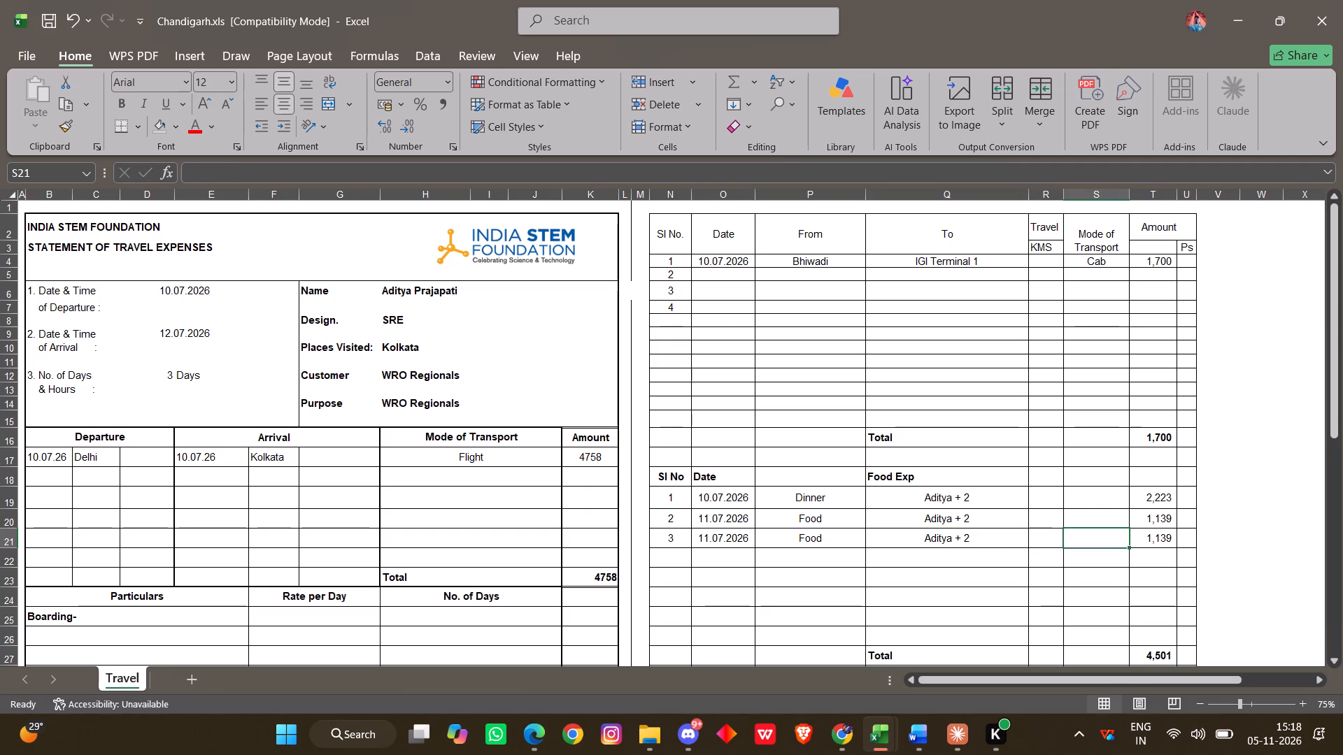
left_click(1155, 547)
type("1620")
key("Return")
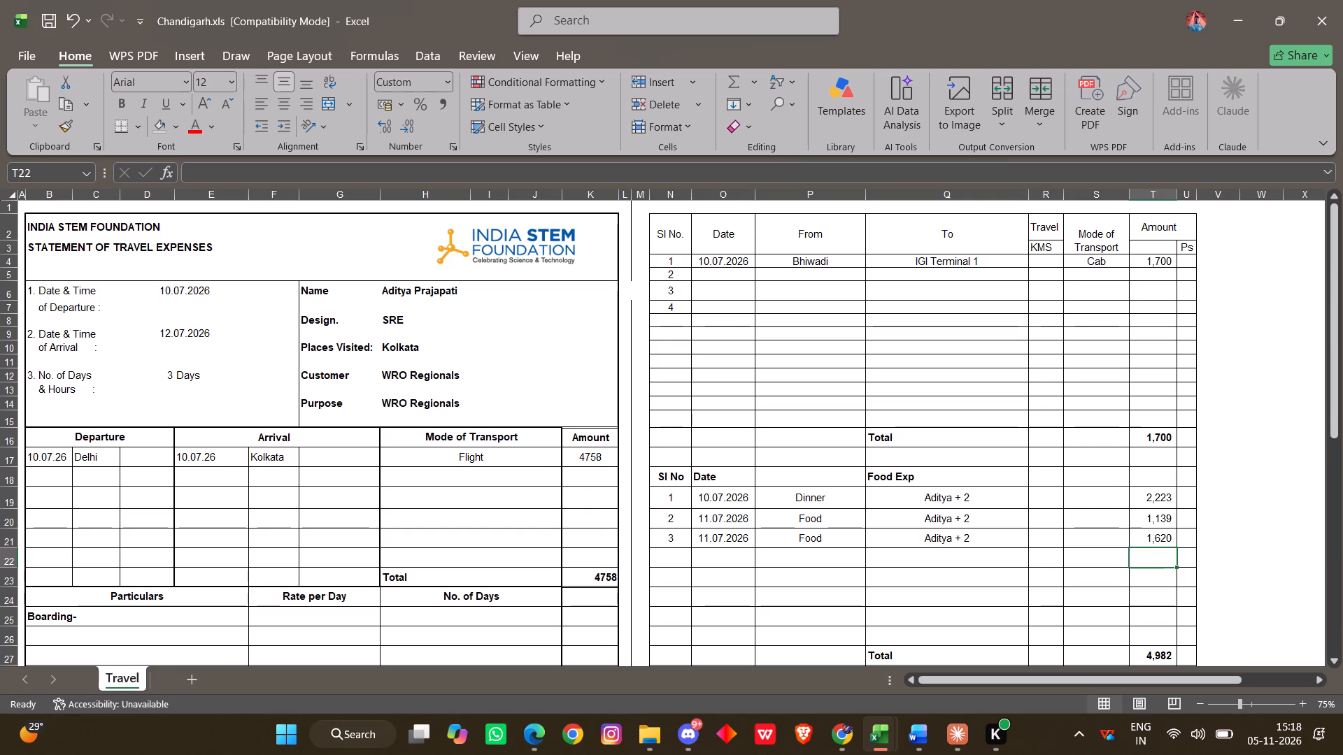
left_click(1292, 496)
Clear the unused serial numbers 3 and 4 from the local travel table.
scroll(1052, 448, "up", 1)
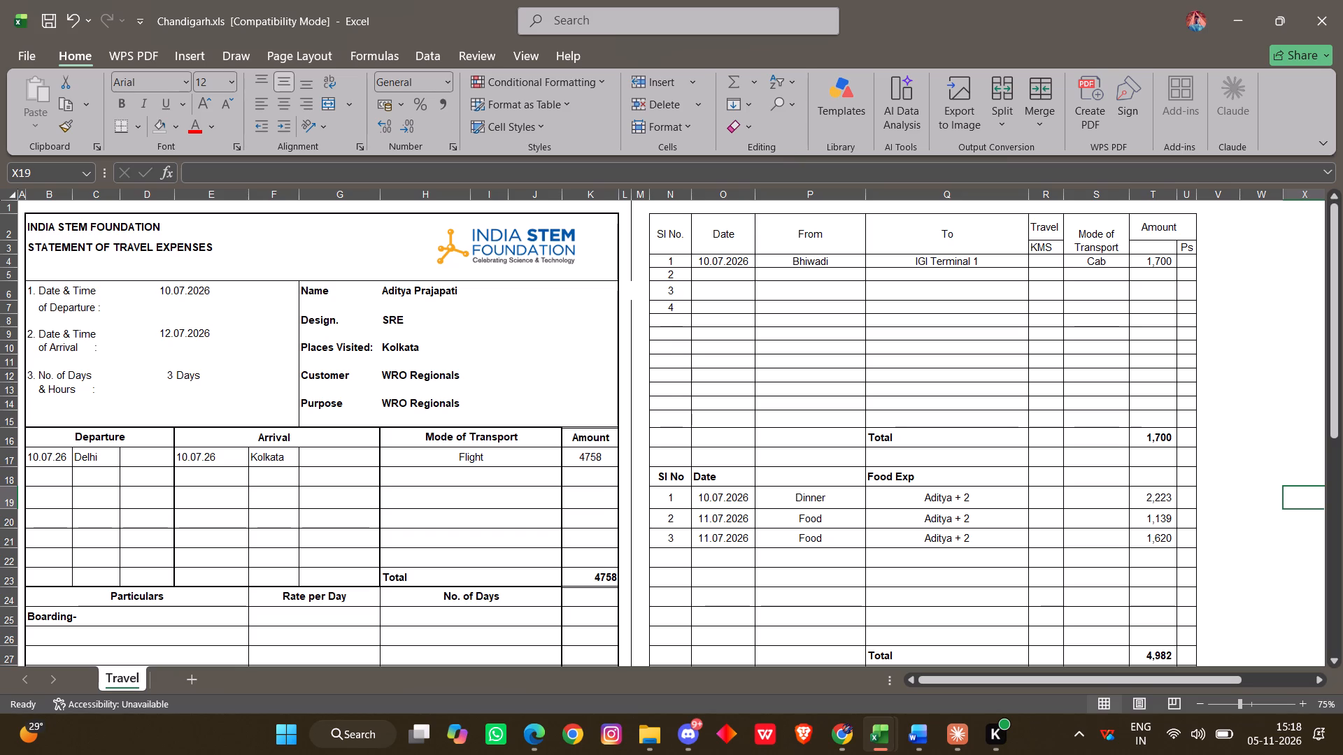
left_click_drag(676, 293, 673, 311)
key("Delete")
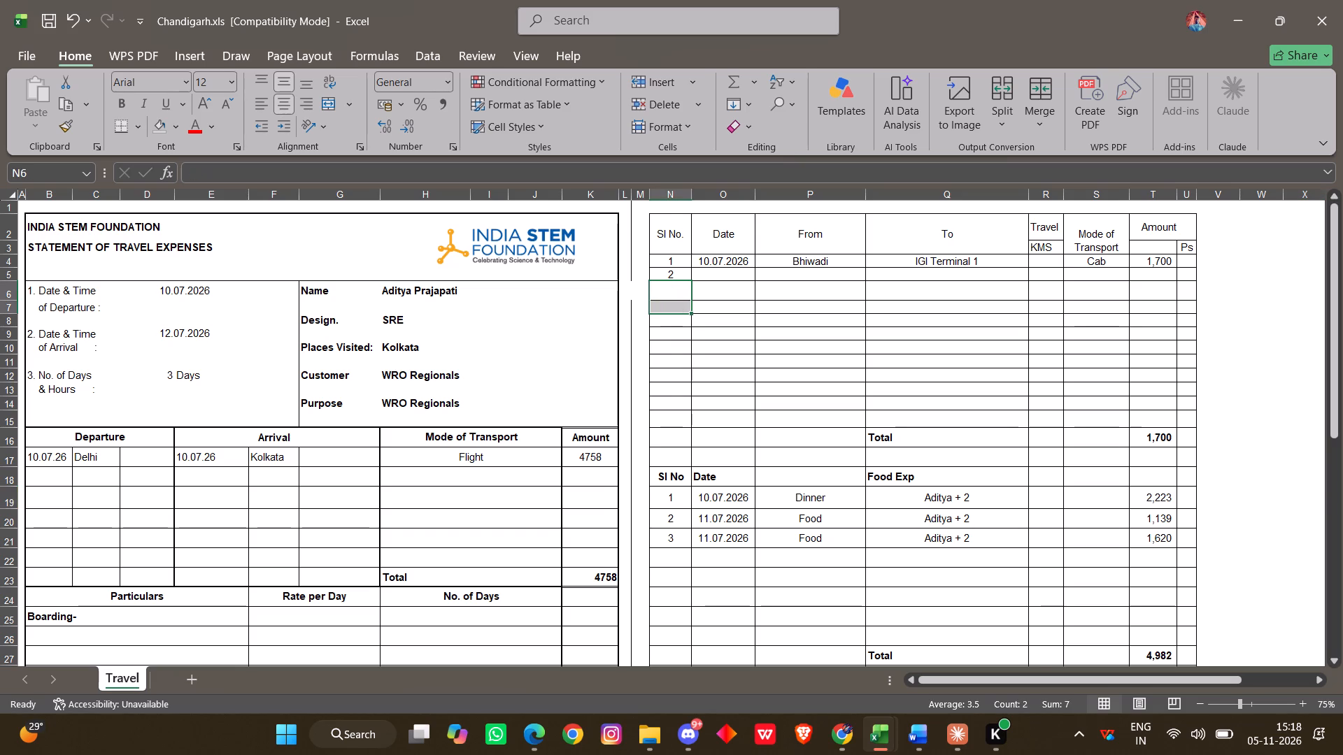
Copy the first cab trip's date, route, transport mode and amount into the row numbered 2 in the travel table.
left_click_drag(753, 261, 1146, 266)
key("ctrl+c")
left_click(738, 268)
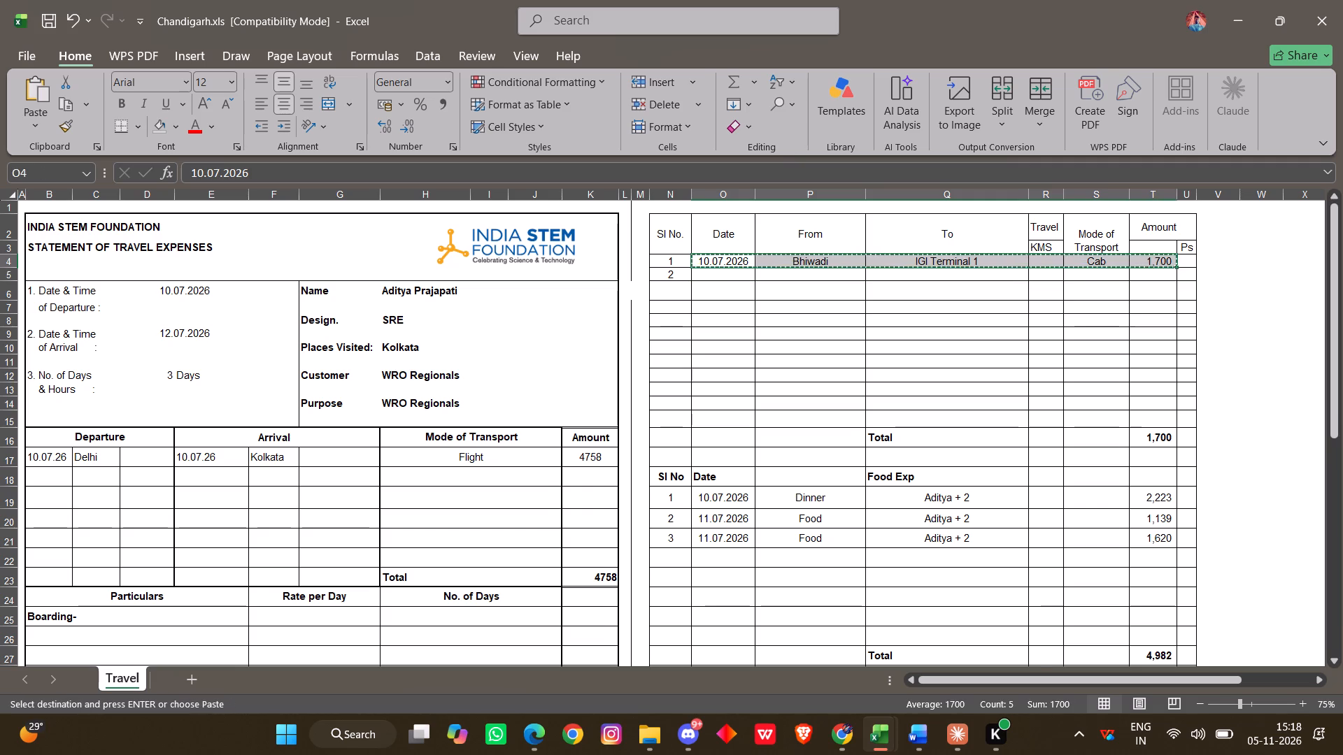
left_click(732, 274)
key("ctrl+v")
left_click(807, 301)
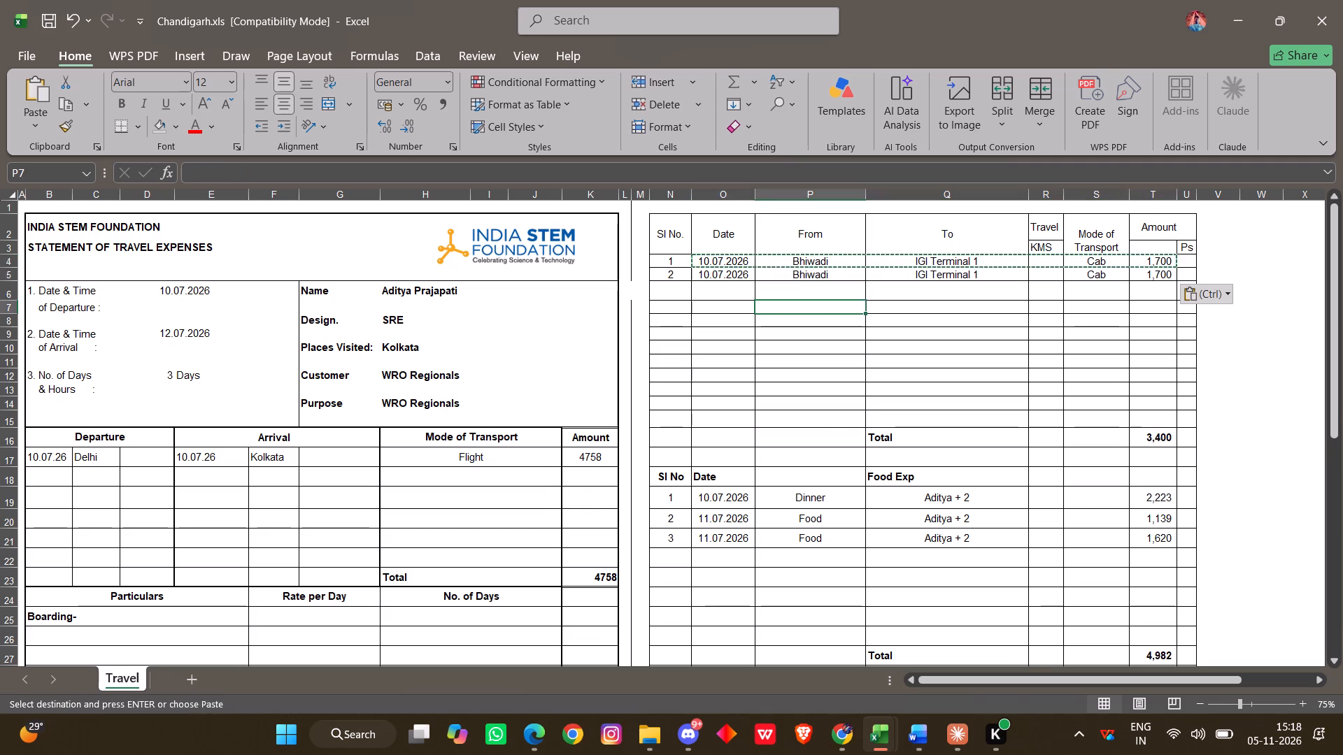
Change the date of the second cab trip to 12.07.2026.
left_click(705, 275)
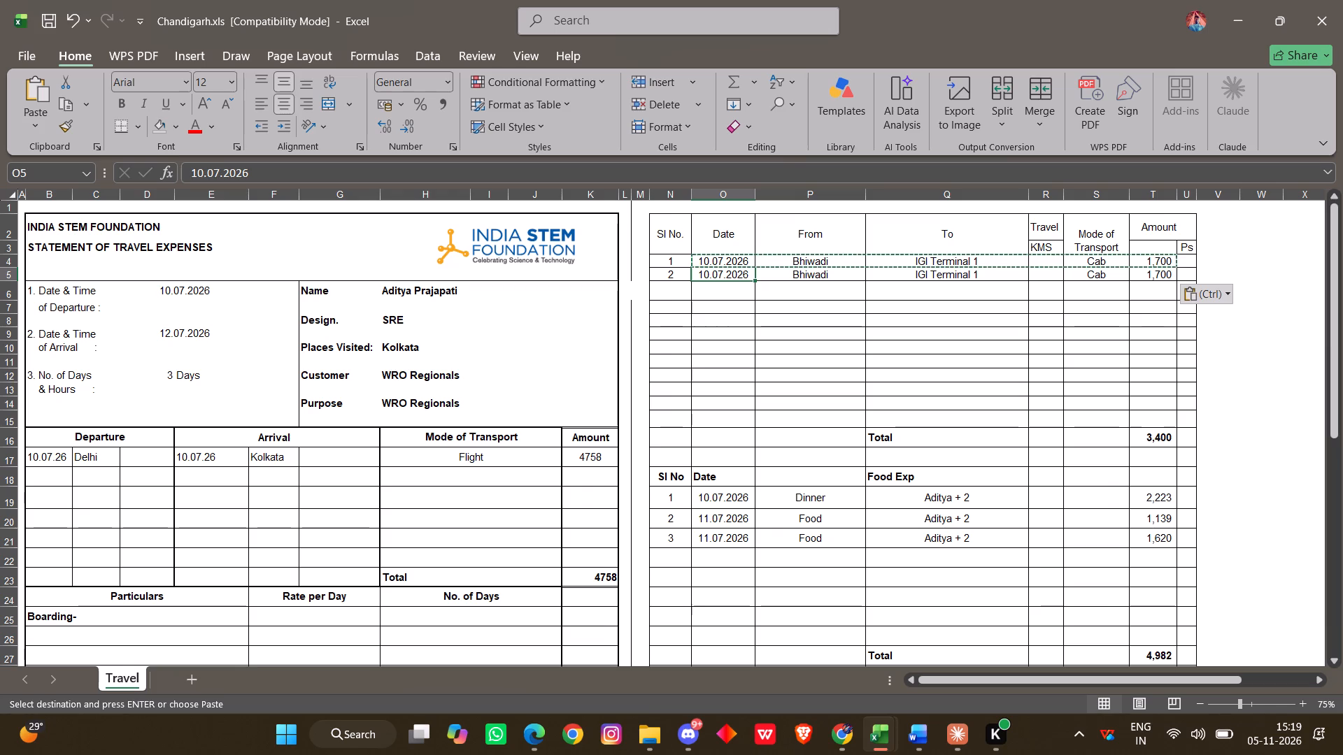
double_click(706, 276)
key("Delete")
key("2")
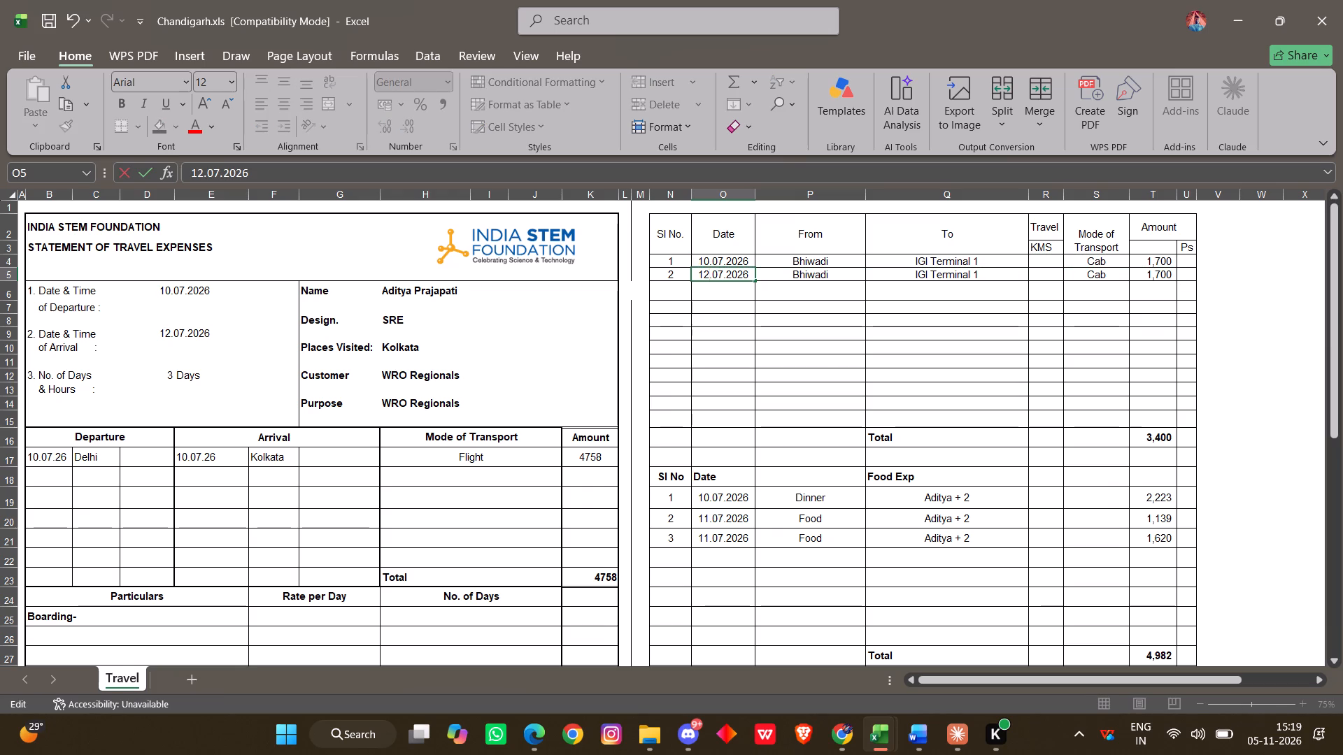
key("Right")
left_click(922, 271)
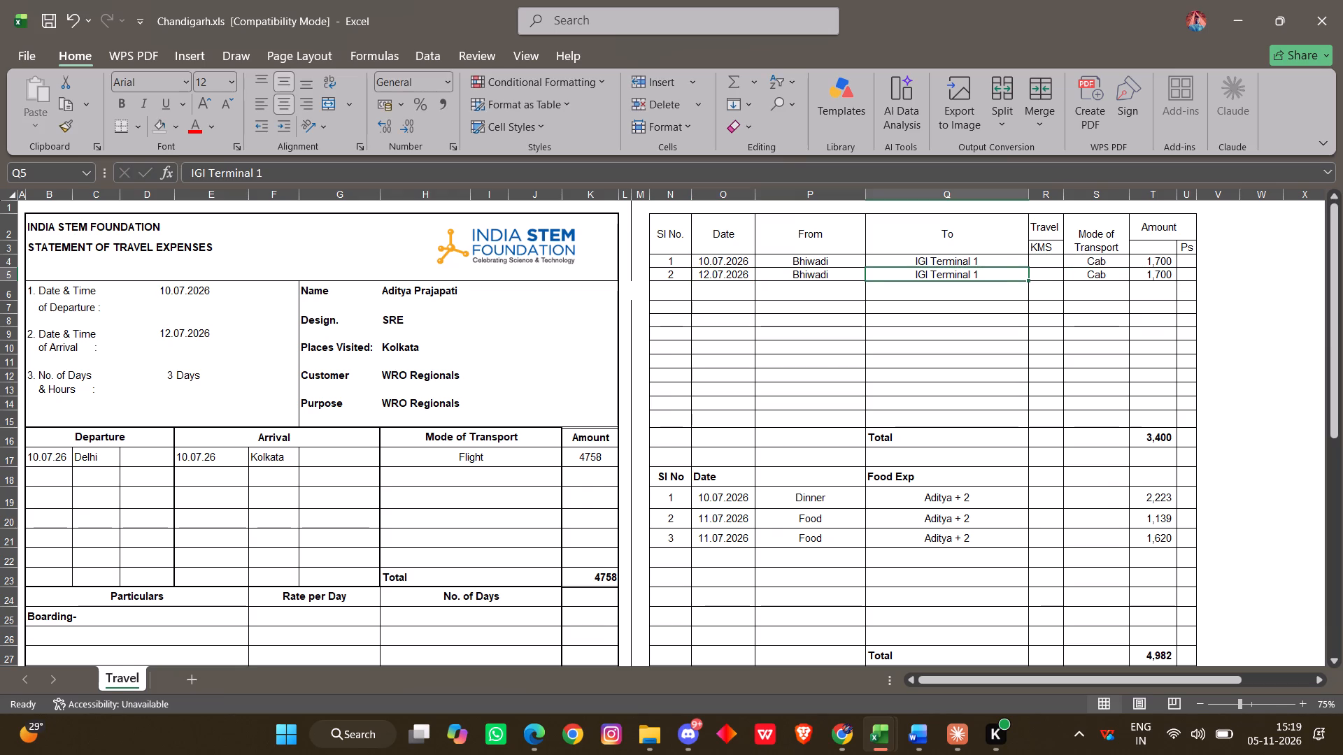
Set the second cab trip's origin to Airport and its destination to Bhiwadi, copied from the first trip's origin.
left_click(841, 275)
key("shift+a")
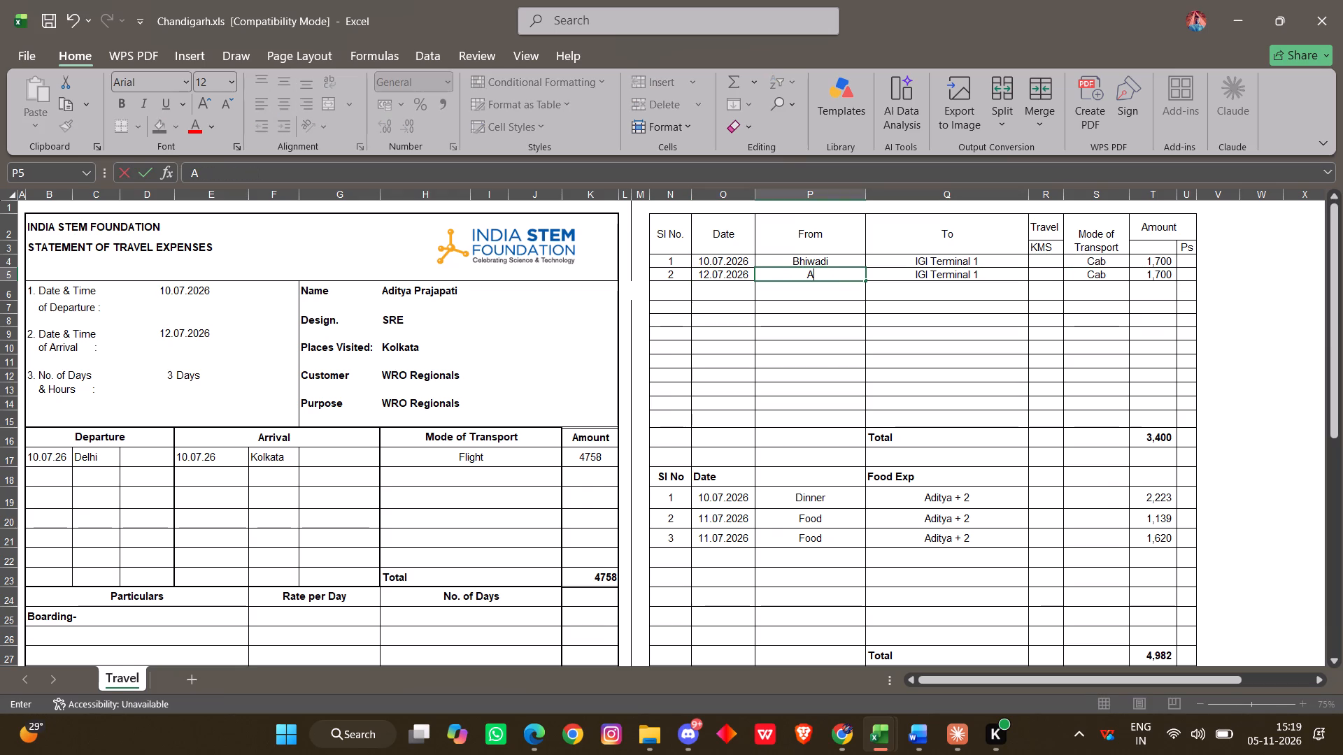
type("irpo")
type("rt")
key("Return")
left_click(813, 266)
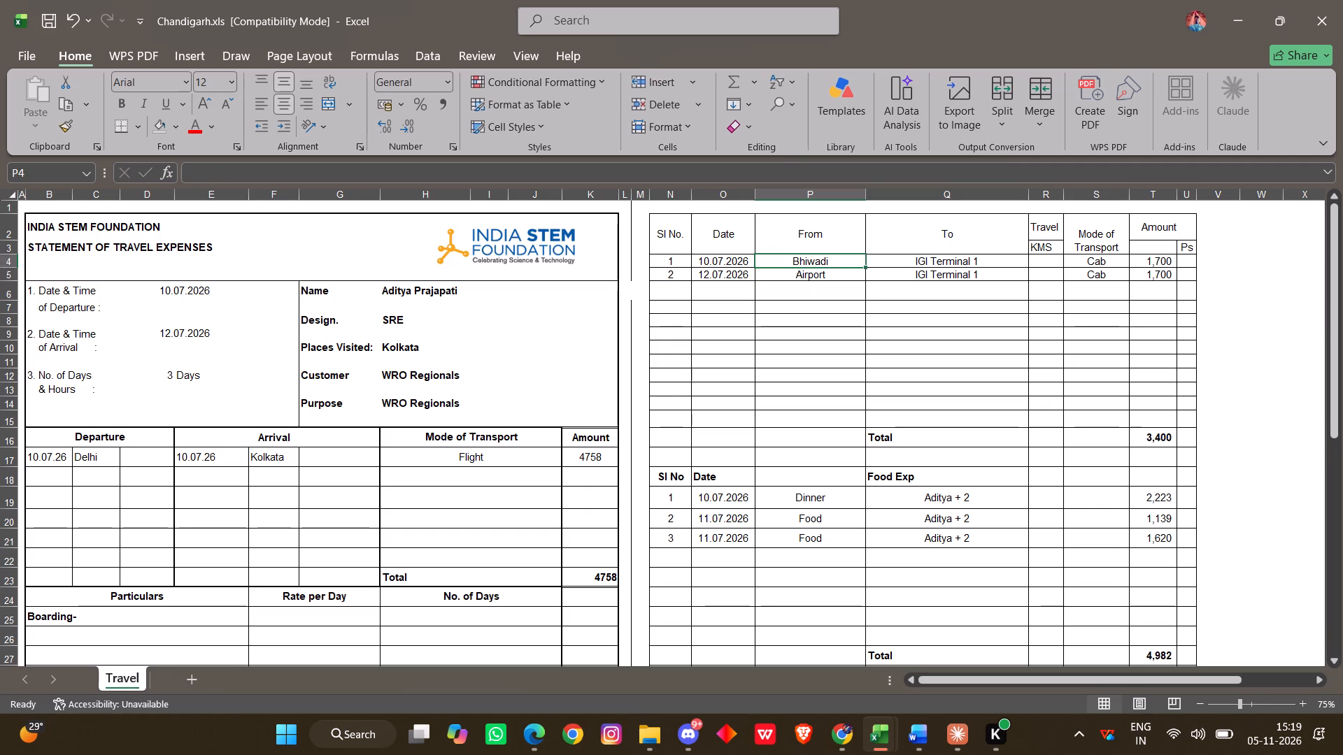
key("ctrl+c")
left_click(916, 276)
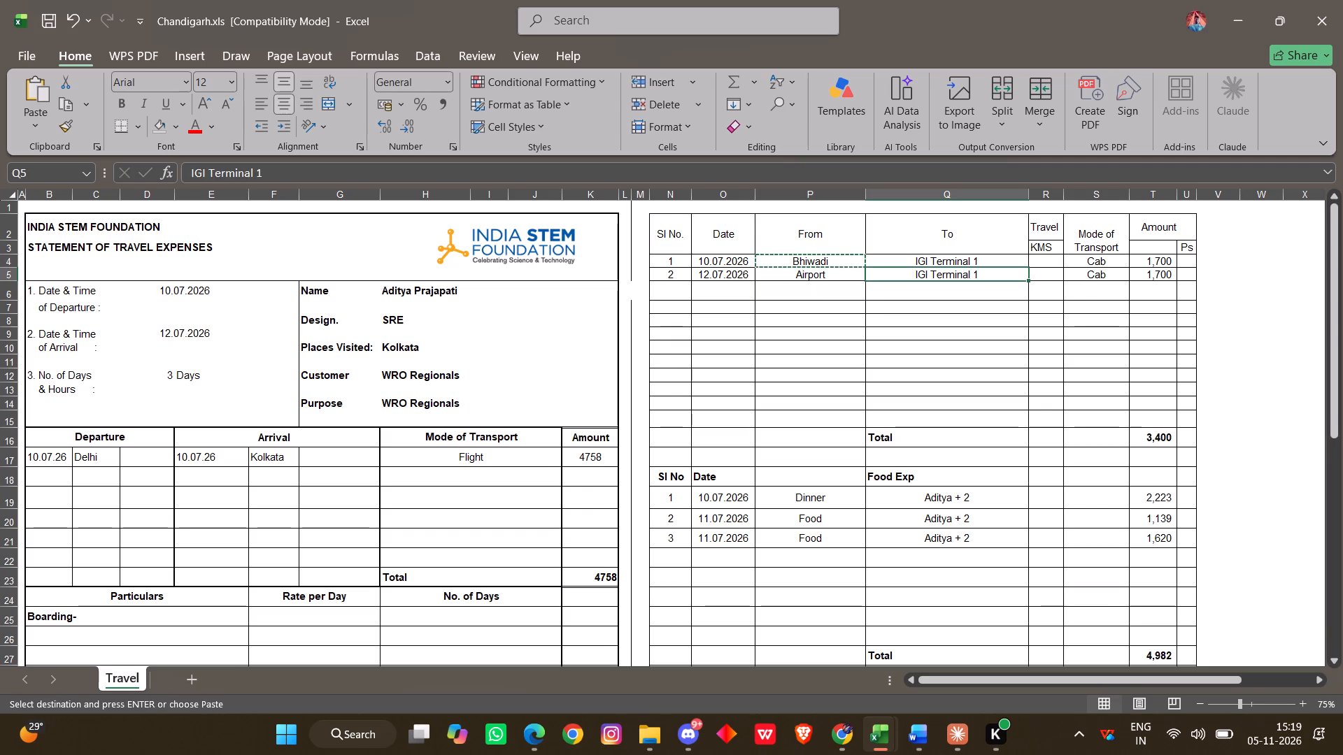
key("ctrl+v")
left_click(965, 308)
key("Escape")
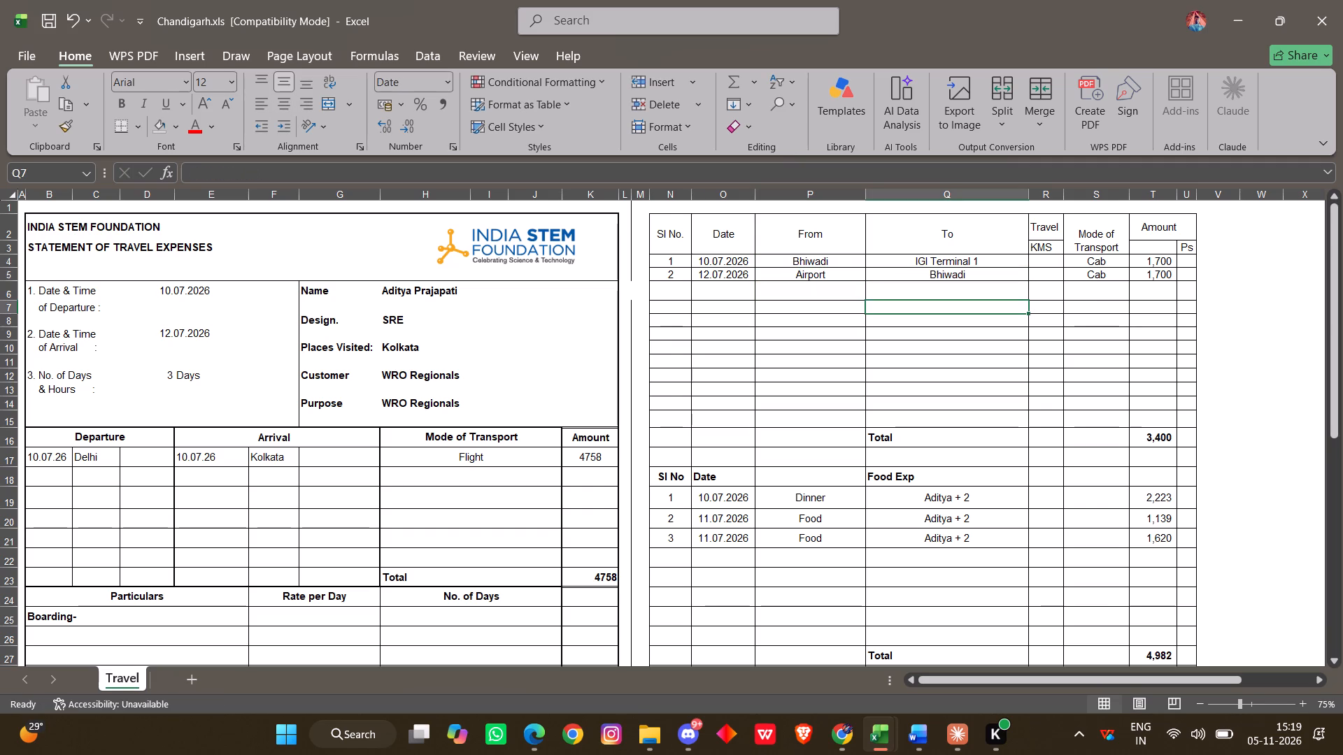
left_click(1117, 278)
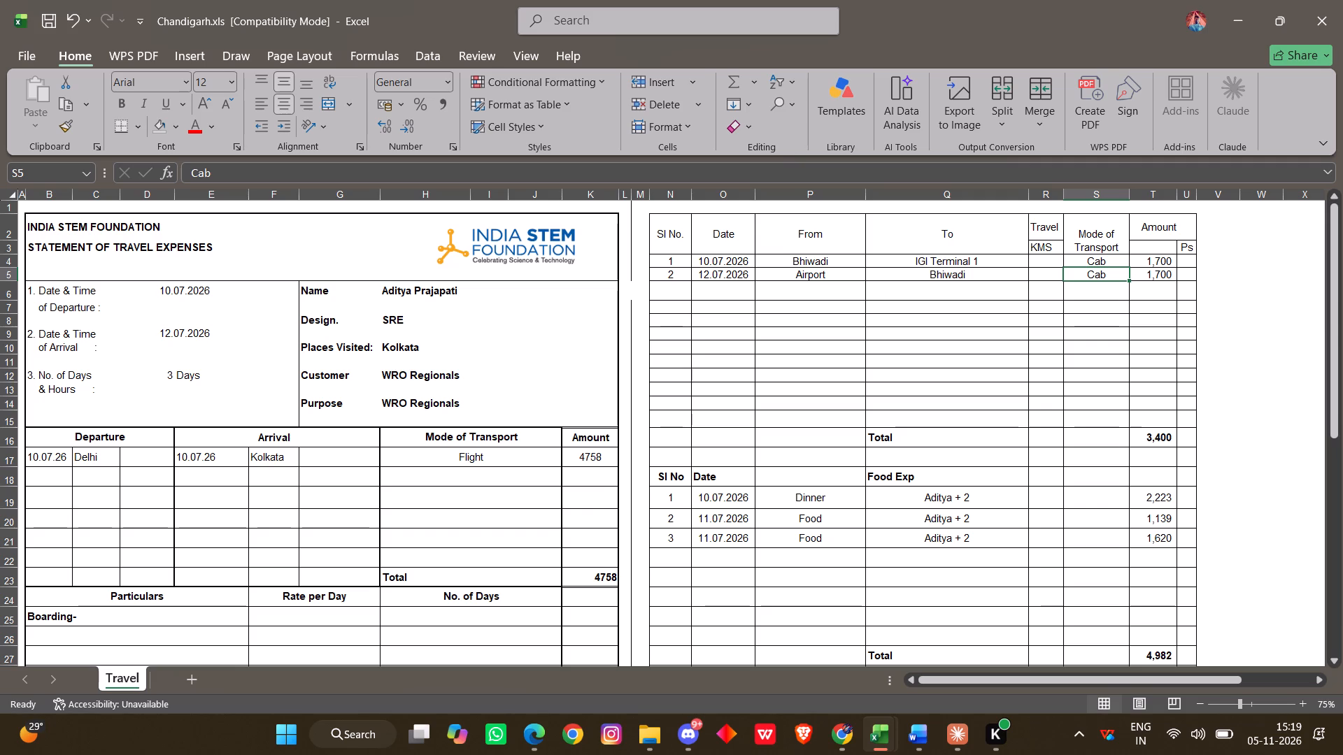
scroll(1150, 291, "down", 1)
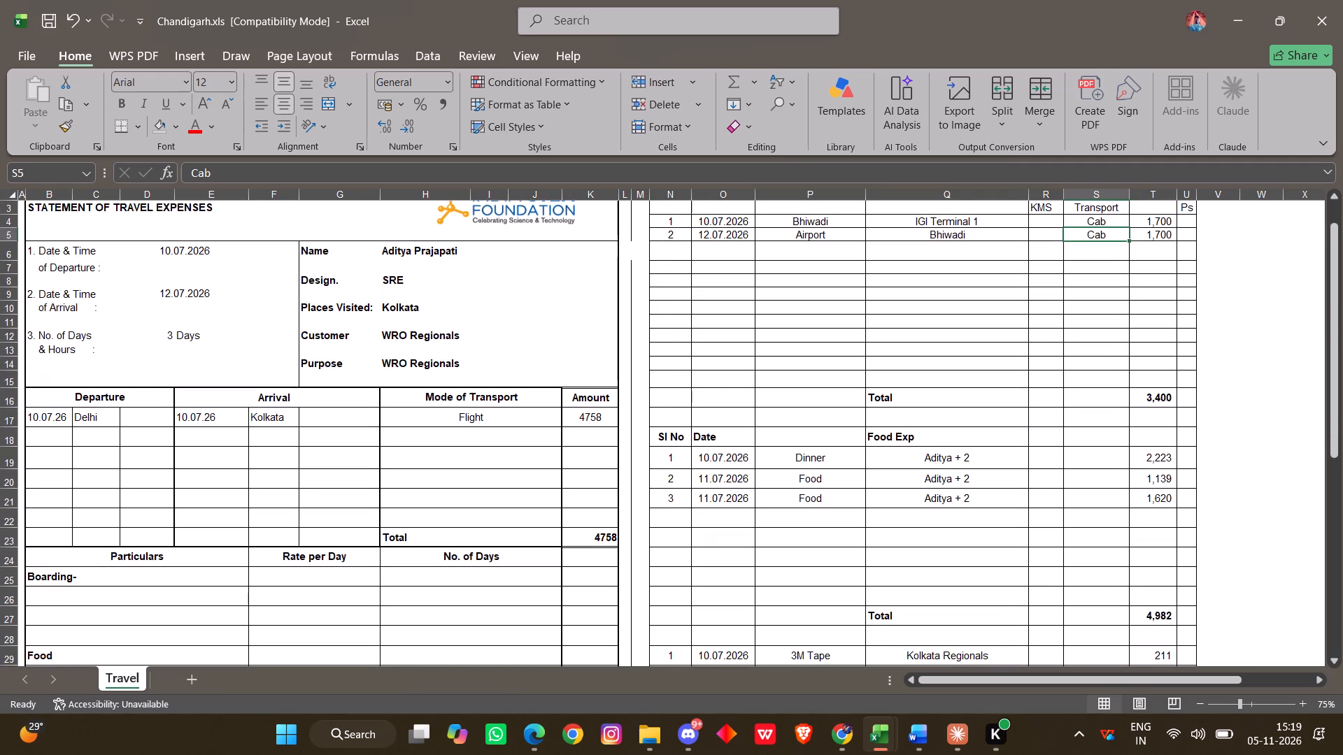
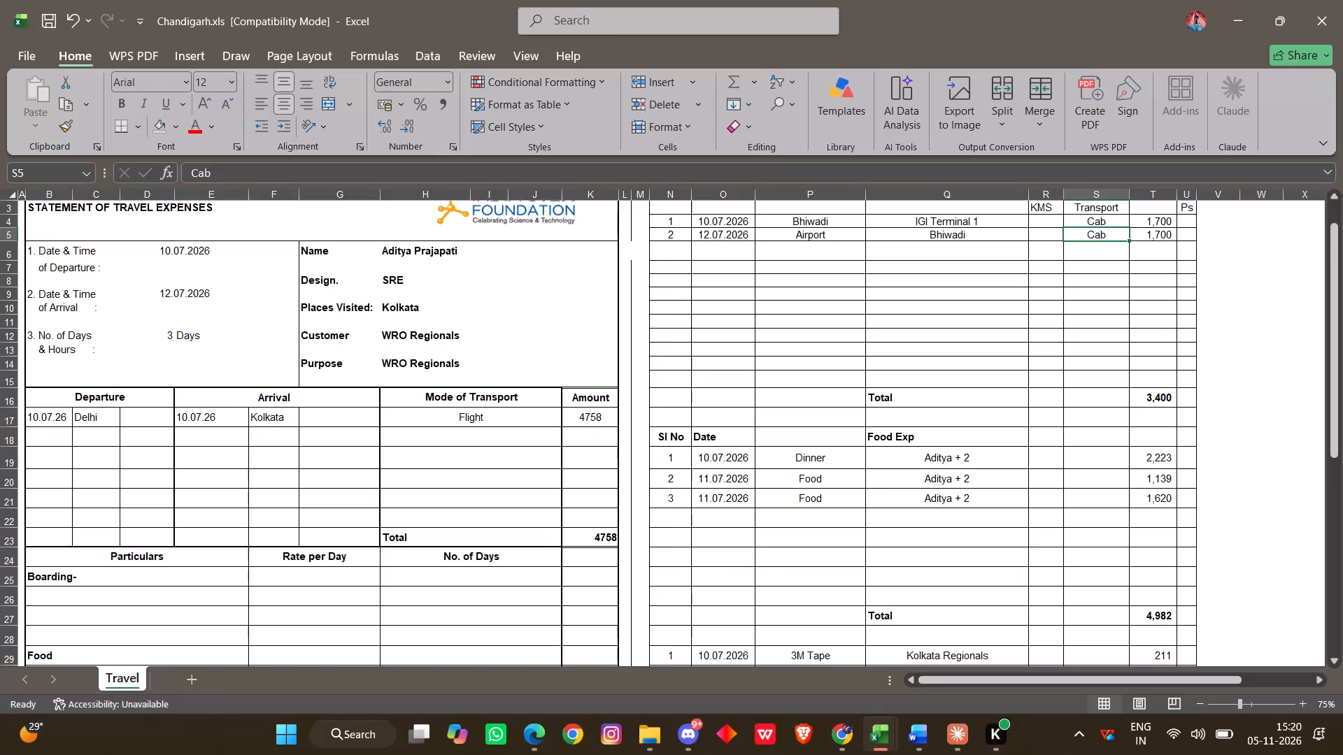
Change the second food expense's description to Pizza Hut and the third's to Food at Airport.
left_click(832, 478)
double_click(832, 478)
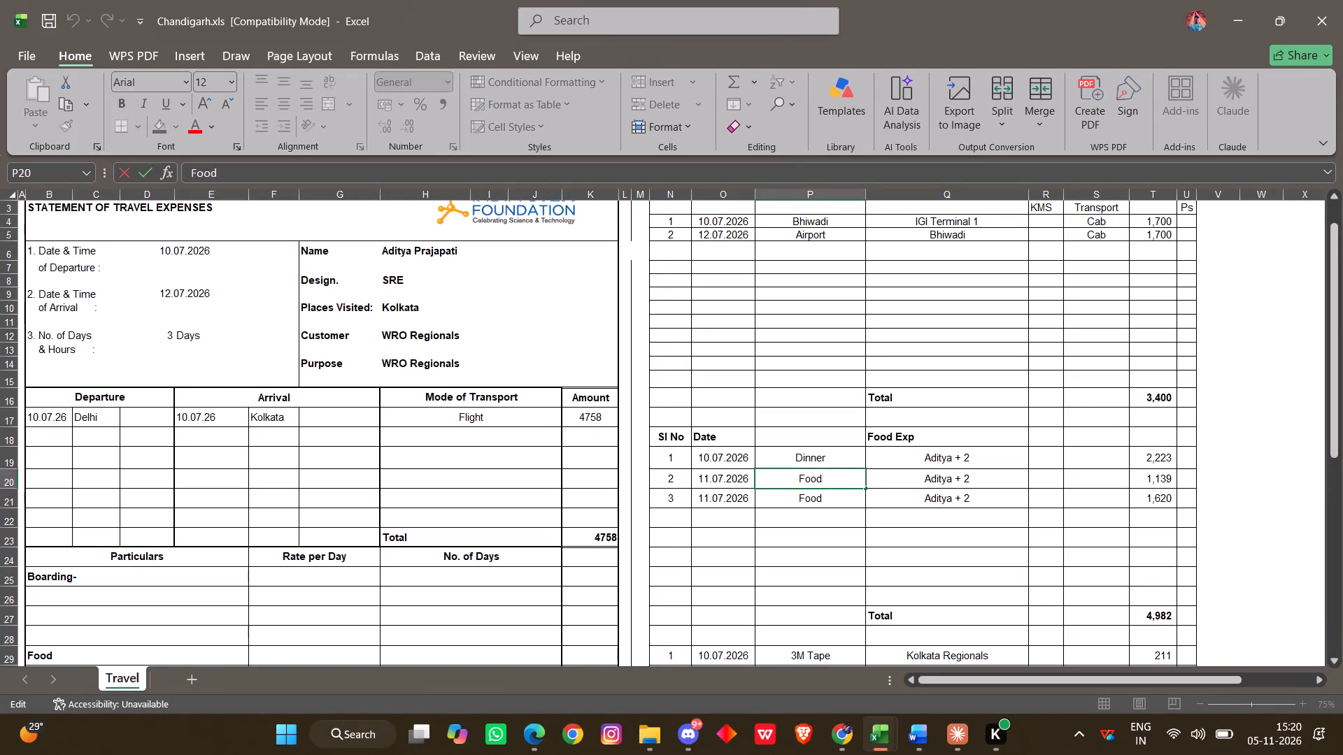
triple_click(832, 478)
type("Pizza Hut")
key("space")
key("BackSpace")
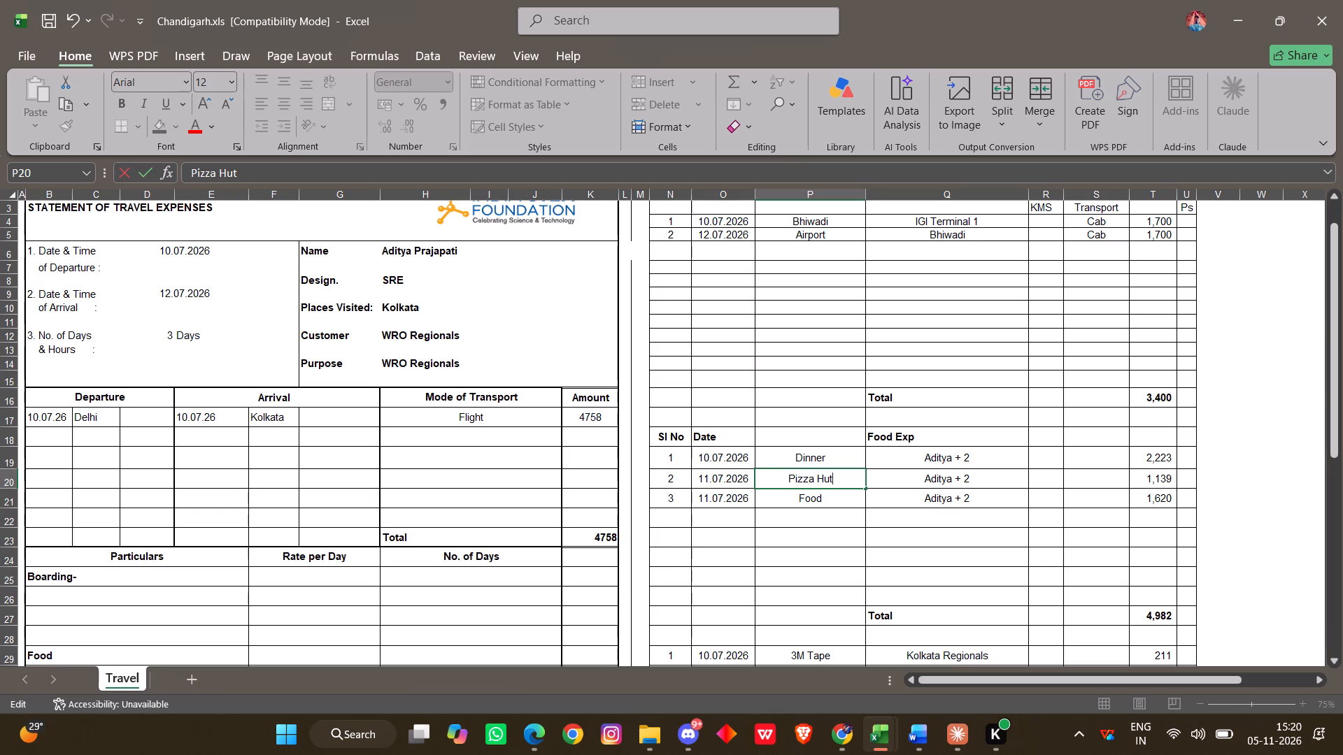
triple_click(834, 499)
key("space")
type("at Airport")
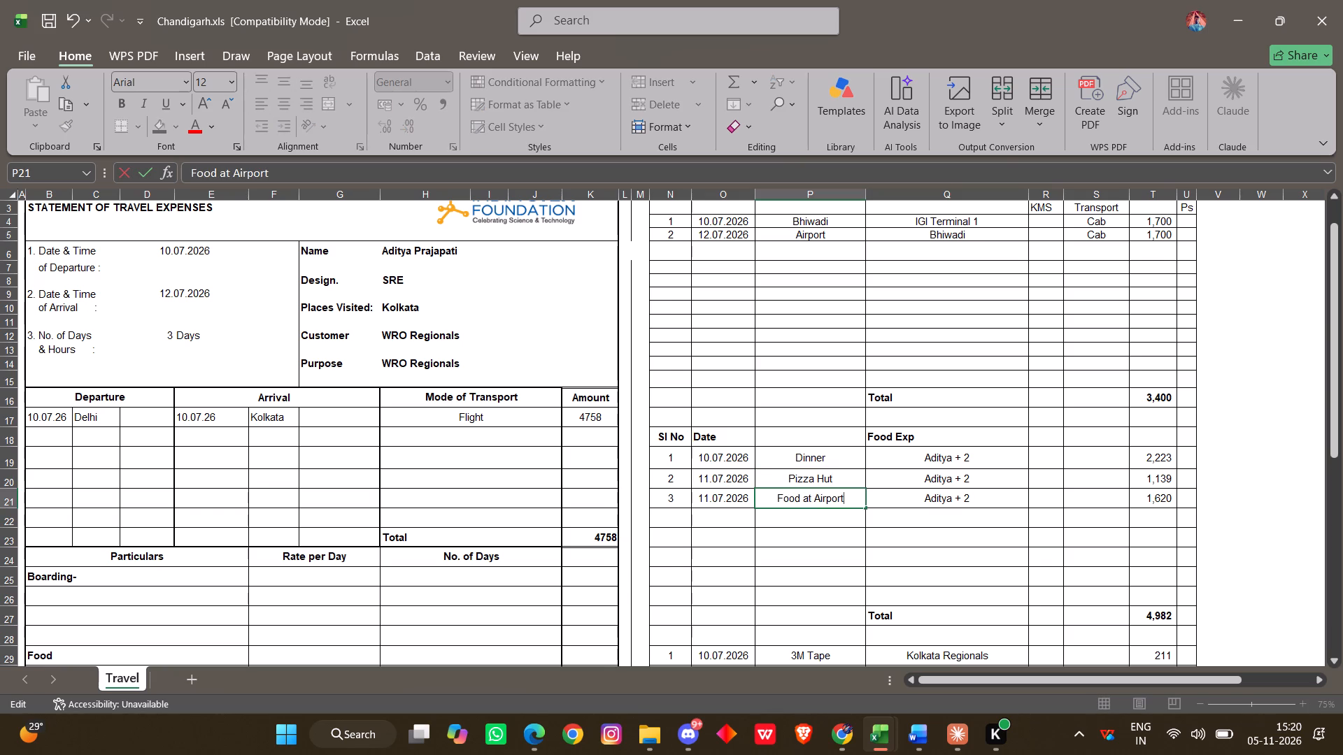
key("Return")
Set the attendees of the Pizza Hut and Food at Airport expenses to Aditya + 3.
double_click(996, 485)
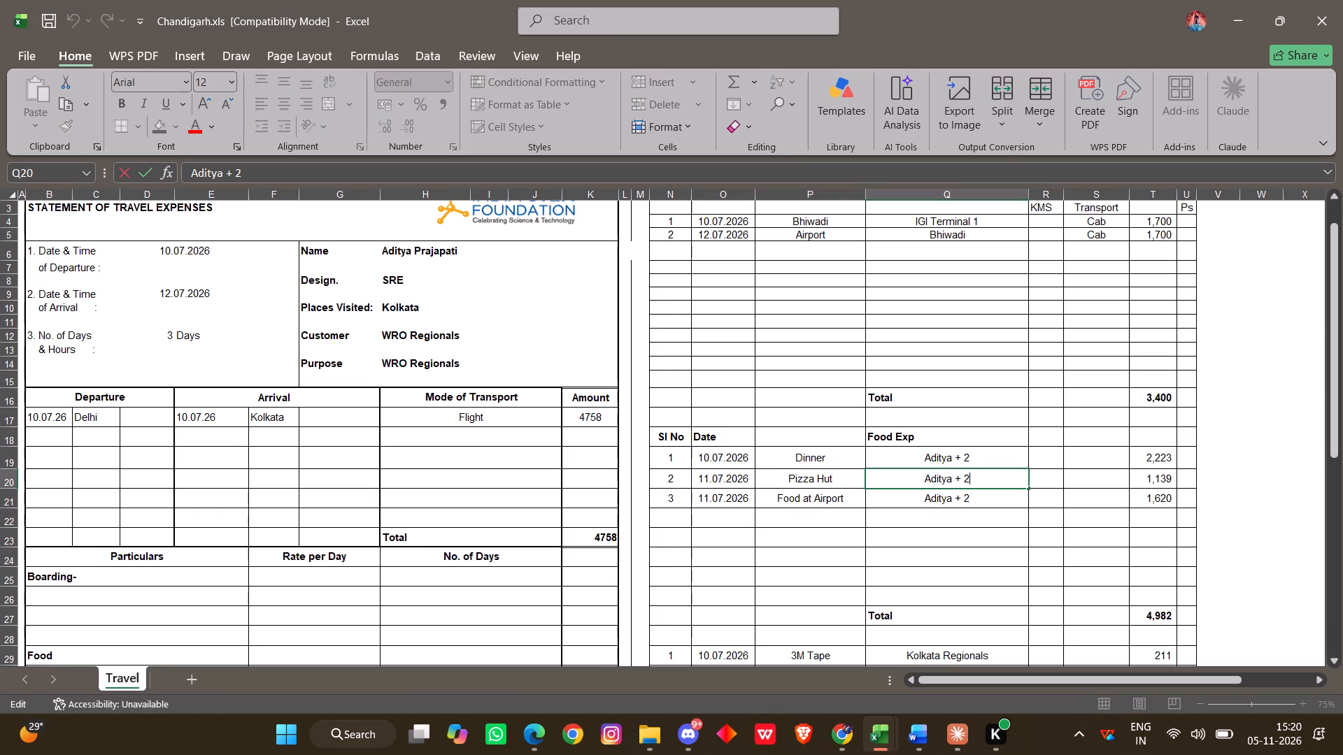
key("BackSpace")
key("3")
key("Return")
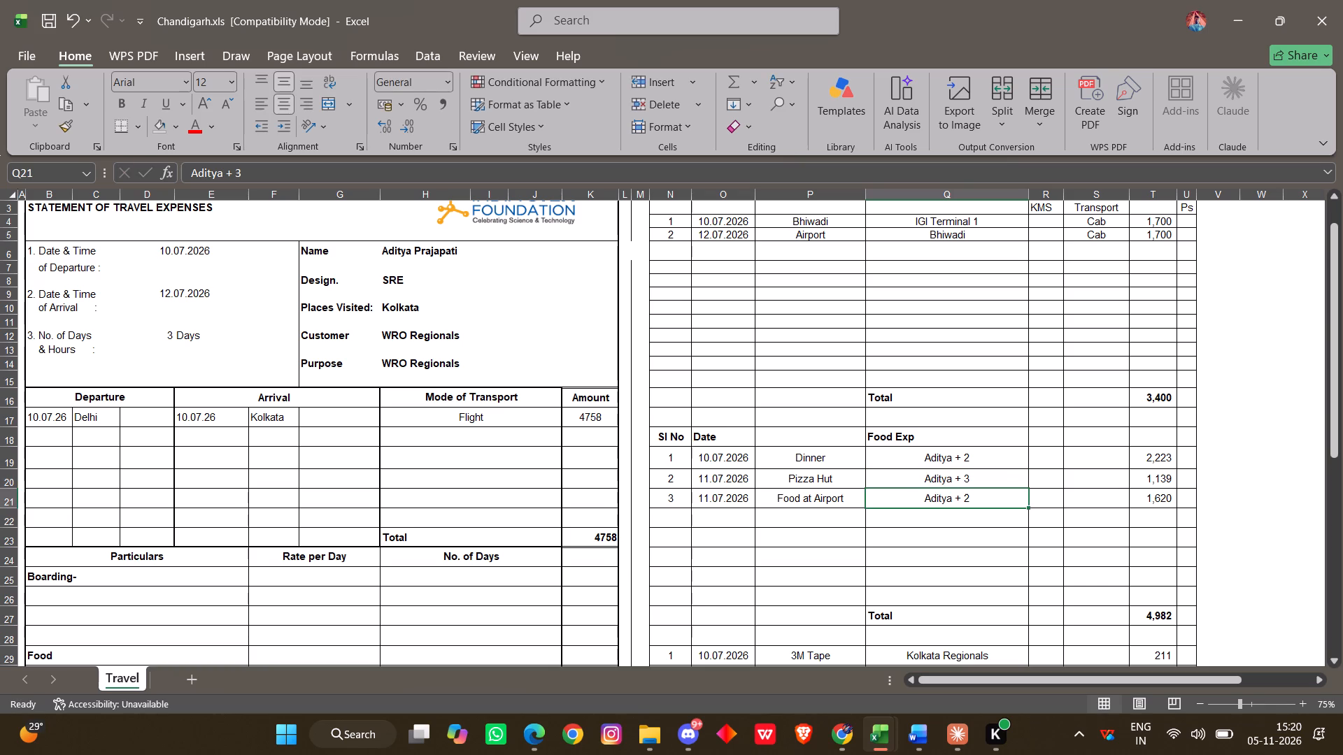
double_click(996, 490)
double_click(993, 498)
key("BackSpace")
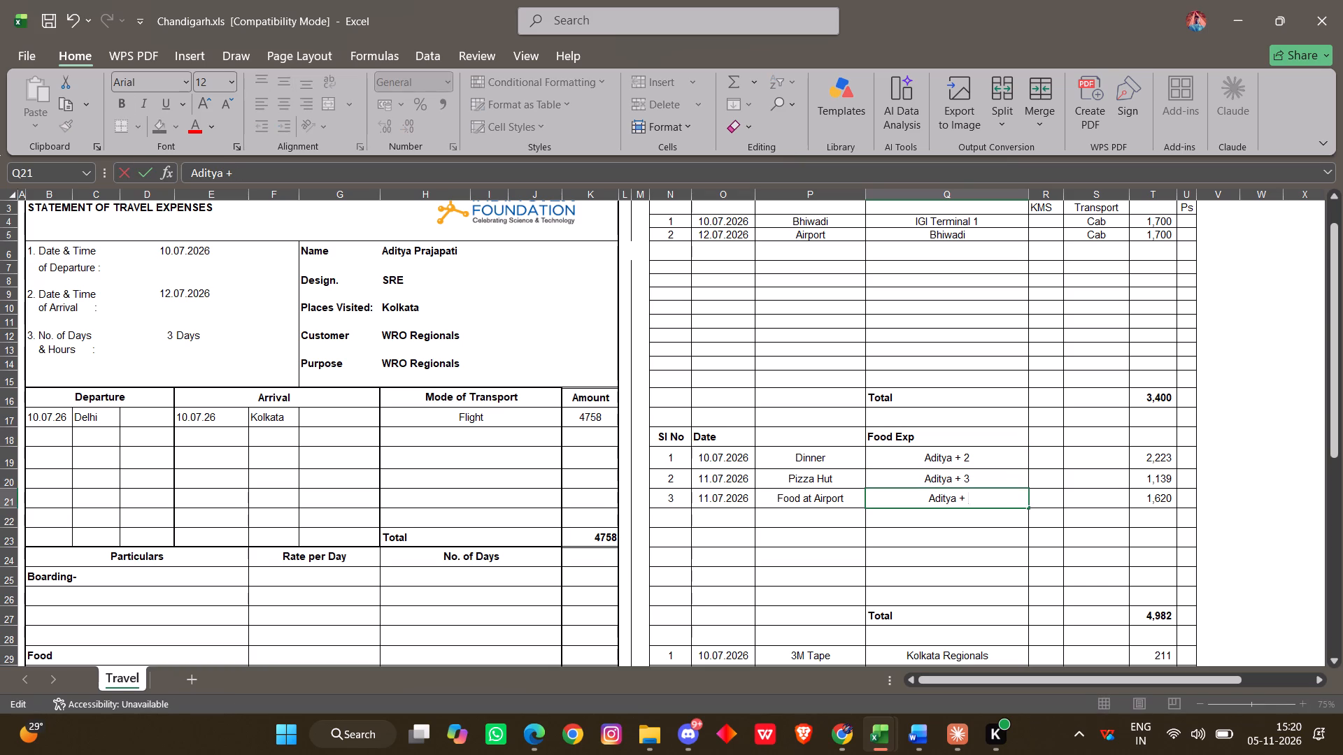
key("3")
key("Return")
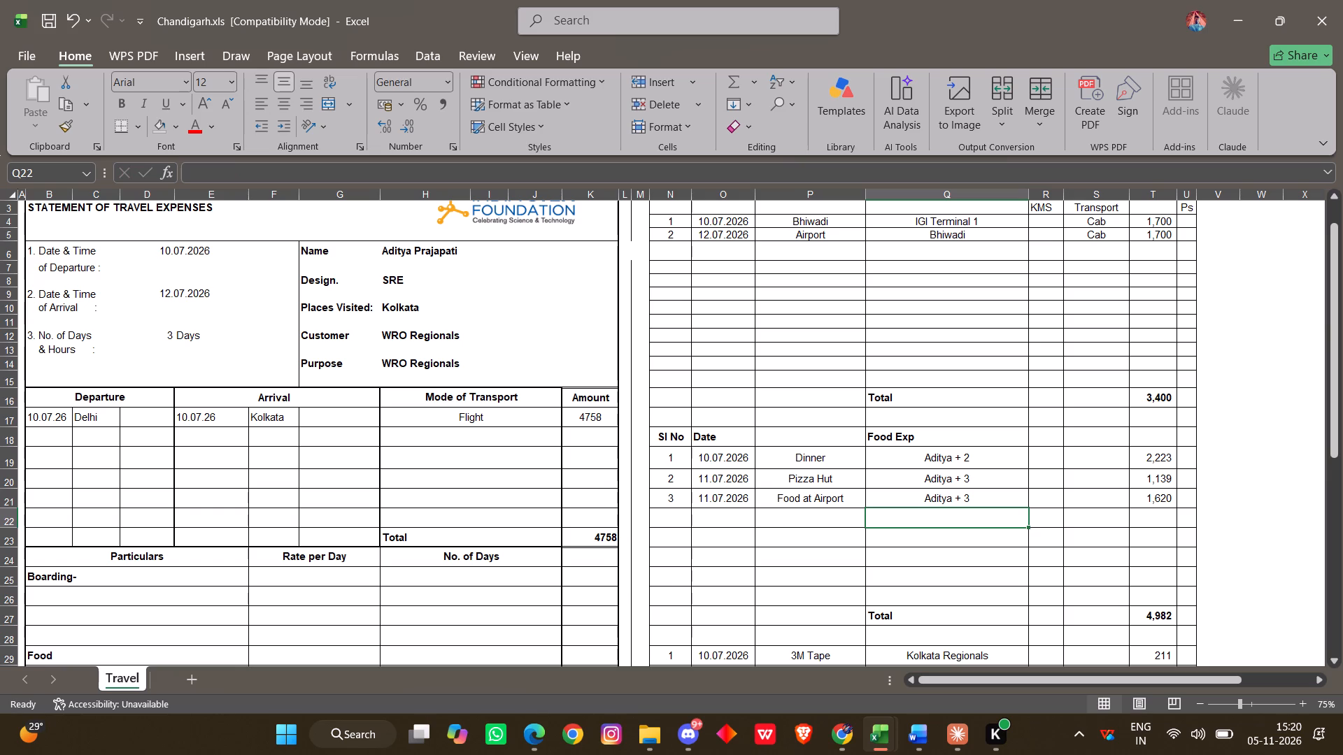
Add a fourth food expense by copying the Food at Airport entry into the row below and numbering it 4.
scroll(851, 520, "down", 1)
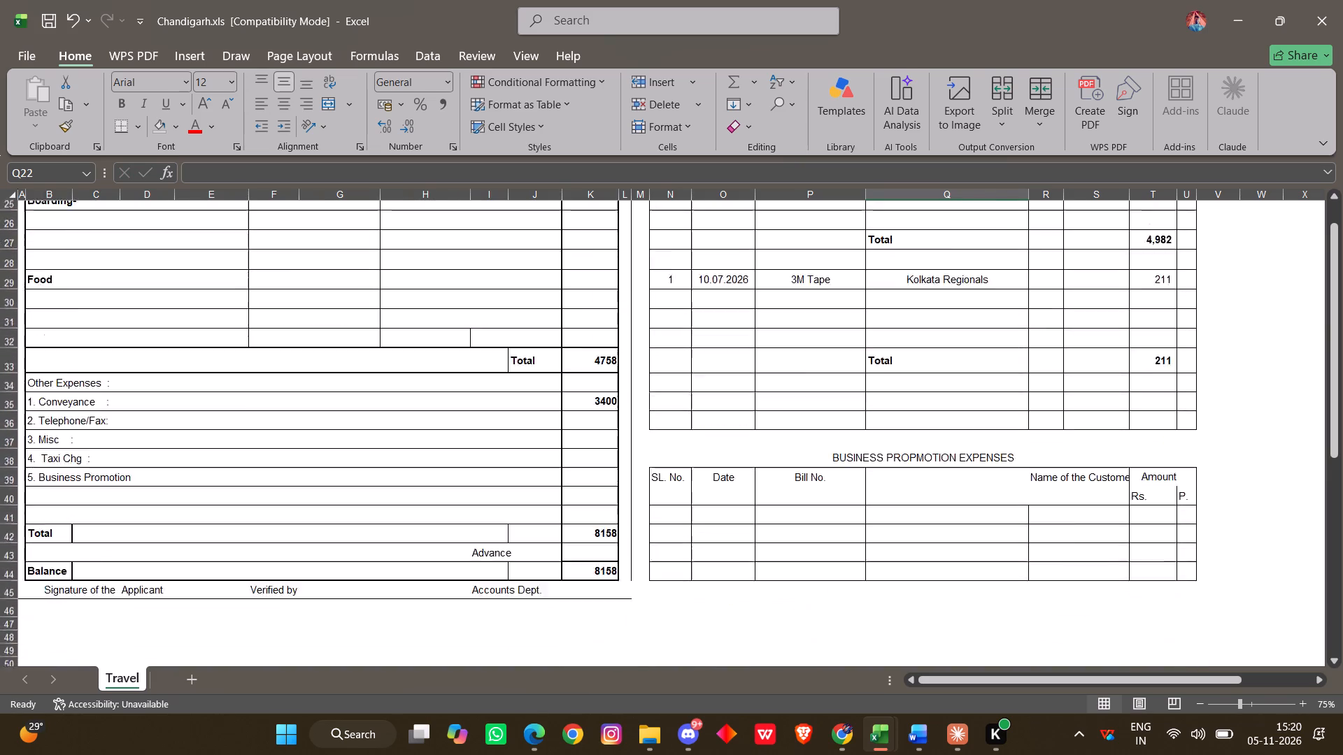
scroll(851, 520, "down", 1)
scroll(851, 520, "up", 2)
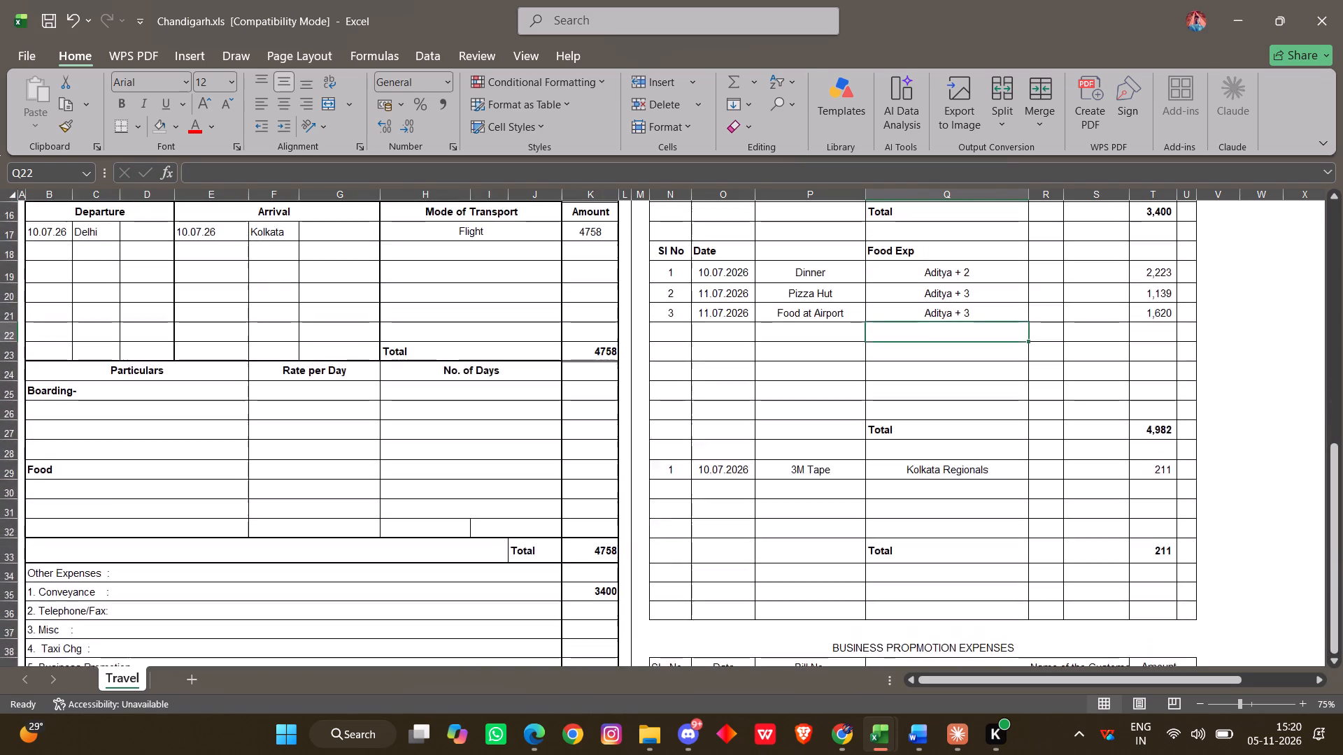
scroll(858, 560, "up", 1)
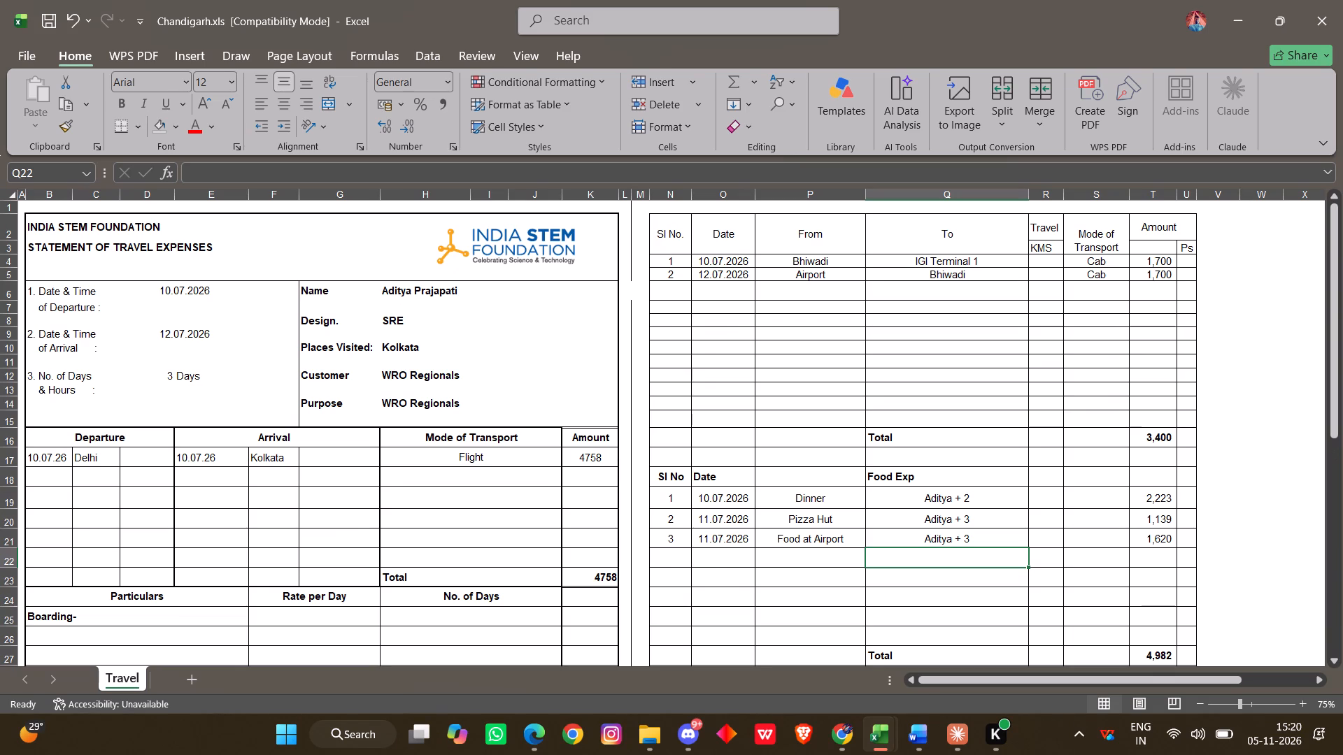
left_click(652, 559)
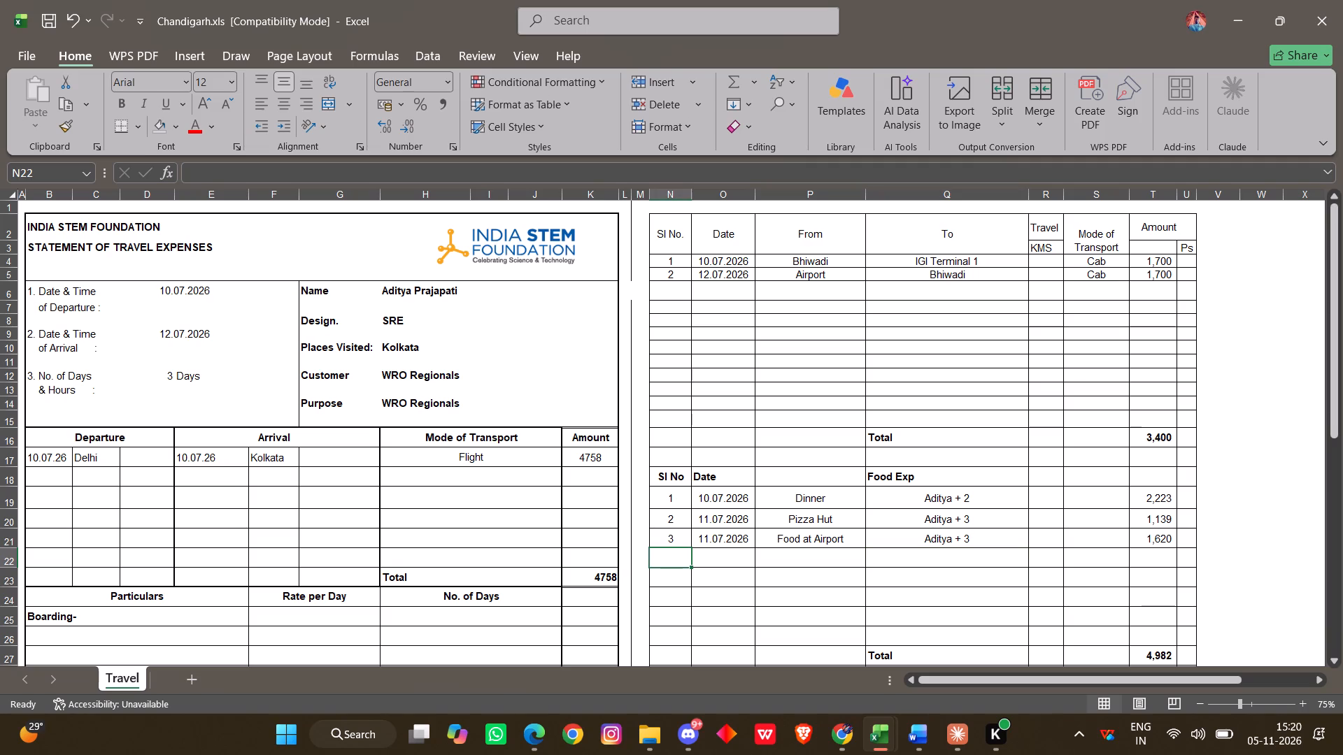
key("4")
key("Return")
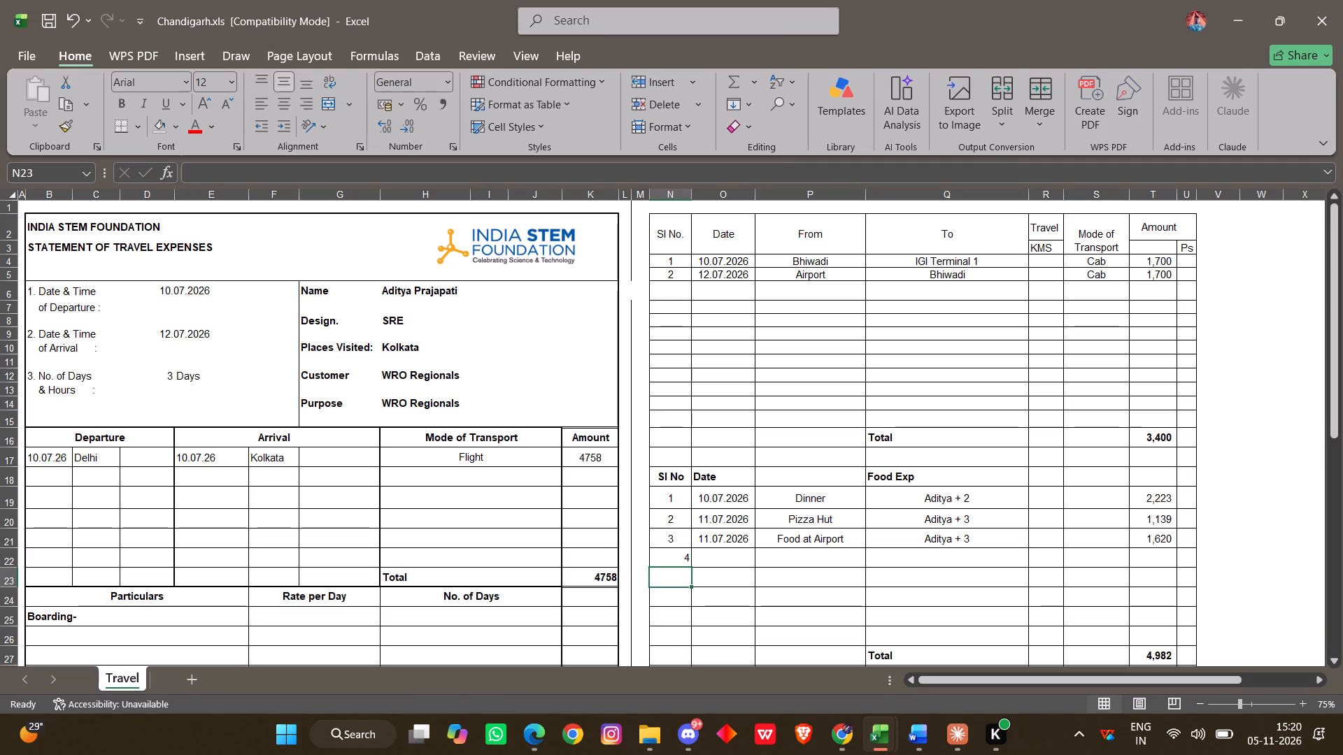
left_click_drag(680, 535, 1134, 535)
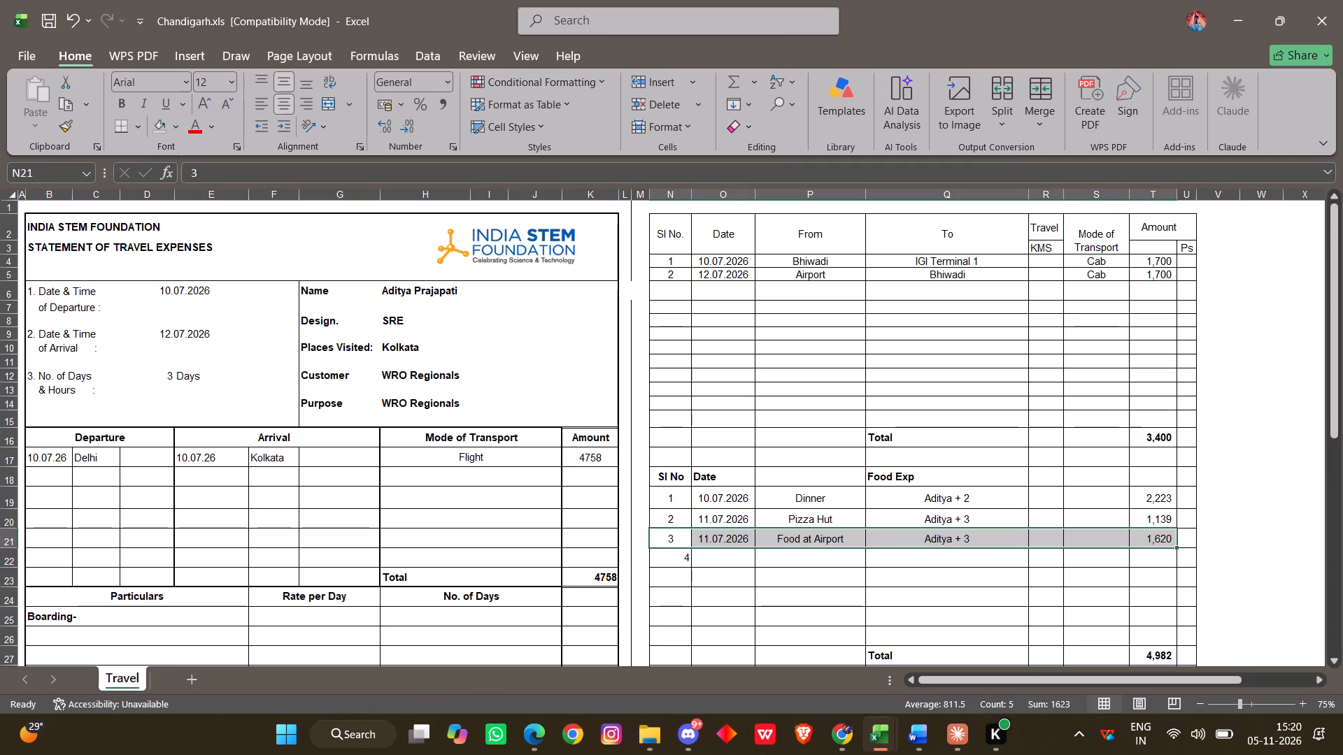
left_click(59, 131)
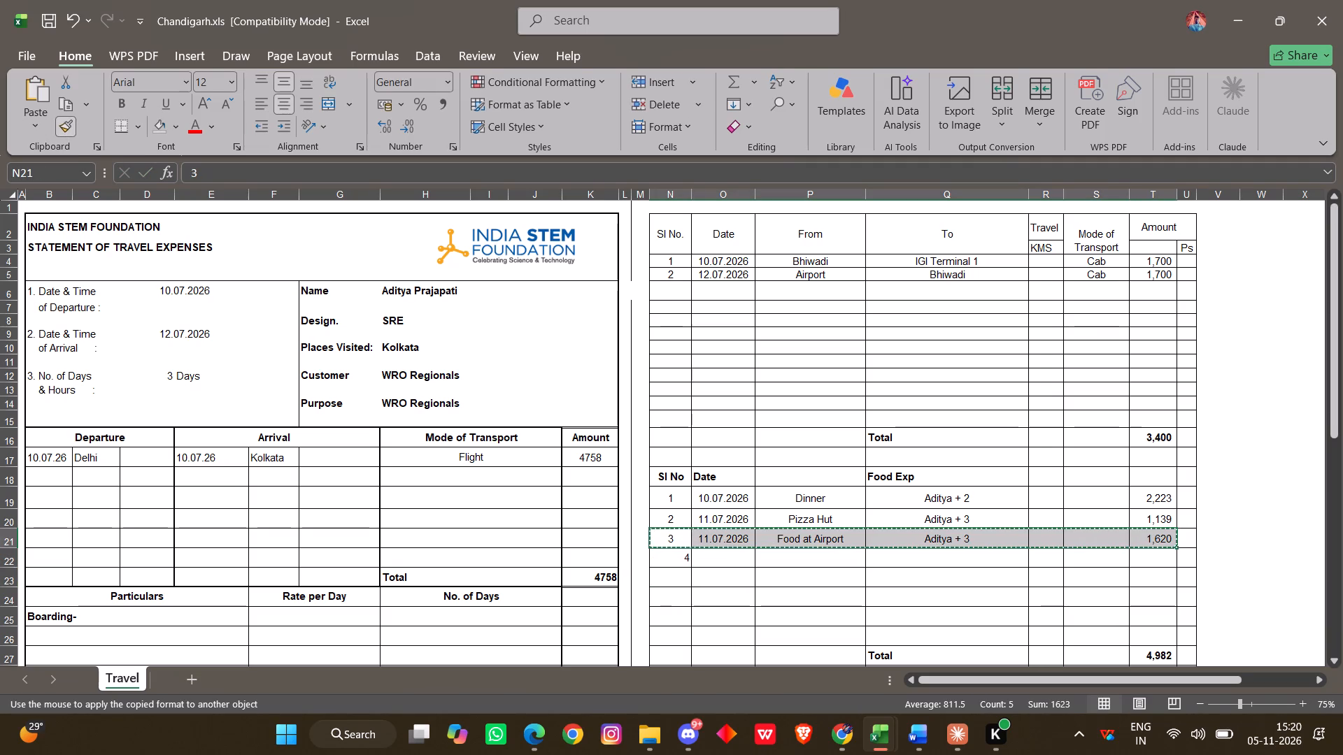
key("ctrl+c")
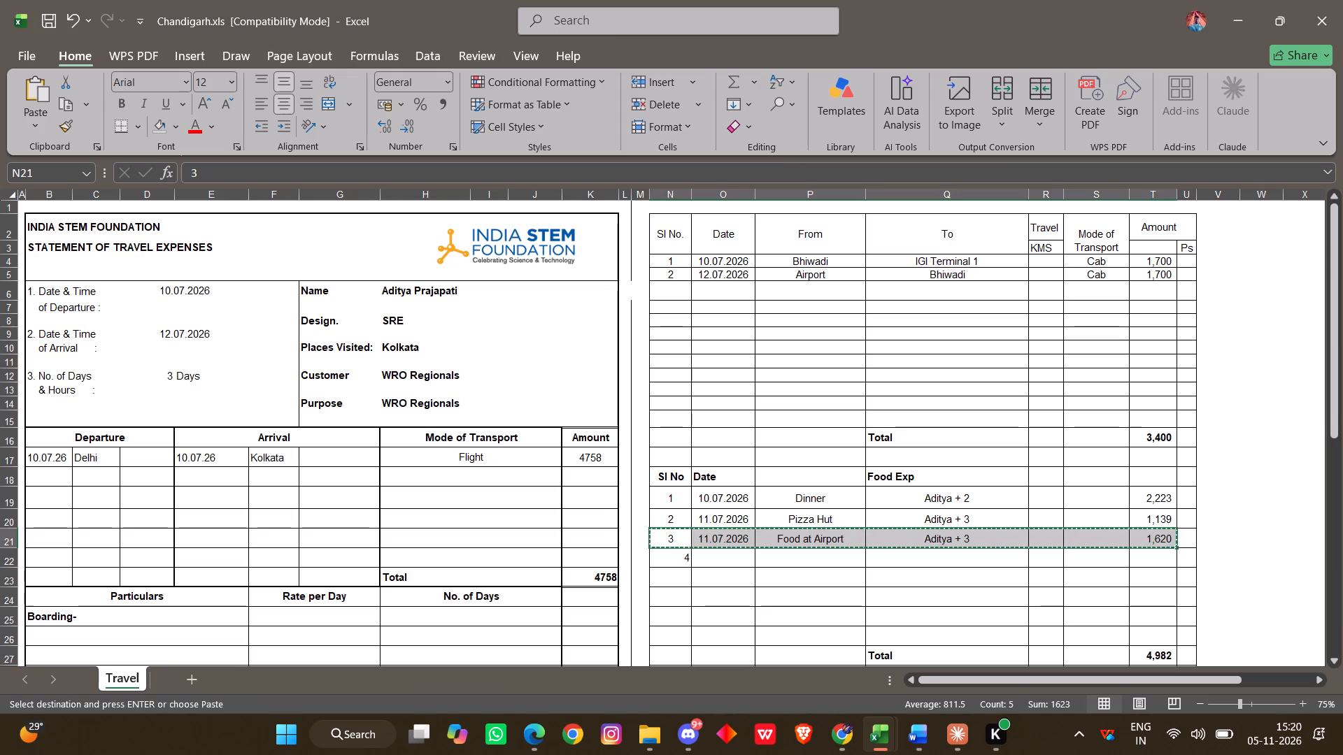
left_click(668, 552)
key("ctrl+v")
left_click(675, 556)
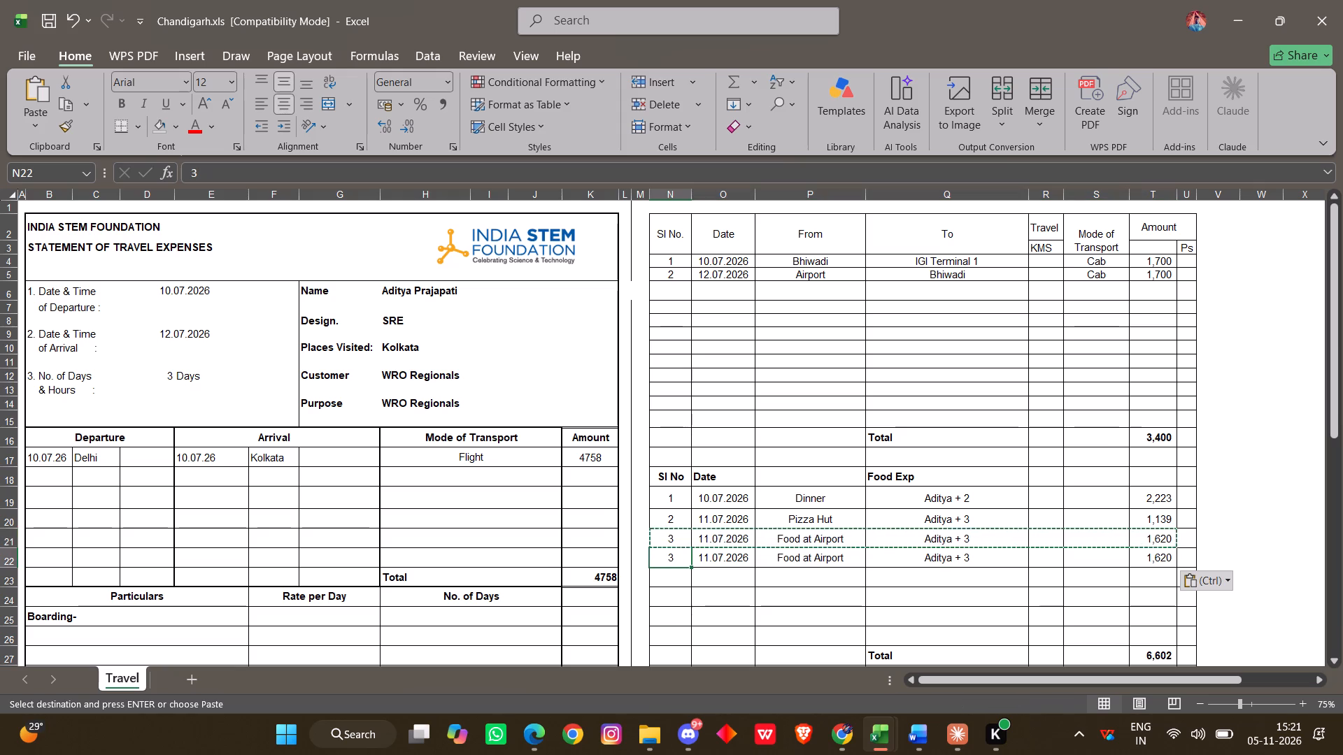
key("4")
key("Return")
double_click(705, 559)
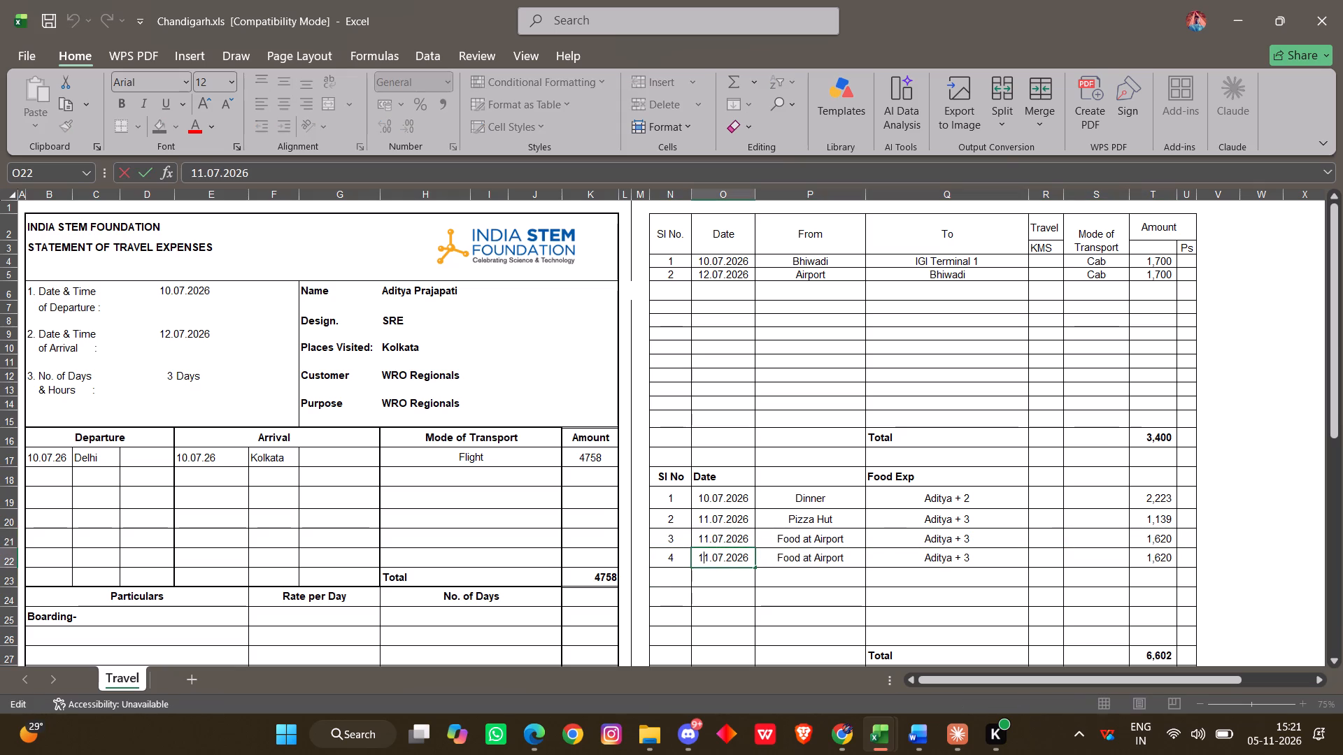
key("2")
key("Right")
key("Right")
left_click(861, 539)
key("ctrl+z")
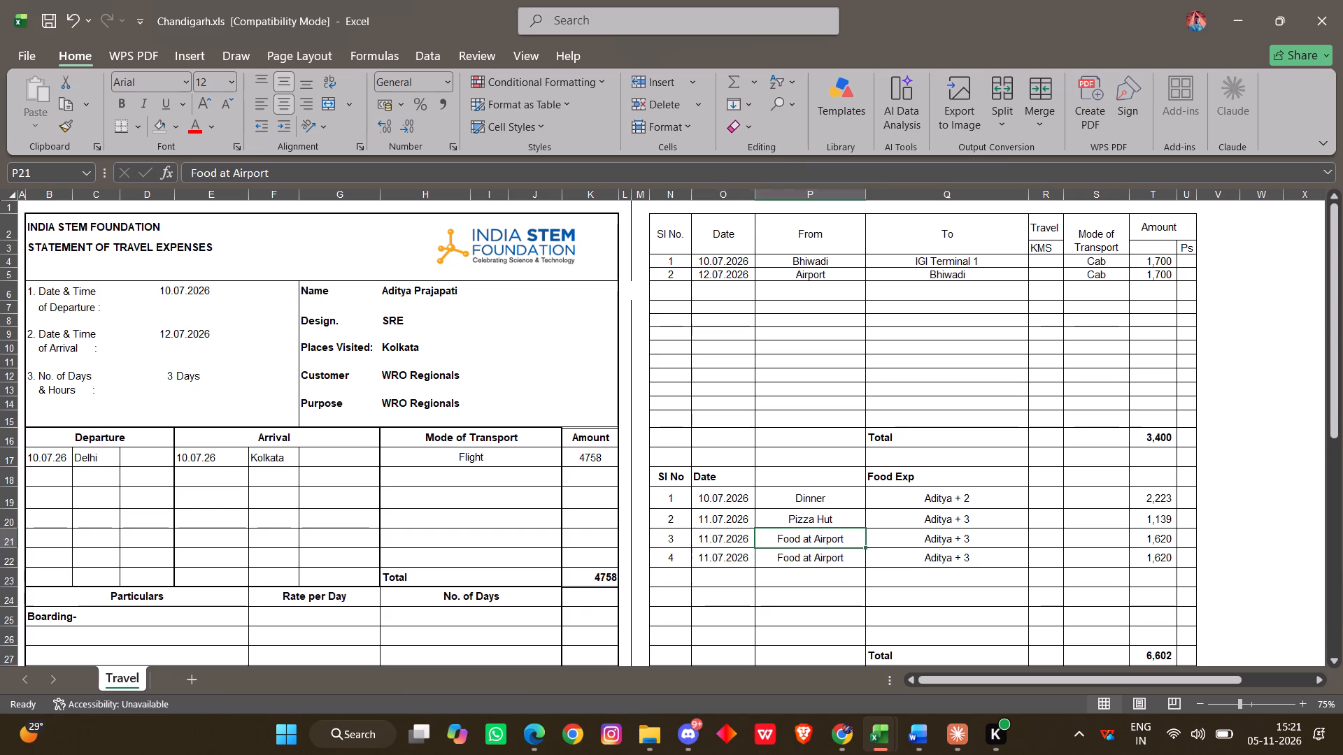
Set the date of the fourth food expense to 12.07.2026.
double_click(710, 559)
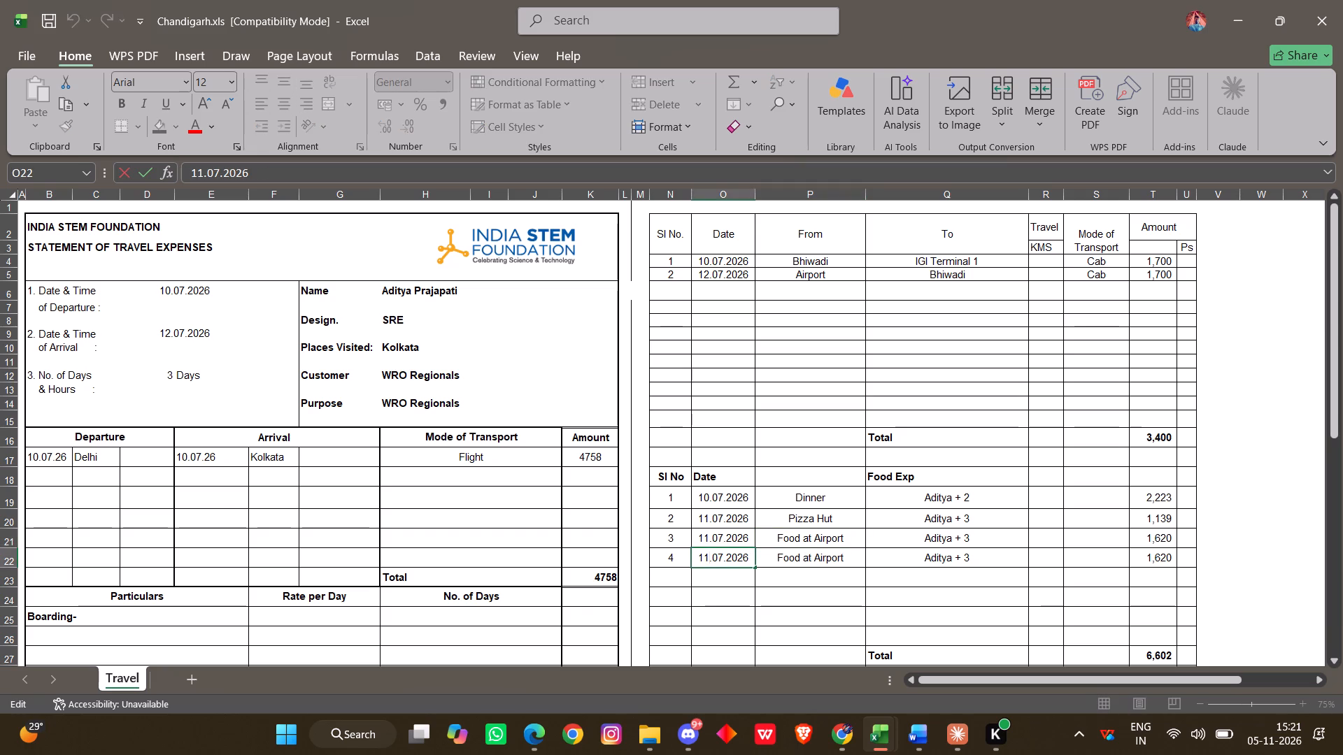
key("BackSpace")
key("2")
key("Return")
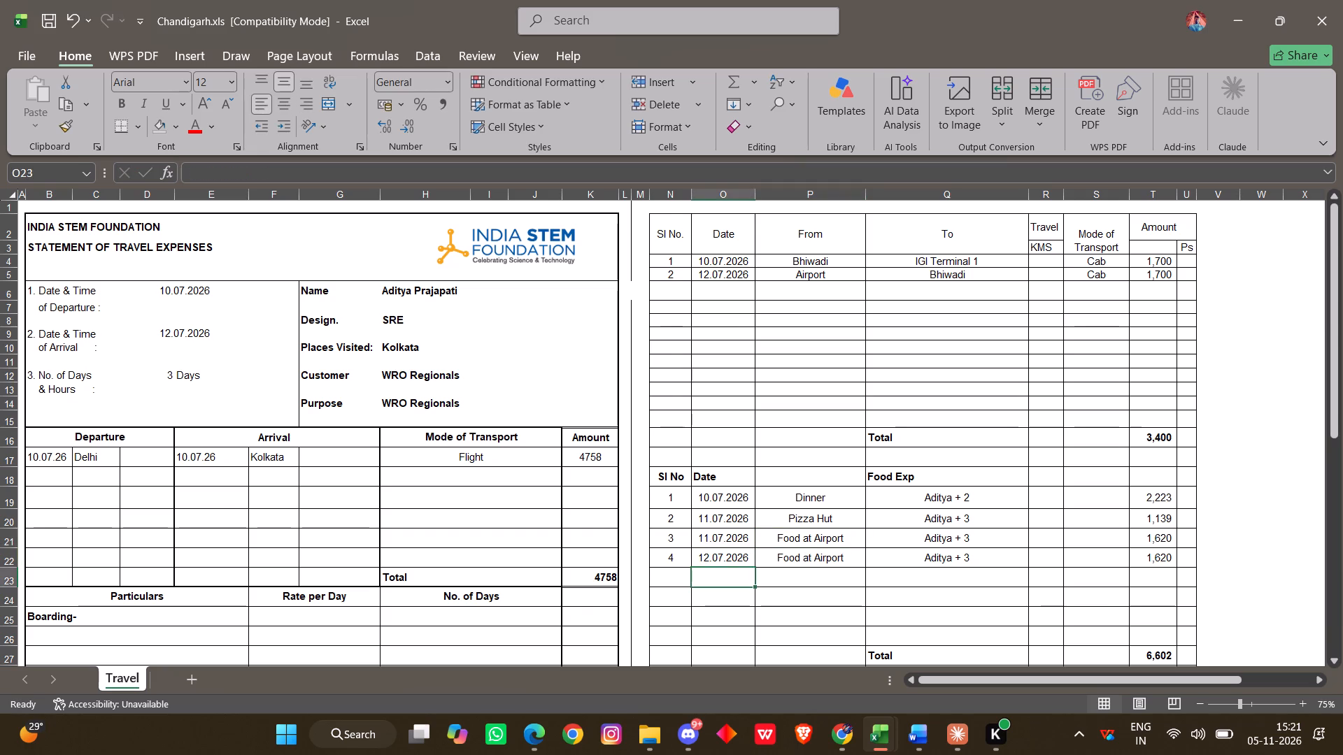
Check the formulas behind the Balance and the overall Total at the bottom of the travel expense statement.
left_click(800, 564)
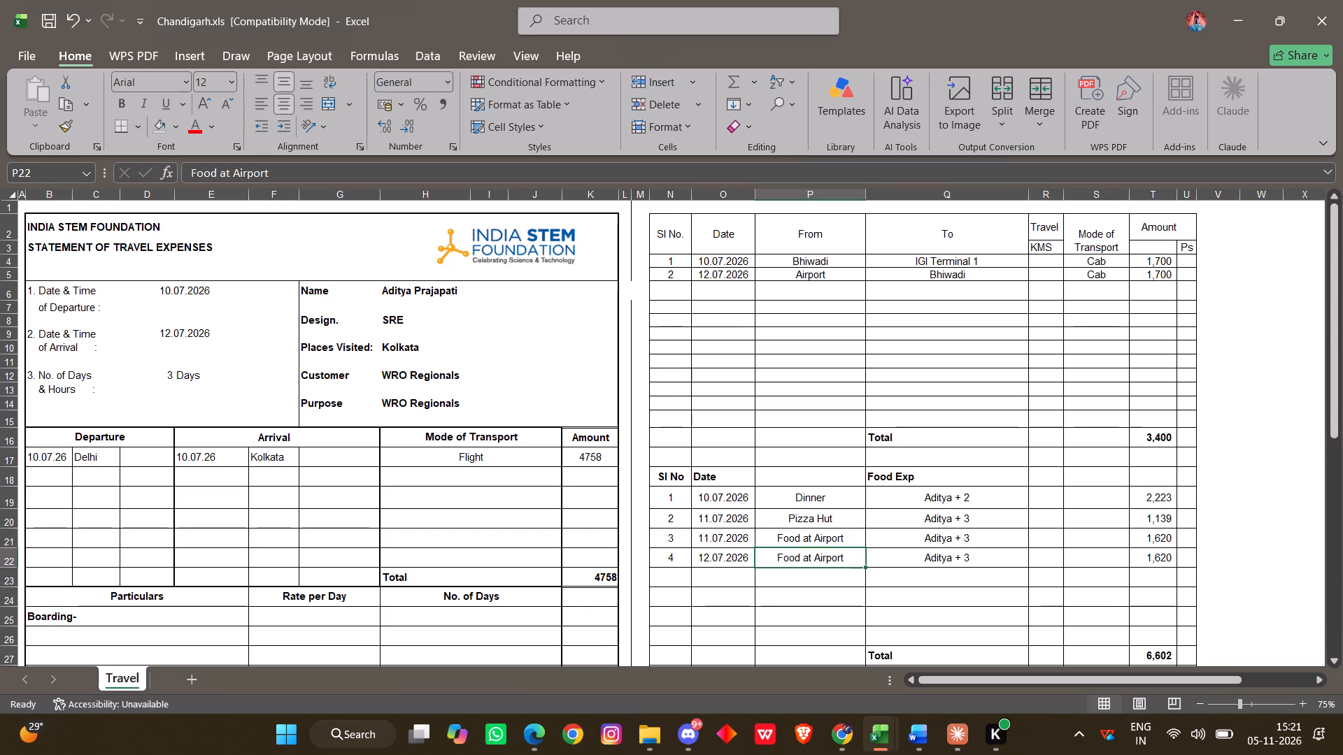
scroll(800, 564, "right", 2)
scroll(946, 558, "down", 1)
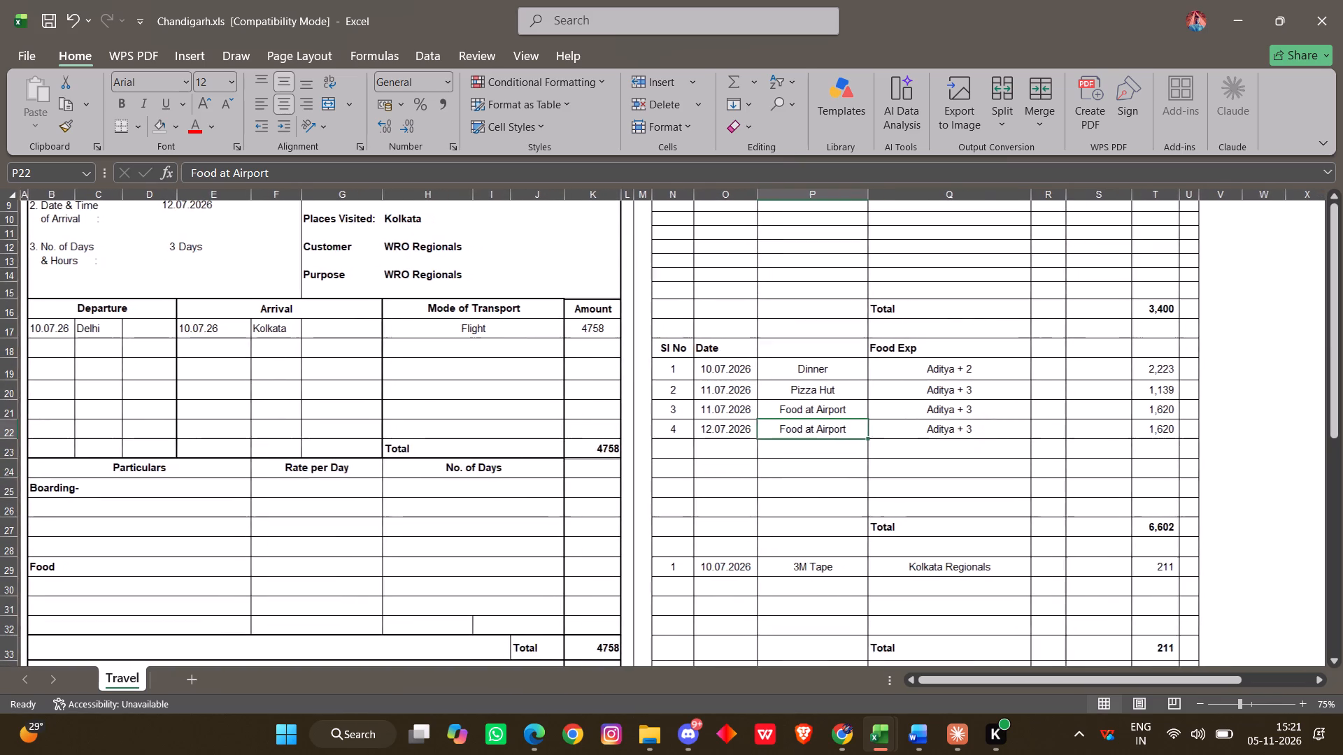
scroll(758, 596, "down", 1)
scroll(604, 612, "down", 1)
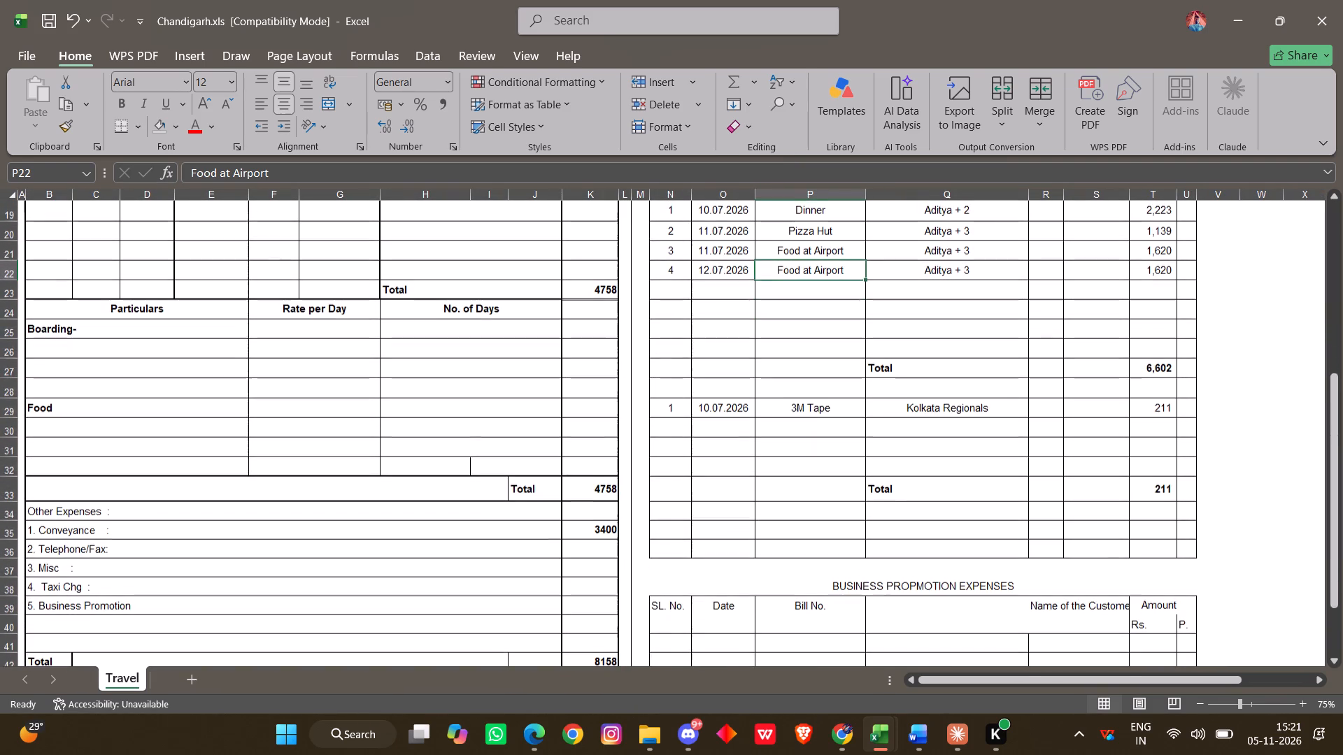
scroll(588, 552, "down", 1)
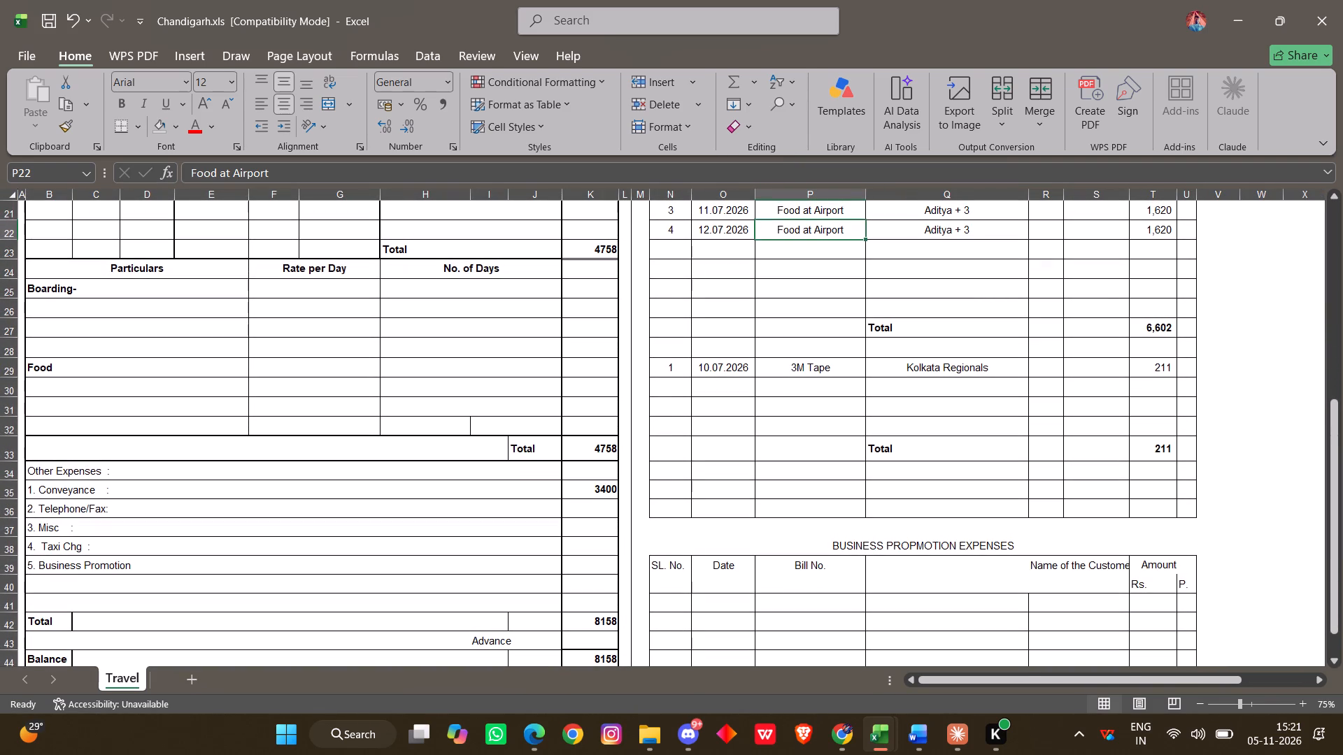
left_click(597, 660)
left_click(335, 173)
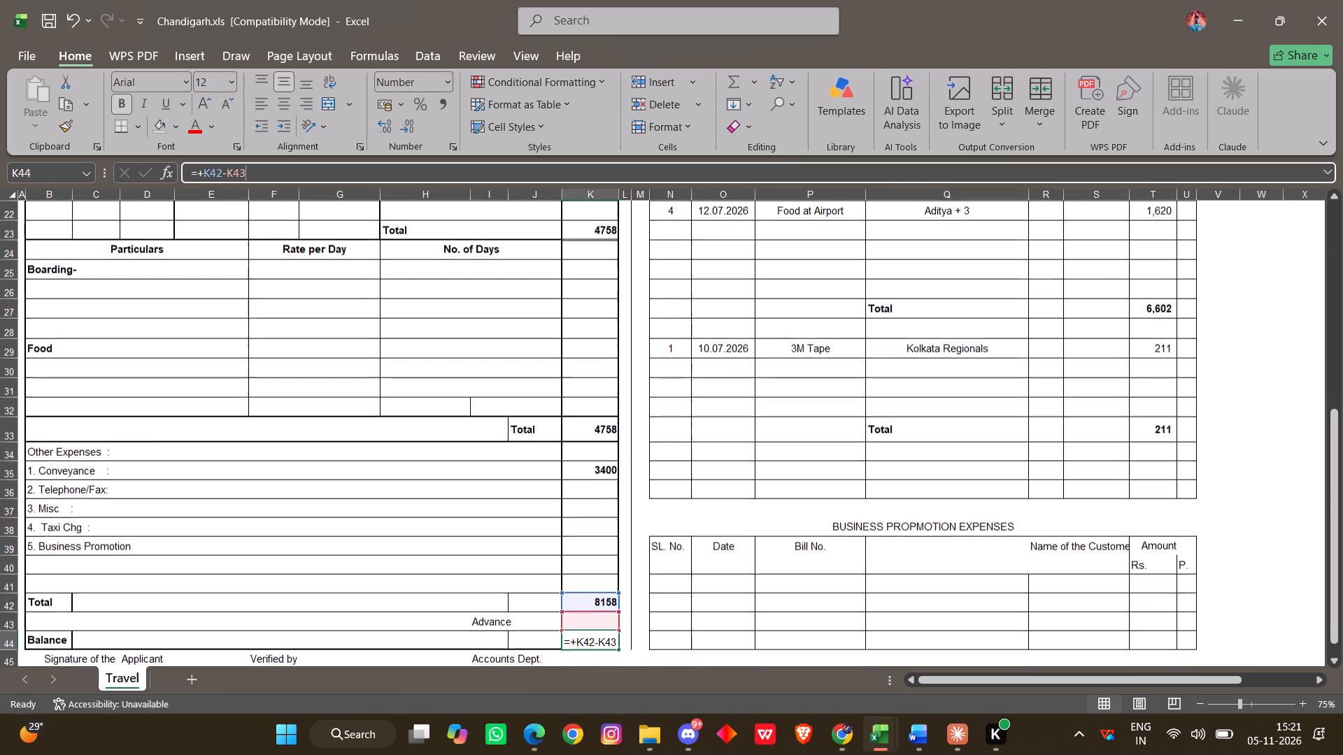
left_click(653, 535)
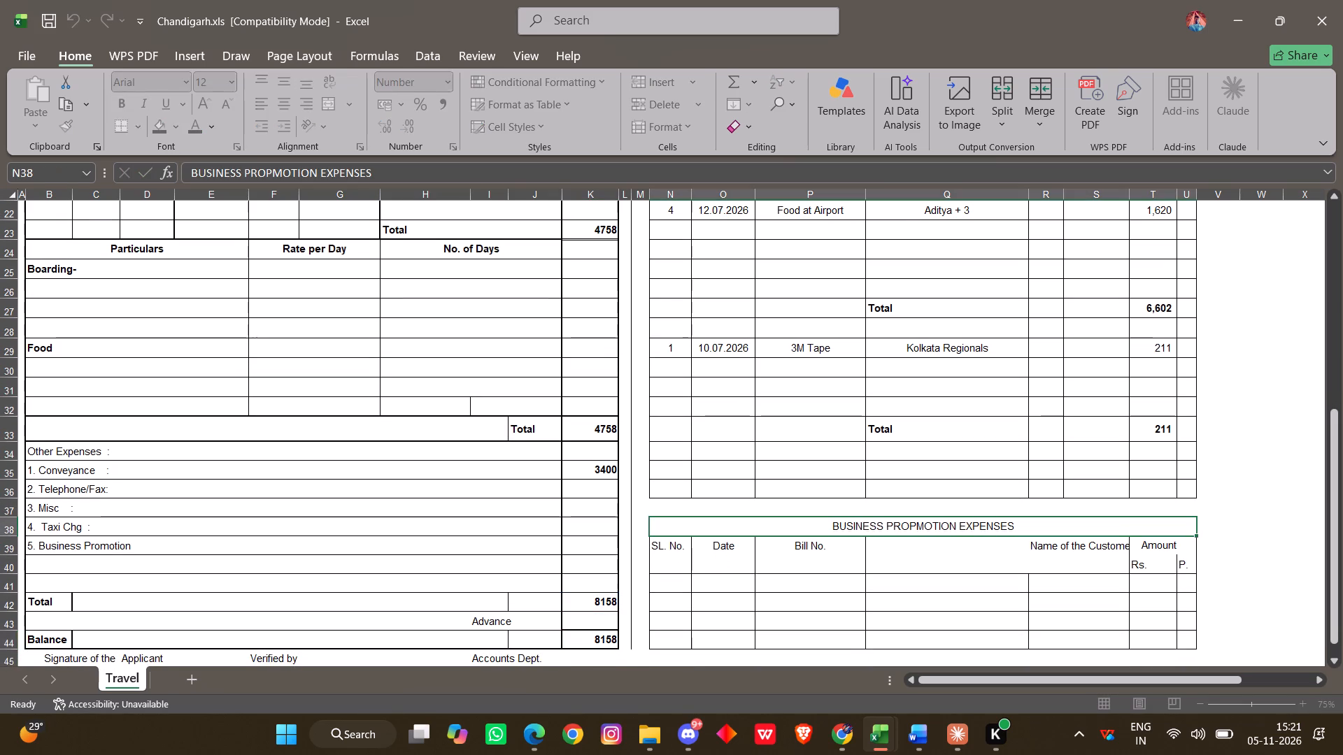
left_click(613, 597)
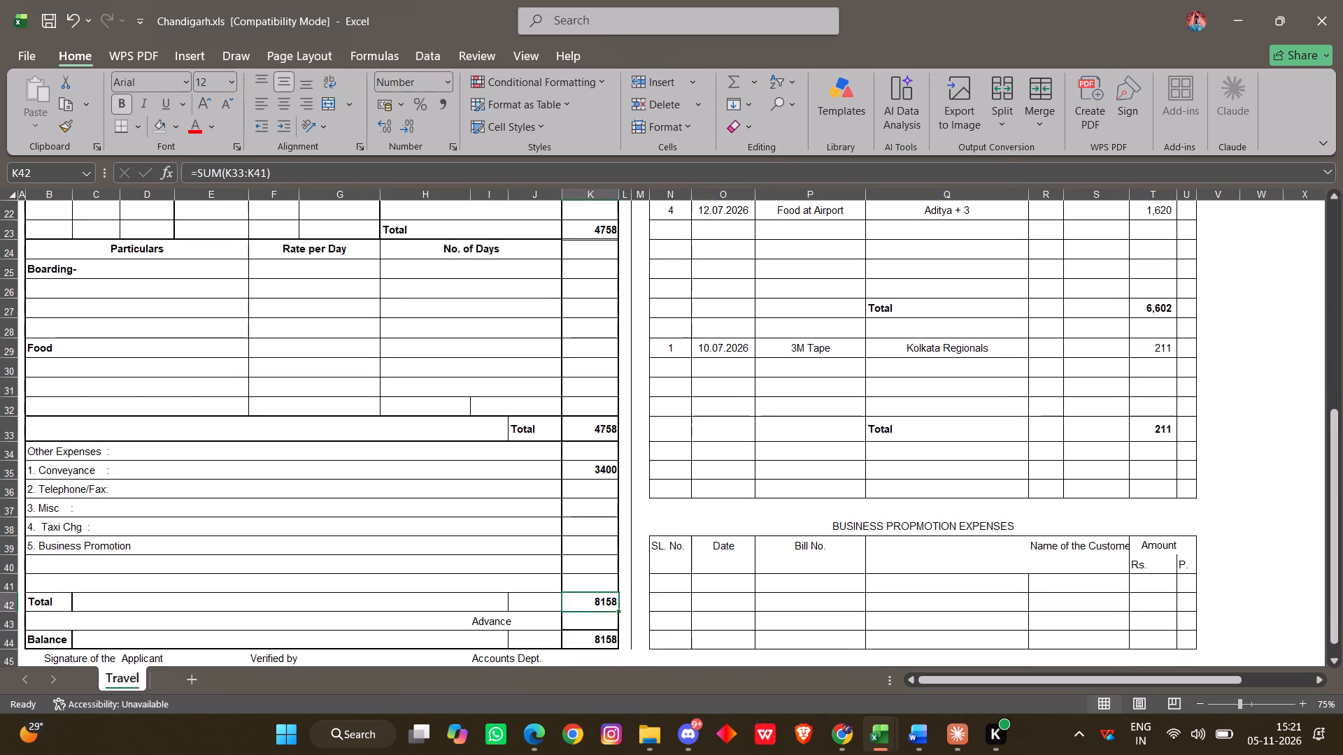
left_click(369, 166)
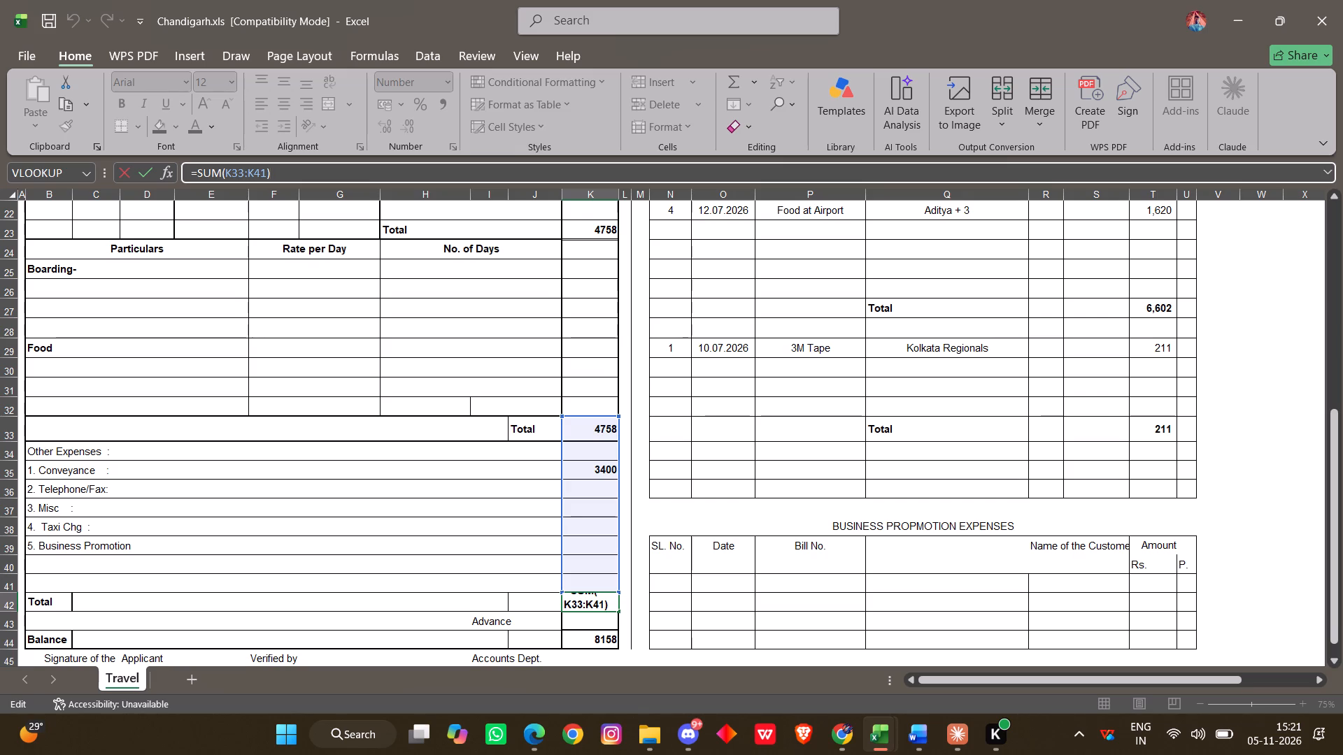
left_click(639, 459)
Check the formula behind the Conveyance amount under Other Expenses and trace the cell it references.
scroll(639, 459, "up", 1)
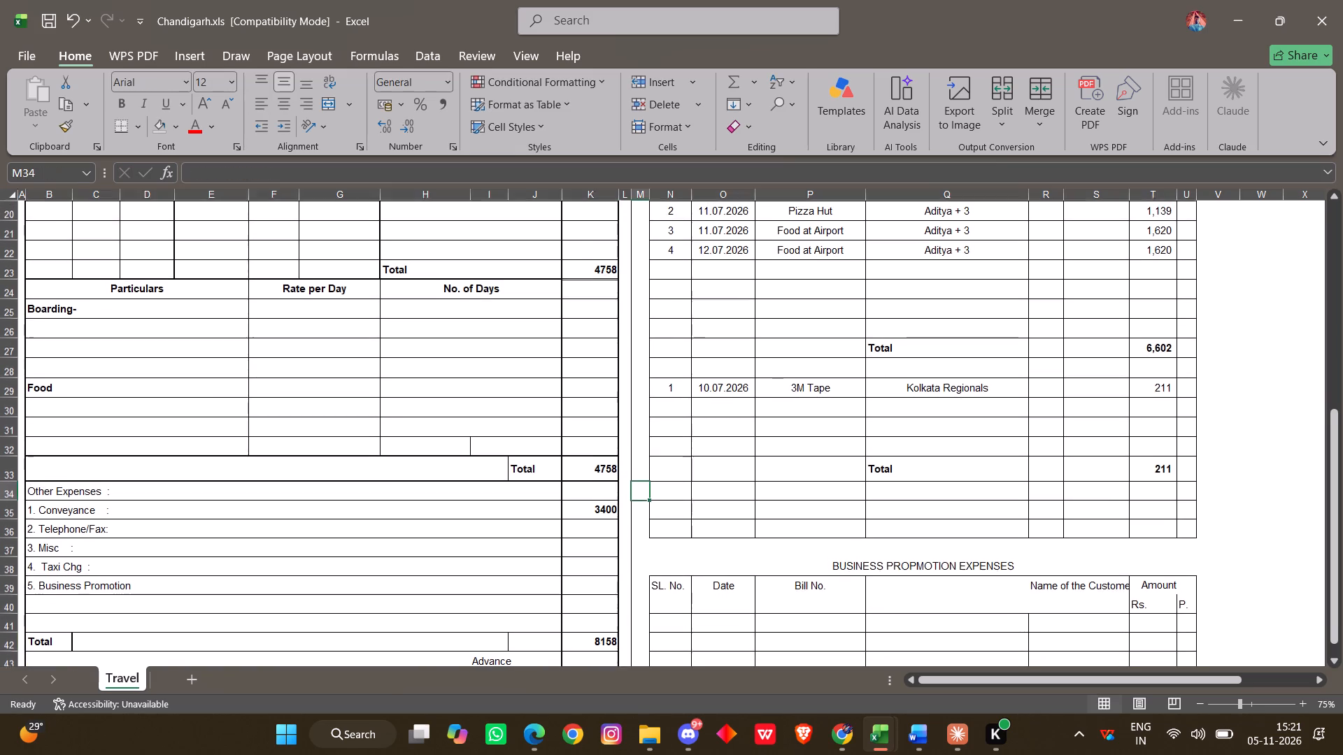
scroll(639, 459, "up", 1)
left_click(610, 468)
left_click(578, 513)
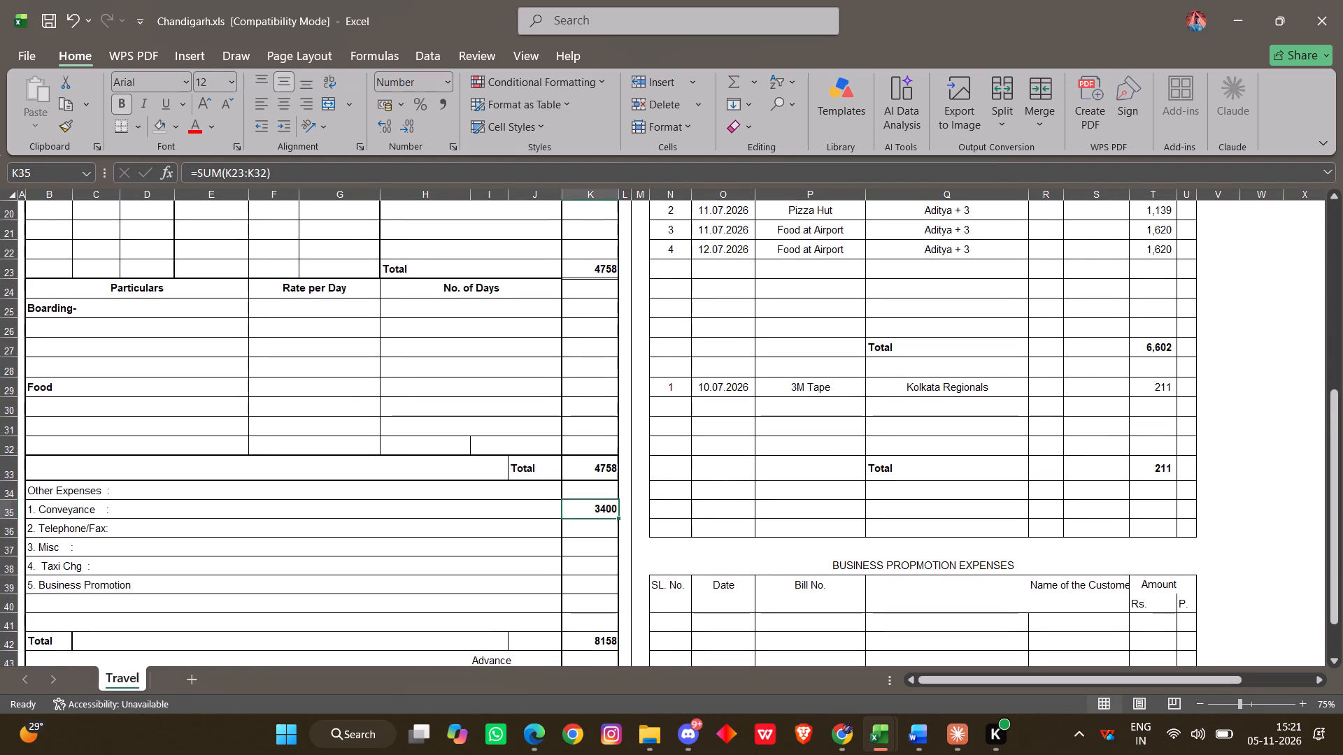
left_click(406, 164)
scroll(635, 356, "up", 3)
scroll(635, 356, "down", 1)
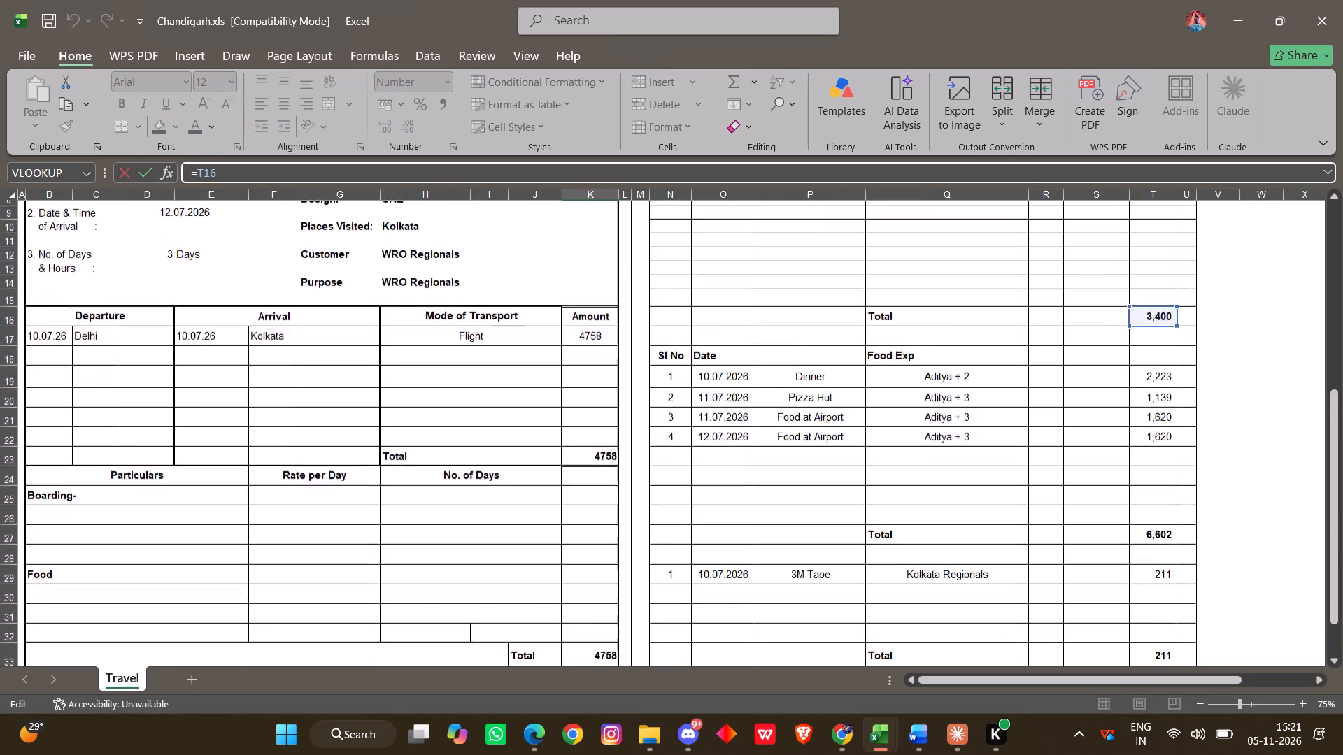
scroll(635, 356, "down", 3)
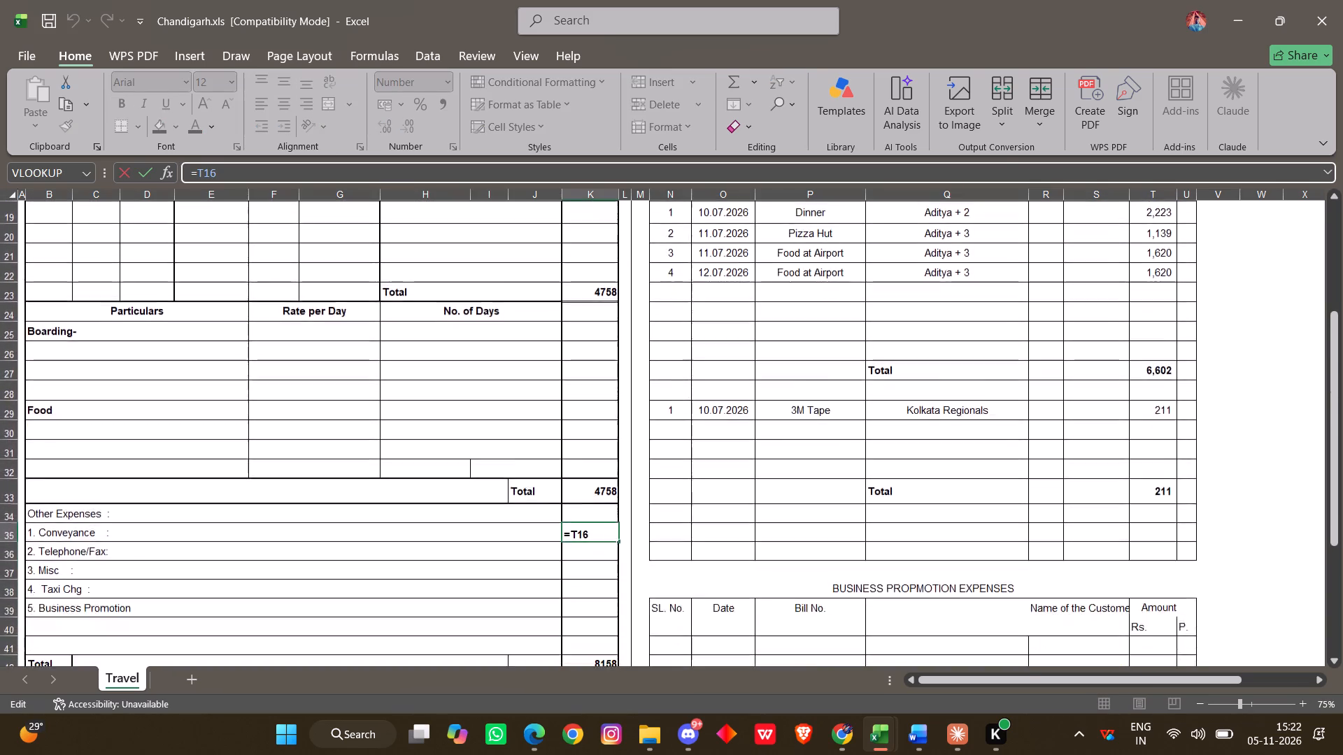
scroll(635, 356, "down", 1)
left_click(647, 413)
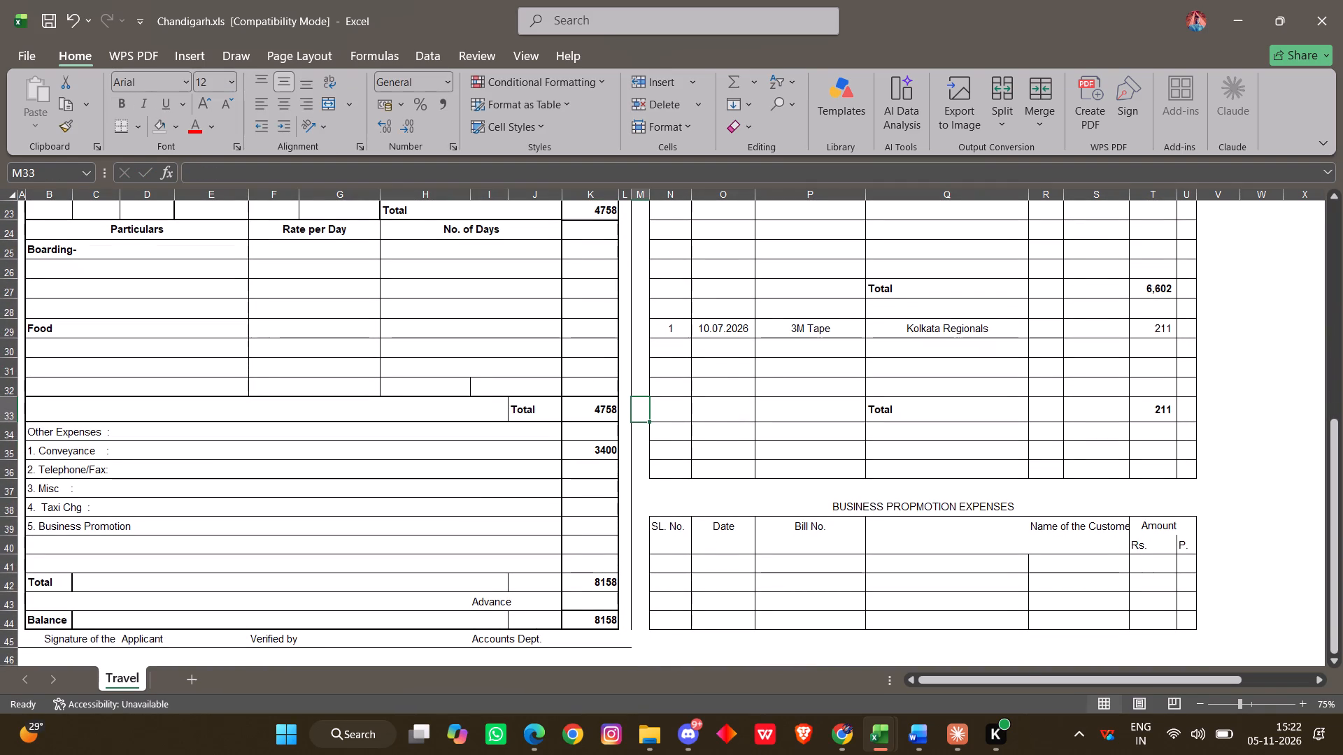
Check which cells the overall Total formula below Other Expenses adds up.
scroll(488, 459, "up", 1)
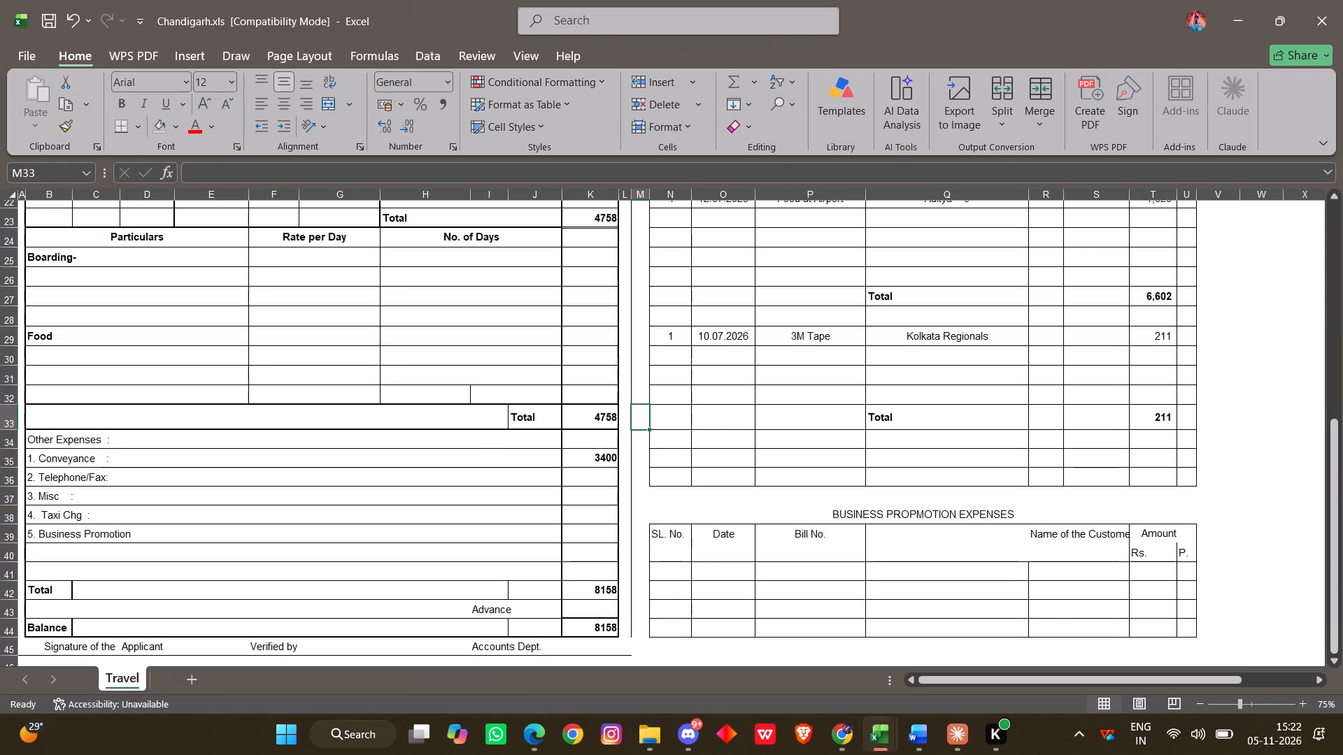
left_click(602, 584)
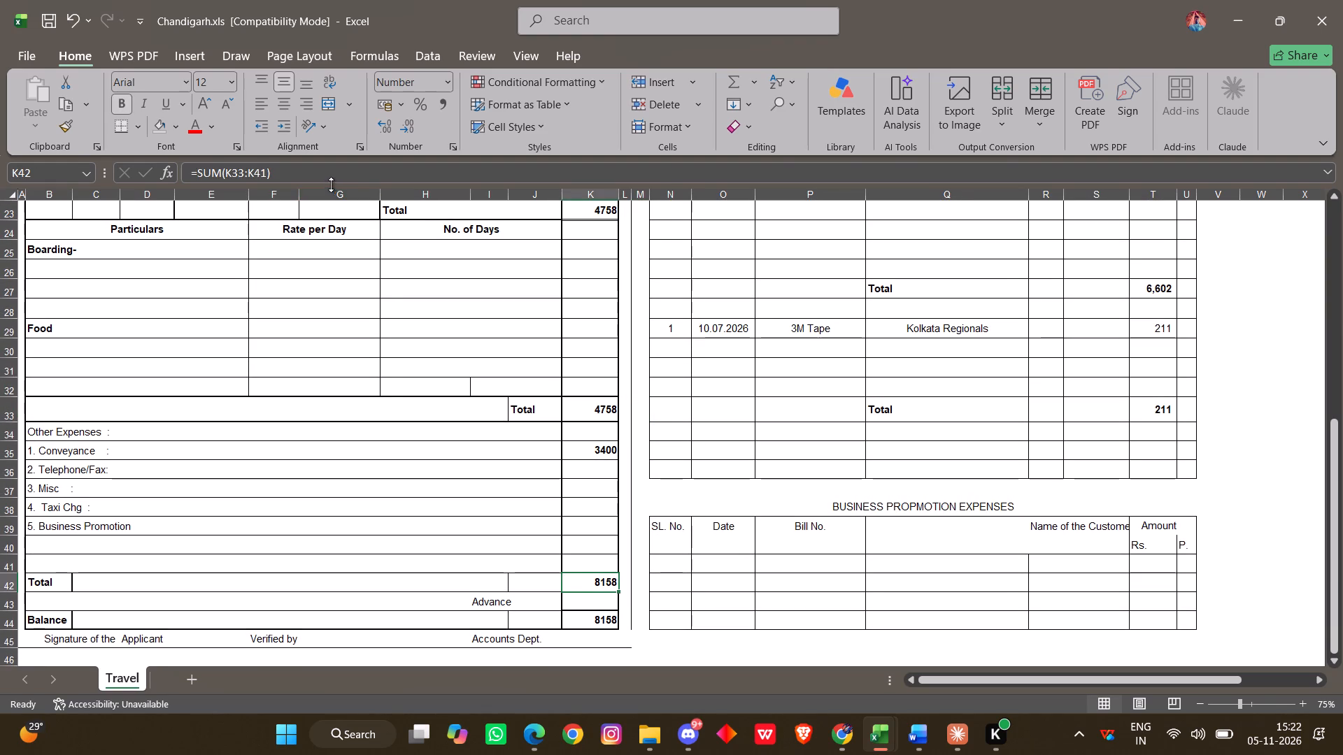
left_click(323, 181)
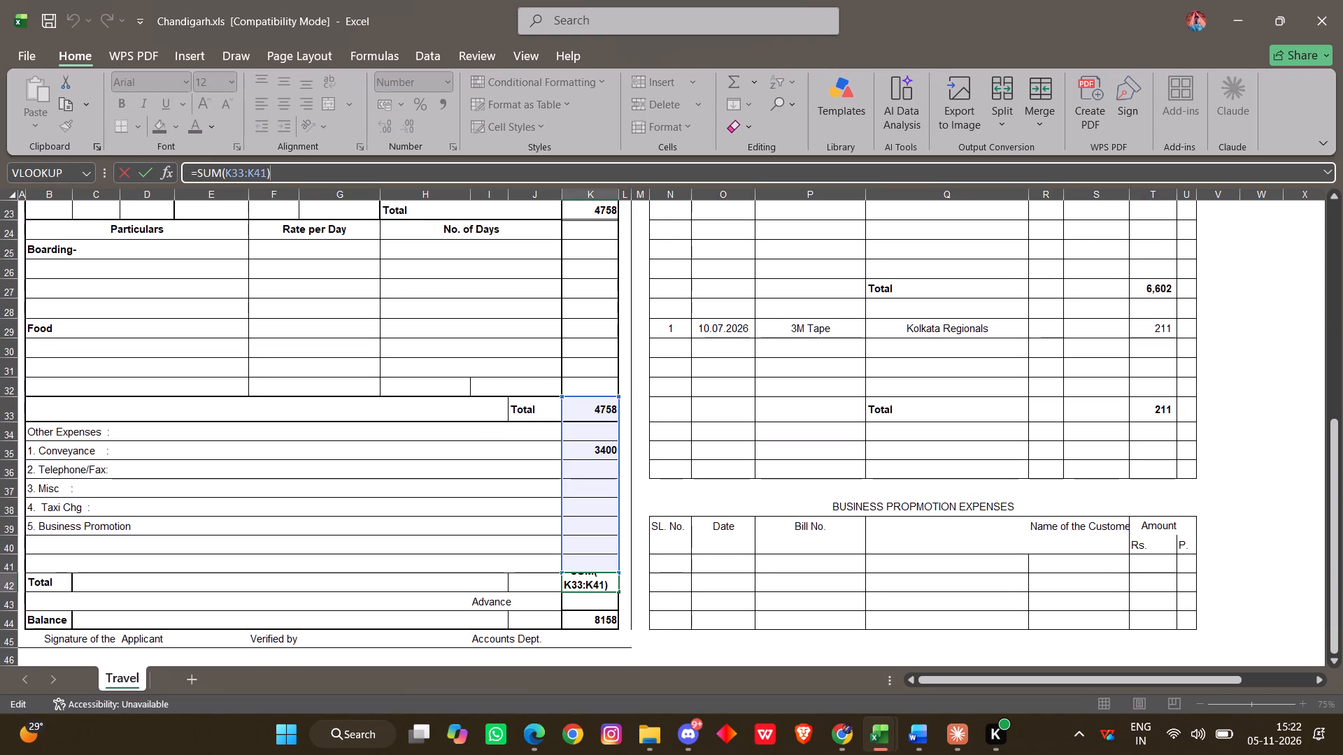
left_click(593, 360)
Link the Food amount in the Particulars section to the Food Exp total with the formula =T27.
left_click(581, 325)
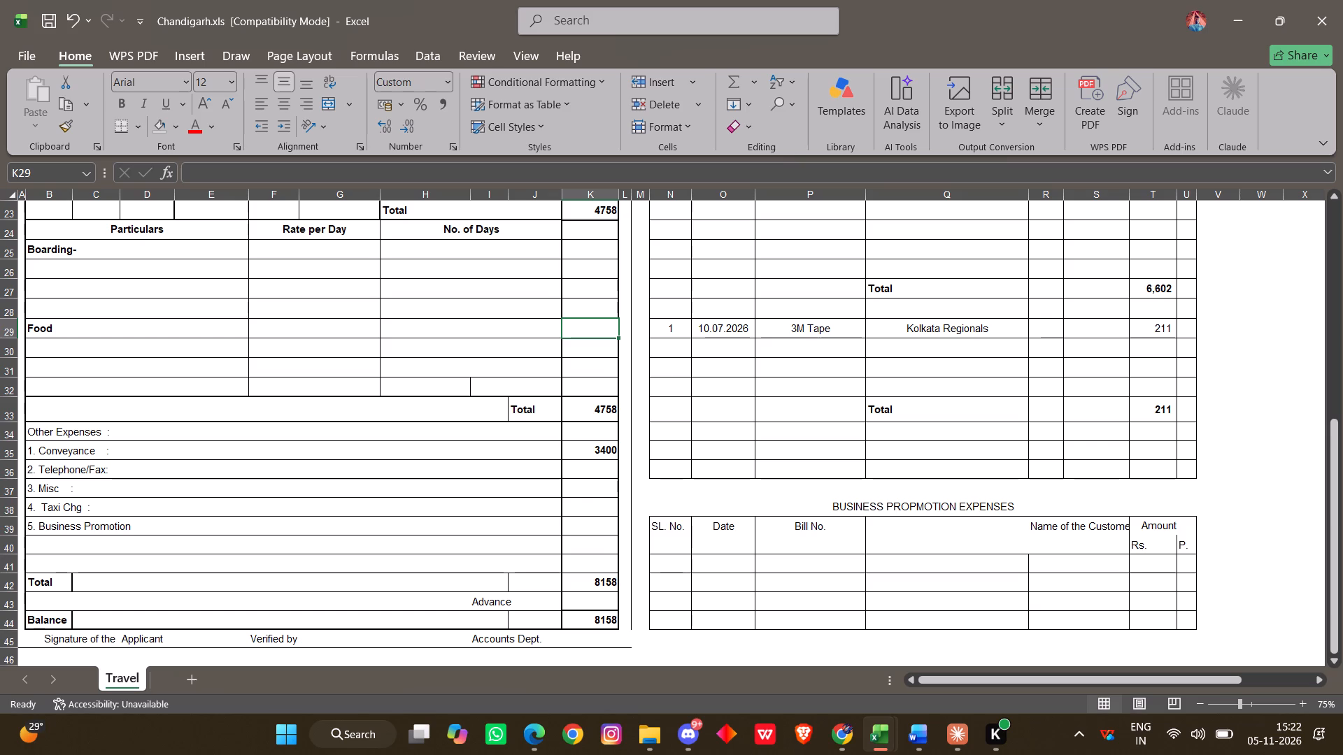
key("equal")
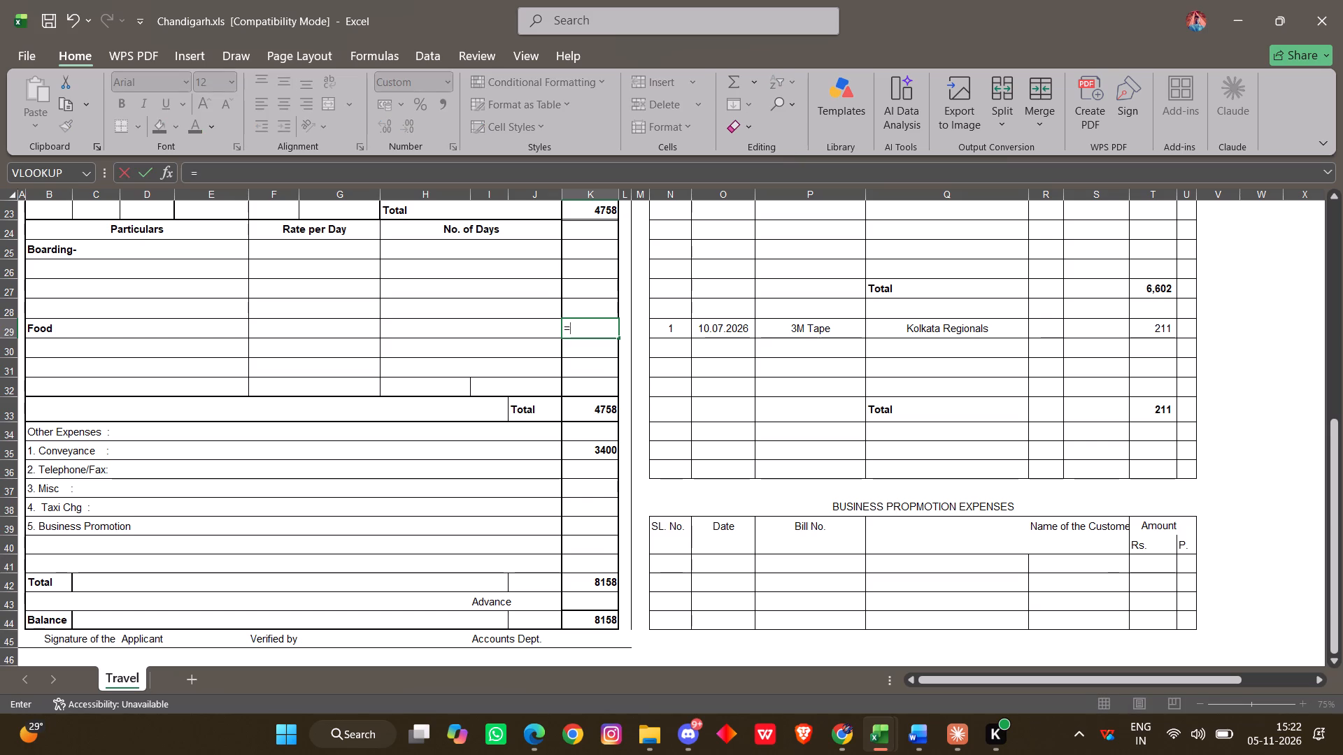
scroll(1154, 391, "up", 1)
left_click(1163, 328)
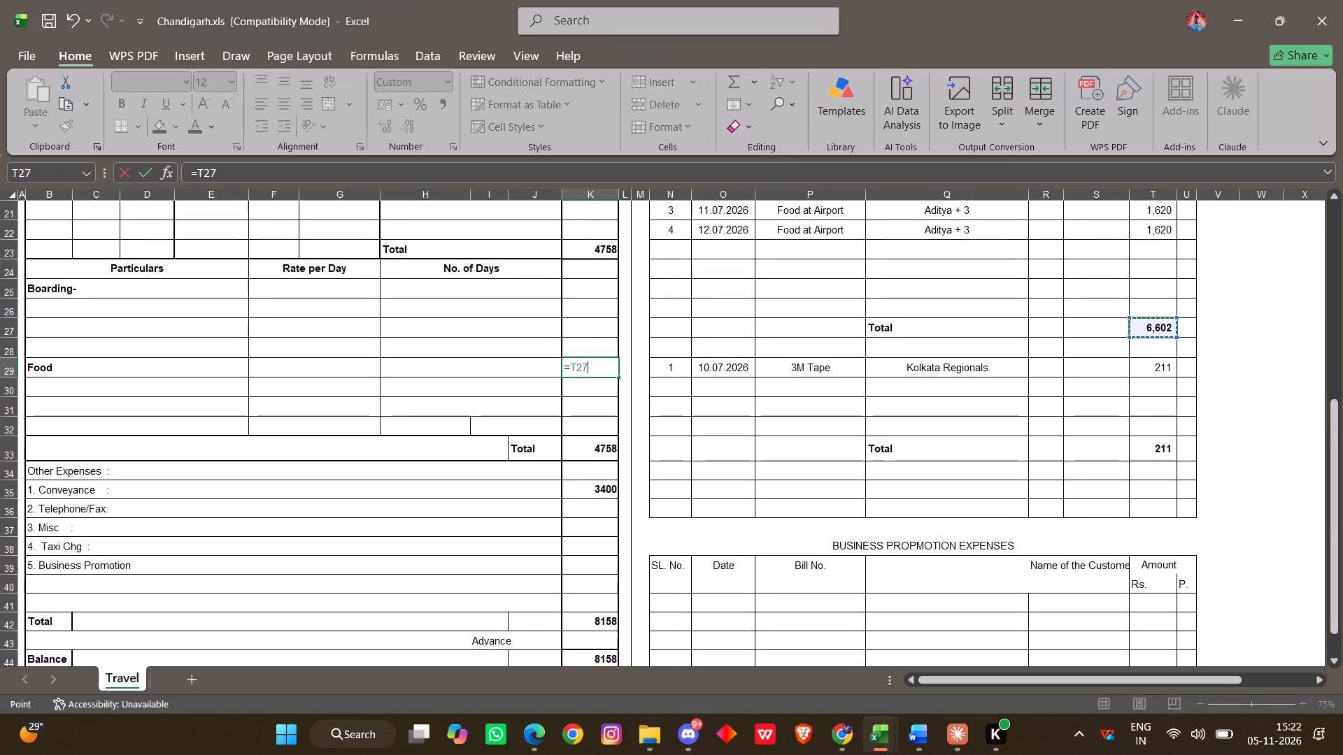
key("Return")
scroll(1009, 554, "down", 1)
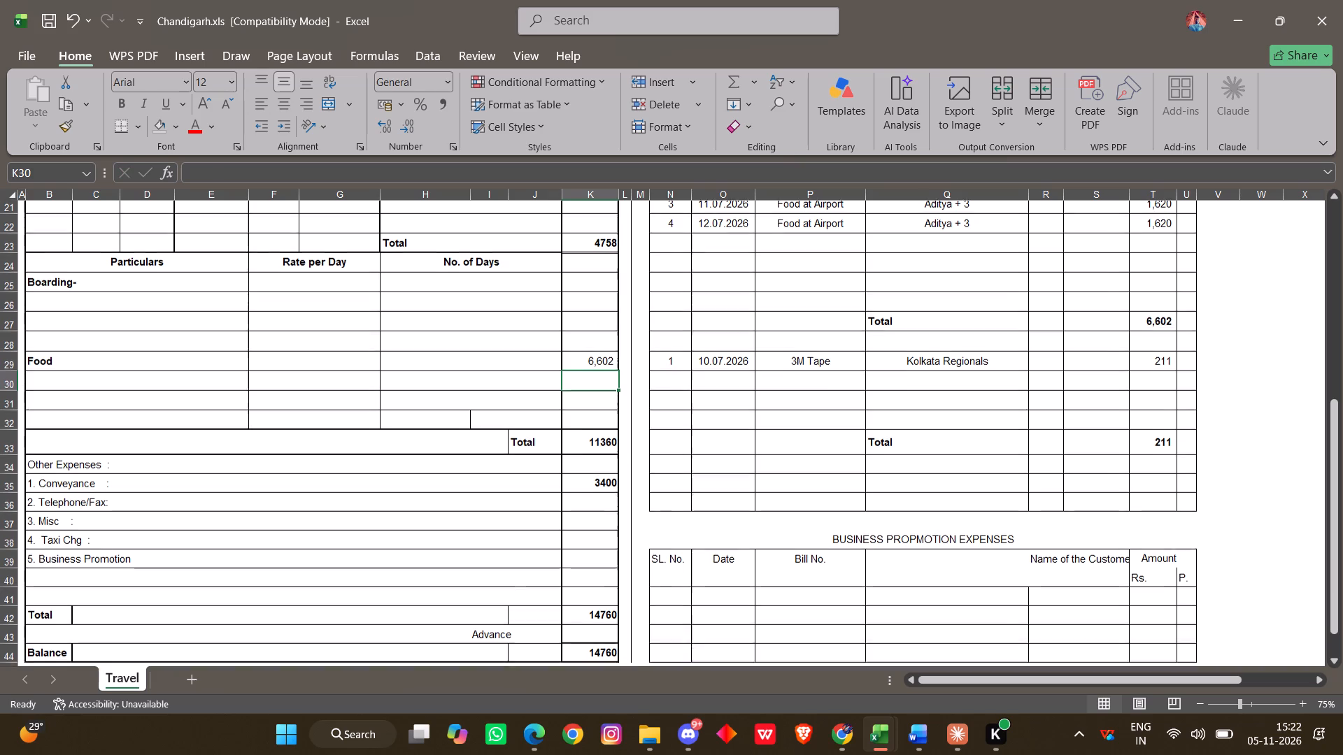
scroll(1009, 554, "down", 1)
scroll(854, 482, "up", 1)
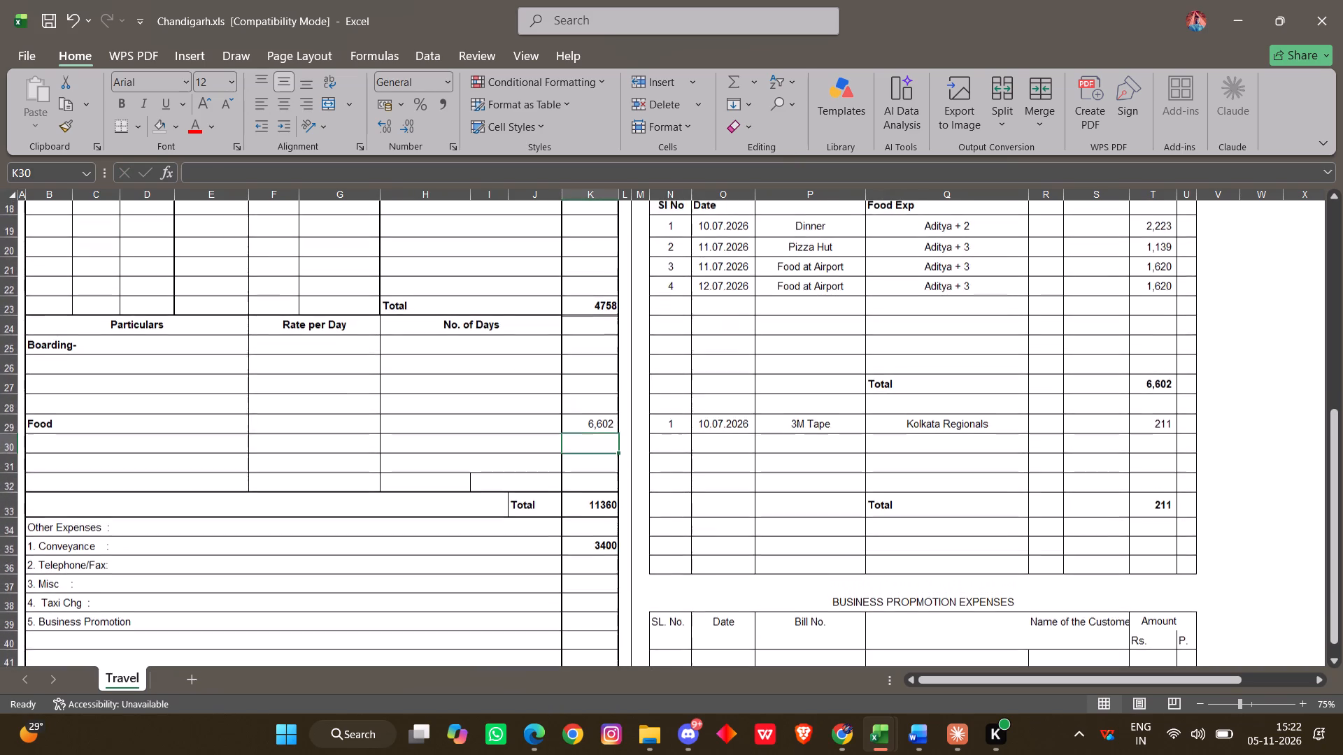
Make the Food amount in the Particulars section bold.
left_click(596, 431)
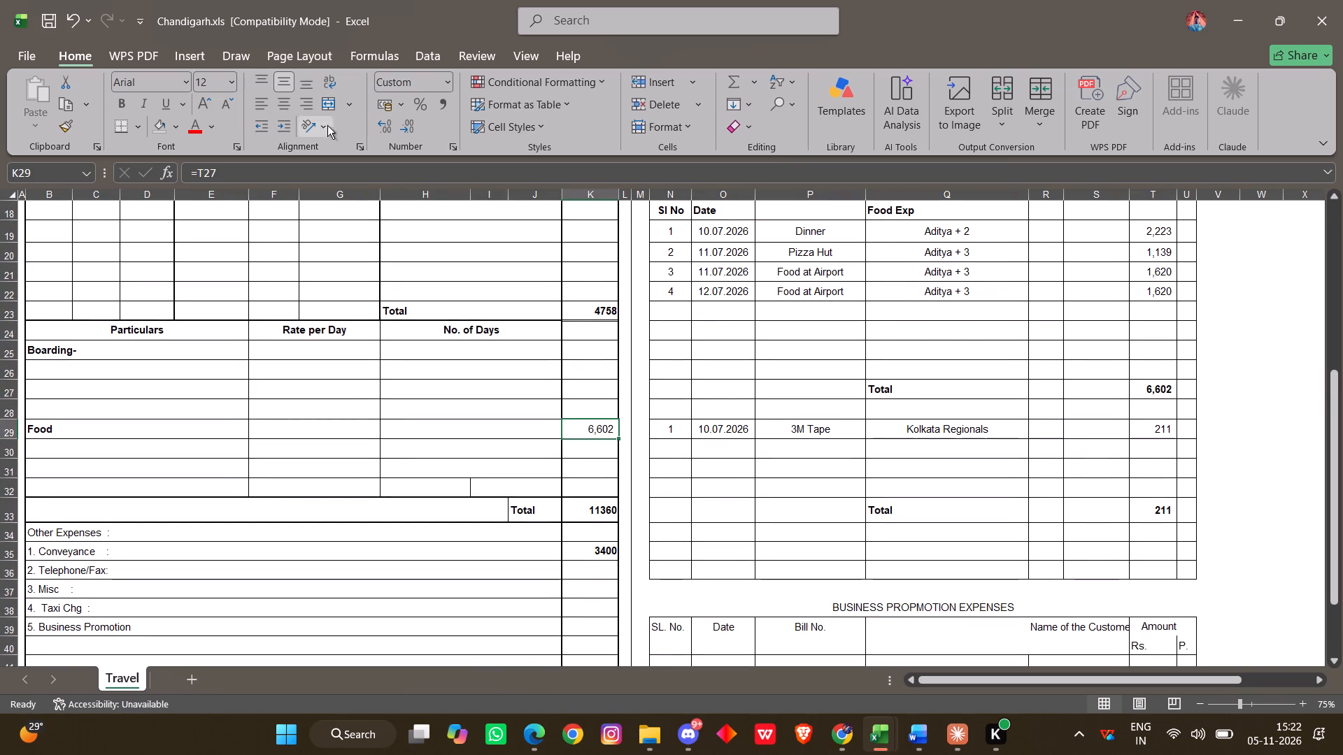
scroll(448, 249, "up", 2)
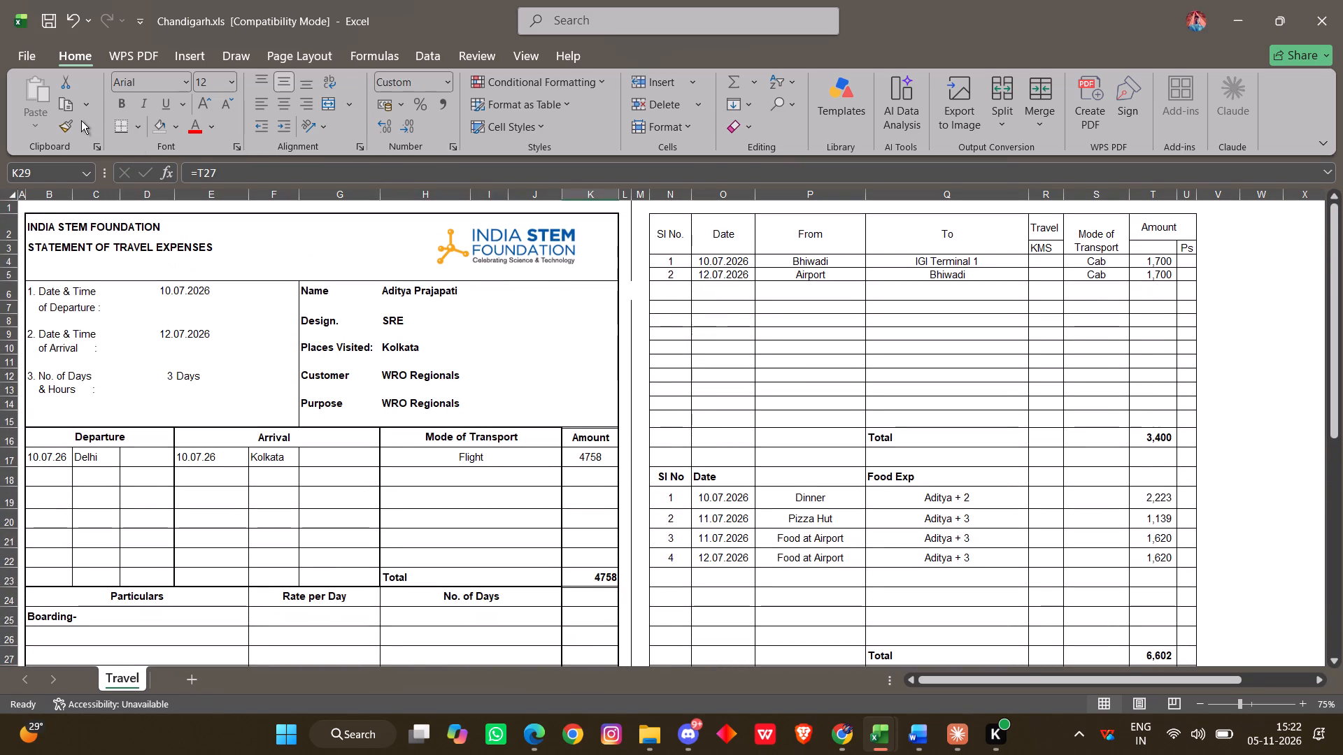
left_click(115, 108)
scroll(543, 328, "down", 1)
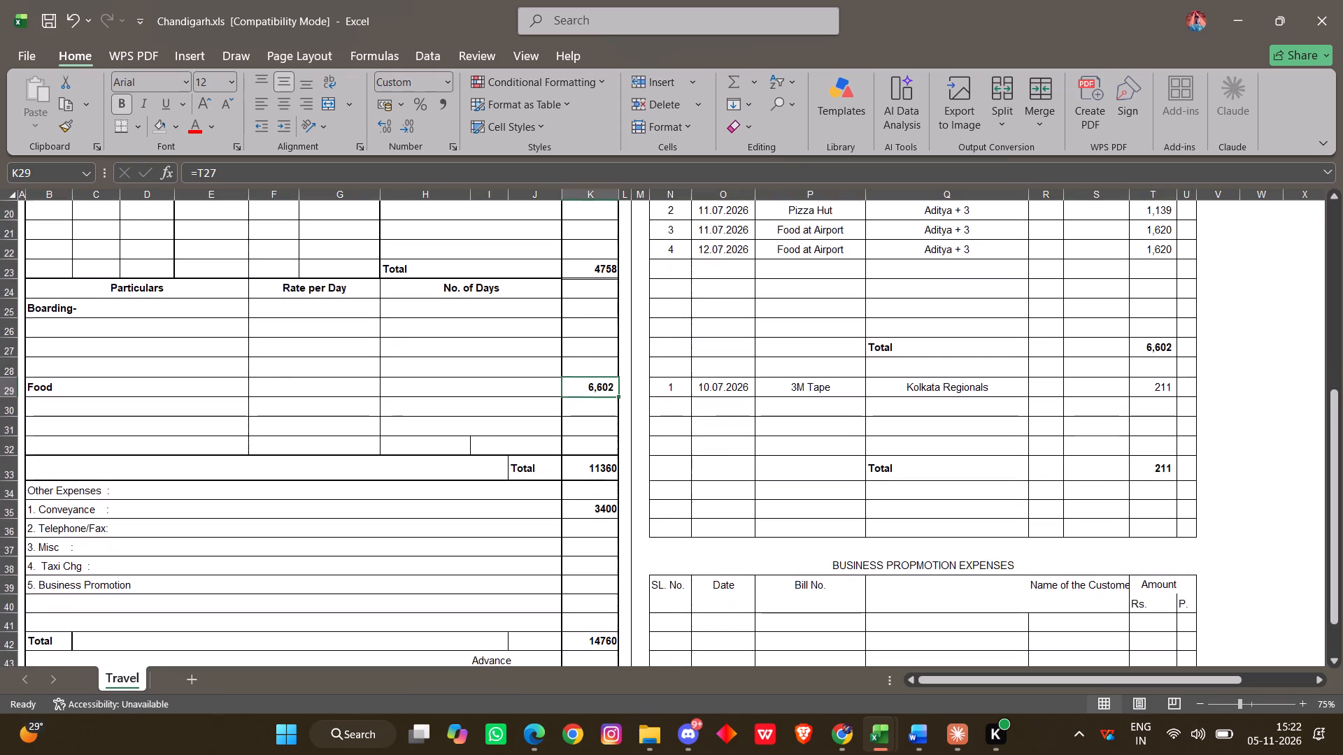
Link the amount on the Other Expenses heading row to the 3M Tape section's total with the formula =T33.
left_click(794, 429)
scroll(794, 429, "down", 1)
scroll(794, 429, "up", 1)
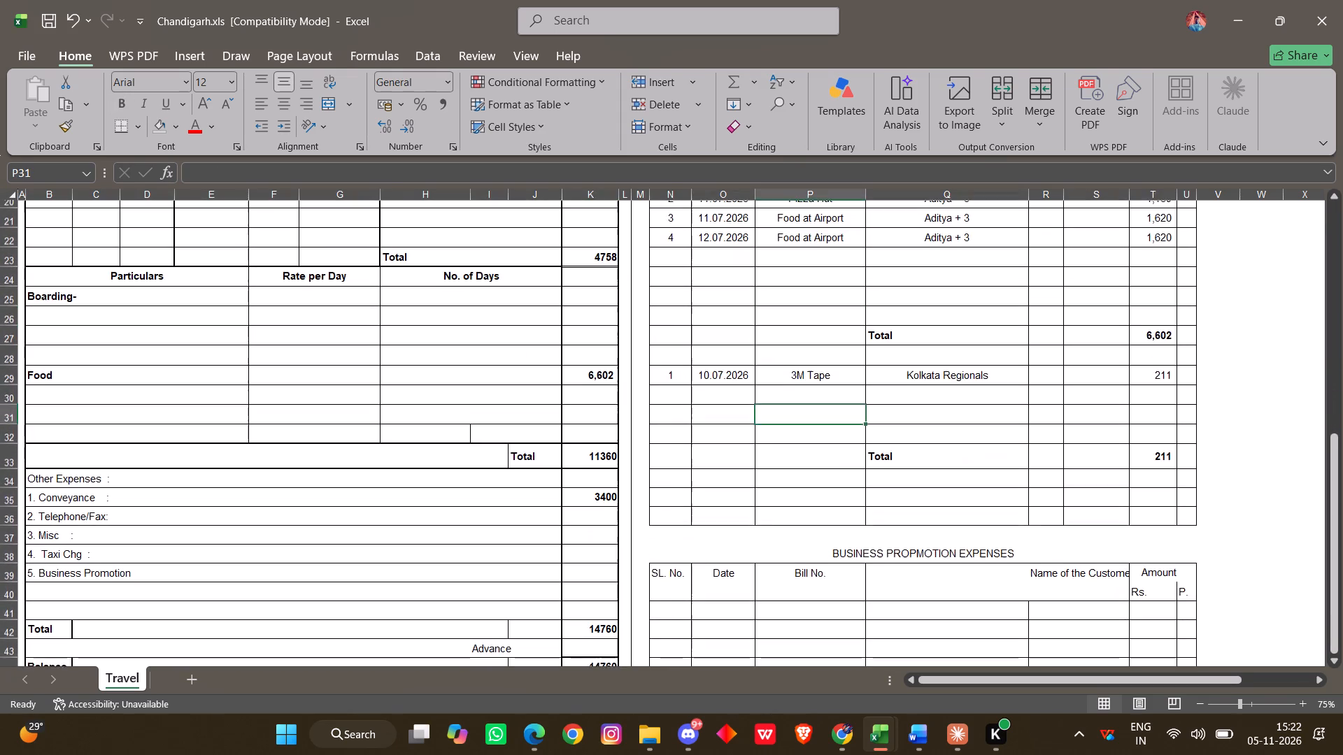
scroll(794, 429, "up", 1)
left_click(1160, 461)
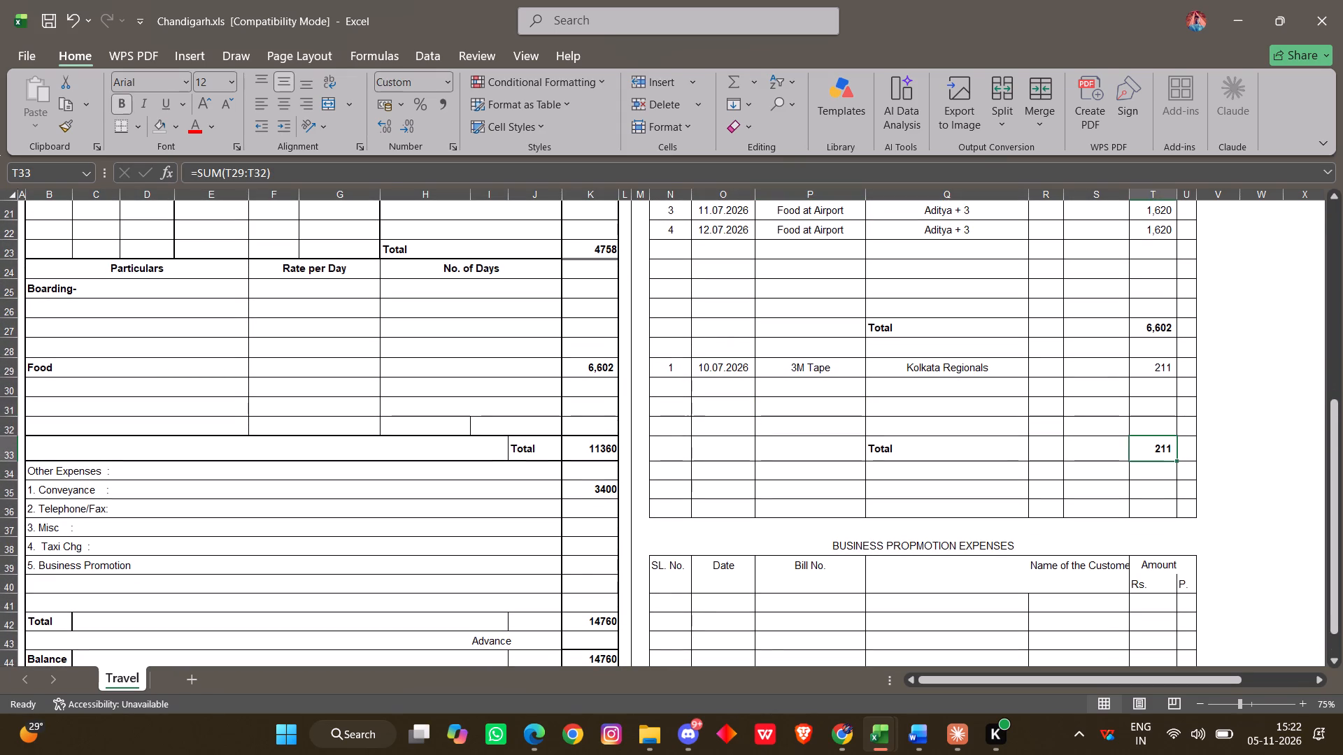
scroll(623, 403, "down", 1)
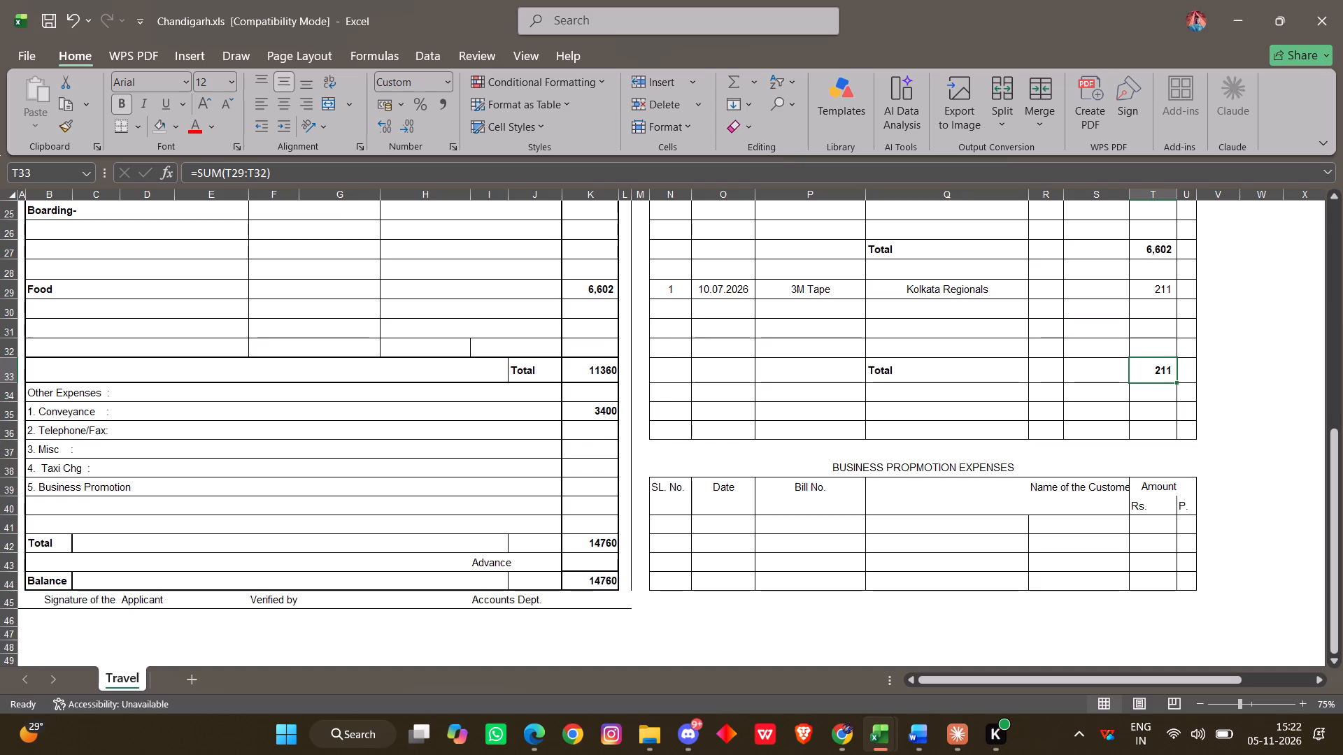
left_click(581, 396)
key("equal")
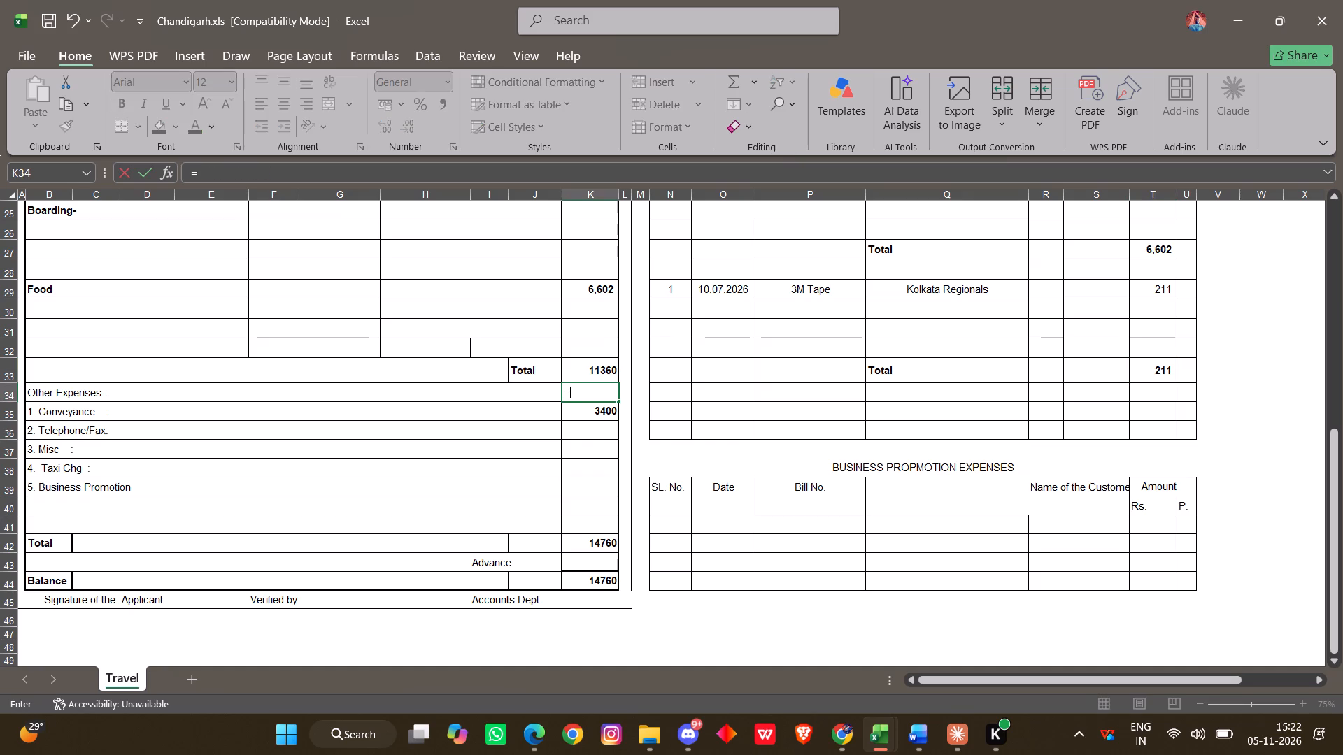
left_click(1152, 373)
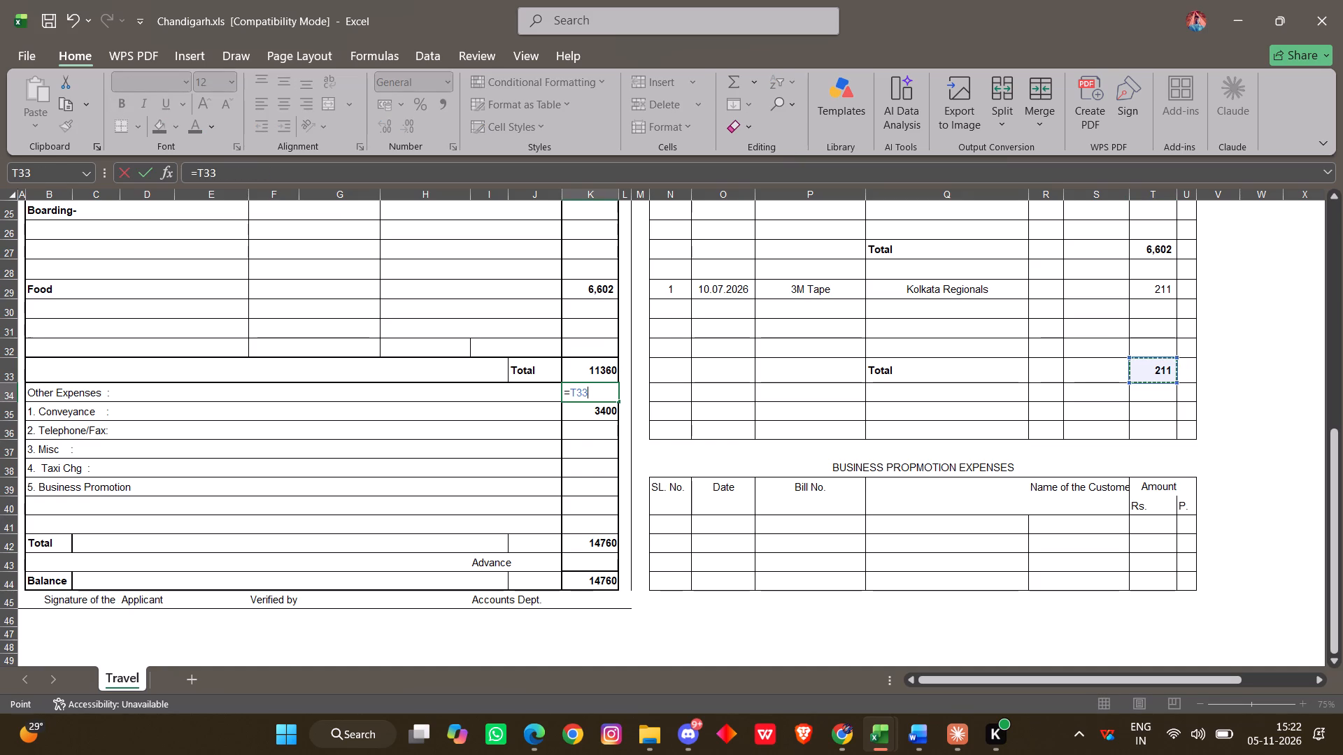
key("Return")
Review the whole travel expense statement, from the trip details and cab fares down to the expense summary.
left_click(951, 527)
scroll(951, 527, "up", 3)
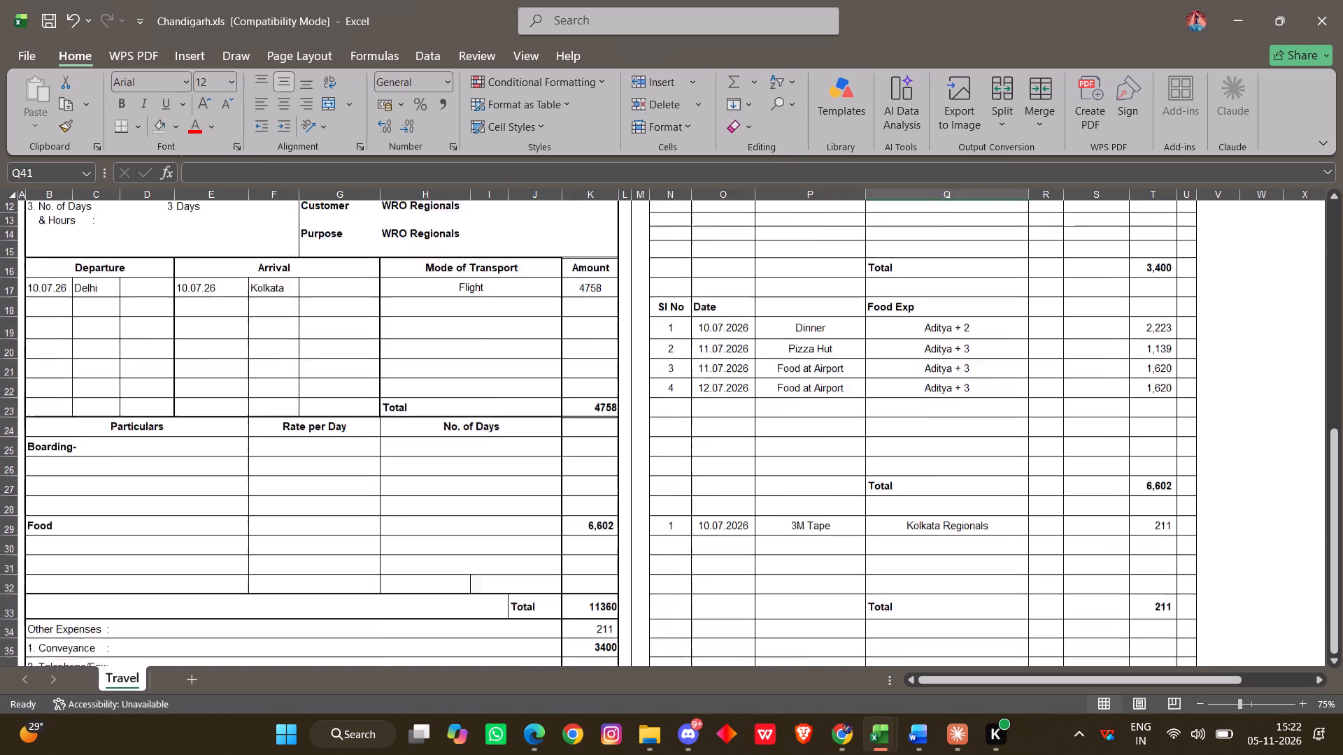
scroll(951, 527, "up", 1)
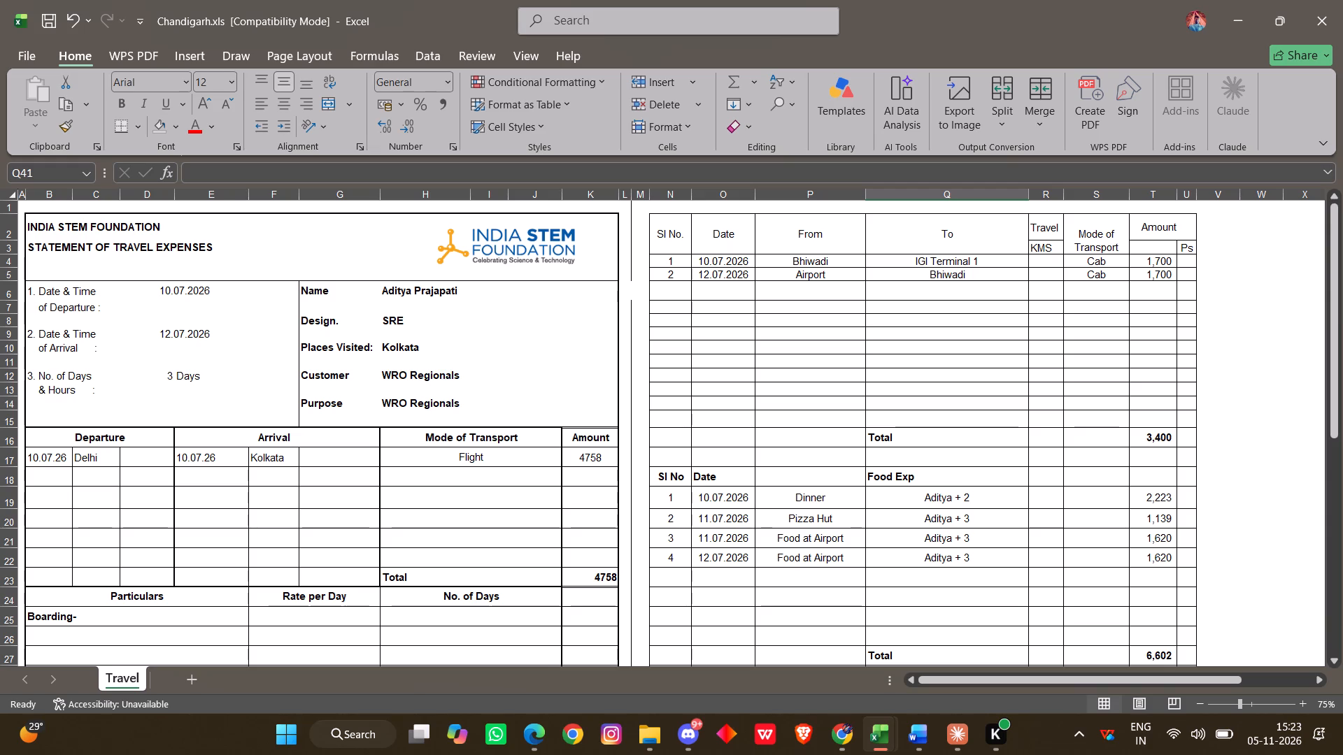
scroll(1011, 478, "up", 3)
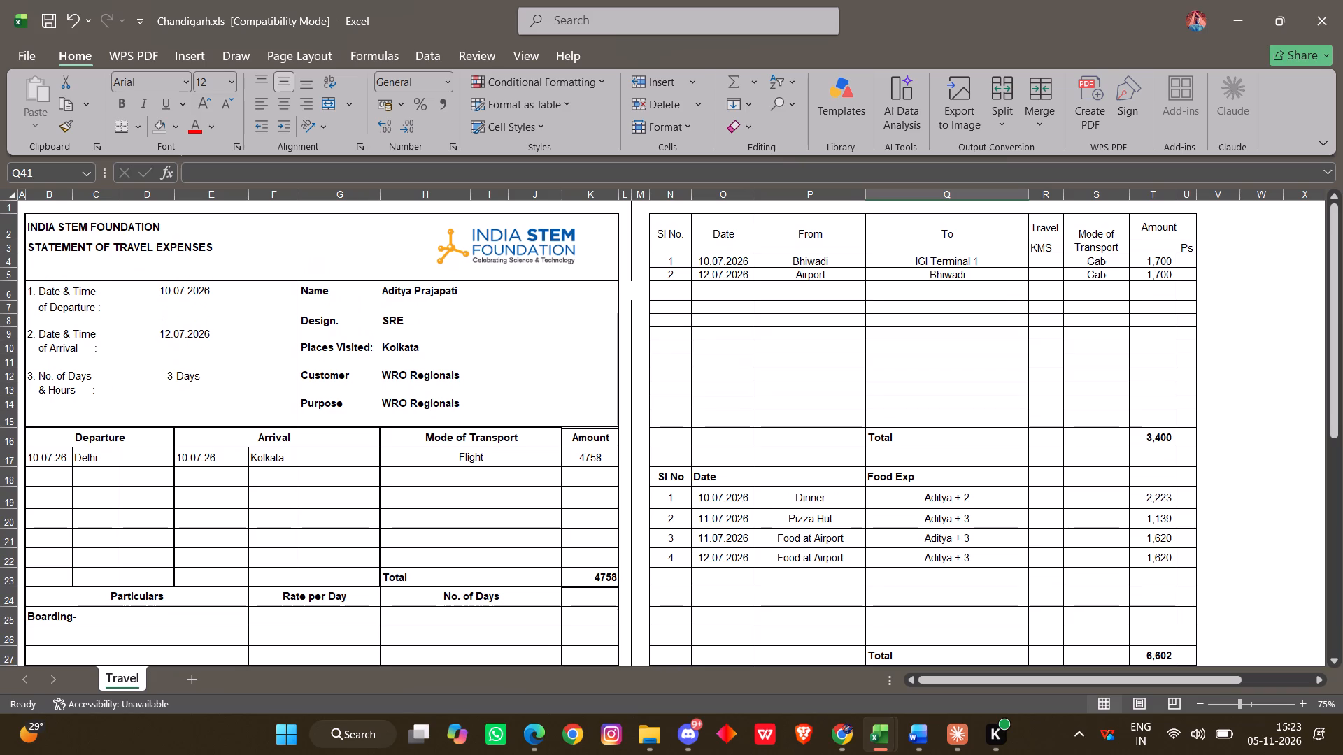
scroll(886, 459, "up", 1)
scroll(889, 490, "down", 1)
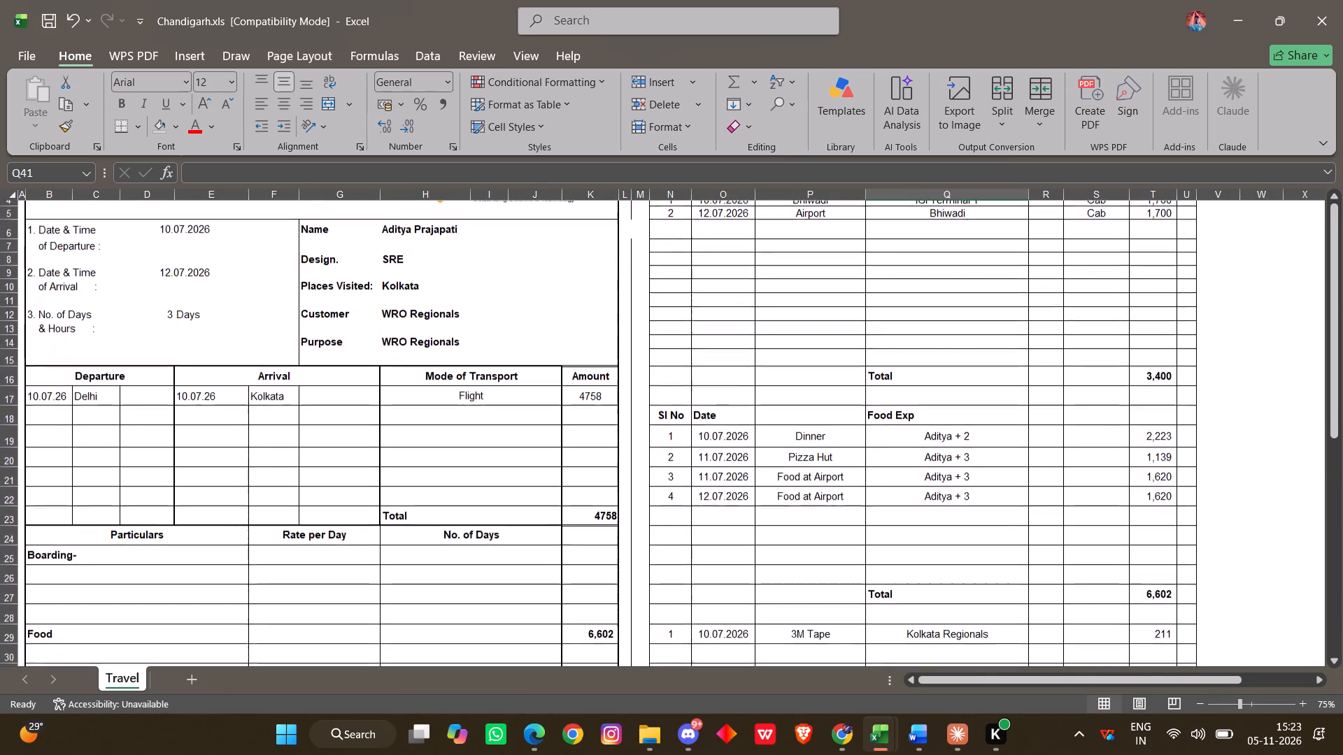
scroll(889, 490, "down", 1)
scroll(689, 426, "down", 1)
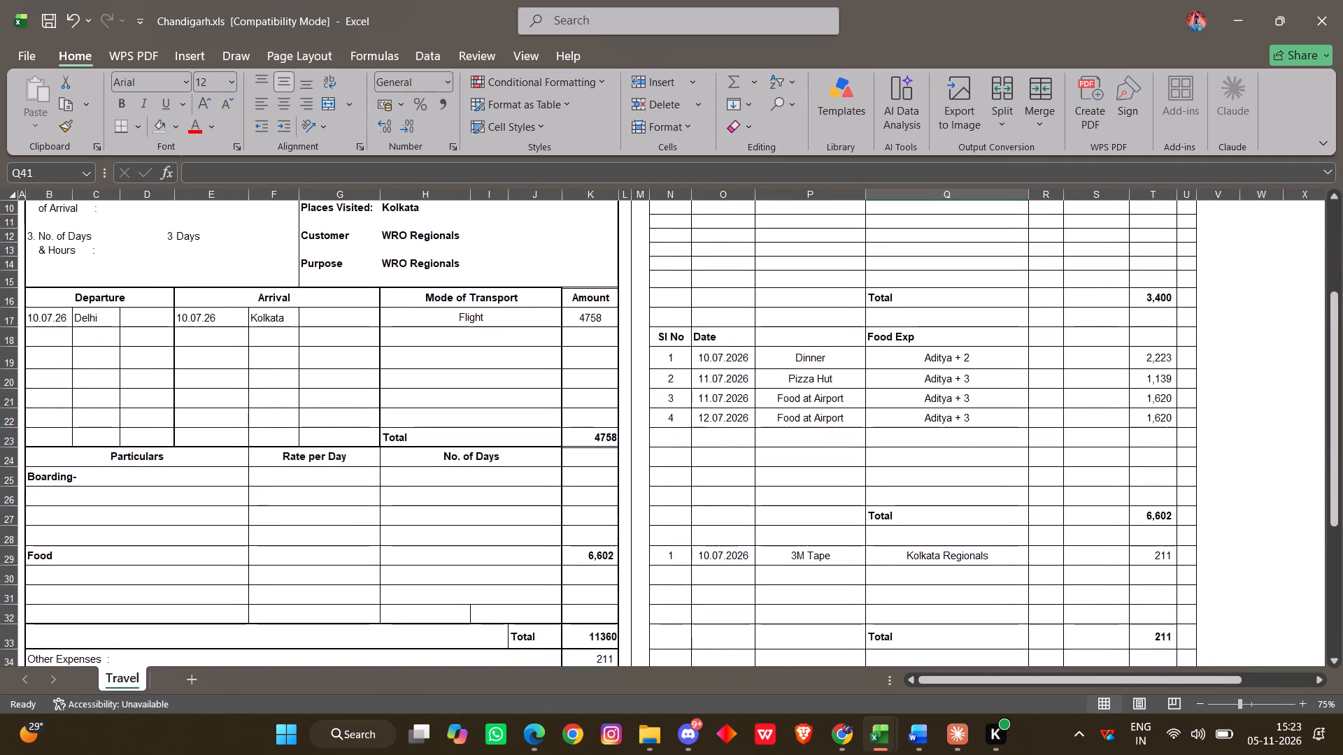
scroll(674, 471, "down", 2)
scroll(642, 521, "down", 1)
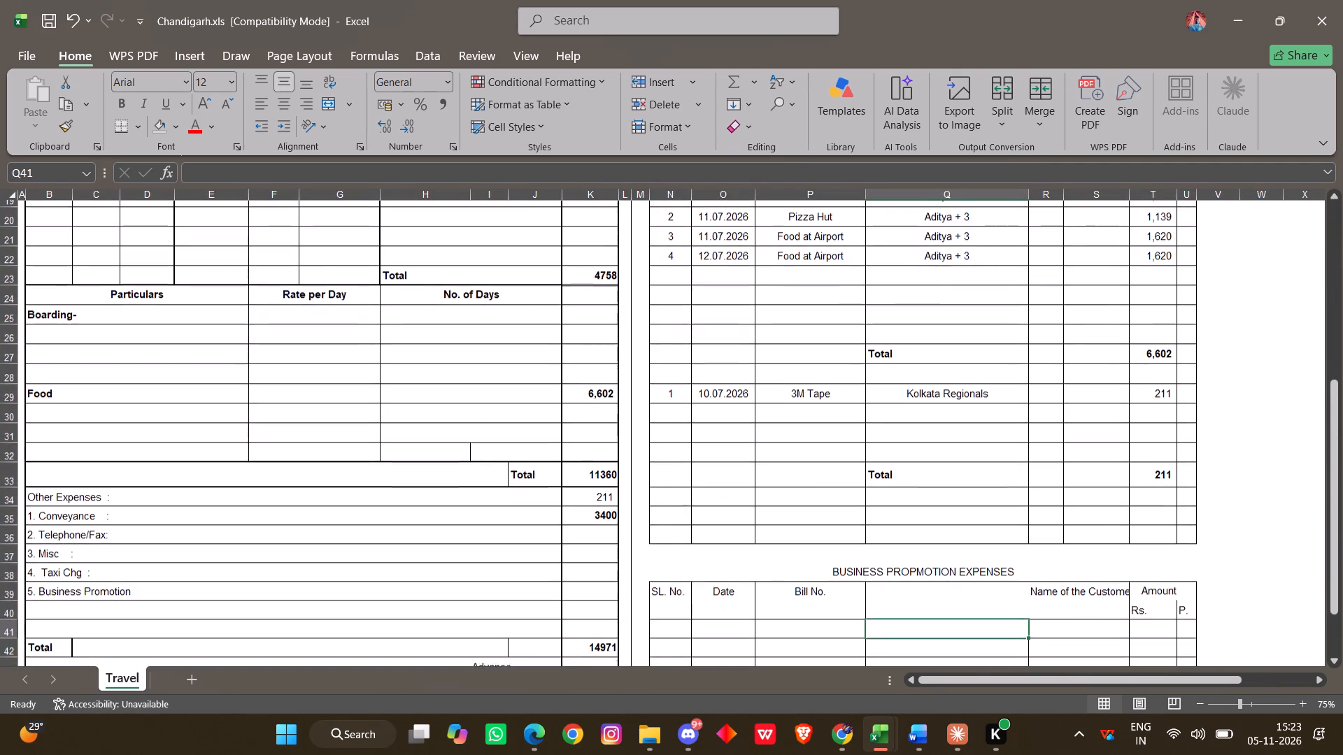
scroll(642, 521, "down", 1)
Check the formulas behind the Total above Other Expenses, the Balance and the overall Total.
left_click(597, 437)
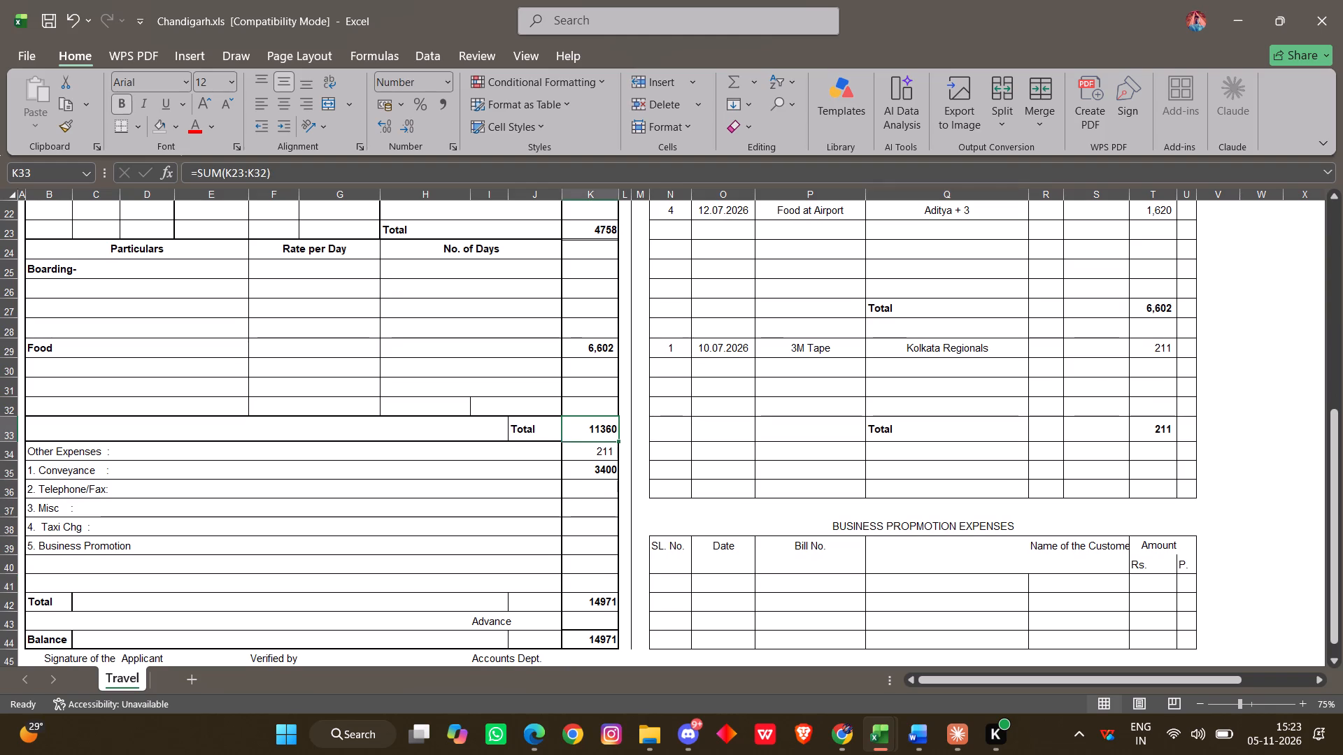
left_click(309, 180)
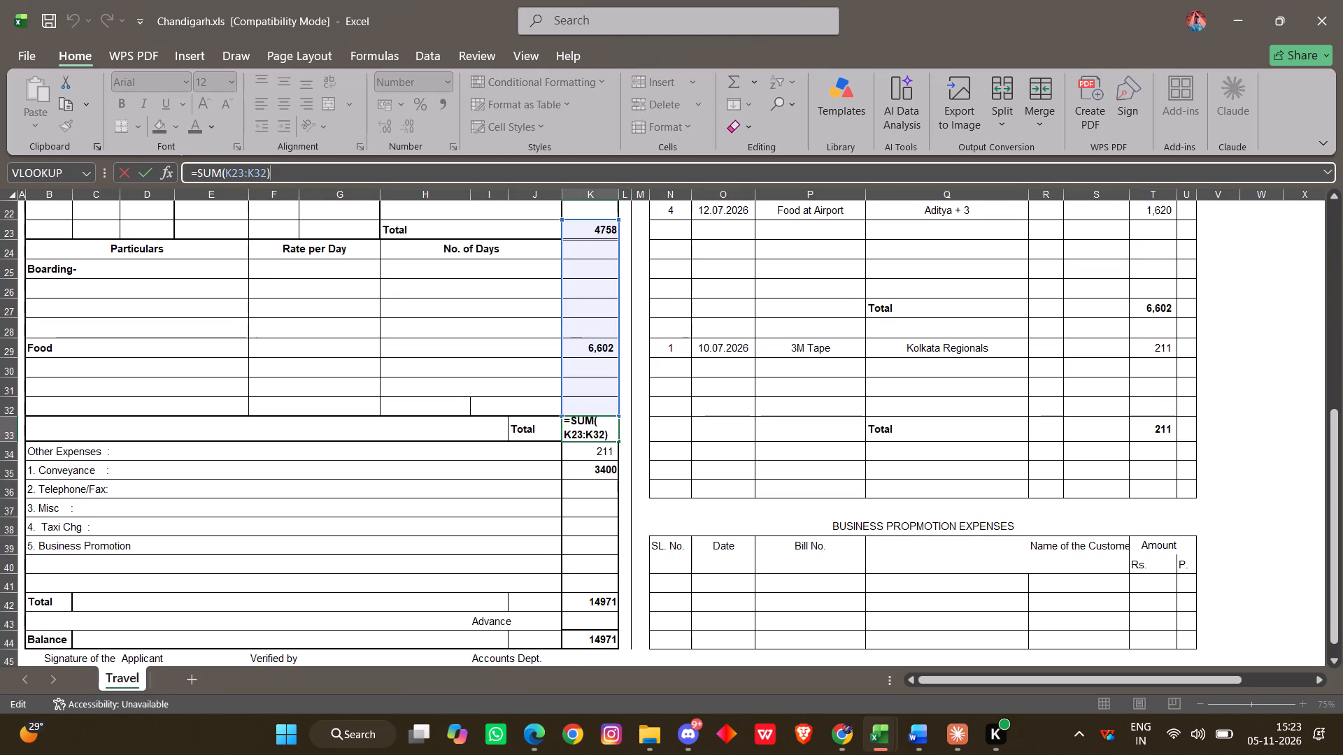
left_click(522, 494)
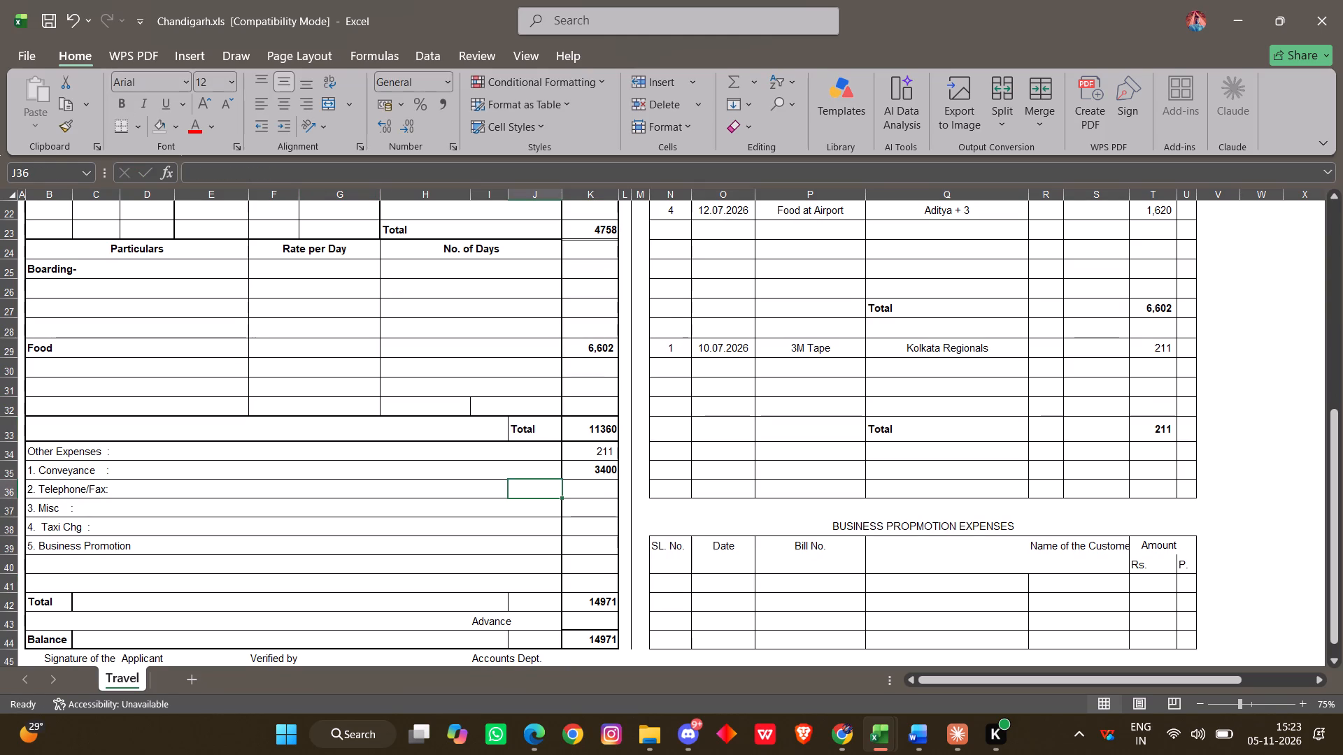
left_click(587, 639)
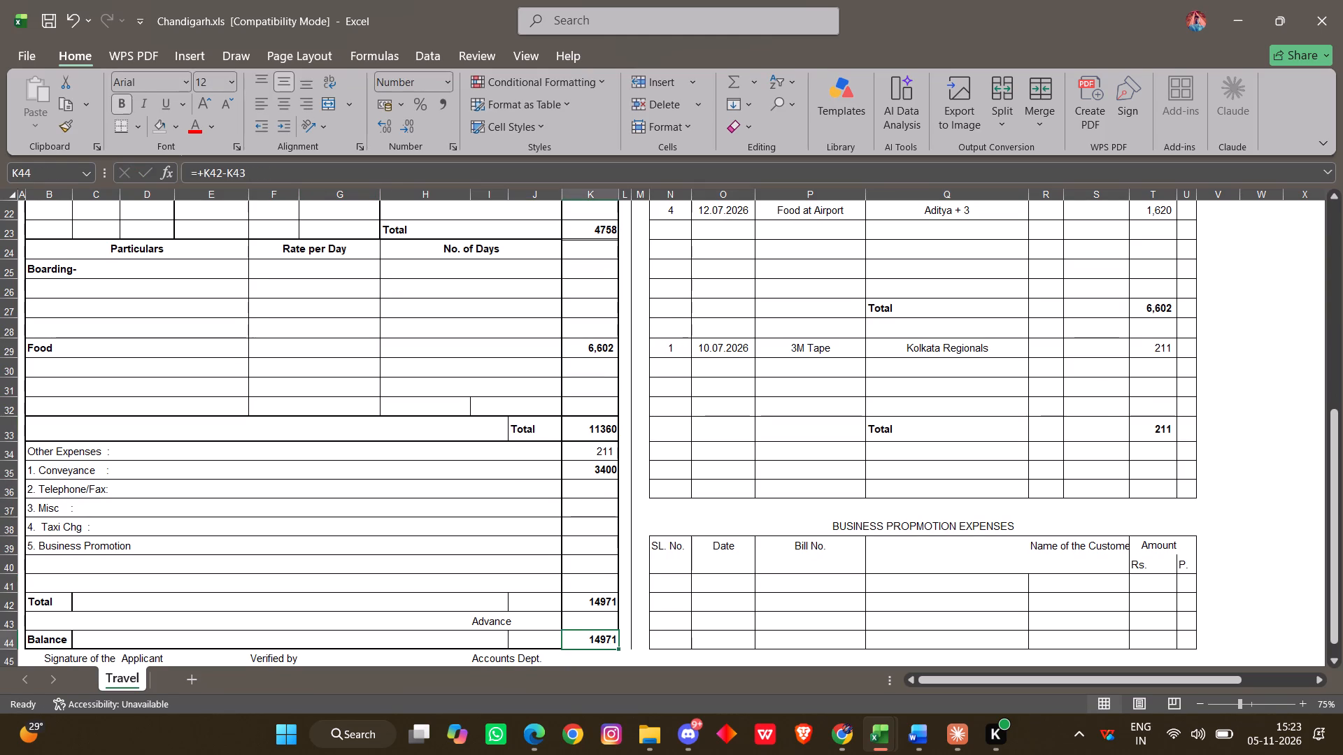
left_click(594, 599)
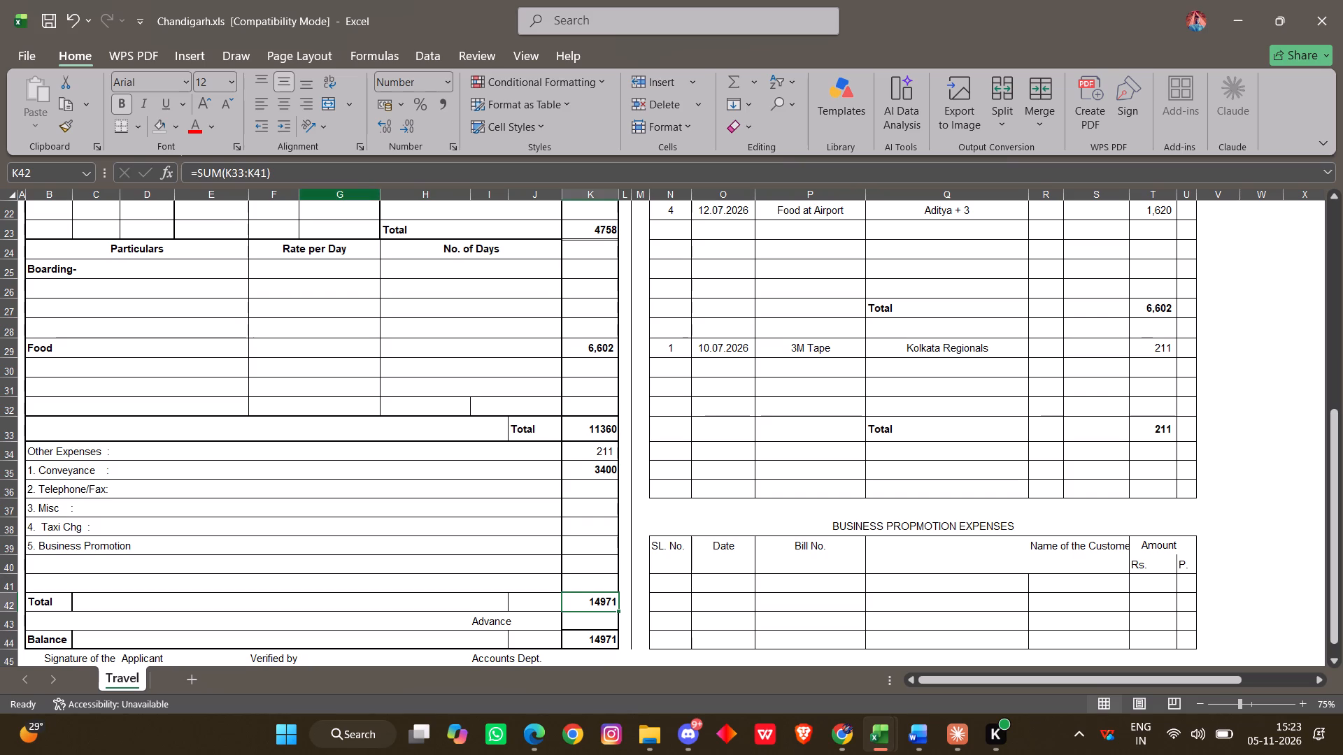
left_click(353, 171)
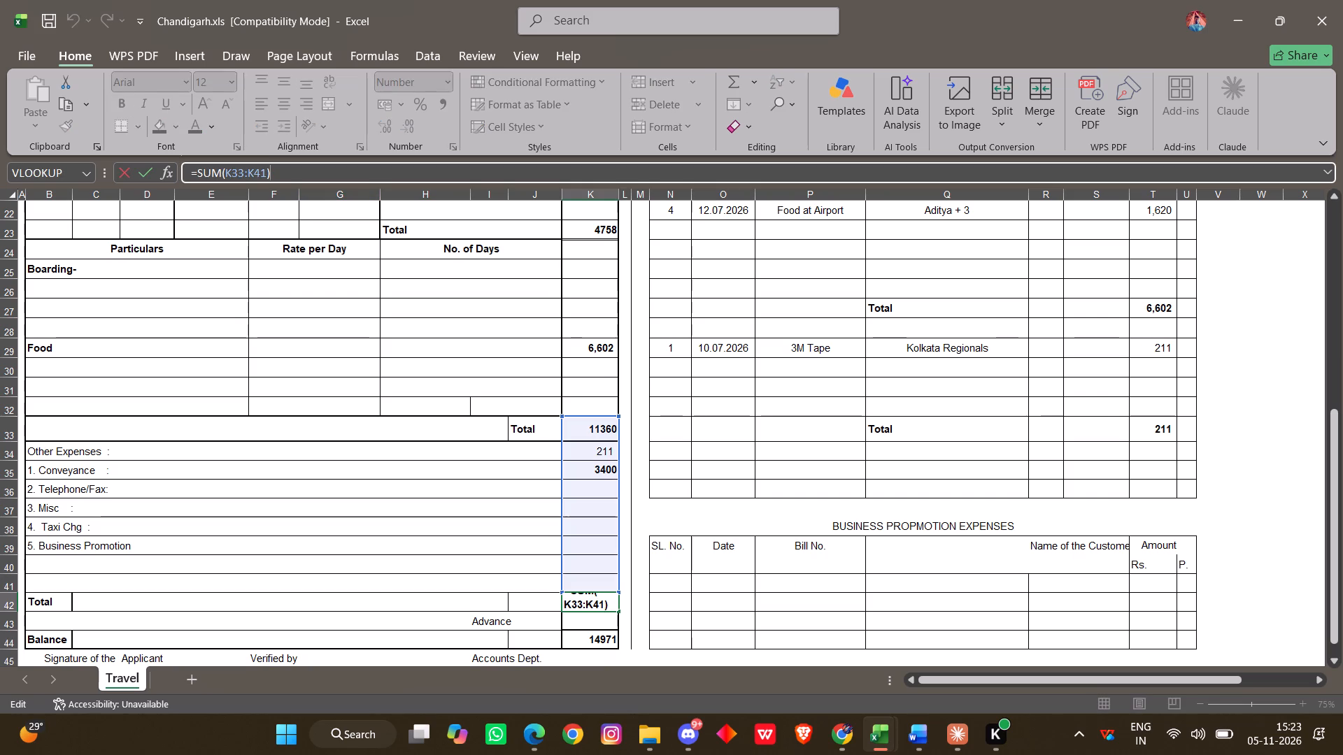
left_click(667, 535)
Make the amount on the Other Expenses heading row bold.
left_click(584, 454)
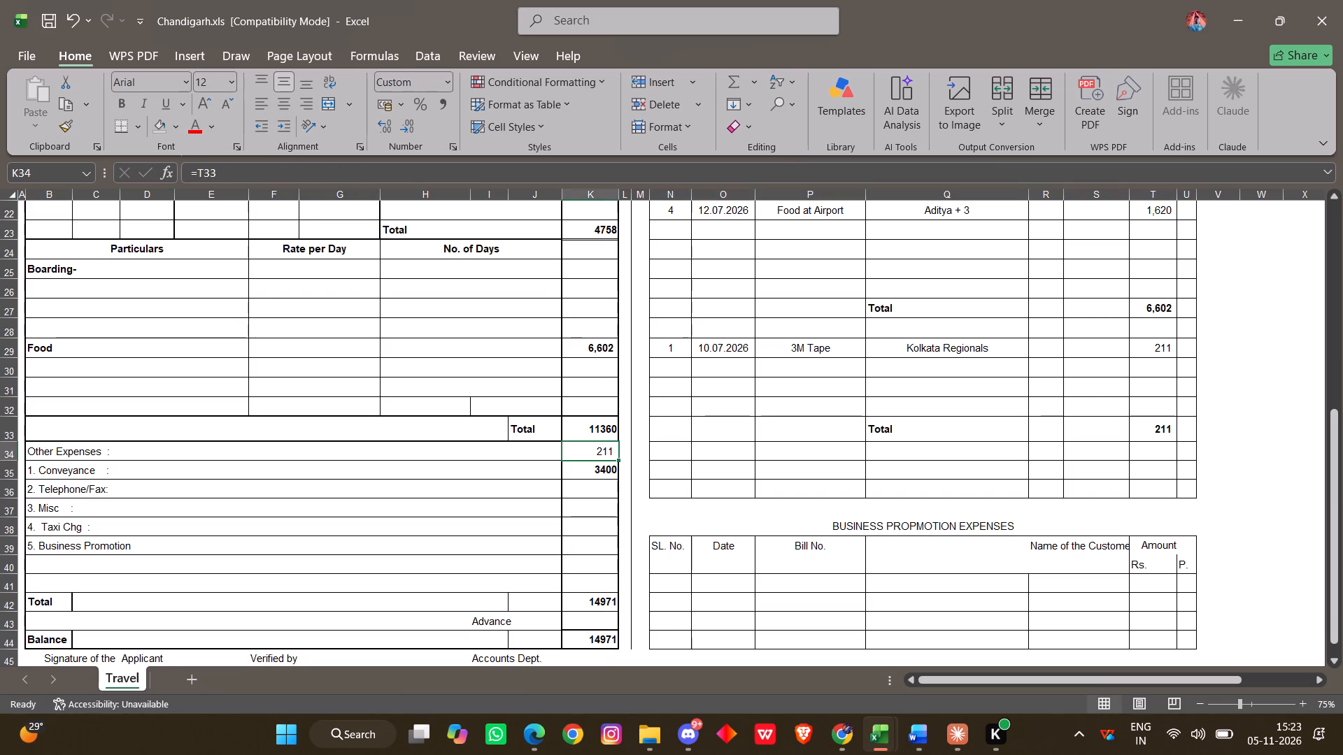
left_click(116, 100)
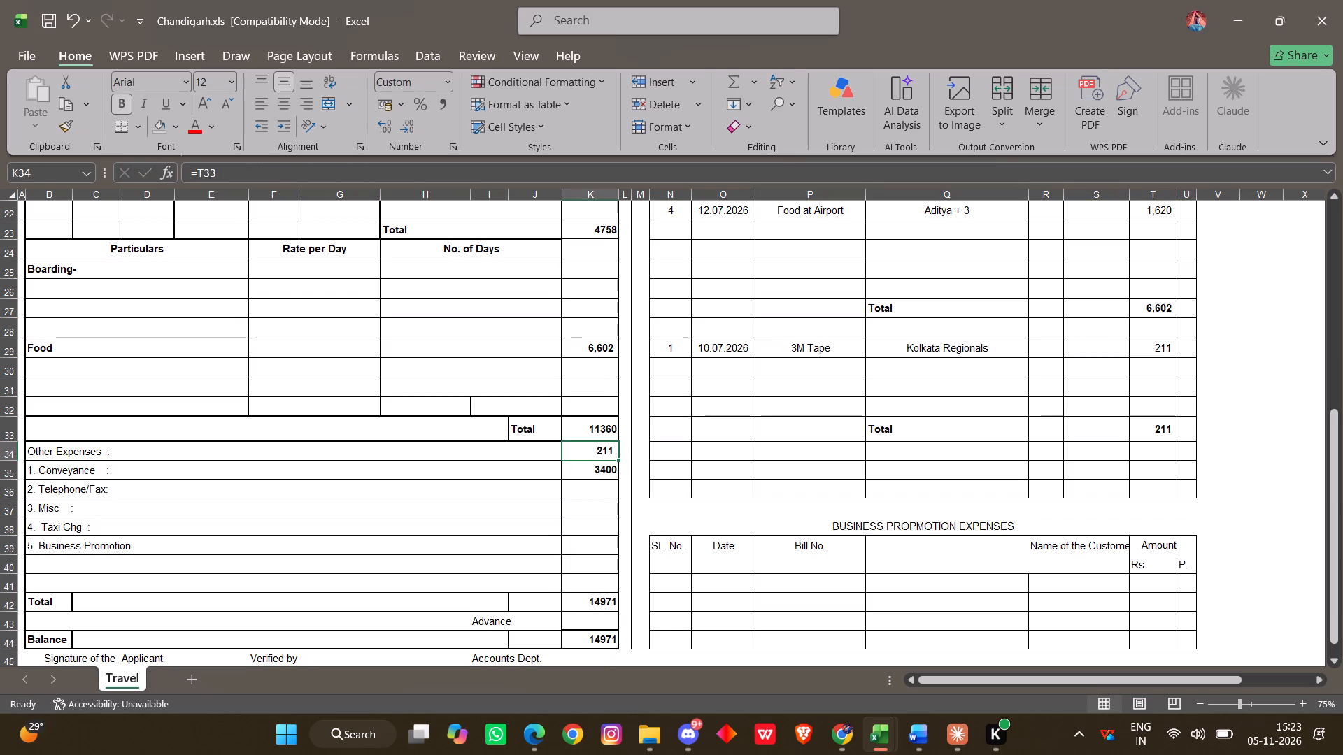
left_click(555, 398)
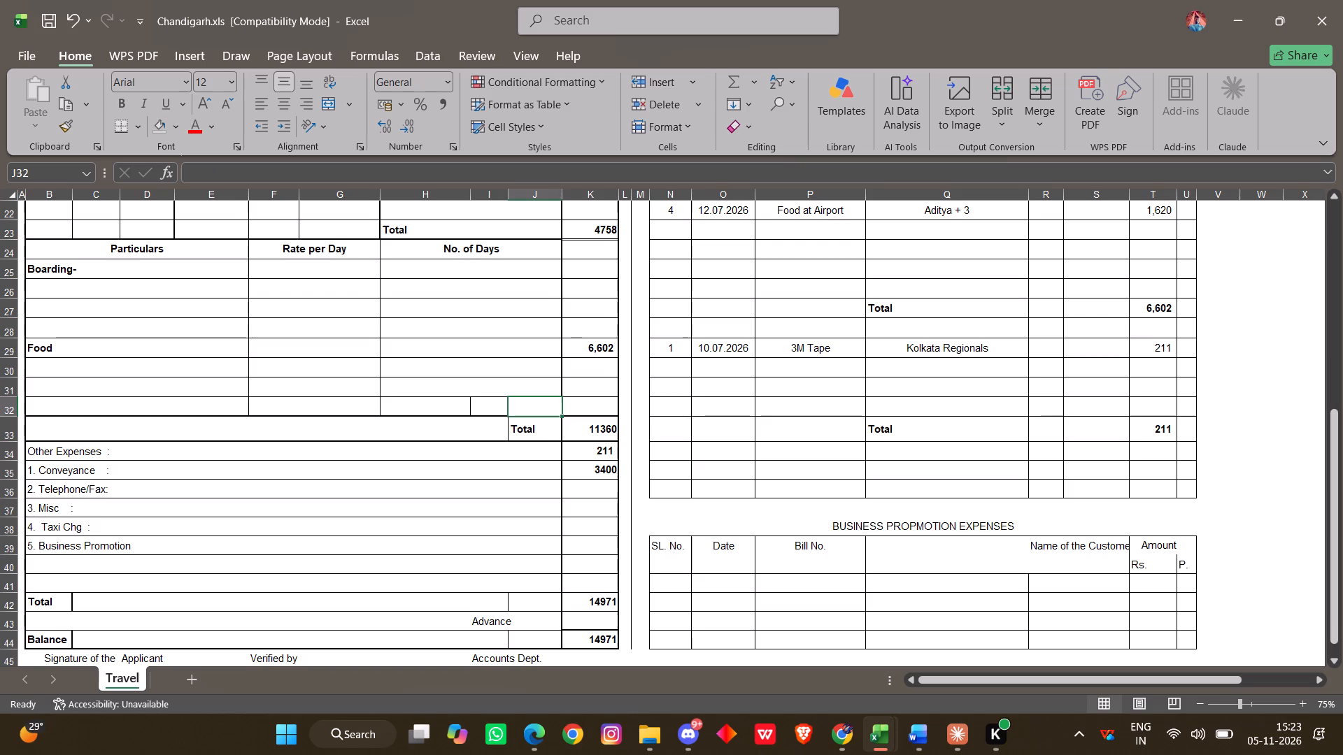
Set the amount of the fourth food expense, Food at Airport on 12.07.2026, to 218.
scroll(555, 398, "up", 2)
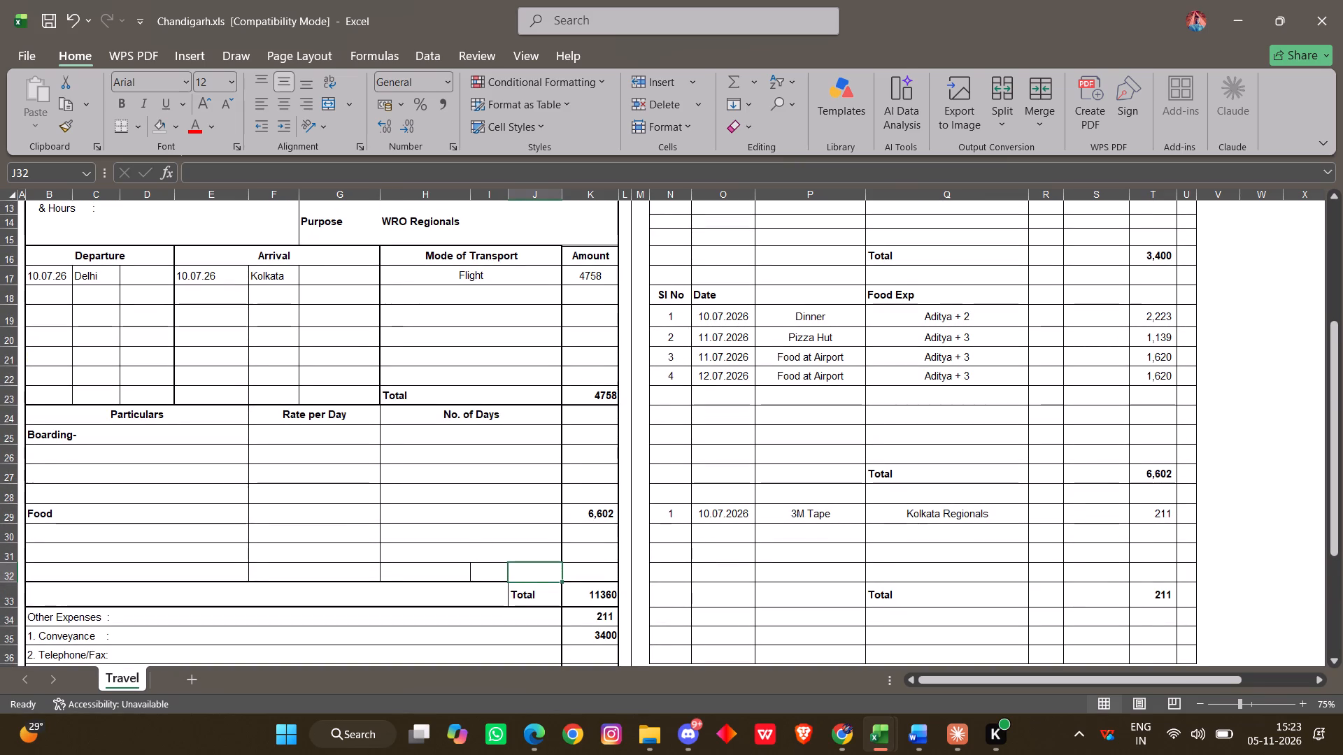
left_click(1144, 384)
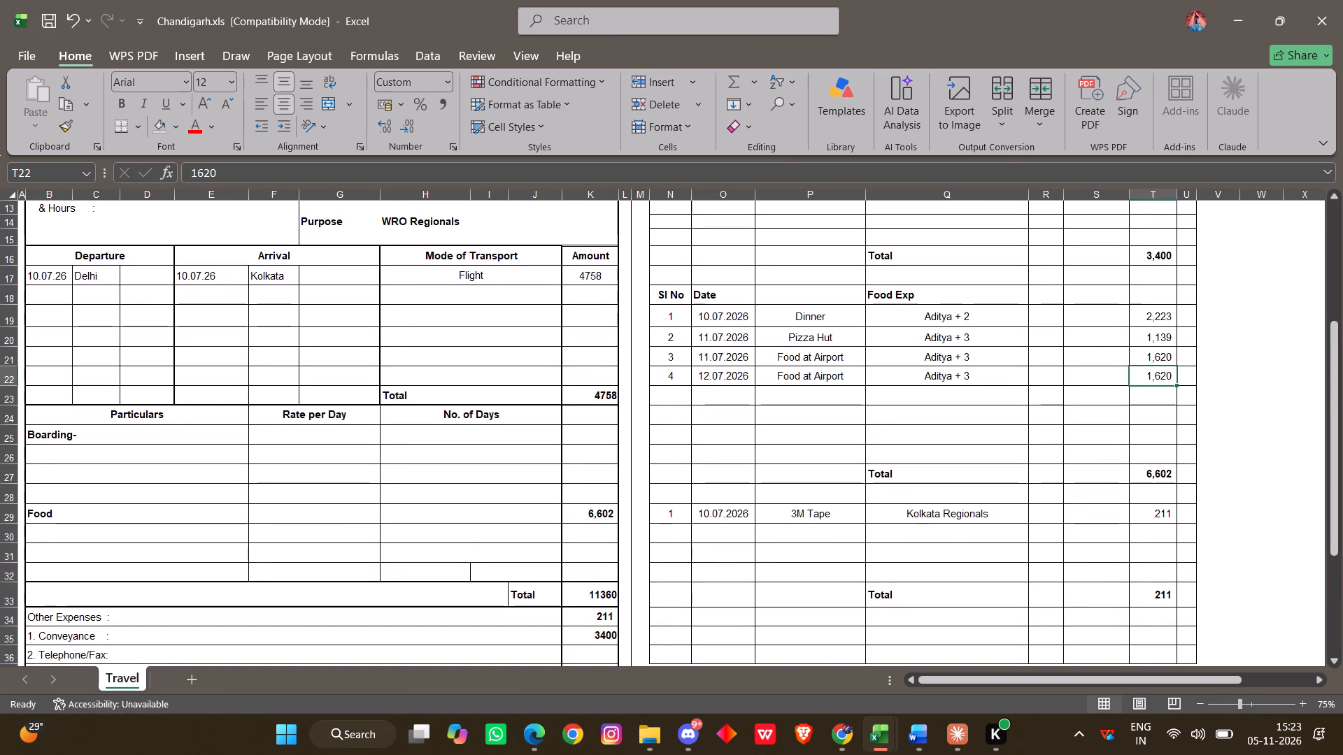
type("218")
key("Return")
scroll(1130, 437, "down", 1)
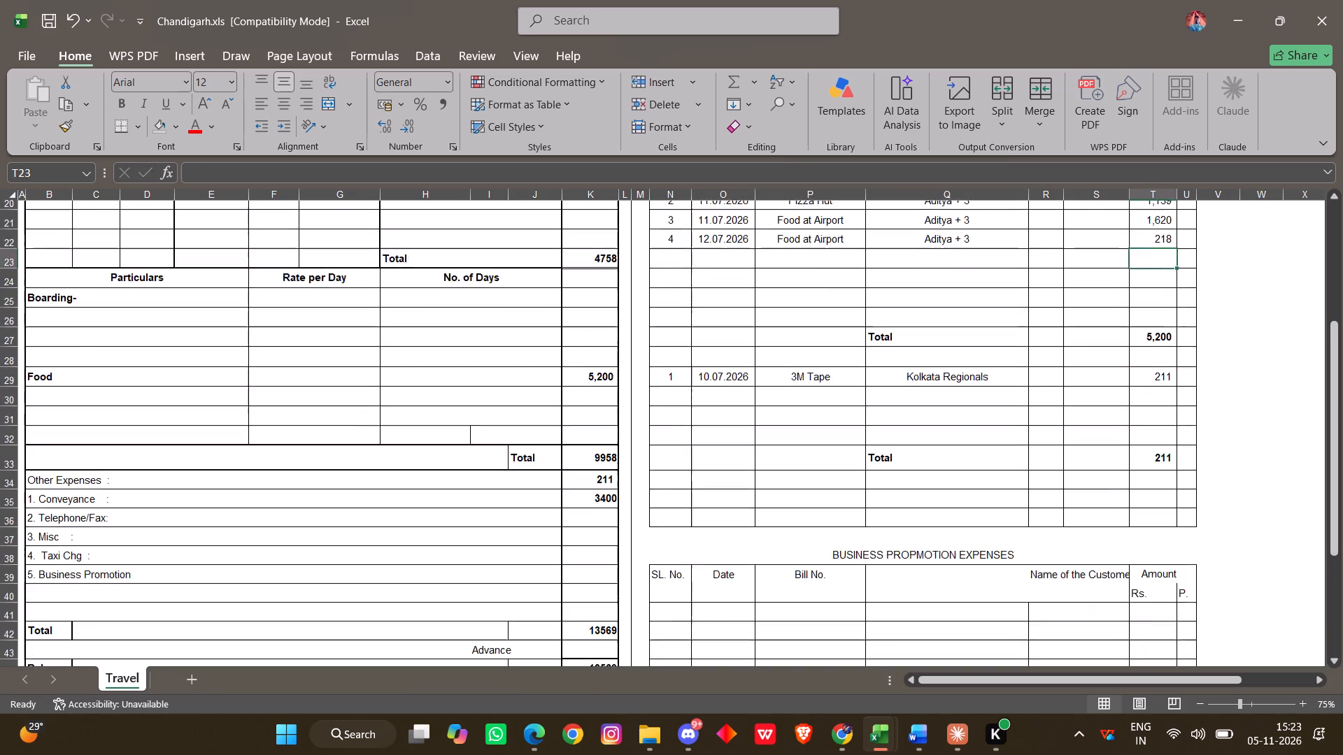
scroll(1130, 437, "down", 1)
scroll(1130, 437, "up", 1)
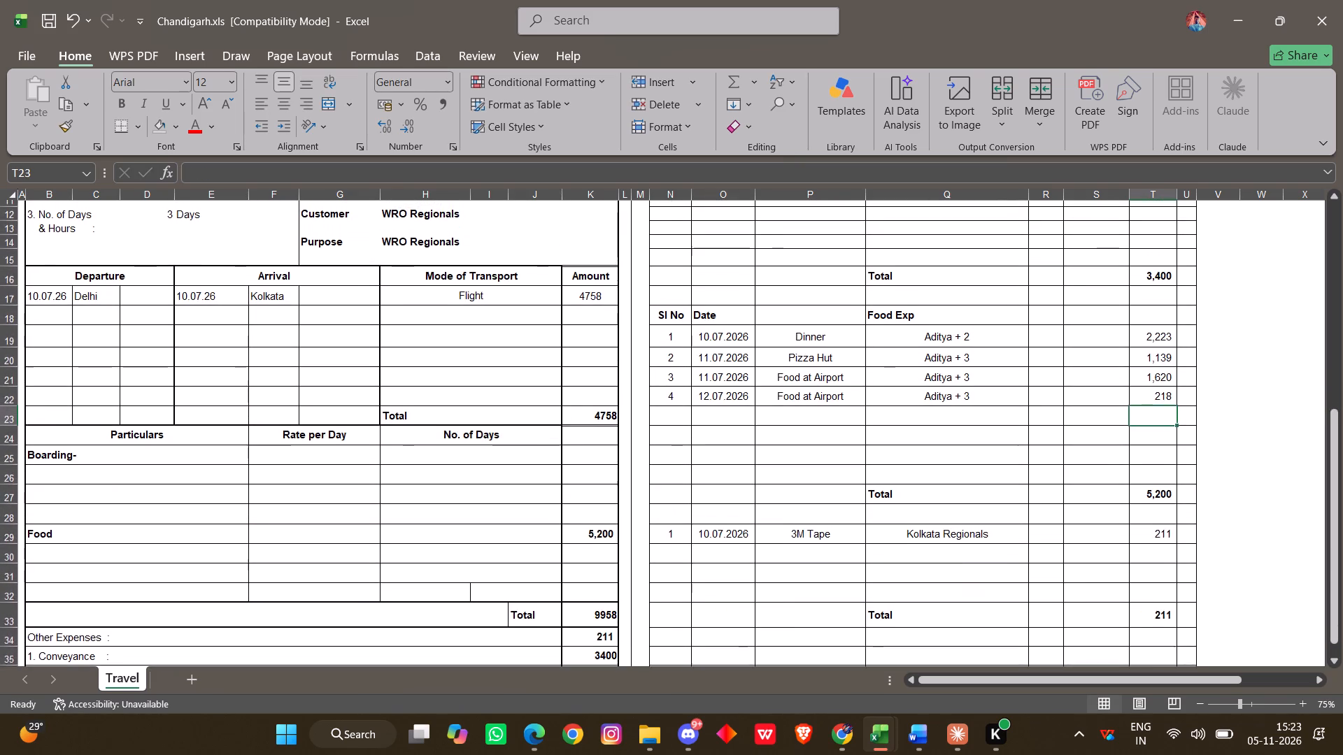
Review the Kolkata travel statement from the trip details and cab fares down to the food expenses and expense summary.
scroll(1130, 437, "up", 1)
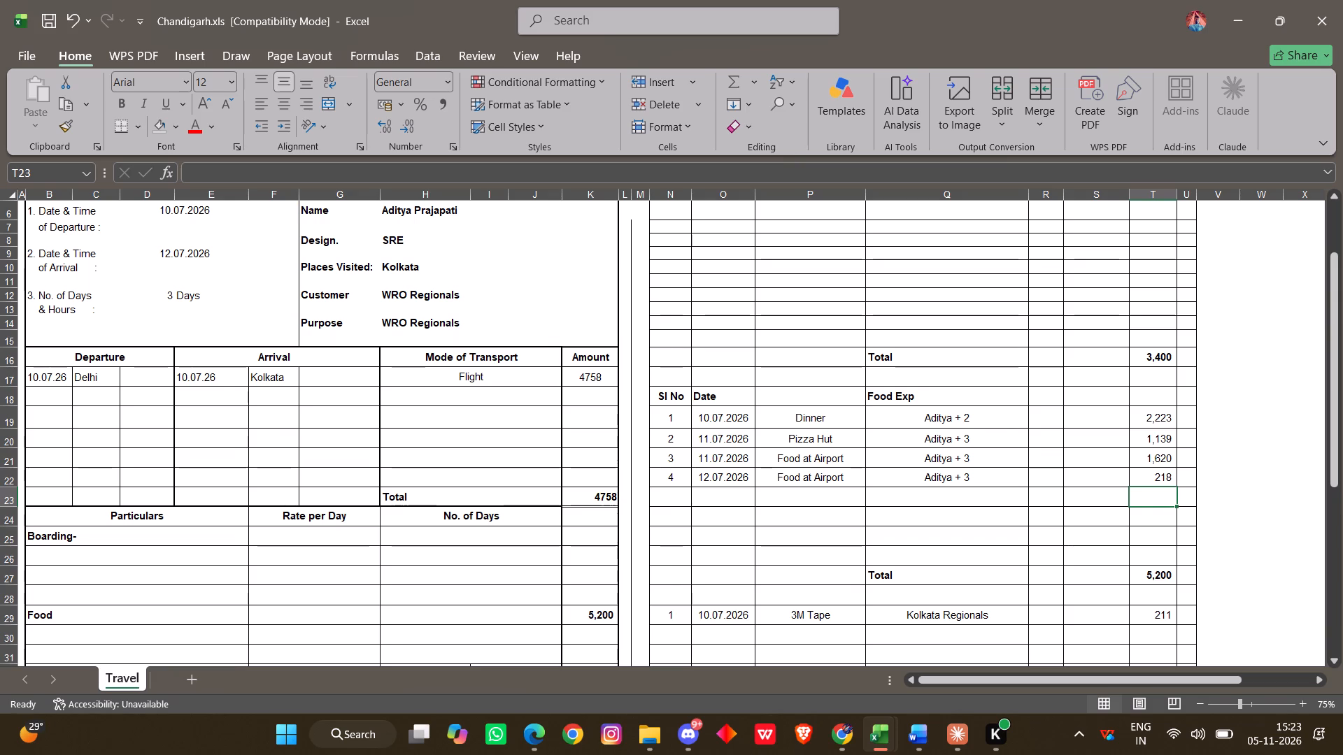
scroll(1130, 437, "up", 3)
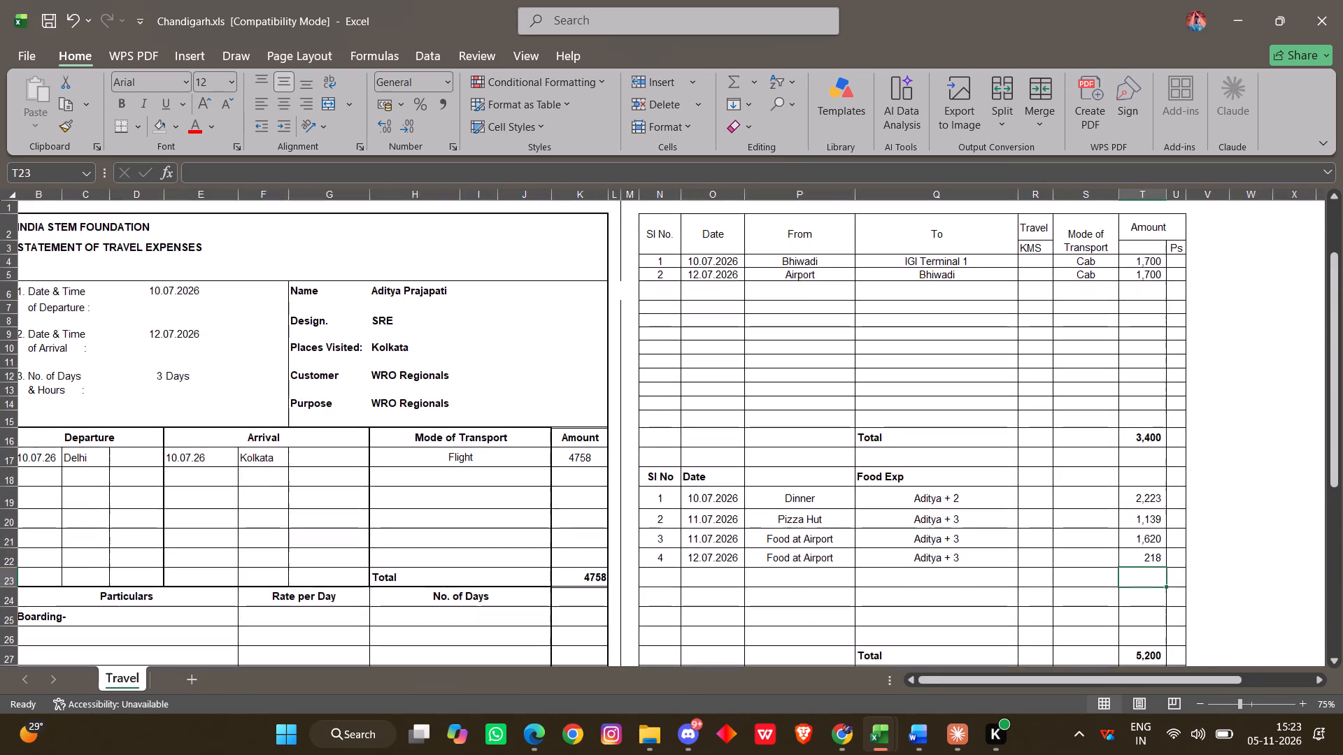
scroll(1130, 437, "right", 1)
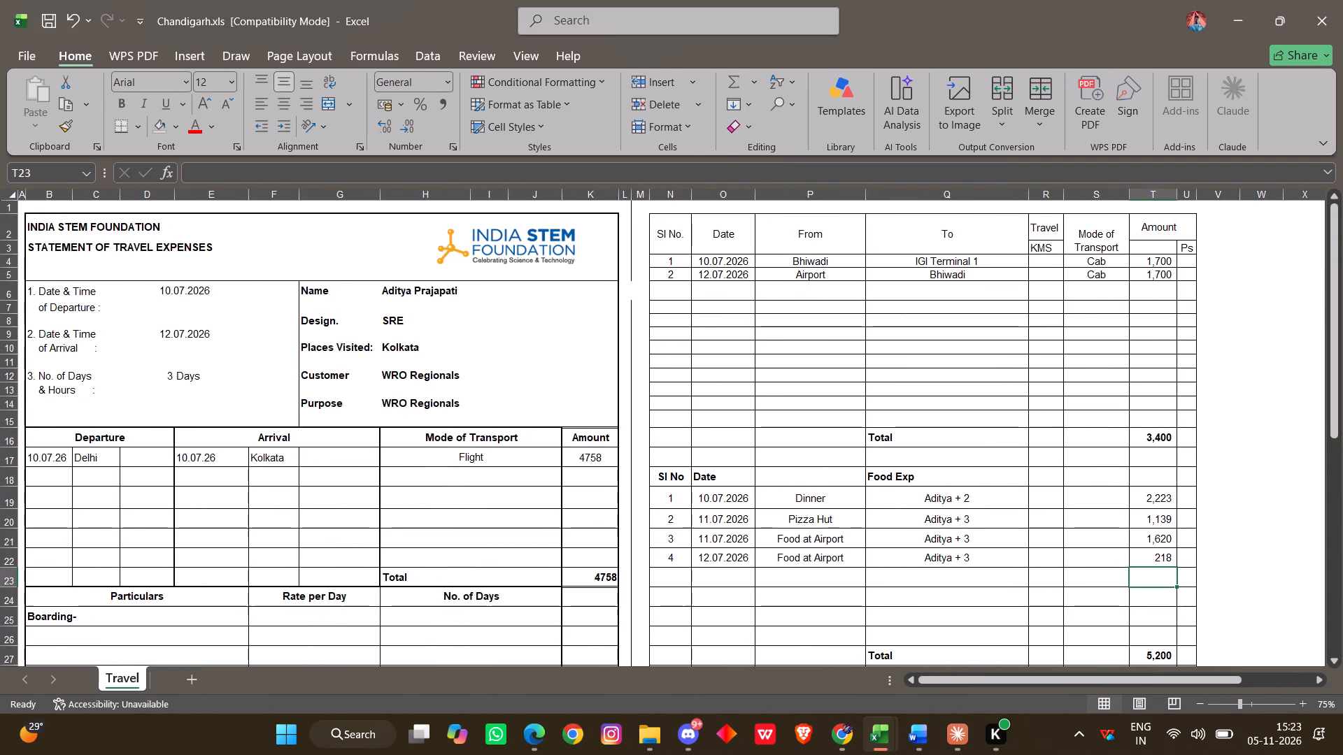
scroll(1130, 437, "down", 2)
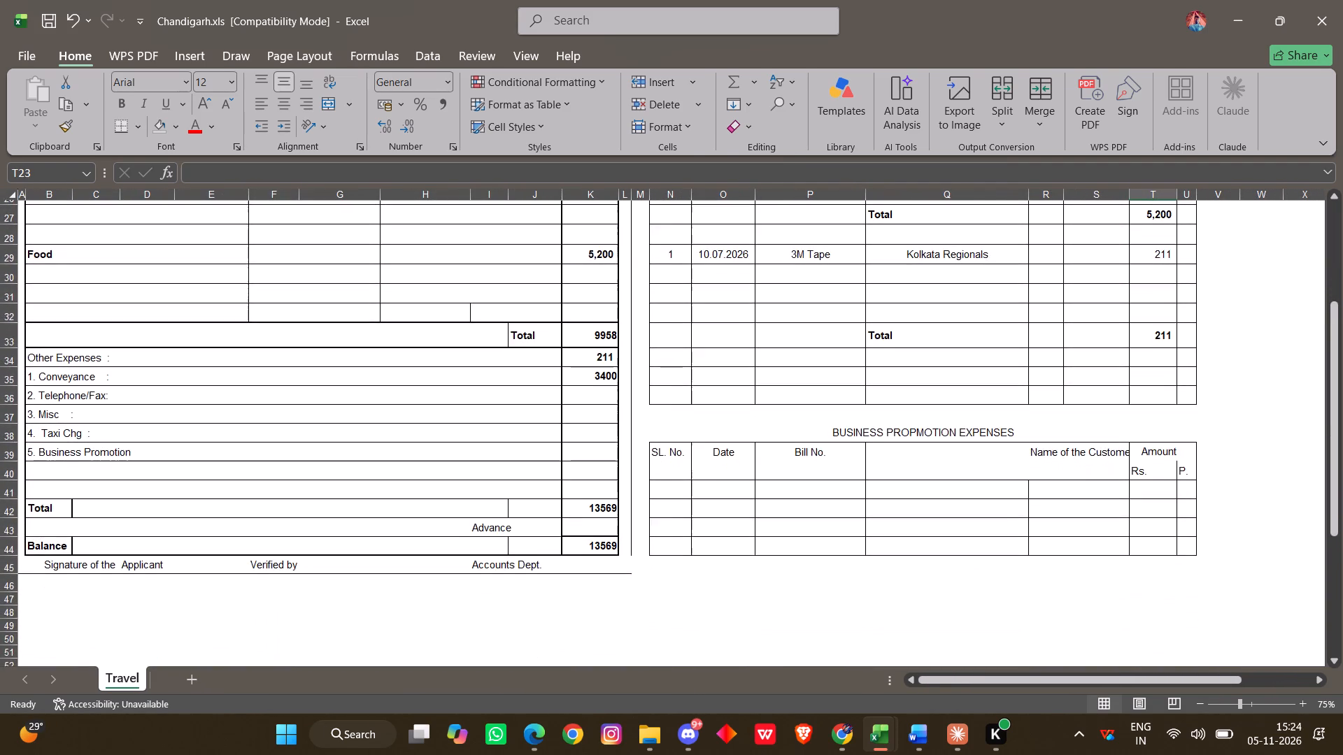
scroll(1130, 437, "down", 1)
scroll(1130, 437, "right", 1)
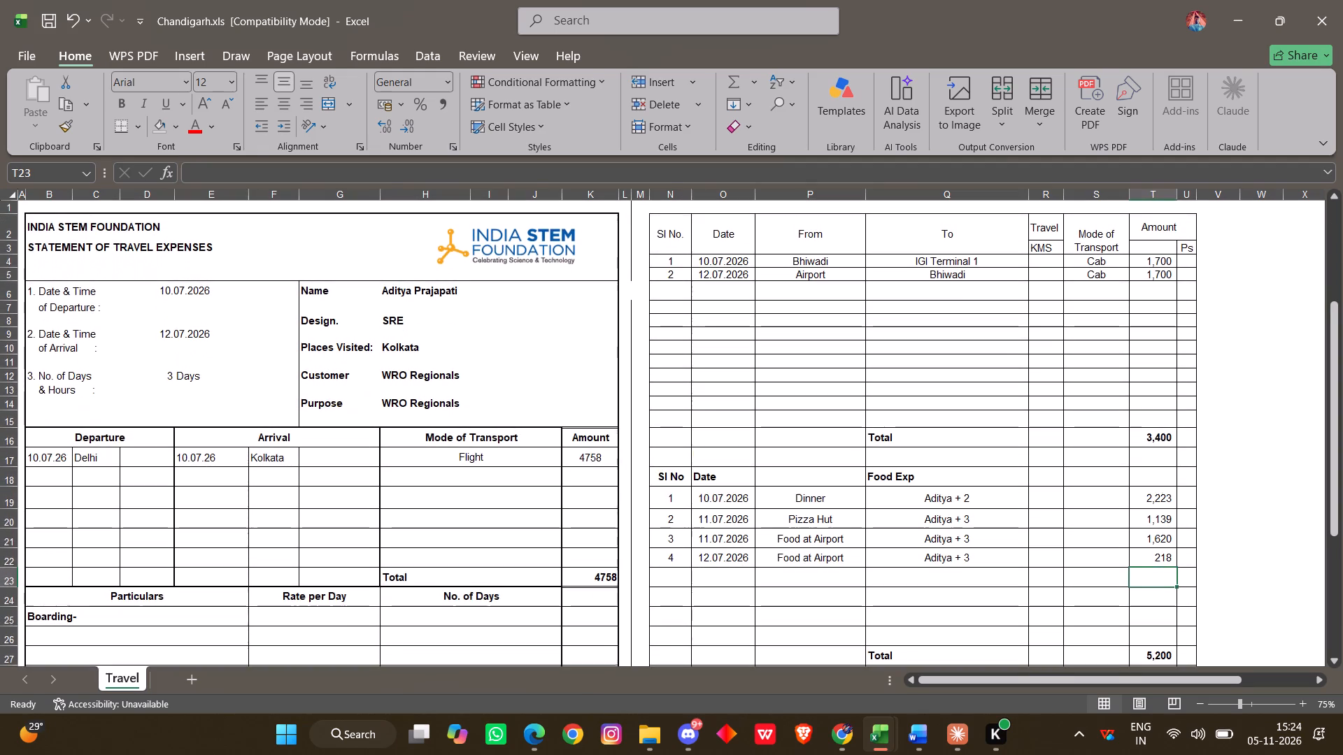
scroll(1130, 437, "up", 1)
scroll(1130, 437, "down", 1)
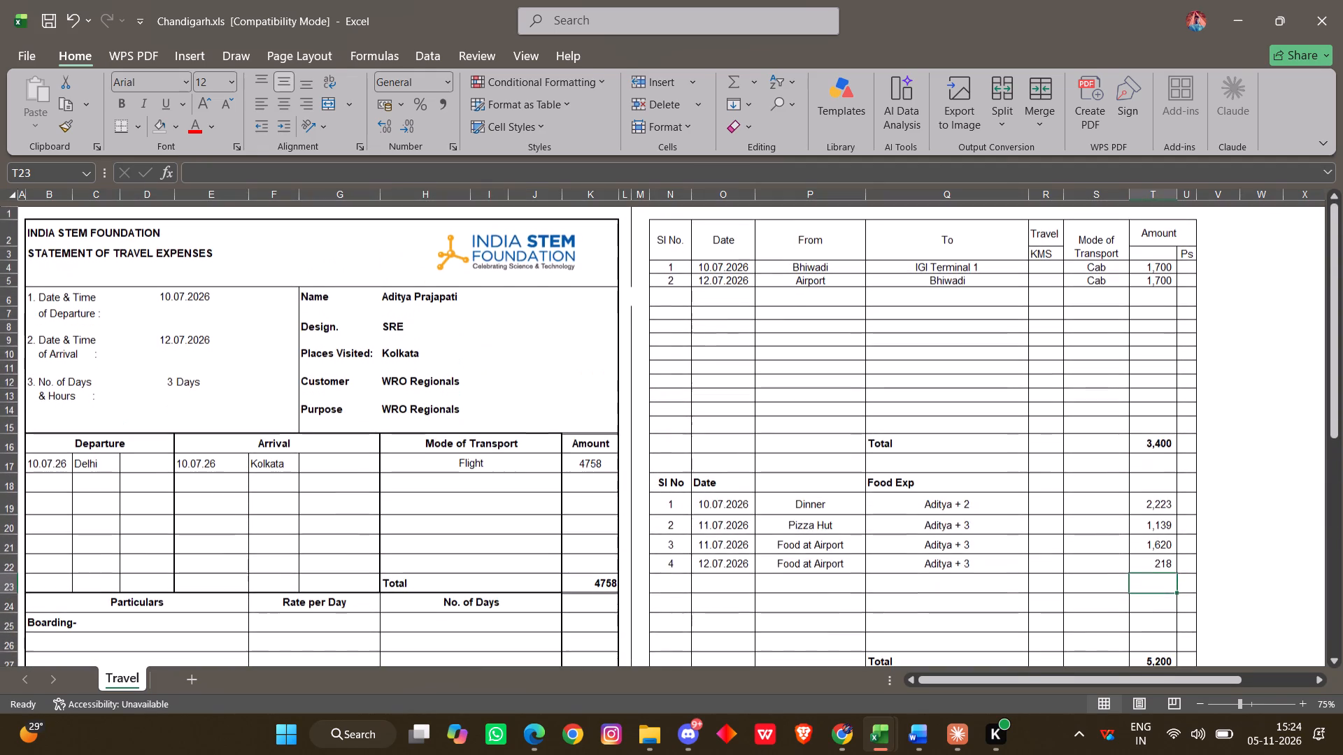
scroll(1130, 437, "up", 2)
Save the Chandigarh.xls workbook with the corrected expense amounts.
key("ctrl+s")
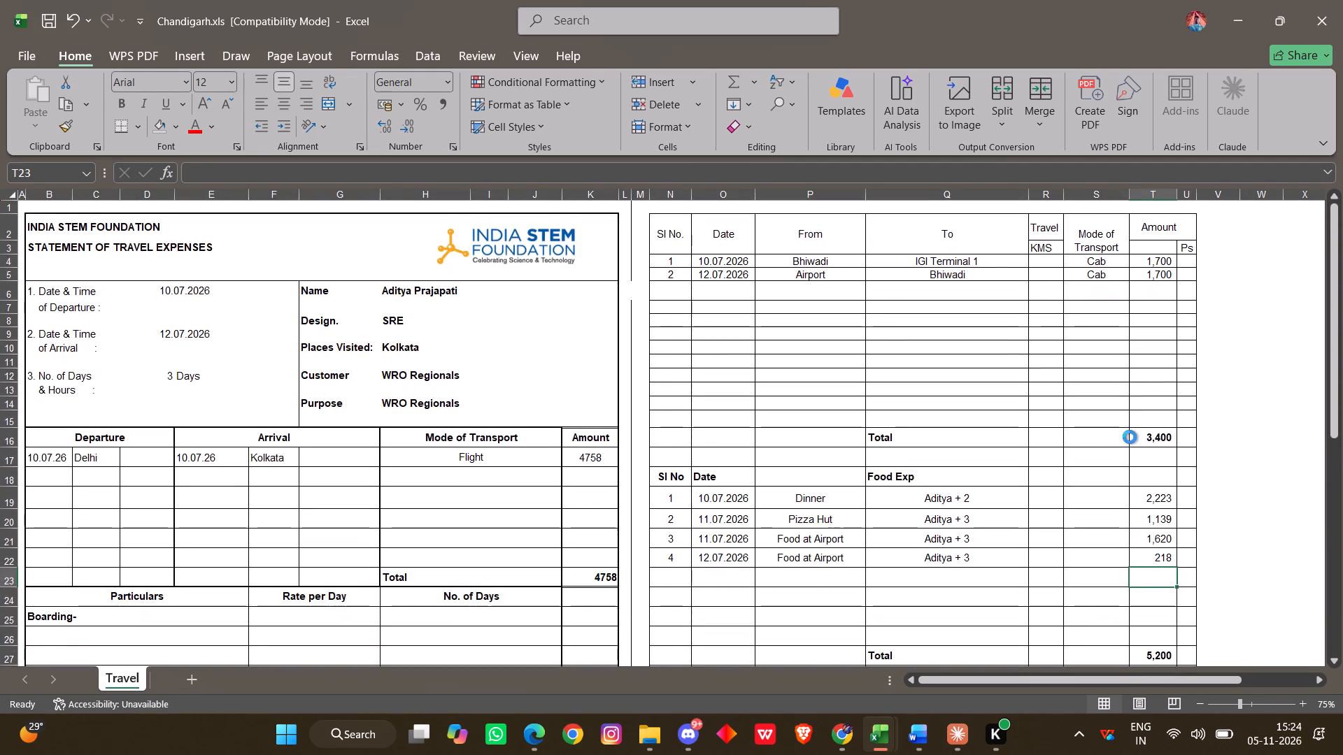
Recheck the saved statement's trip details, cab, food and other expense tables against the expense summary and Balance.
scroll(1130, 437, "down", 3)
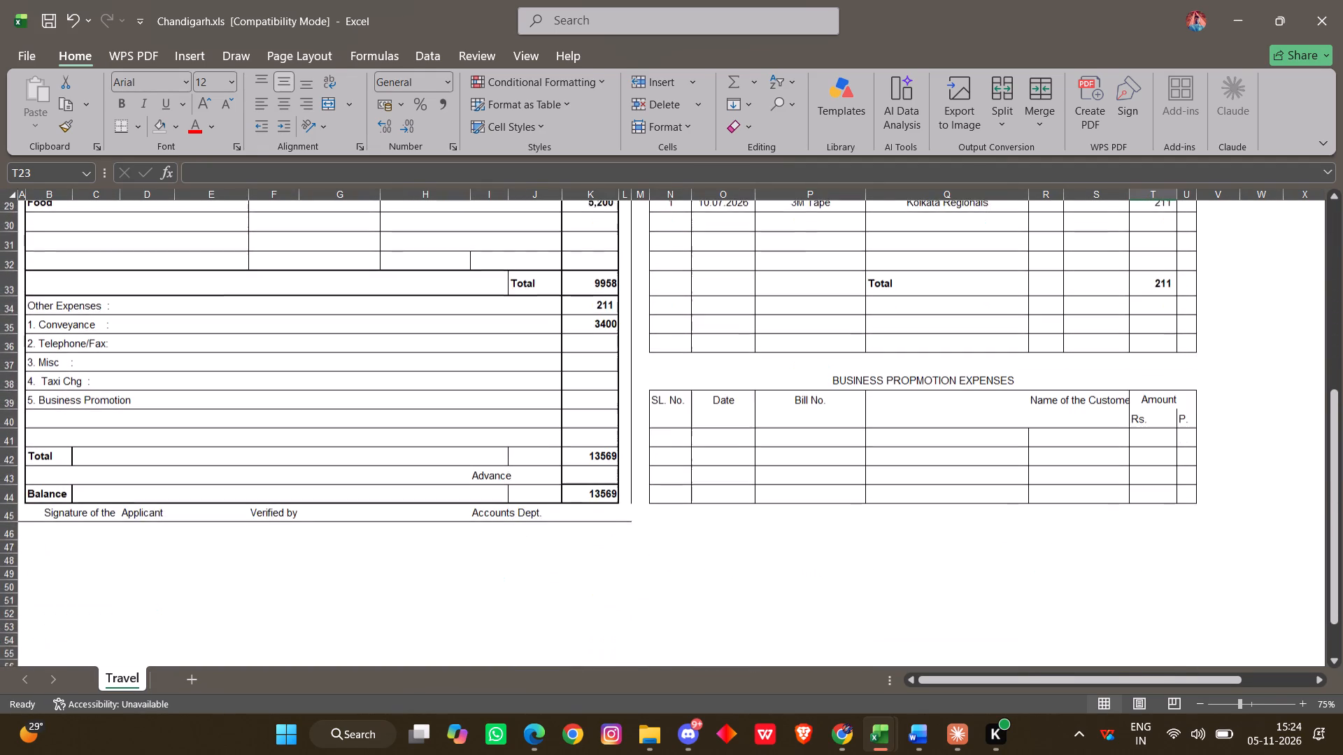
scroll(1130, 437, "down", 1)
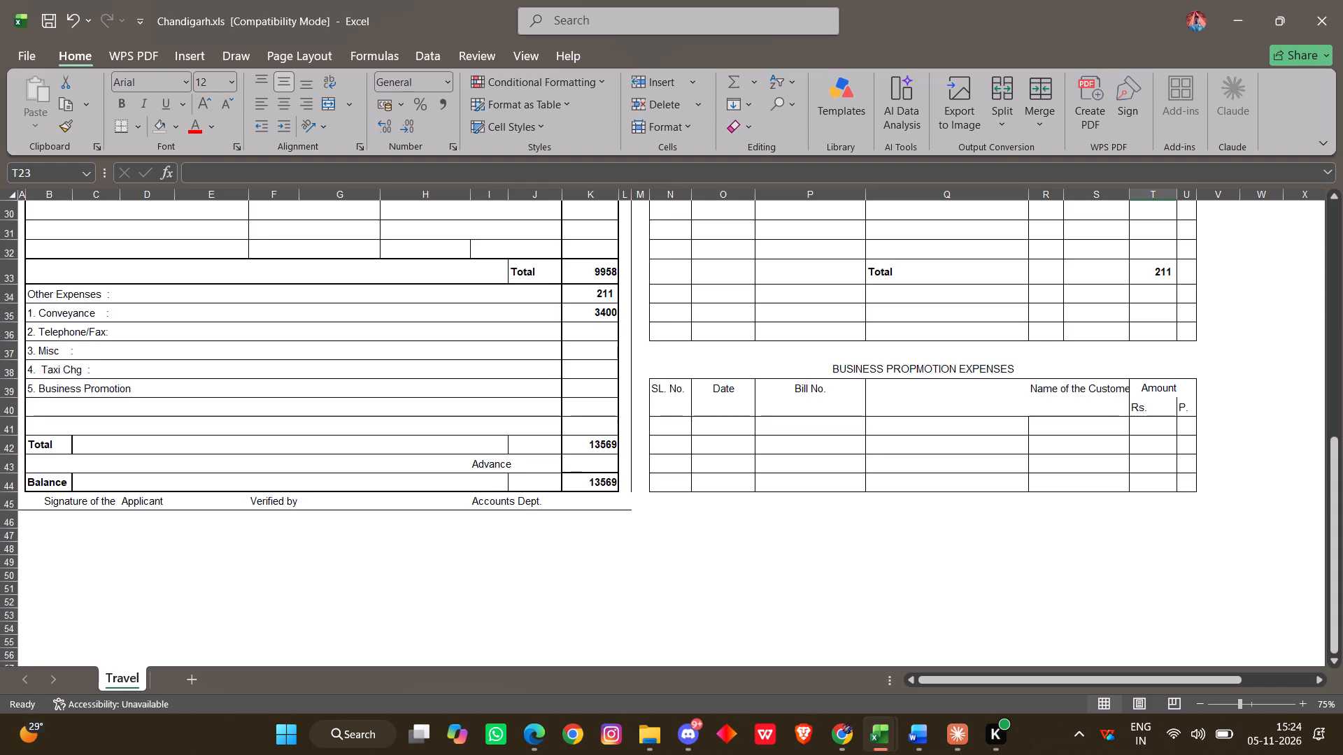
scroll(1130, 437, "up", 3)
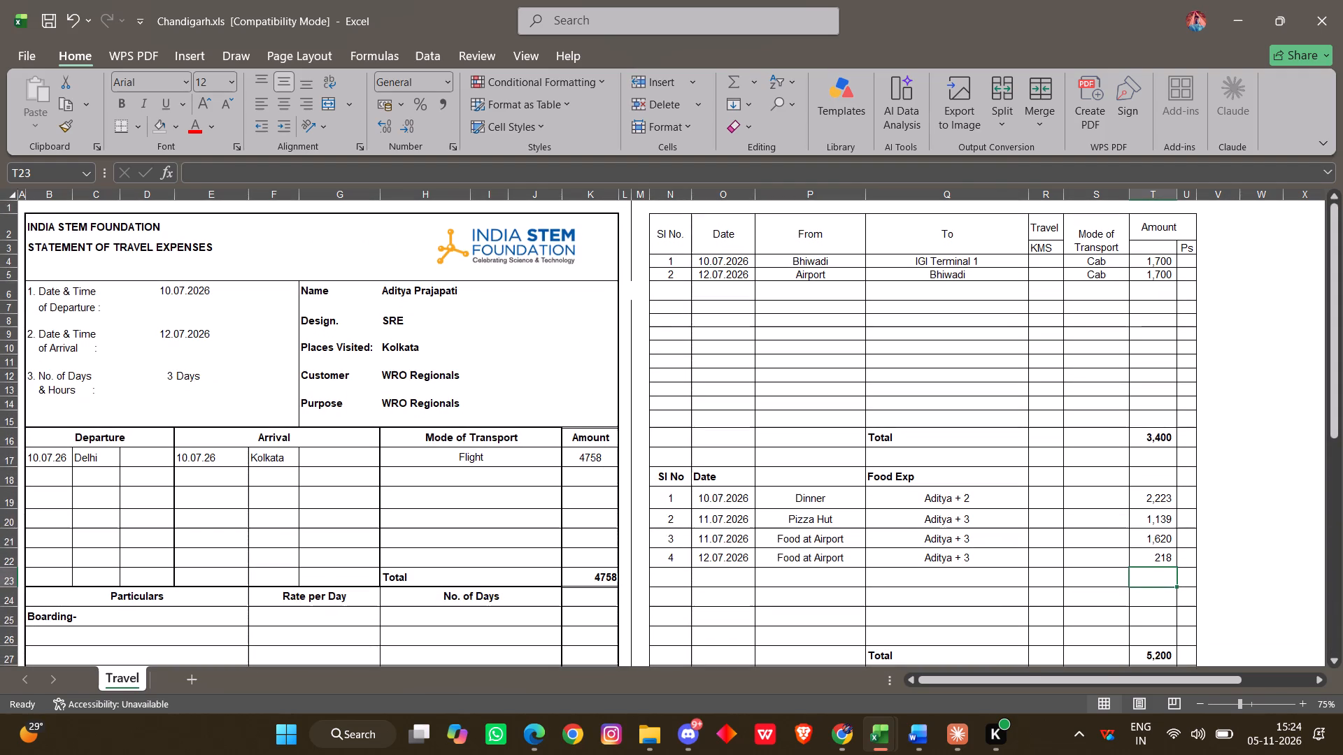
scroll(1130, 437, "up", 2)
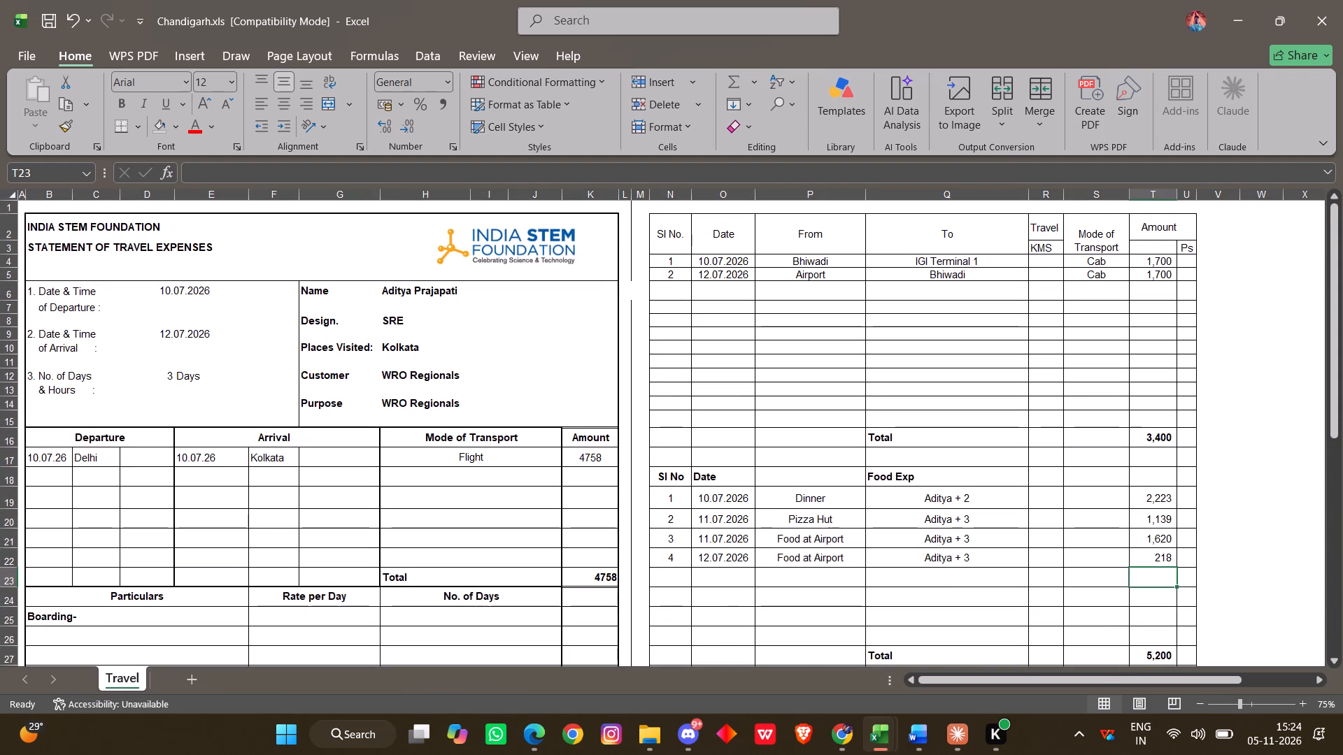
scroll(800, 491, "up", 1)
scroll(800, 491, "down", 1)
scroll(800, 491, "up", 2)
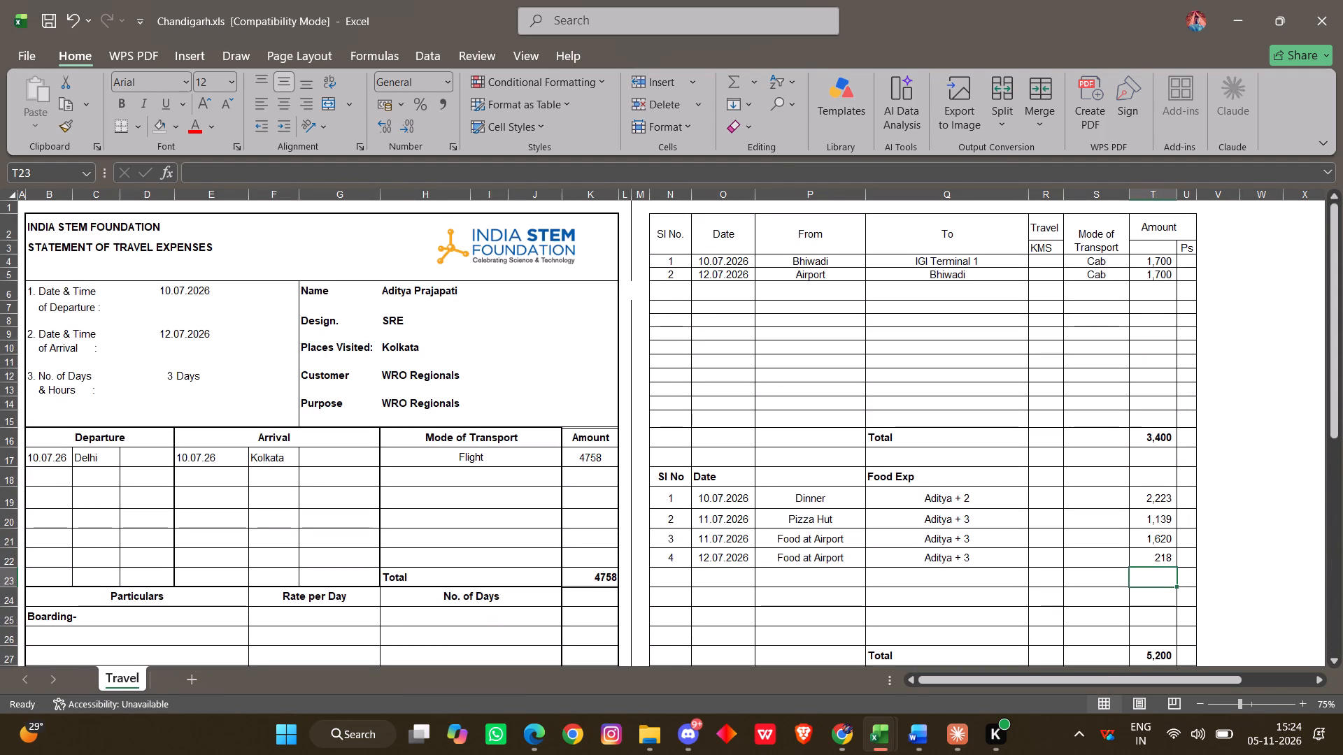
scroll(794, 548, "down", 2)
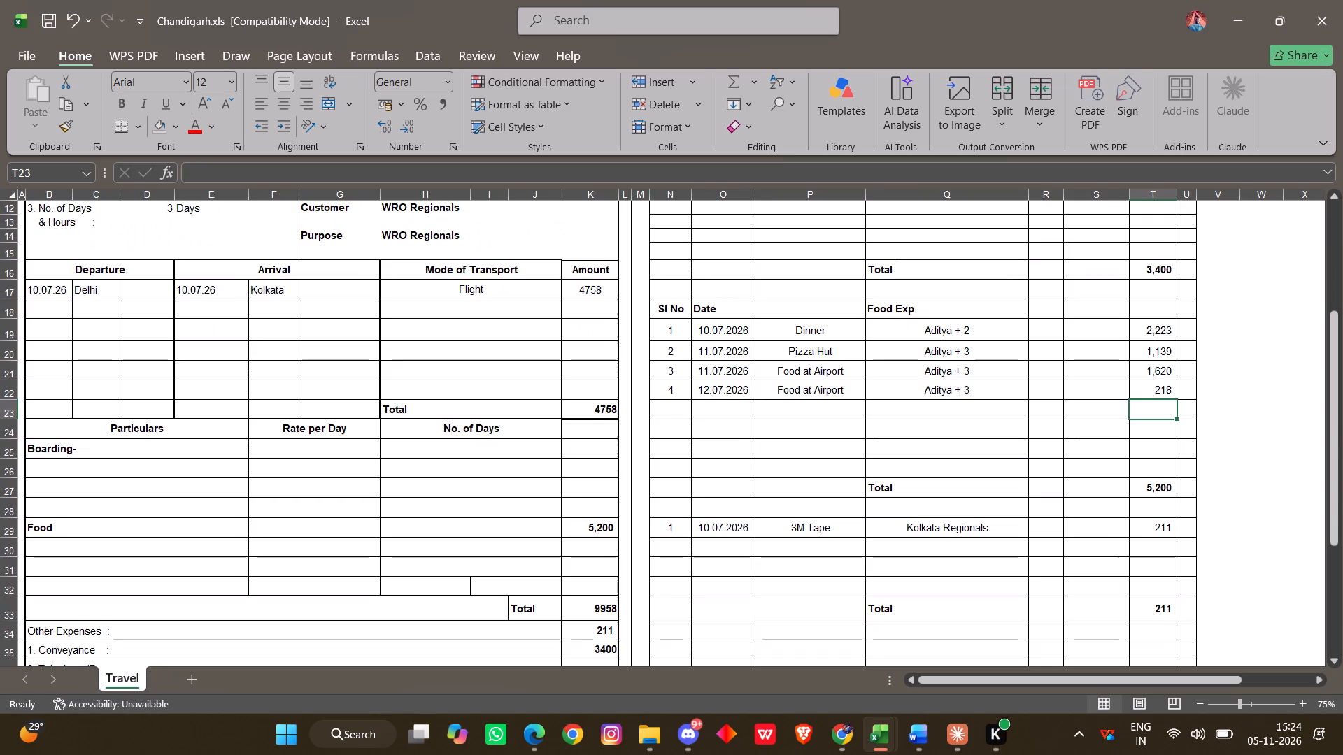
scroll(794, 548, "up", 2)
scroll(706, 433, "down", 1)
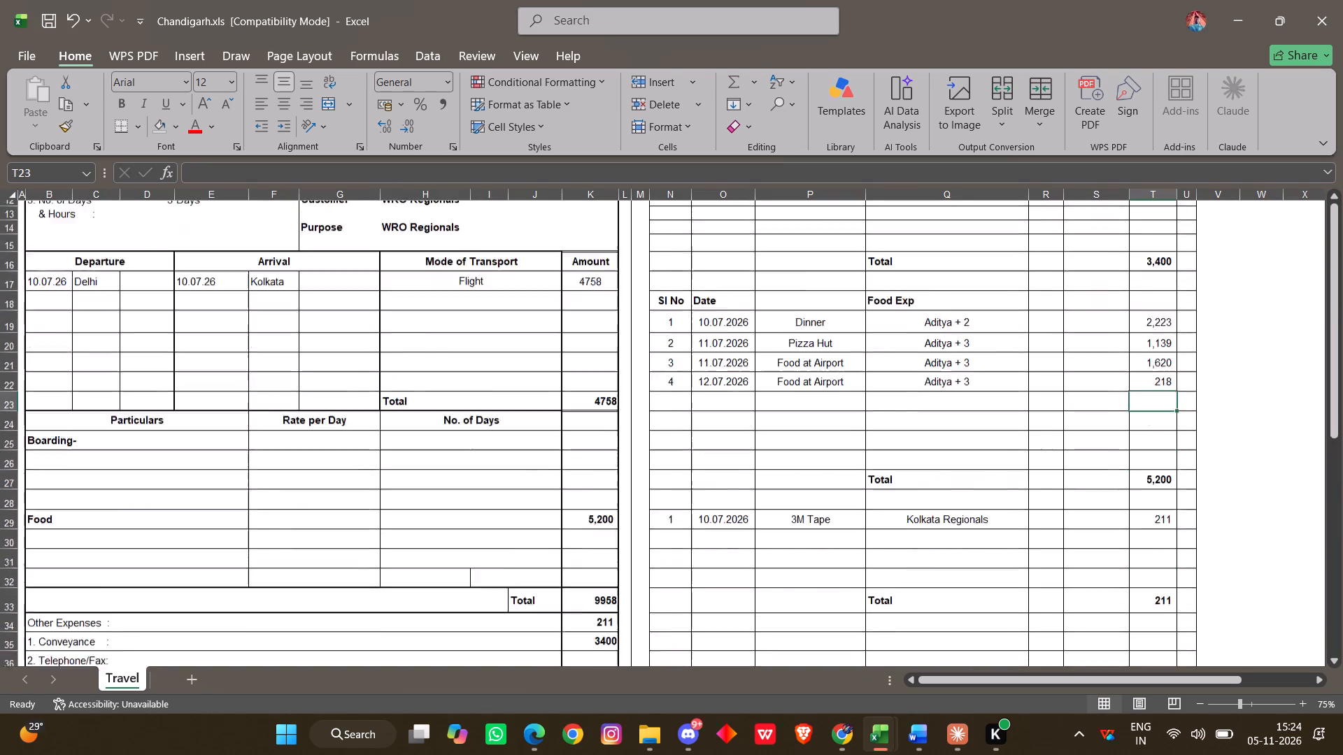
scroll(706, 433, "down", 1)
scroll(706, 433, "up", 4)
scroll(706, 433, "down", 2)
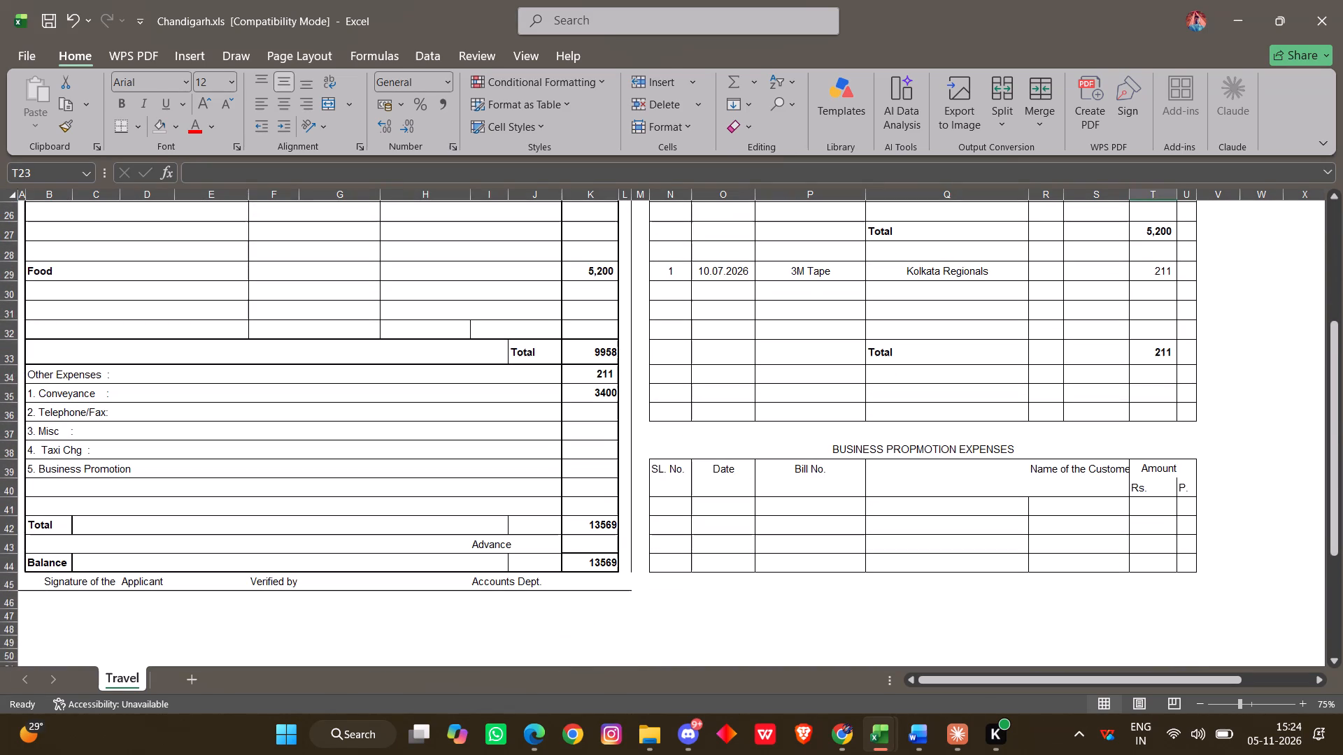
scroll(706, 433, "down", 1)
scroll(706, 433, "up", 3)
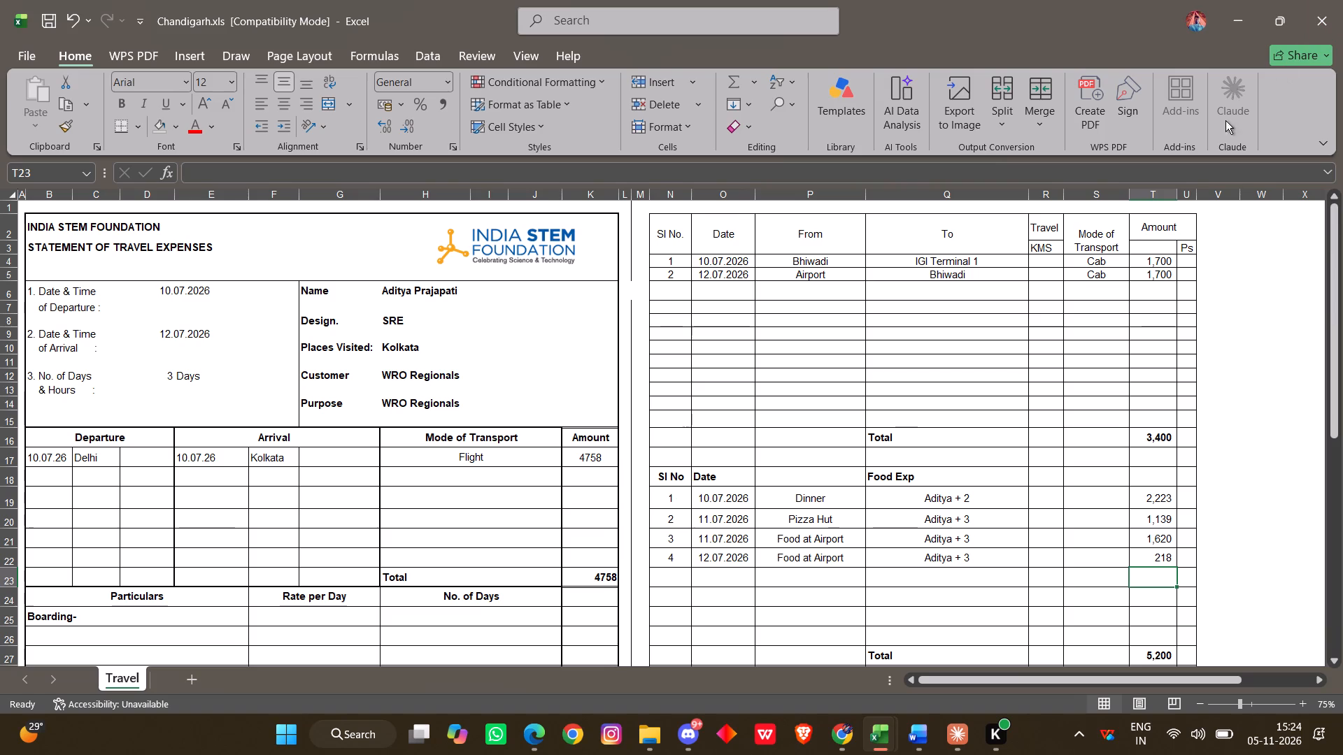
Close the Chandigarh.xls workbook.
left_click(1342, 1)
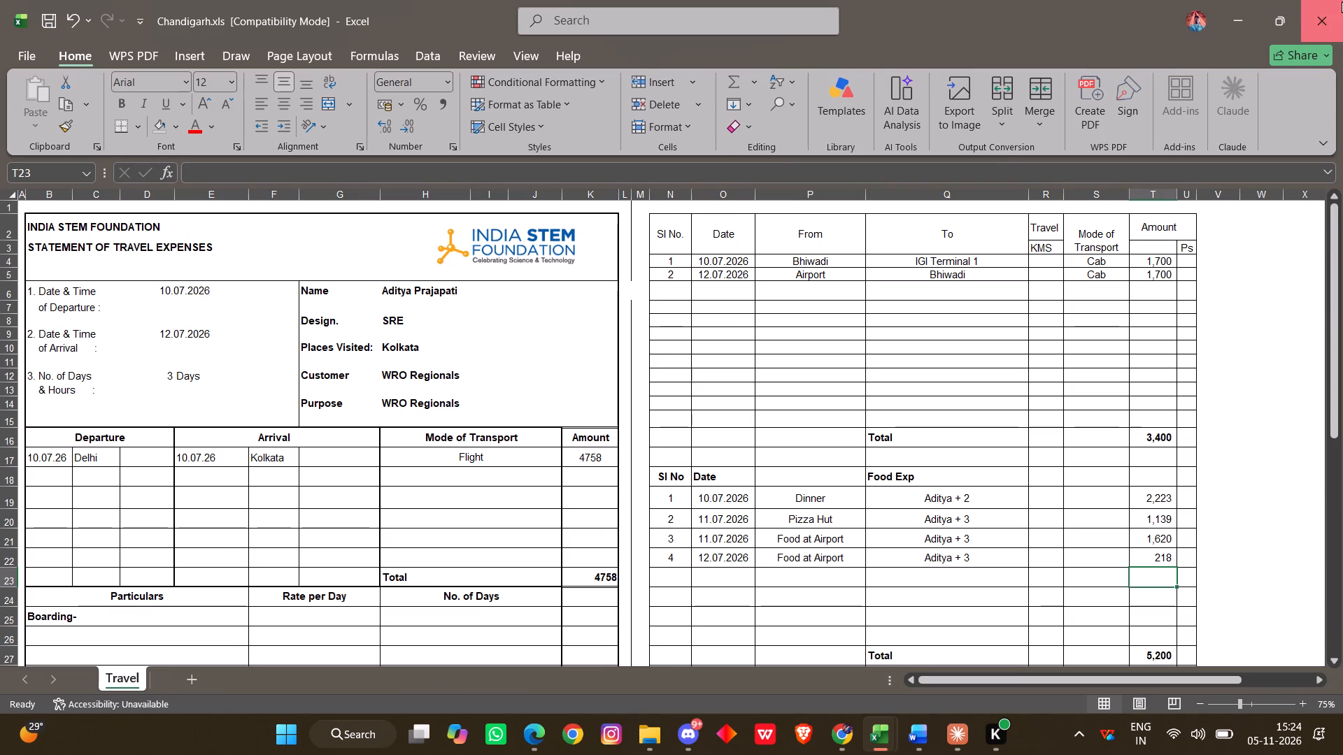
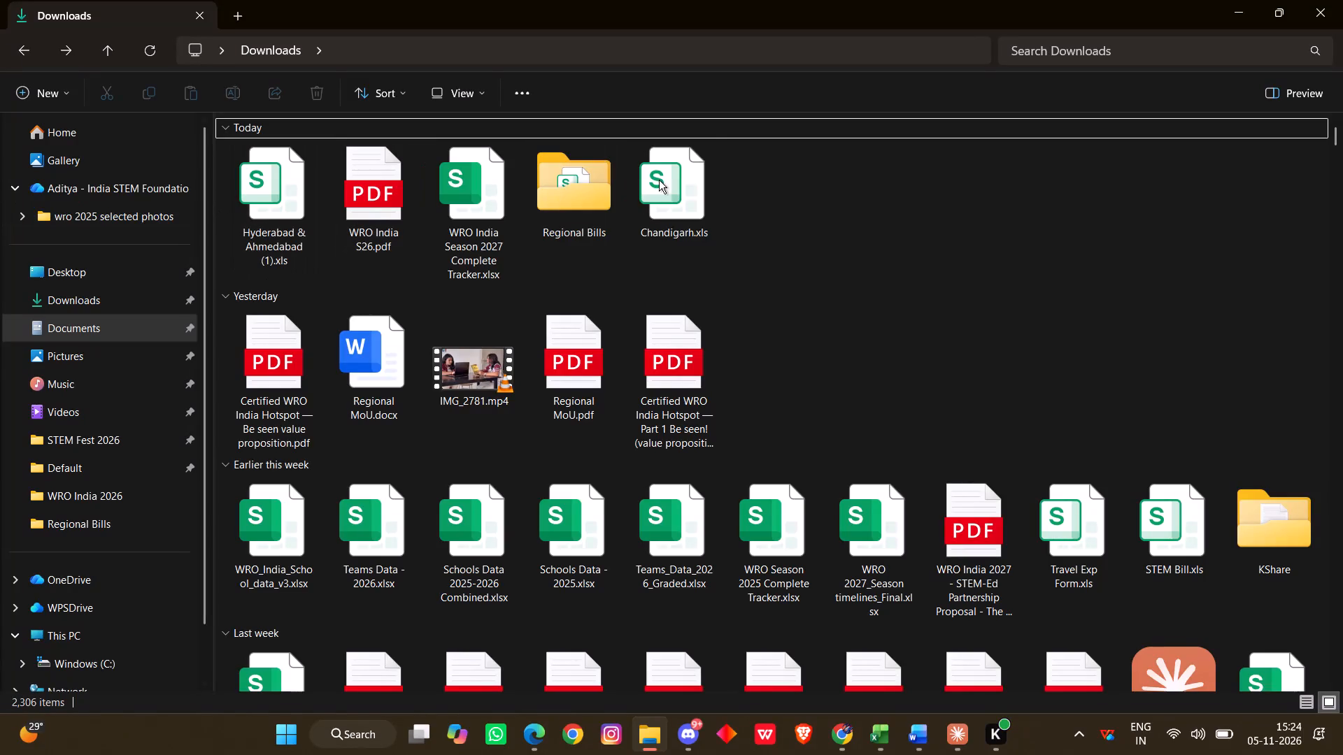
Rename Chandigarh.xls in Downloads as Kolkata, accepting the suggested name Kolkata (2).xls.
right_click(680, 178)
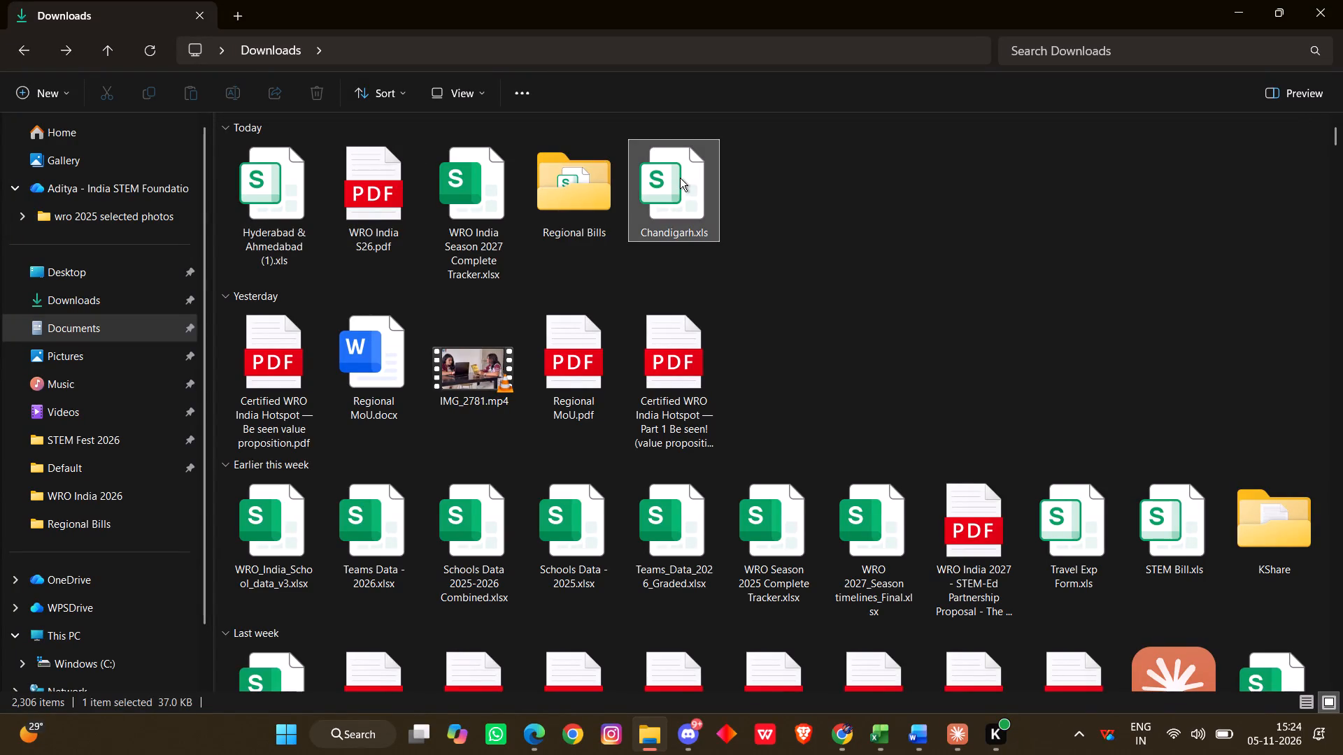
left_click(811, 34)
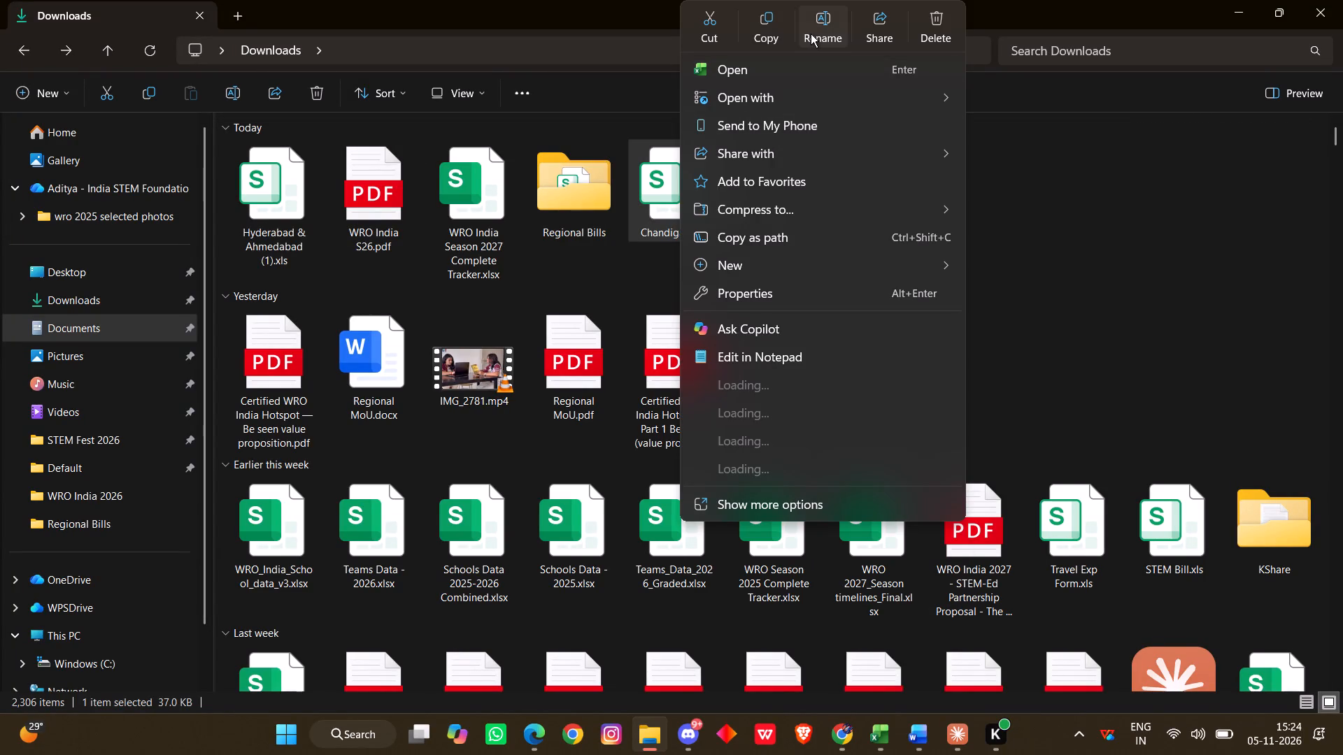
type("Kolkata")
key("Return")
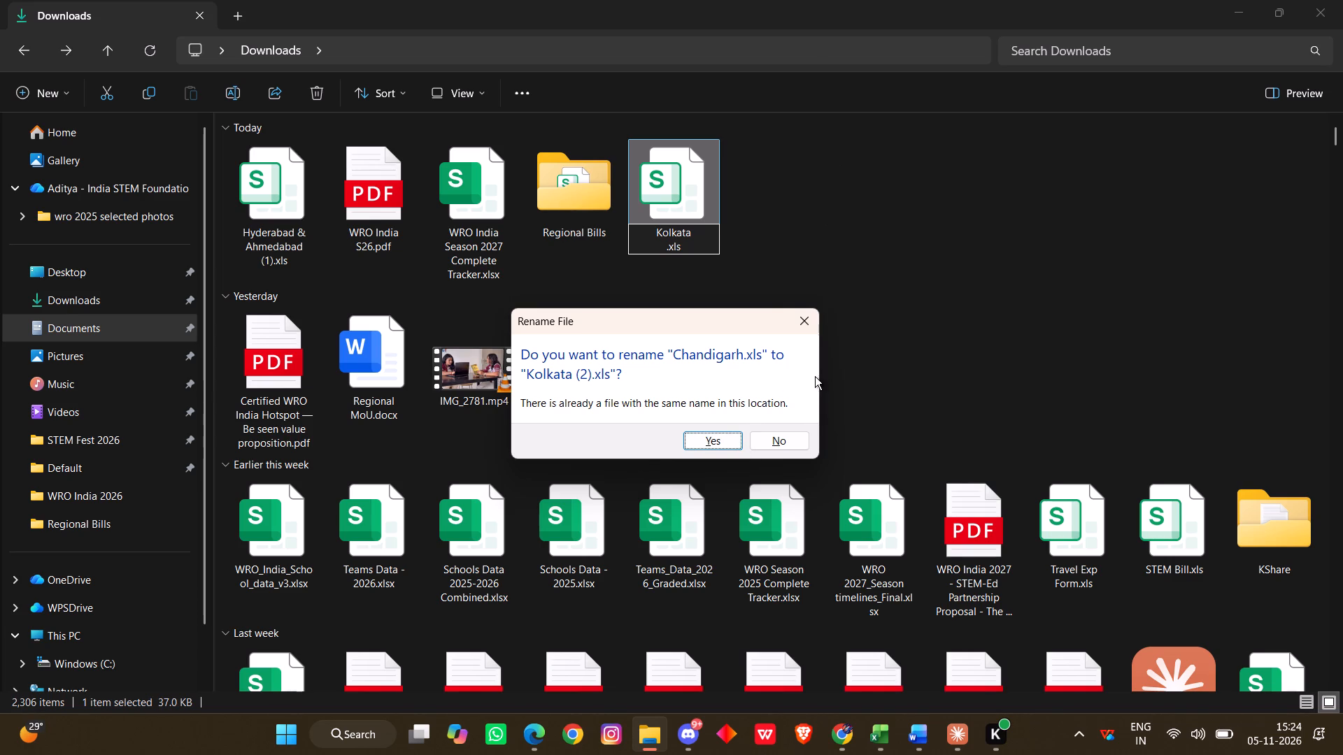
left_click(725, 437)
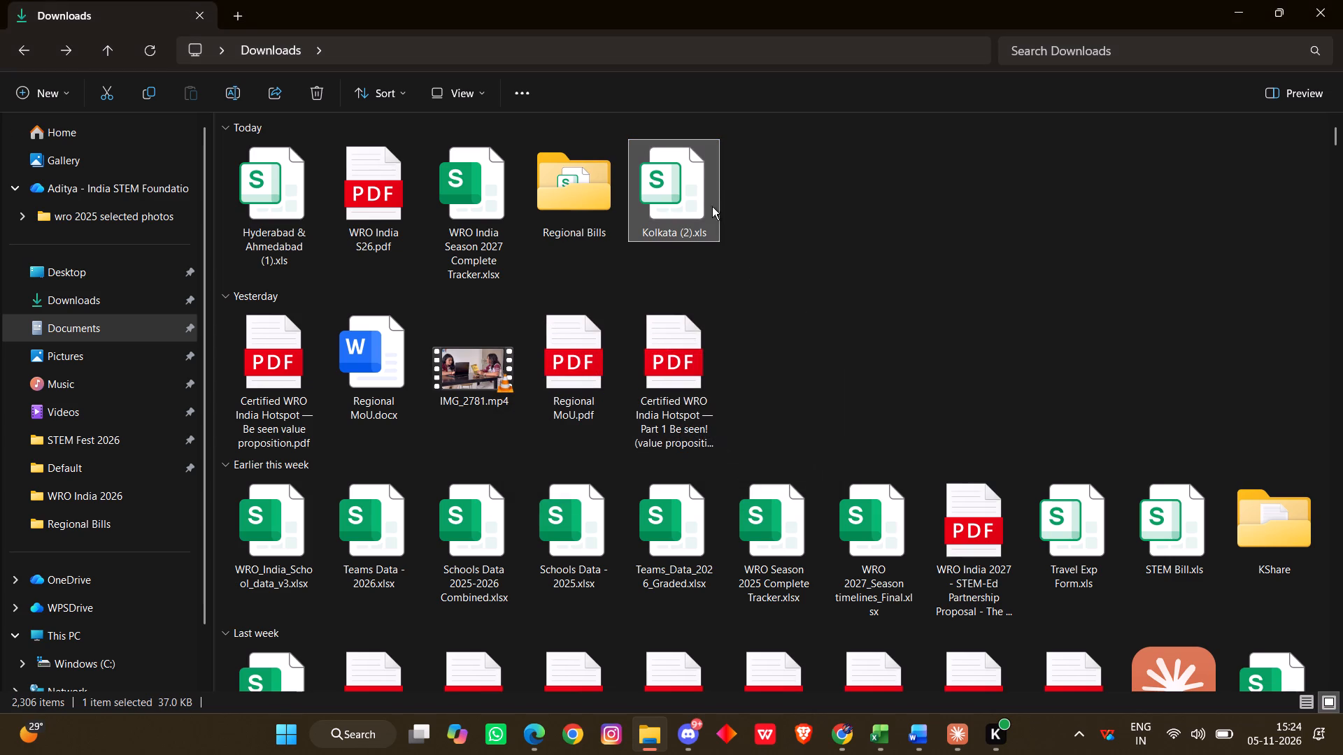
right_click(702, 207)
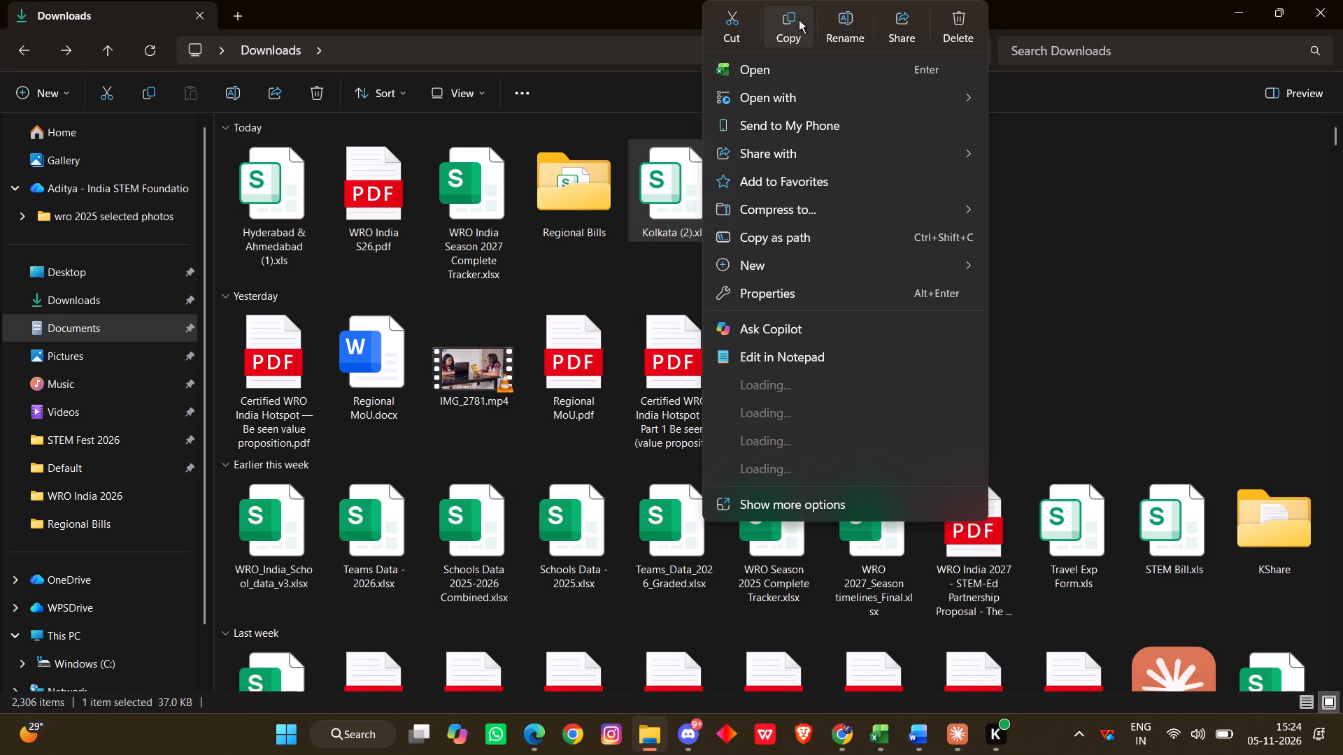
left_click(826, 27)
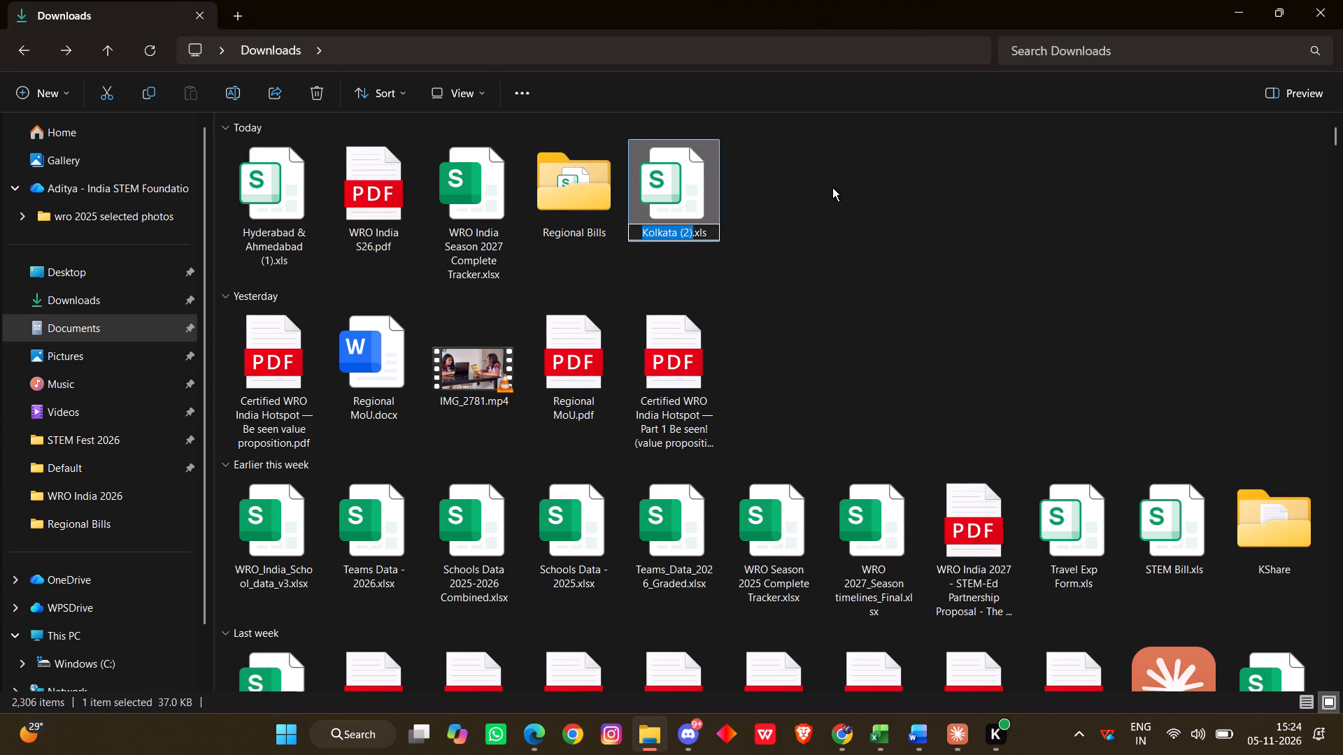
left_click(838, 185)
Move Kolkata (2).xls from Downloads into the Regional Bills folder.
left_click(713, 183)
key("ctrl+x")
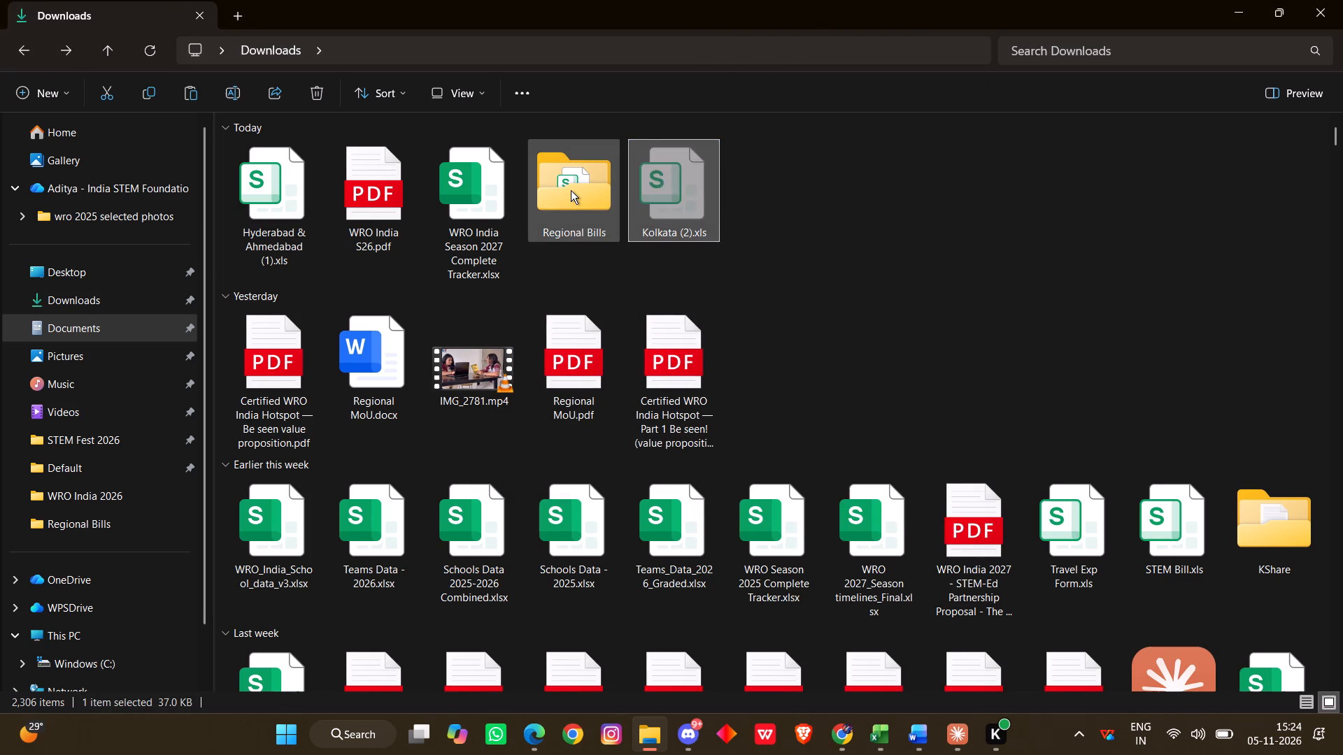
double_click(571, 190)
key("ctrl+v")
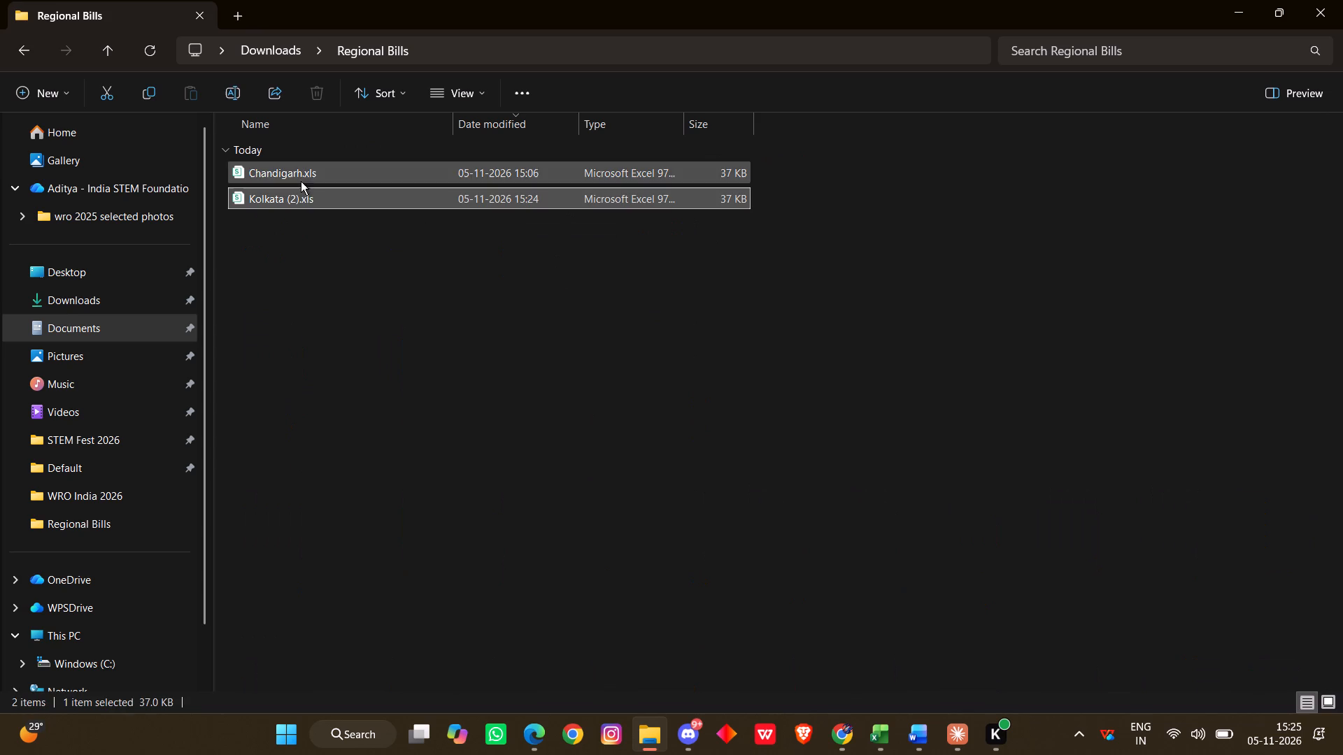
Rename Kolkata (2).xls in the Regional Bills folder as Kolkata.xls.
right_click(302, 196)
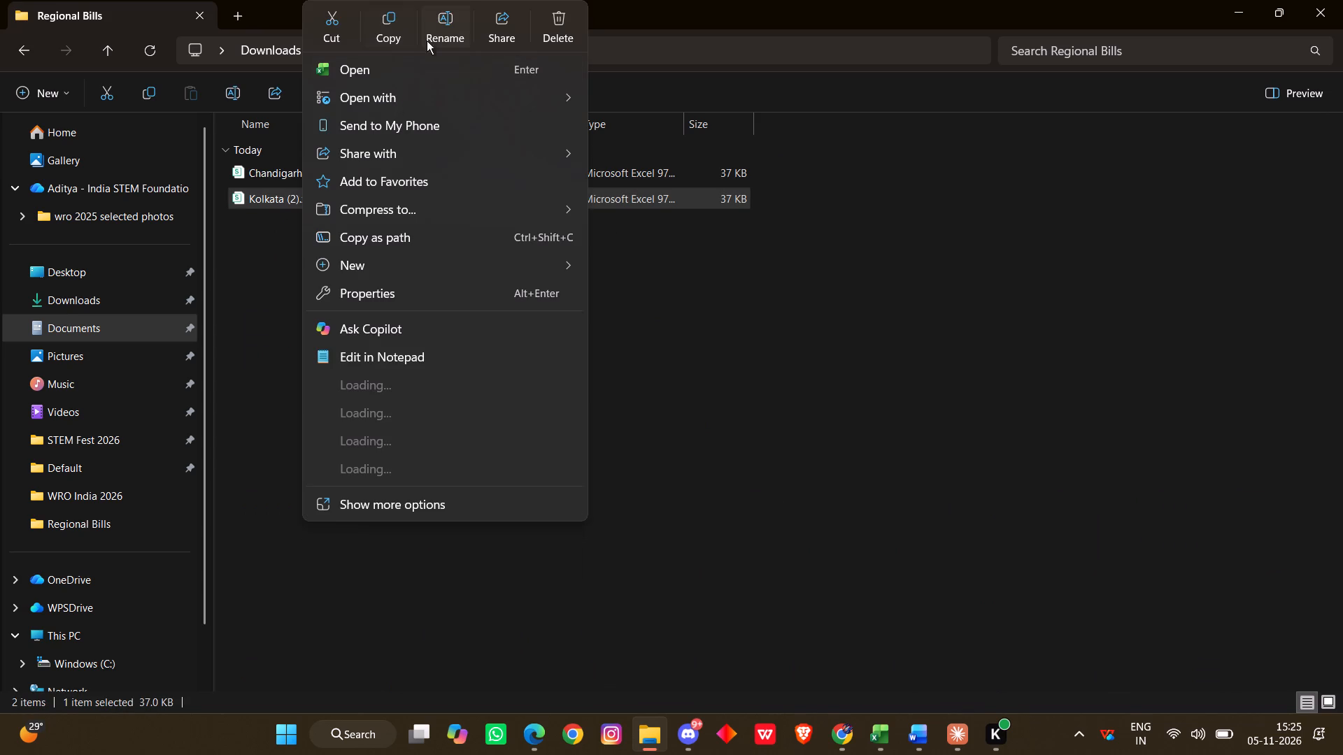
left_click(430, 36)
left_click(297, 198)
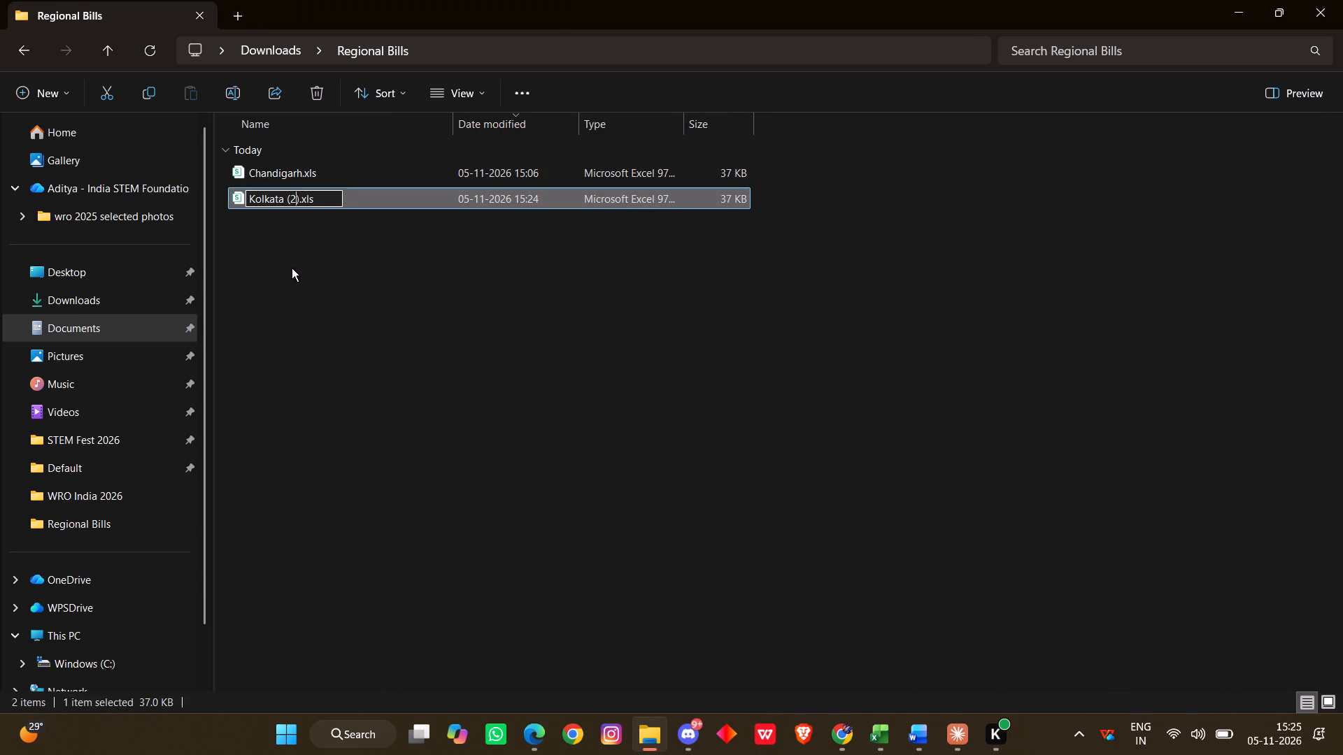
key("Delete")
key("BackSpace")
key("BackSpace")
key("BackSpace")
key("Return")
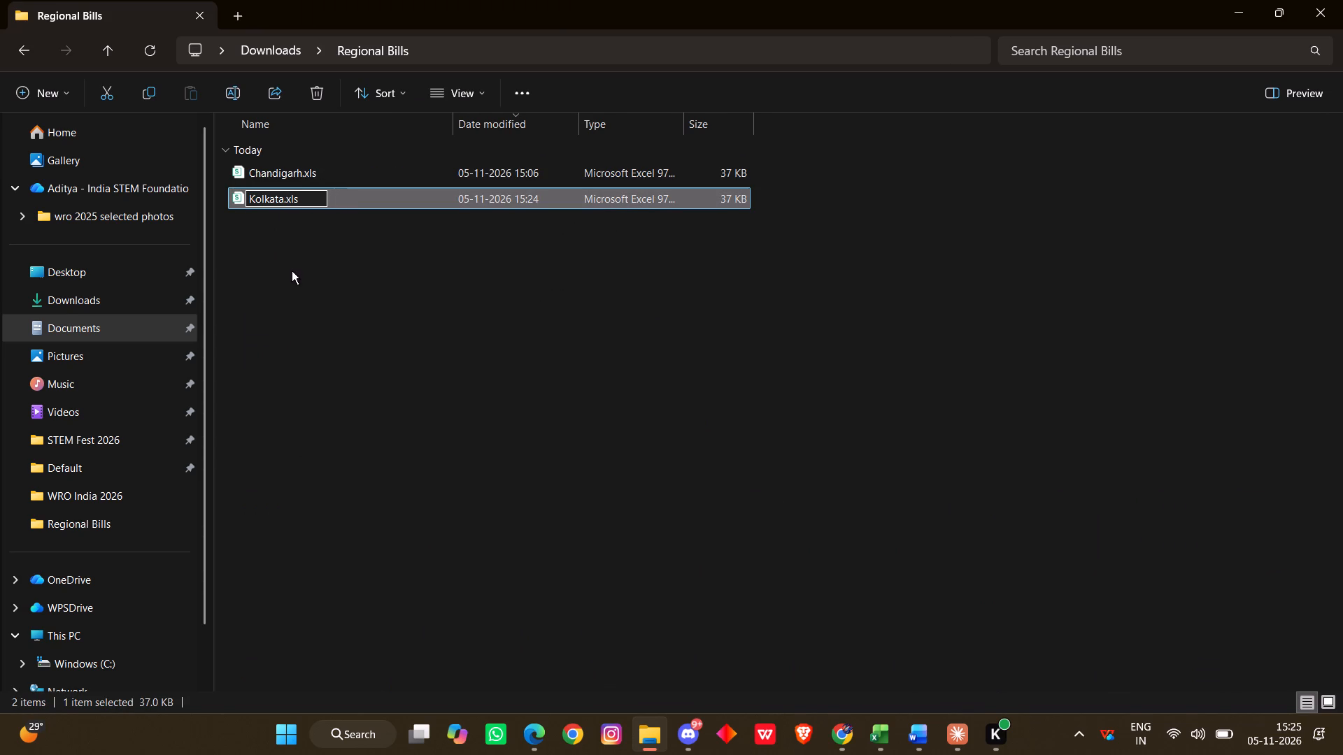
left_click(304, 275)
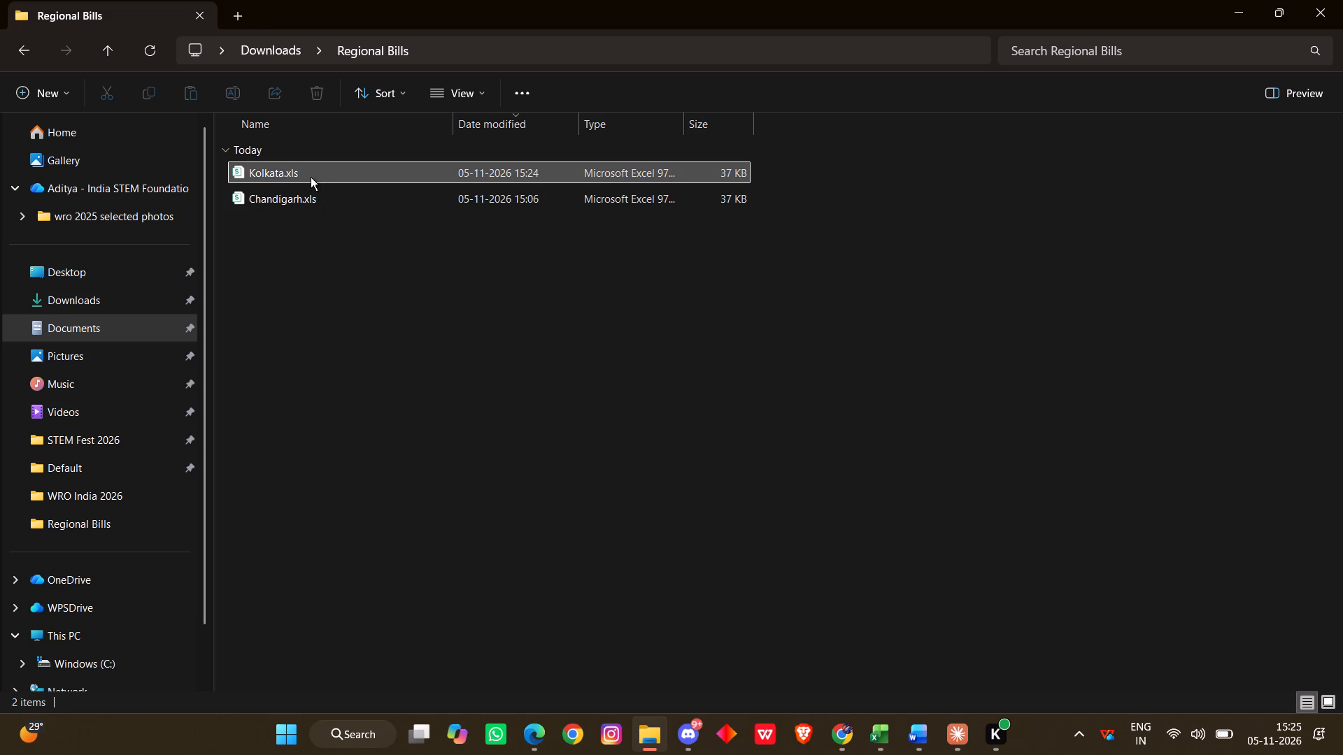
Open Kolkata.xls and inspect the formulas behind the Balance and final Total amounts in the expense summary.
double_click(311, 177)
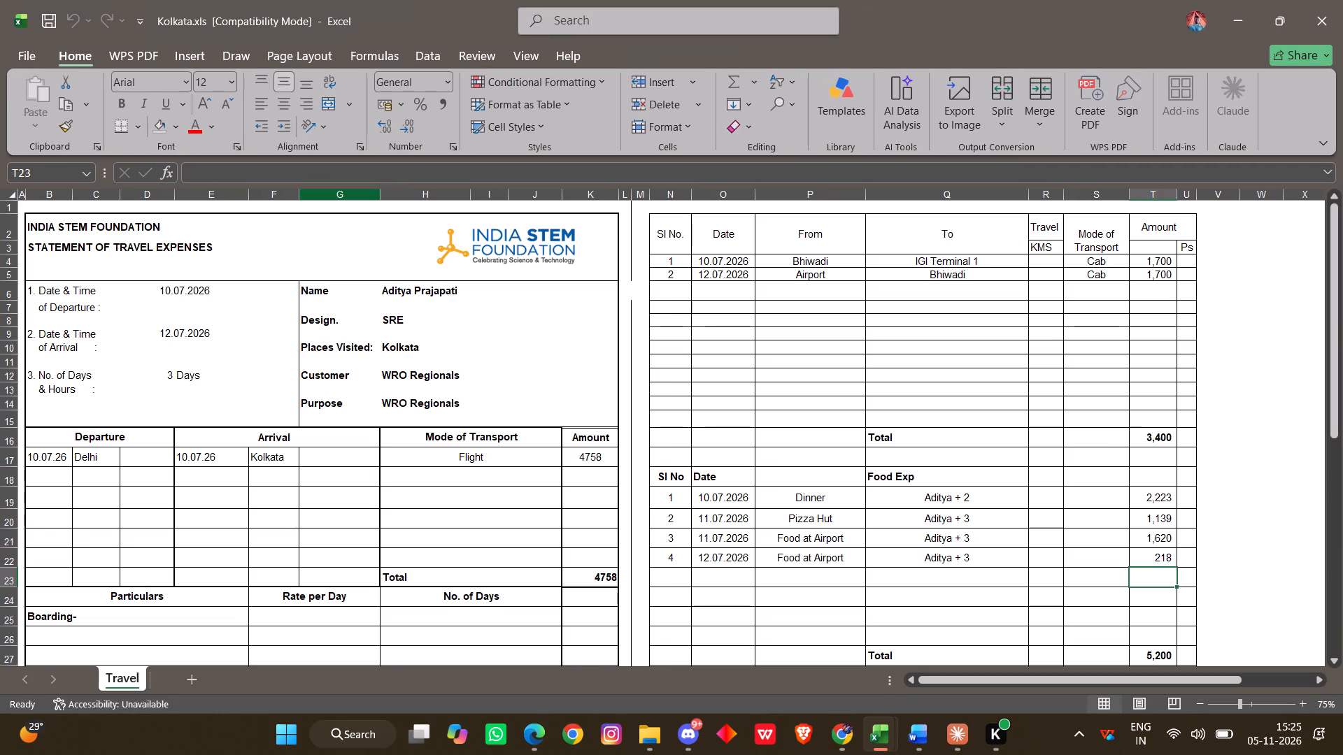
scroll(439, 394, "down", 6)
left_click(589, 554)
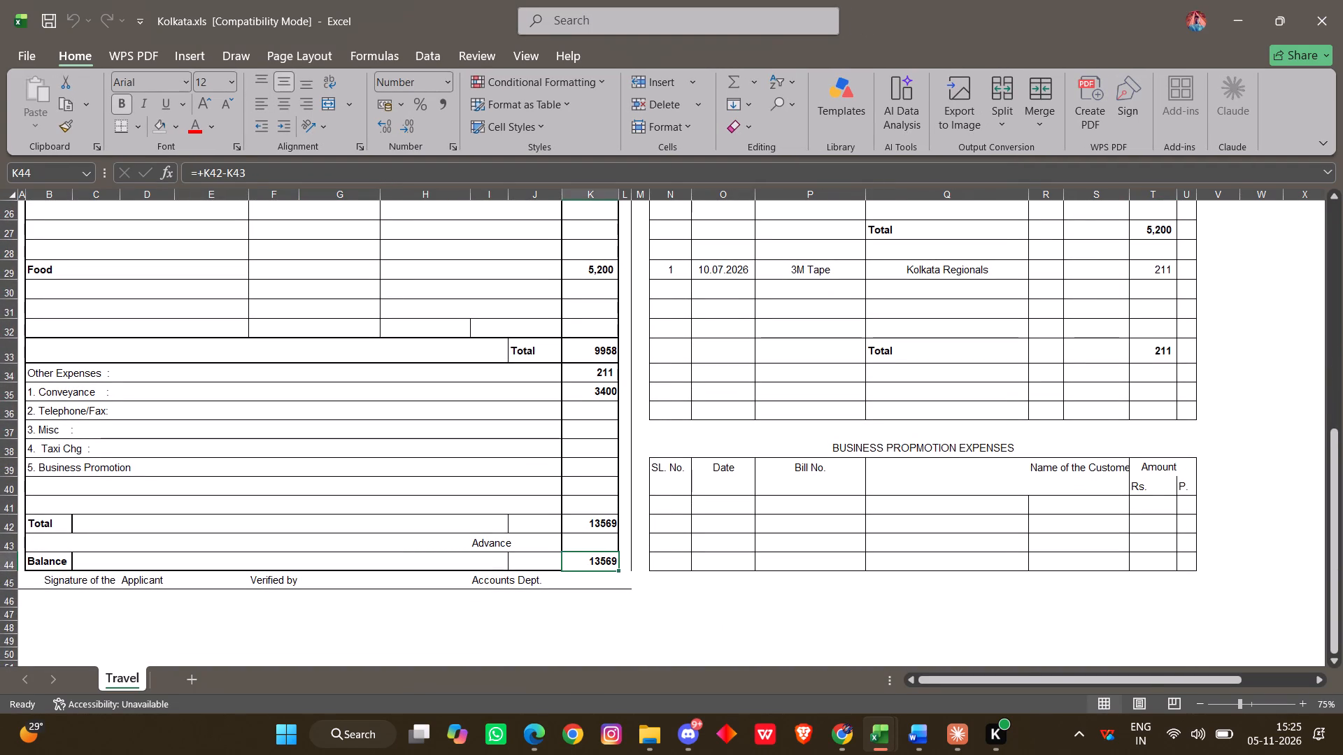
left_click(271, 178)
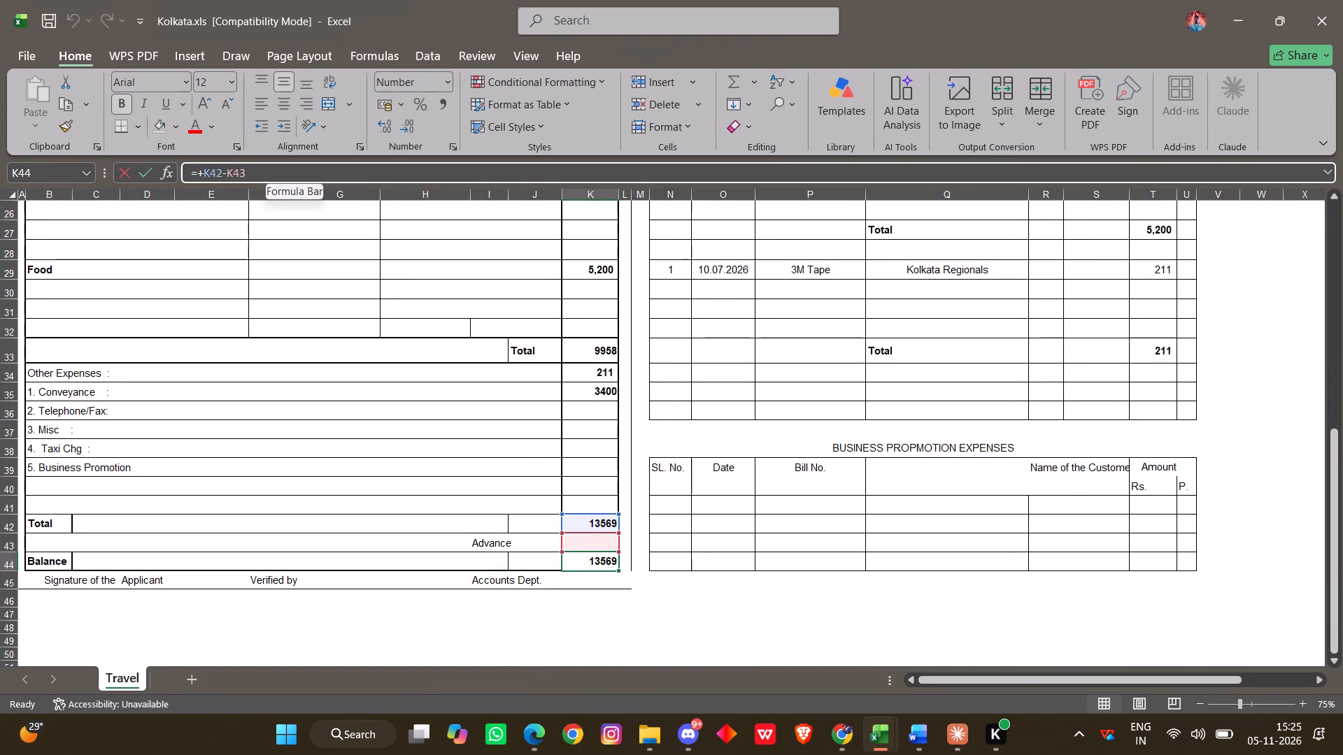
left_click(609, 487)
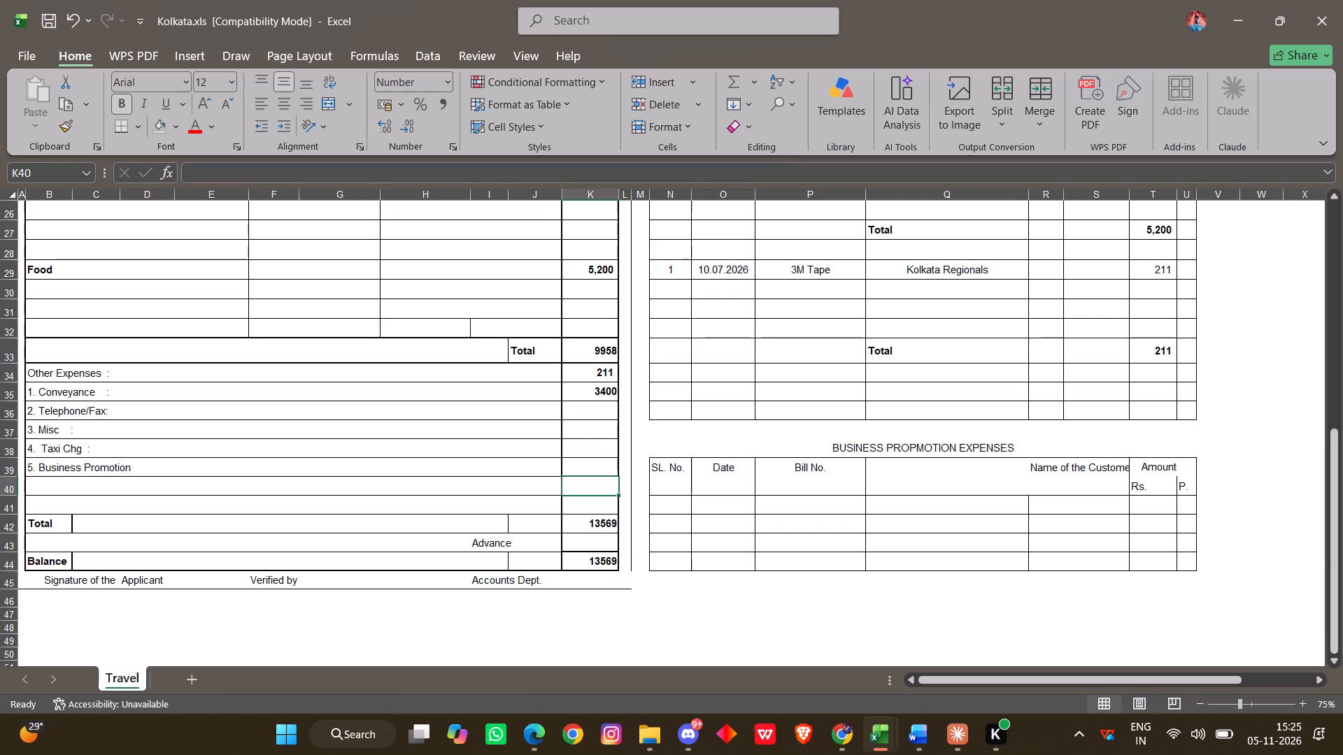
left_click(599, 530)
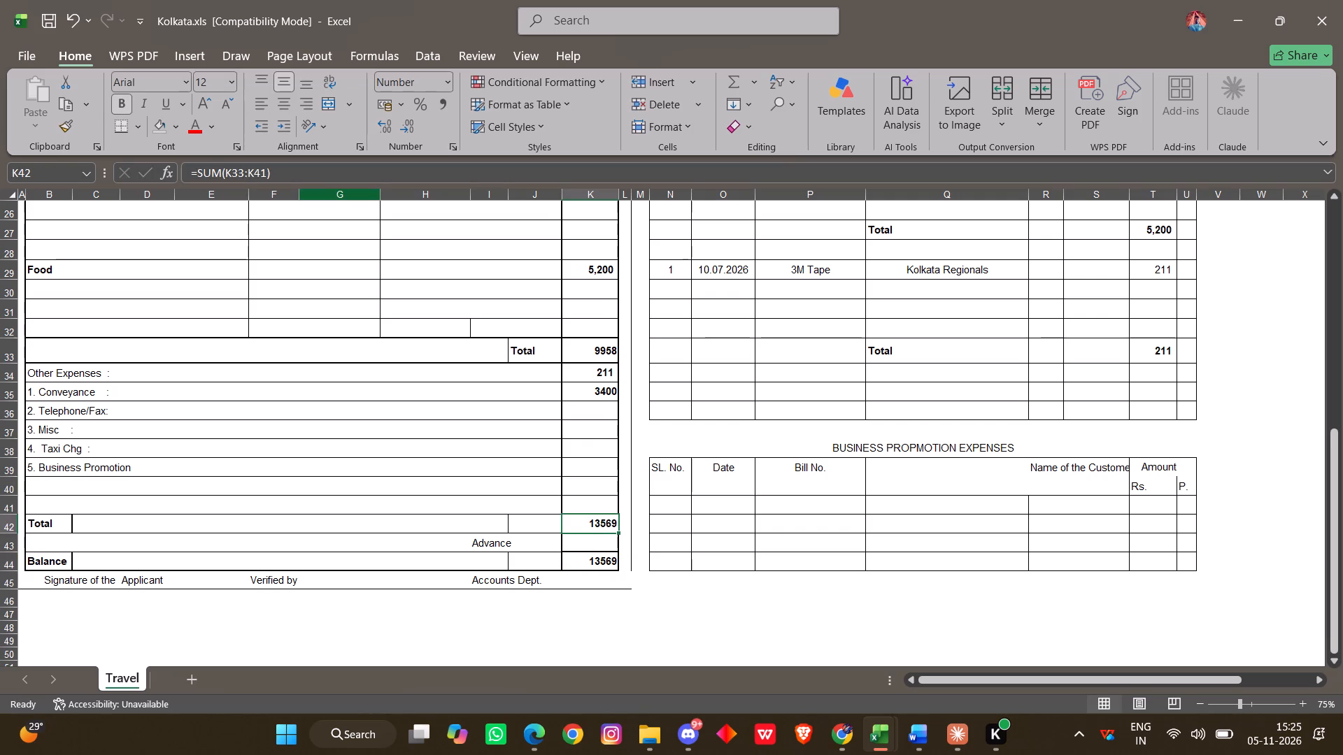
left_click(334, 176)
left_click(541, 417)
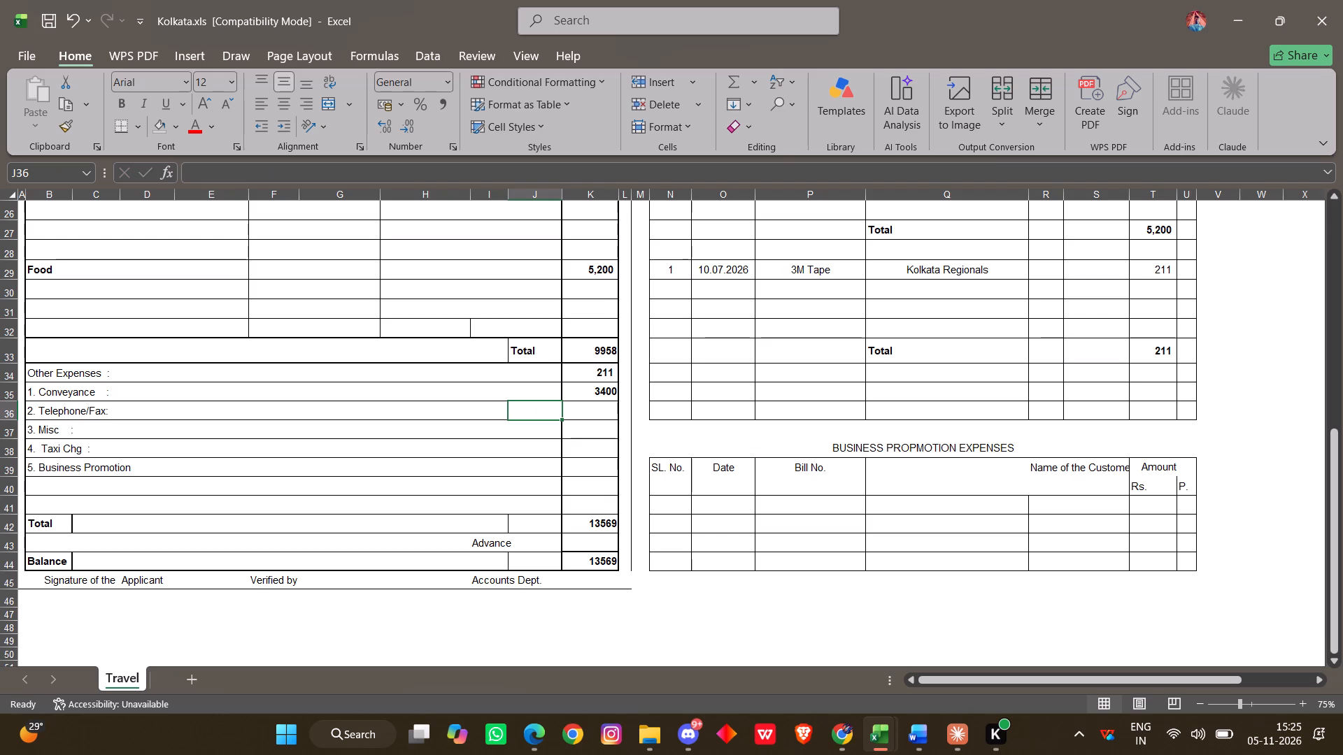
Review the Kolkata statement's trip details, cab fares, food and other expenses against the expense summary.
scroll(706, 445, "up", 6)
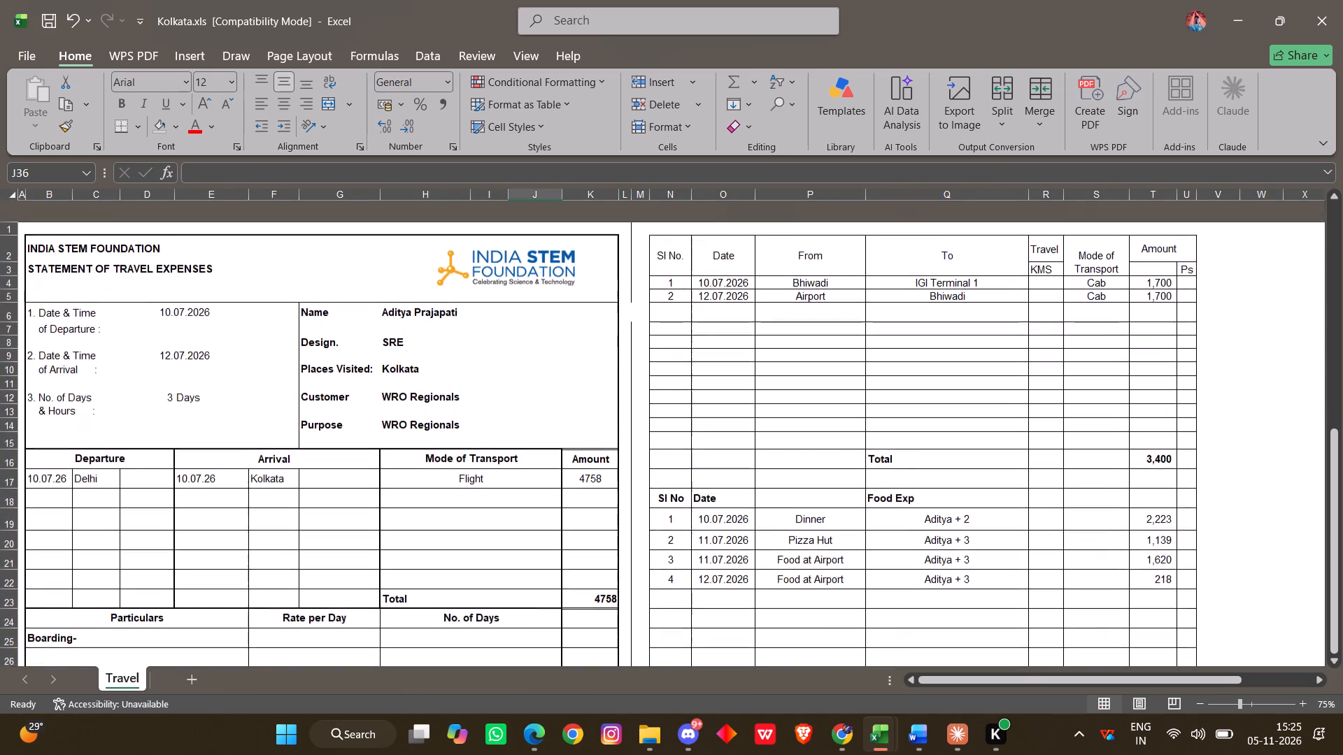
scroll(755, 423, "up", 1)
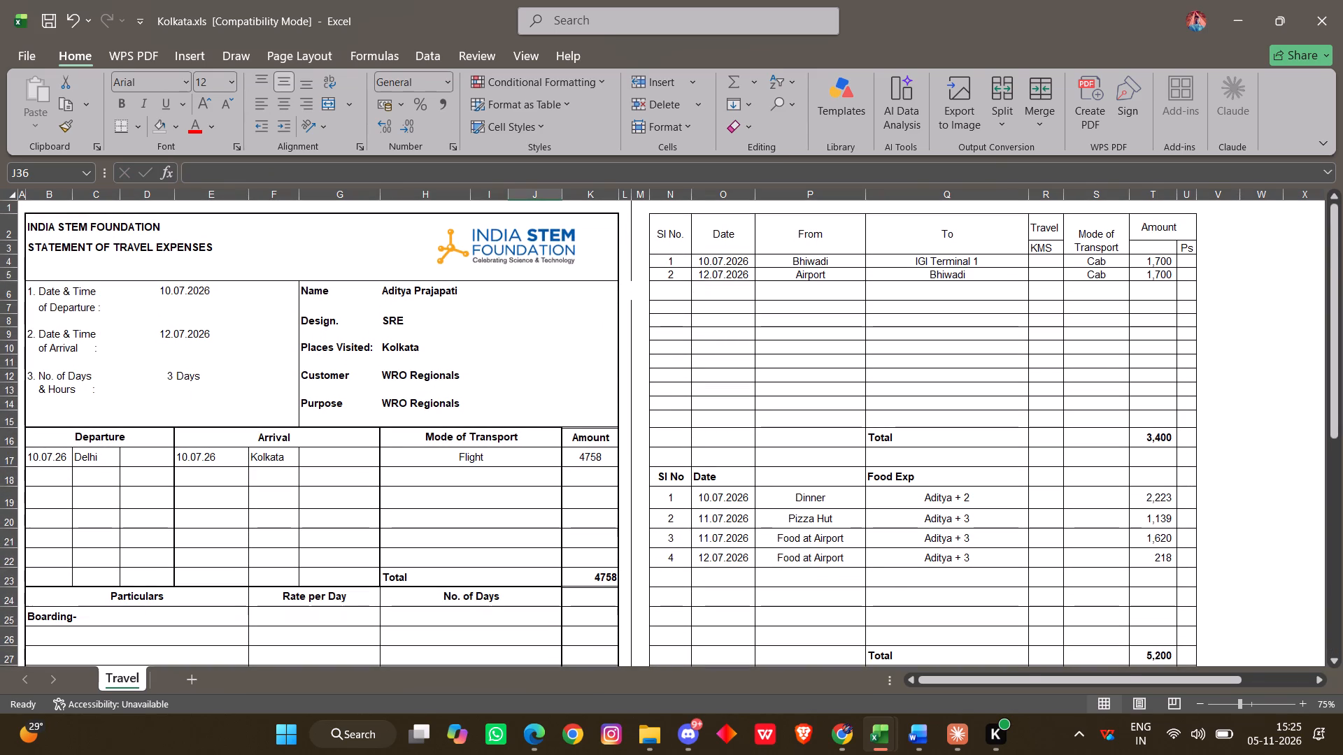
scroll(824, 433, "up", 3)
scroll(824, 433, "down", 1)
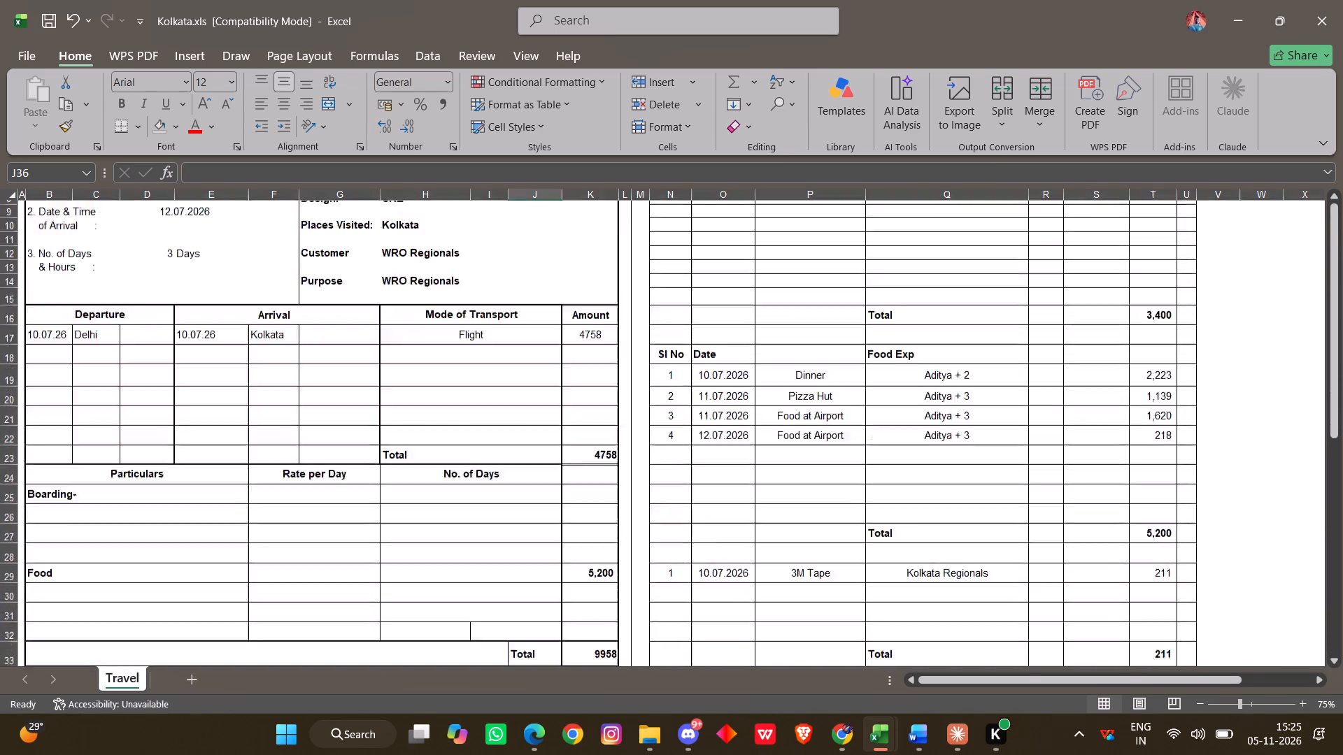
scroll(824, 433, "down", 2)
scroll(814, 349, "down", 1)
scroll(814, 349, "up", 4)
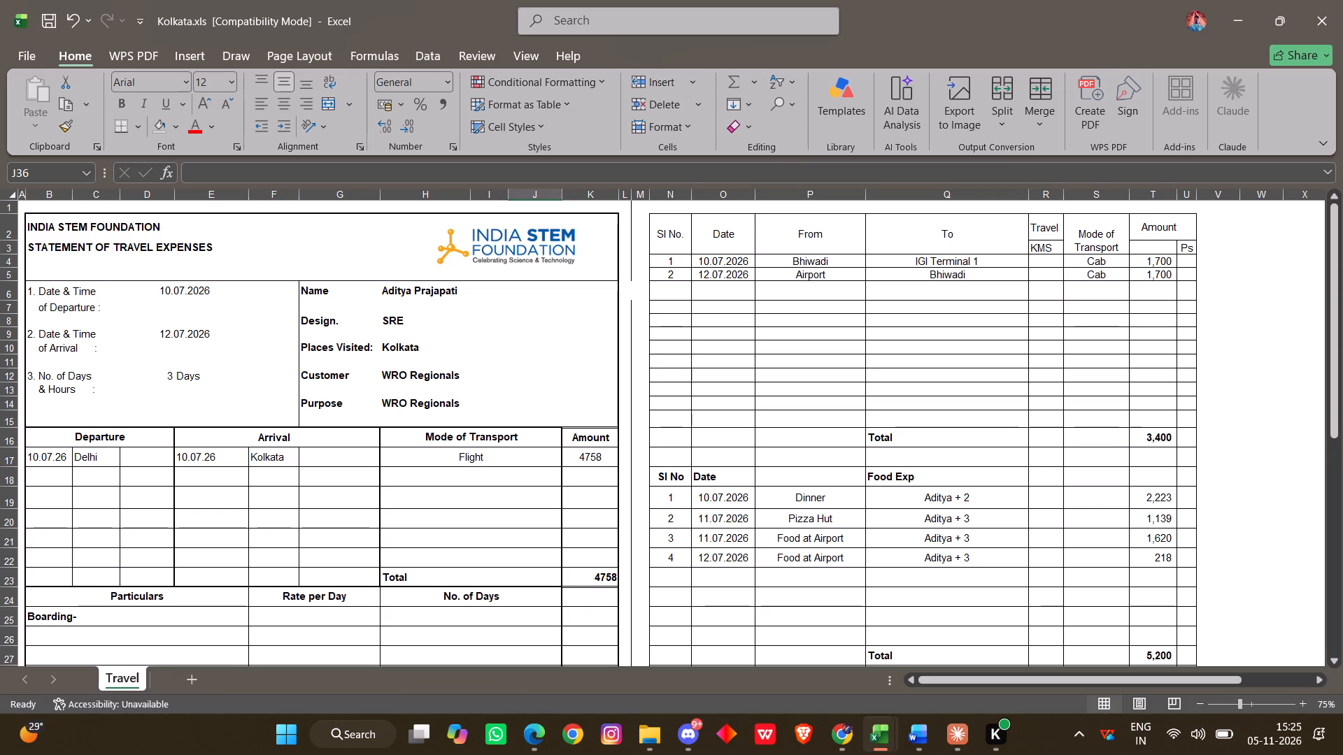
scroll(932, 566, "up", 1)
scroll(1025, 586, "right", 1)
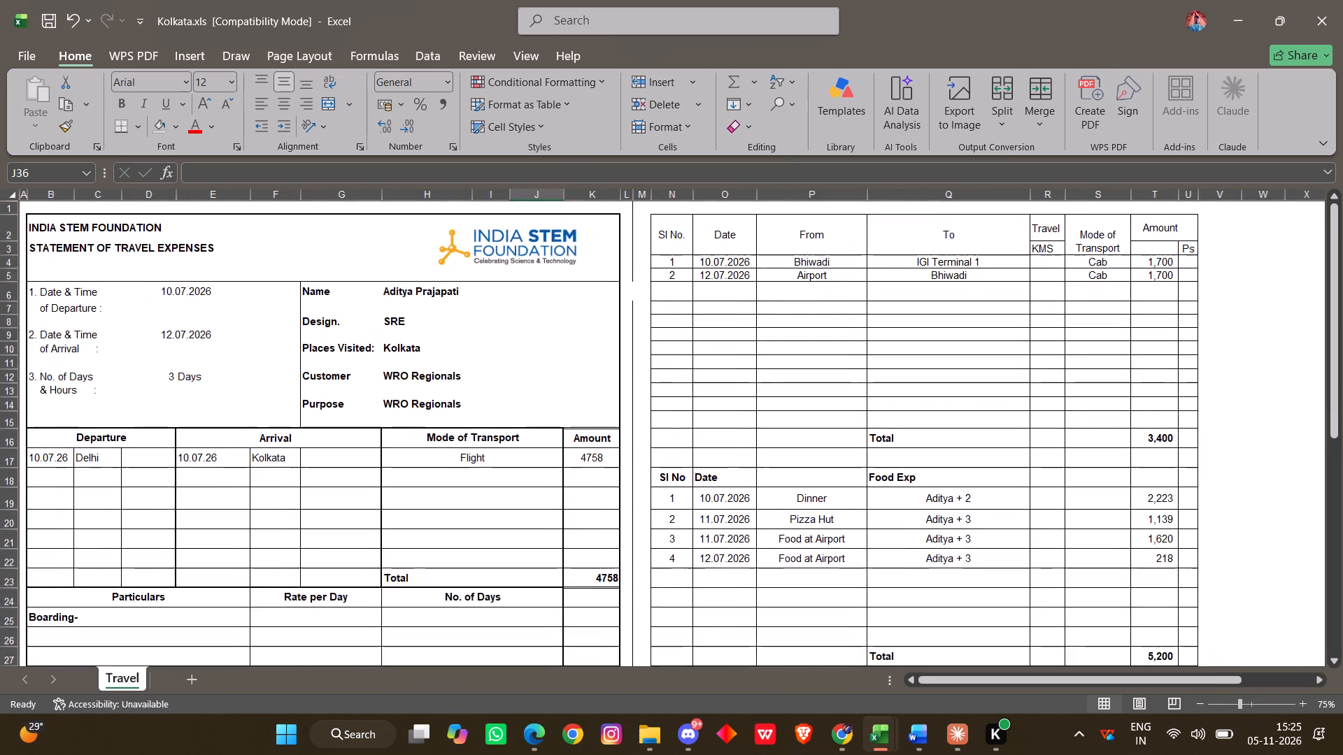
scroll(829, 543, "down", 3)
scroll(829, 543, "right", 1)
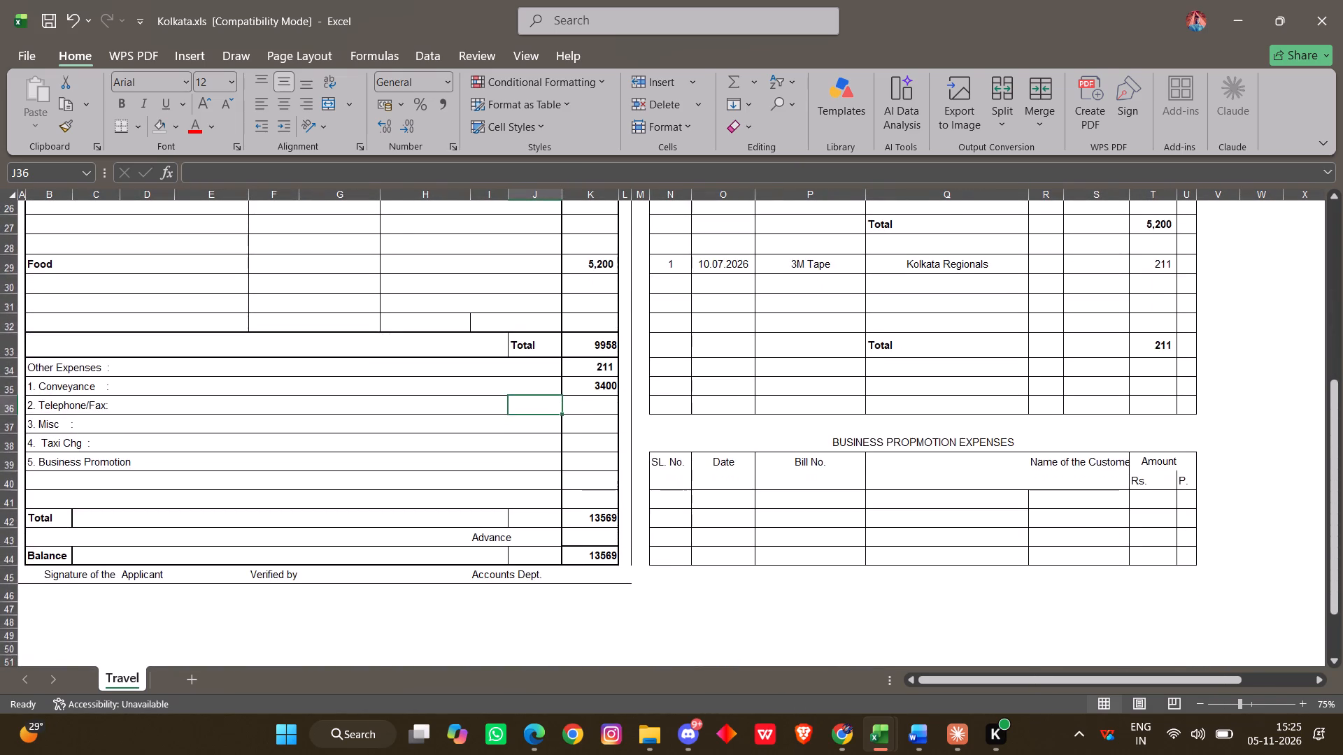
scroll(829, 543, "right", 1)
Close the Kolkata.xls workbook, saving its changes in the Regional Bills folder.
left_click(1342, 0)
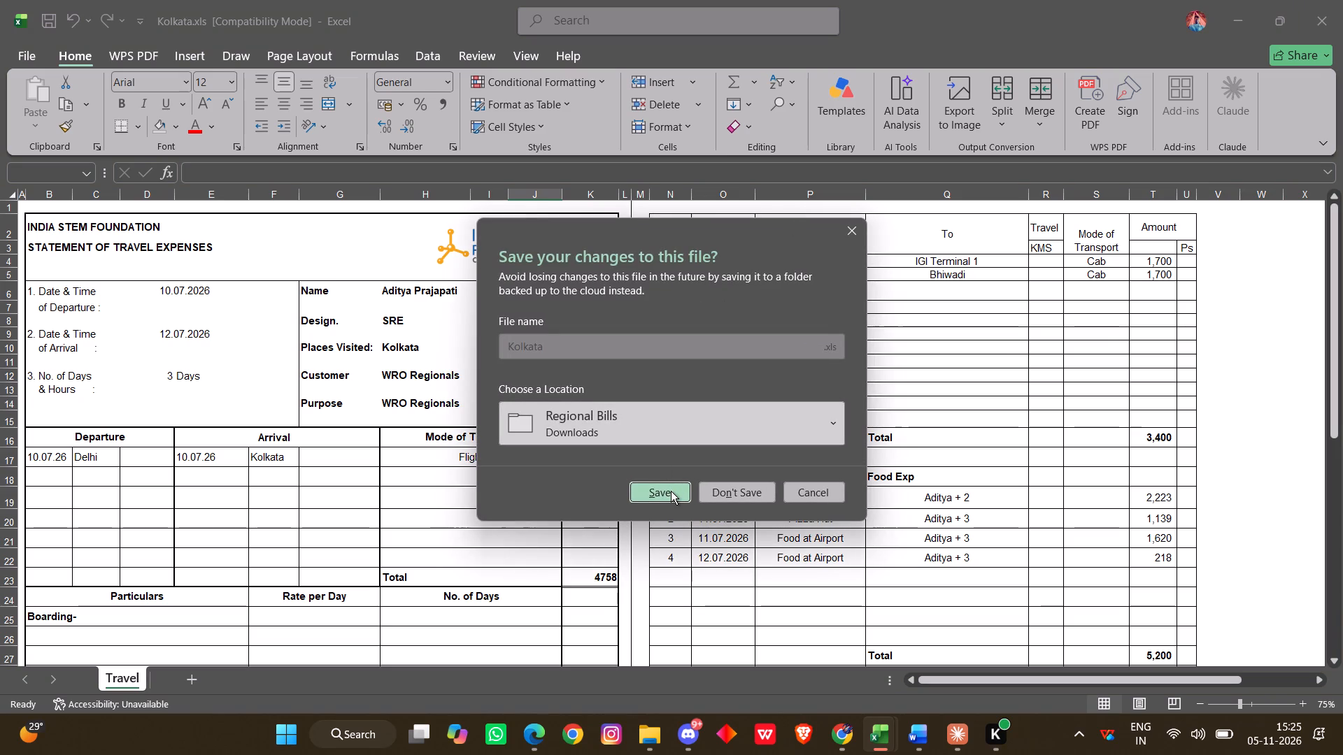
left_click(671, 491)
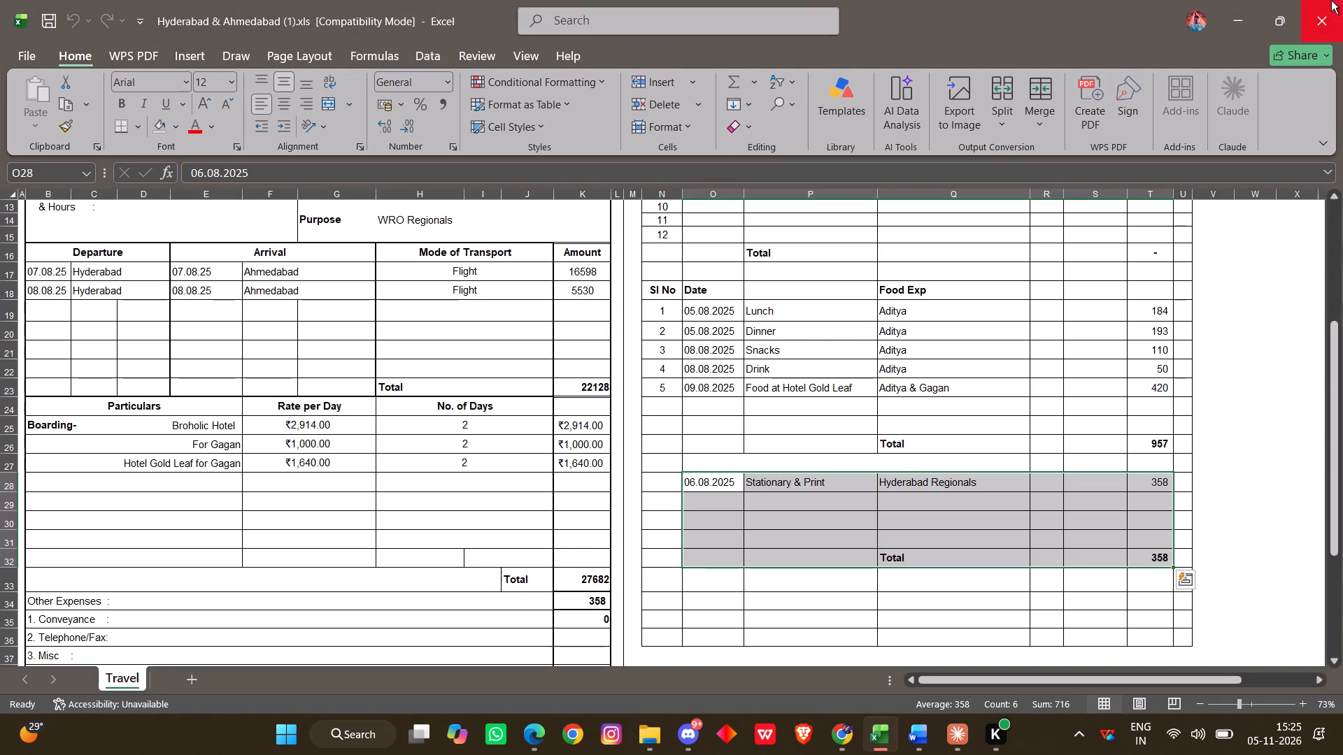
Minimize the Hyderabad & Ahmedabad (1).xls workbook and return to the Regional Bills folder in File Explorer.
left_click(1239, 17)
left_click(539, 357)
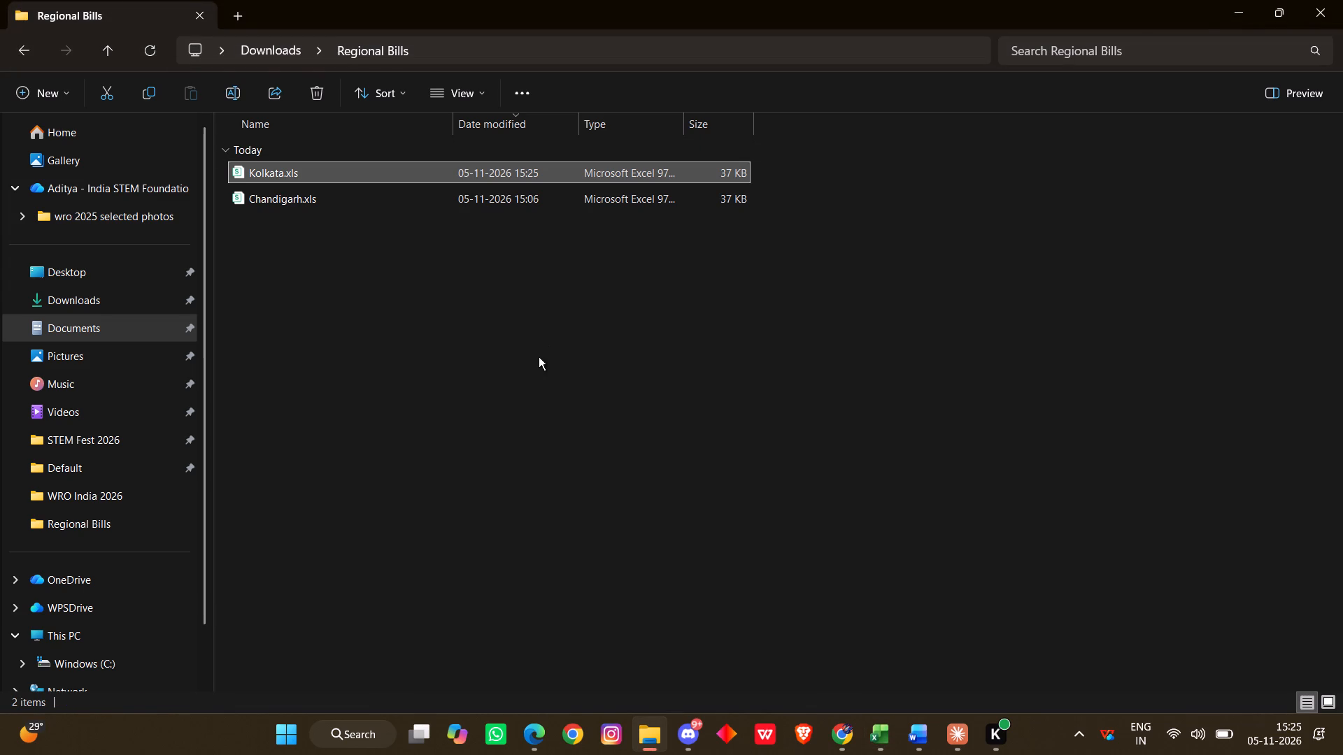
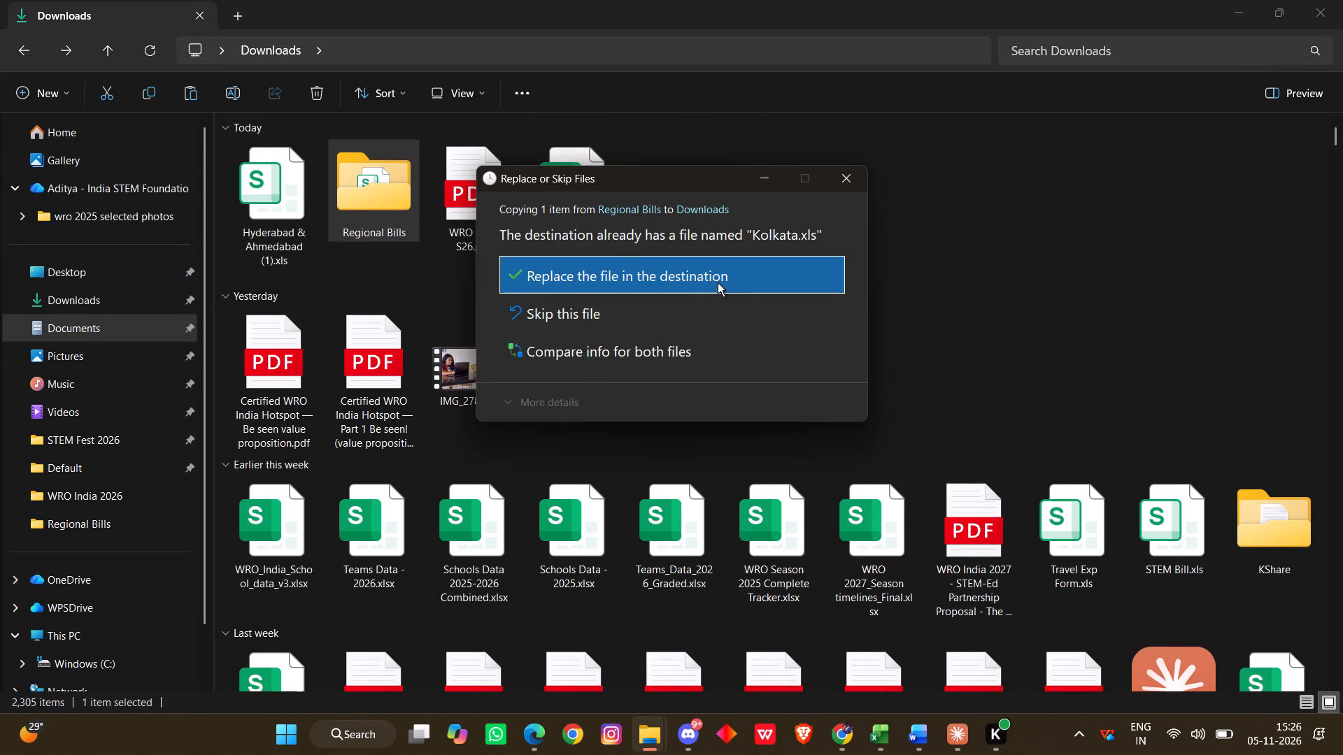
Cancel the pending copy, then copy Kolkata.xls from Regional Bills into Downloads, replacing the existing file of that name.
left_click(837, 185)
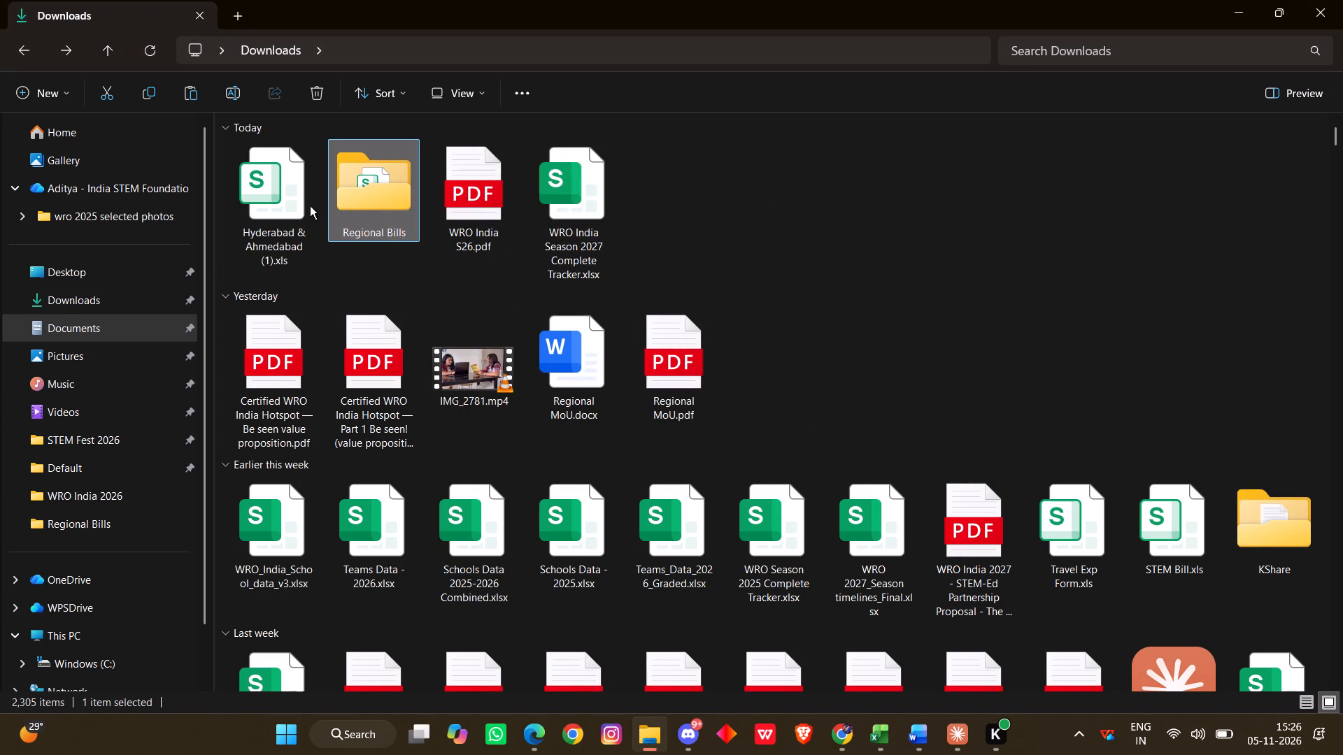
double_click(360, 205)
left_click(386, 177)
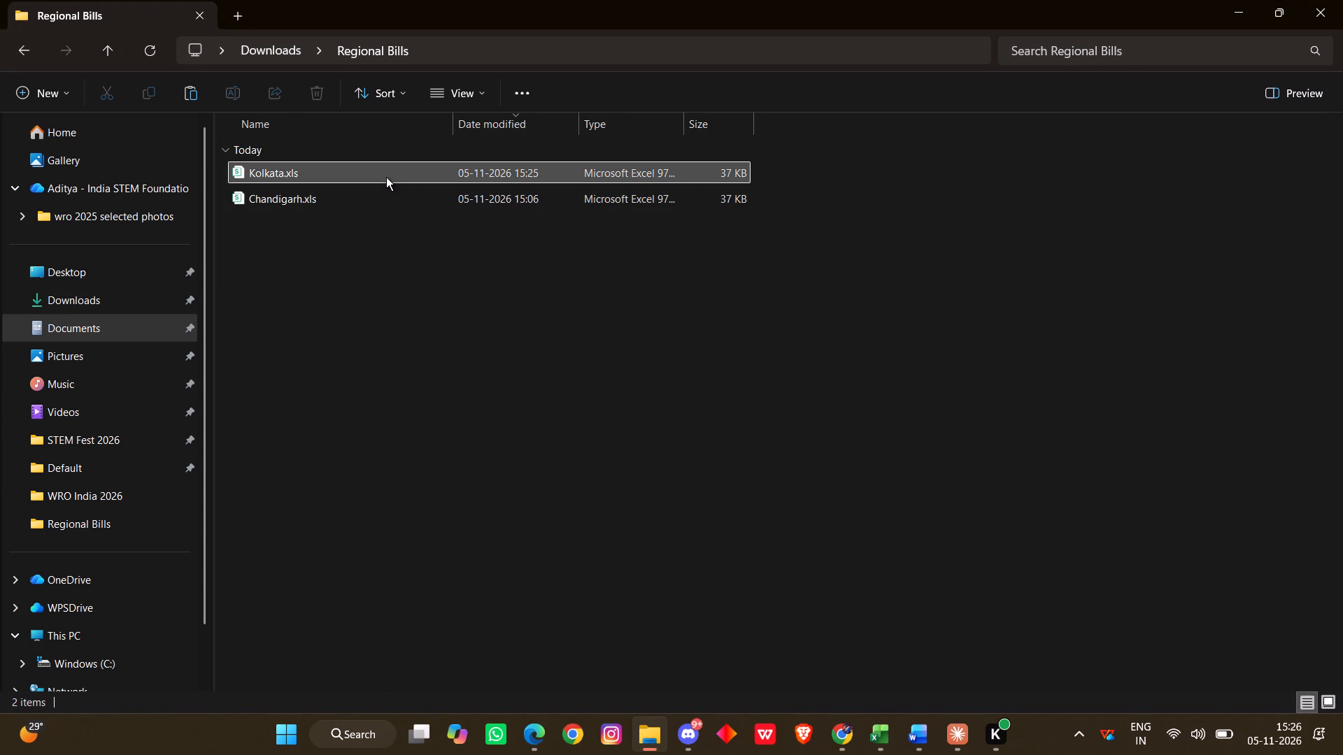
key("ctrl+c")
left_click(26, 40)
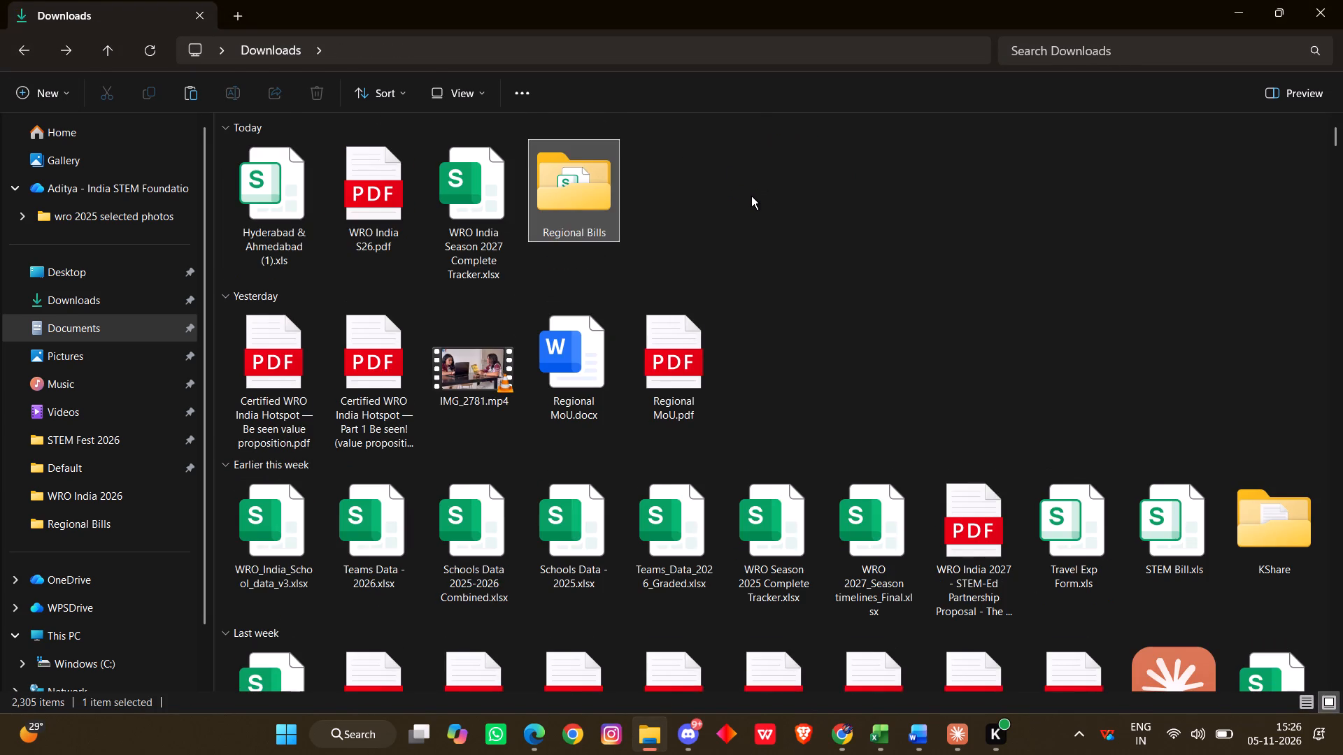
key("ctrl+v")
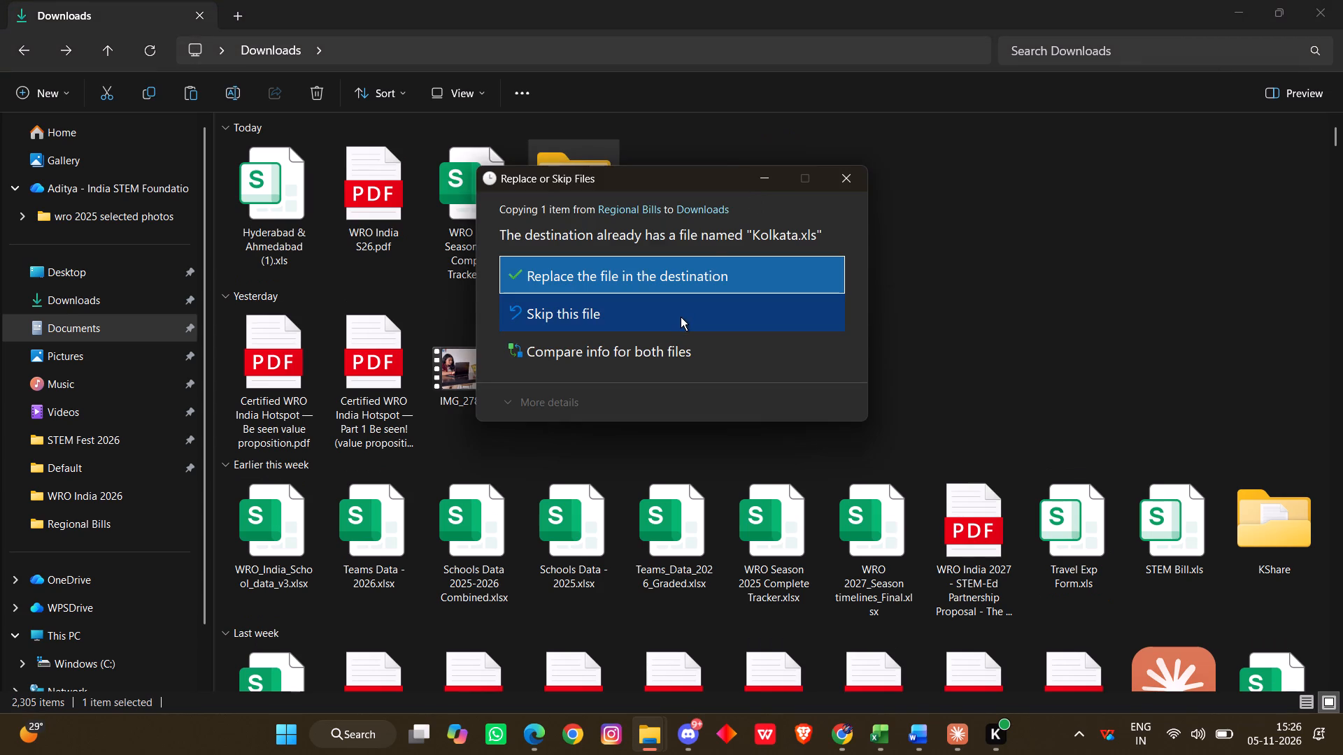
left_click(637, 281)
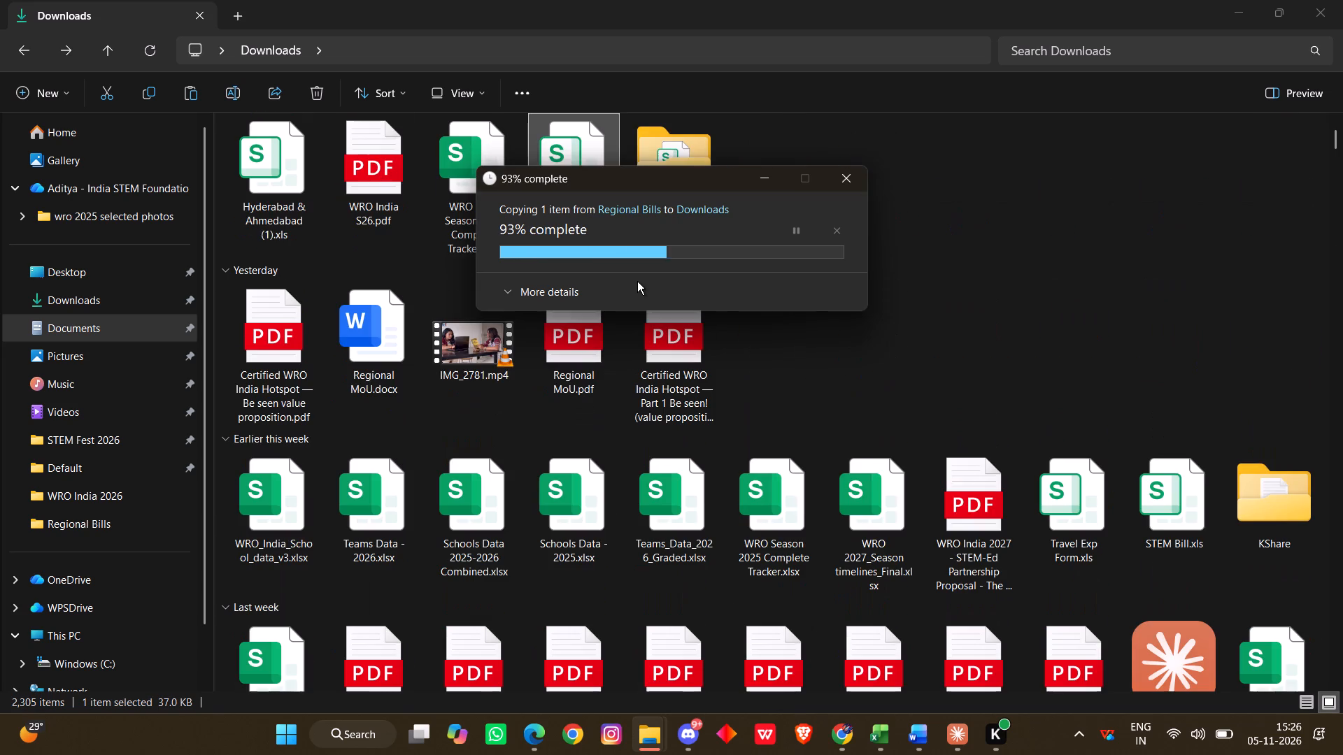
Open the Kolkata.xls copy in the Downloads folder.
scroll(639, 204, "up", 2)
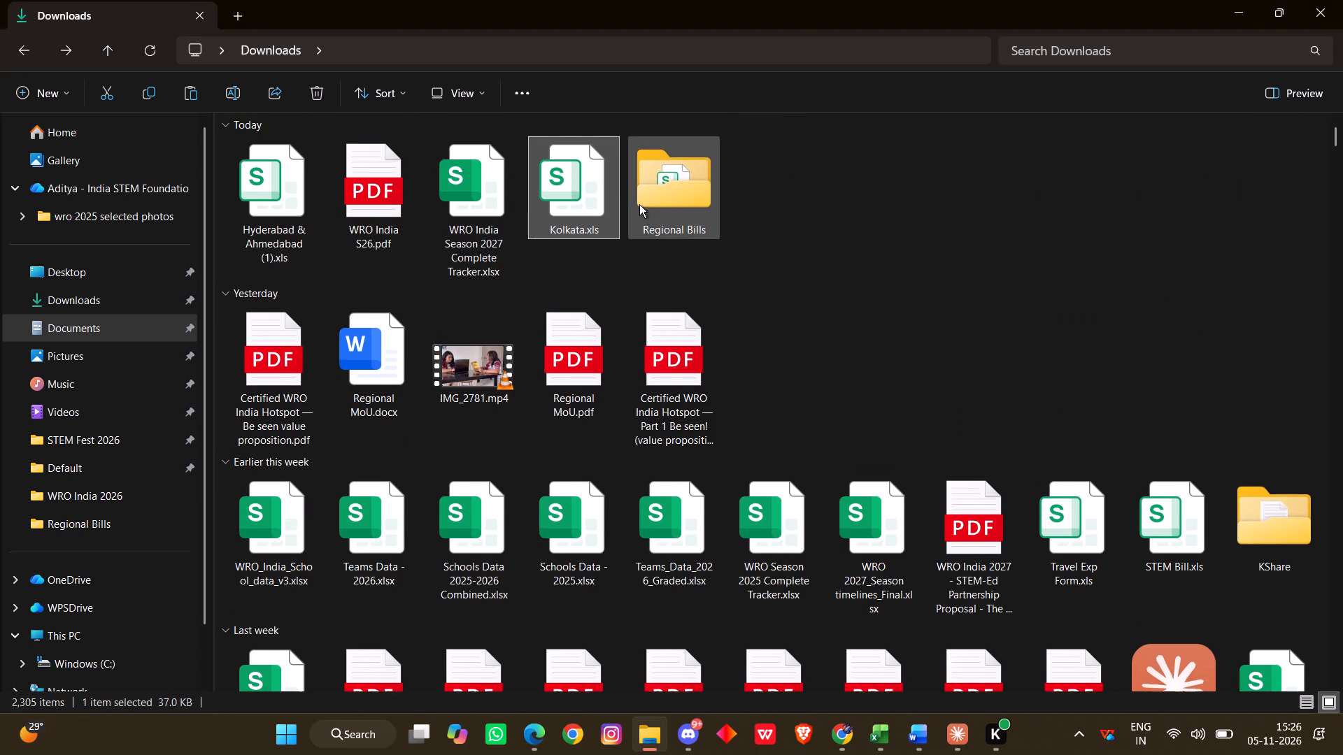
scroll(639, 204, "up", 1)
double_click(577, 184)
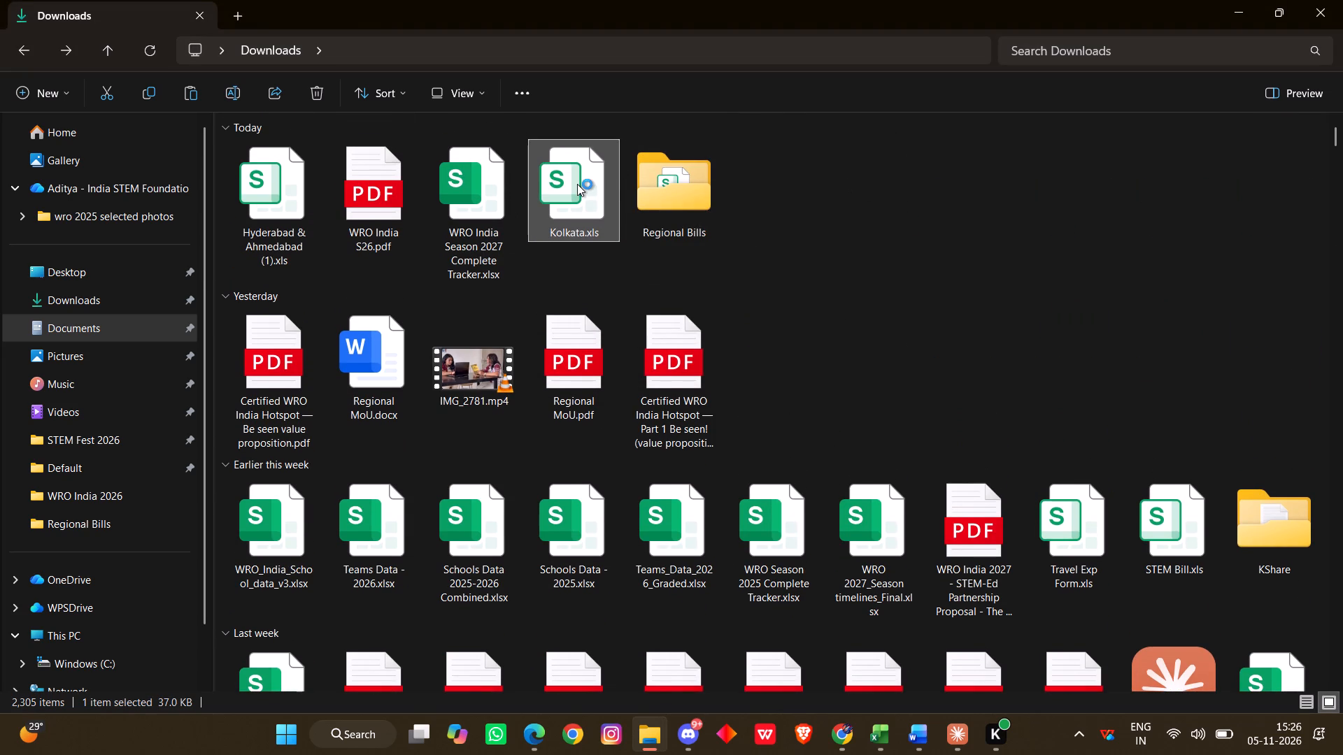
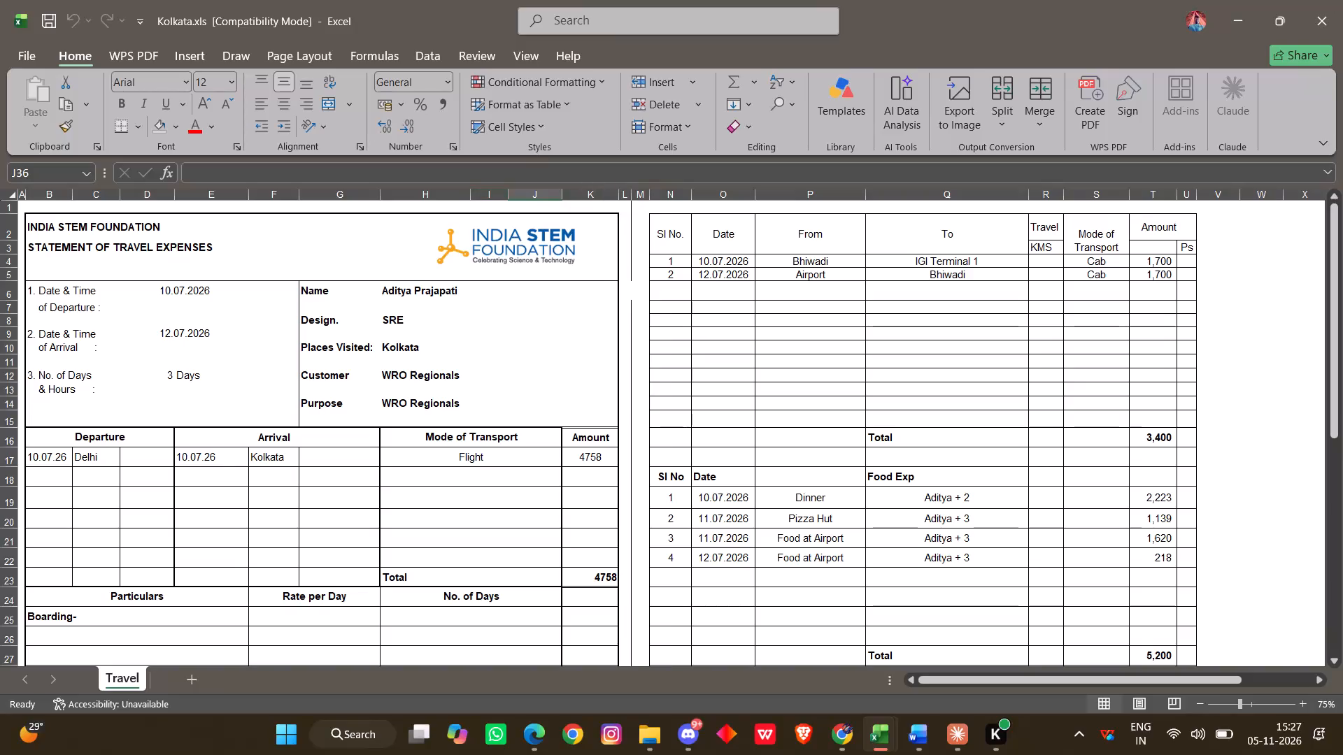
Change the Places Visited entry in the travel statement header to Bangalore.
scroll(643, 410, "up", 1)
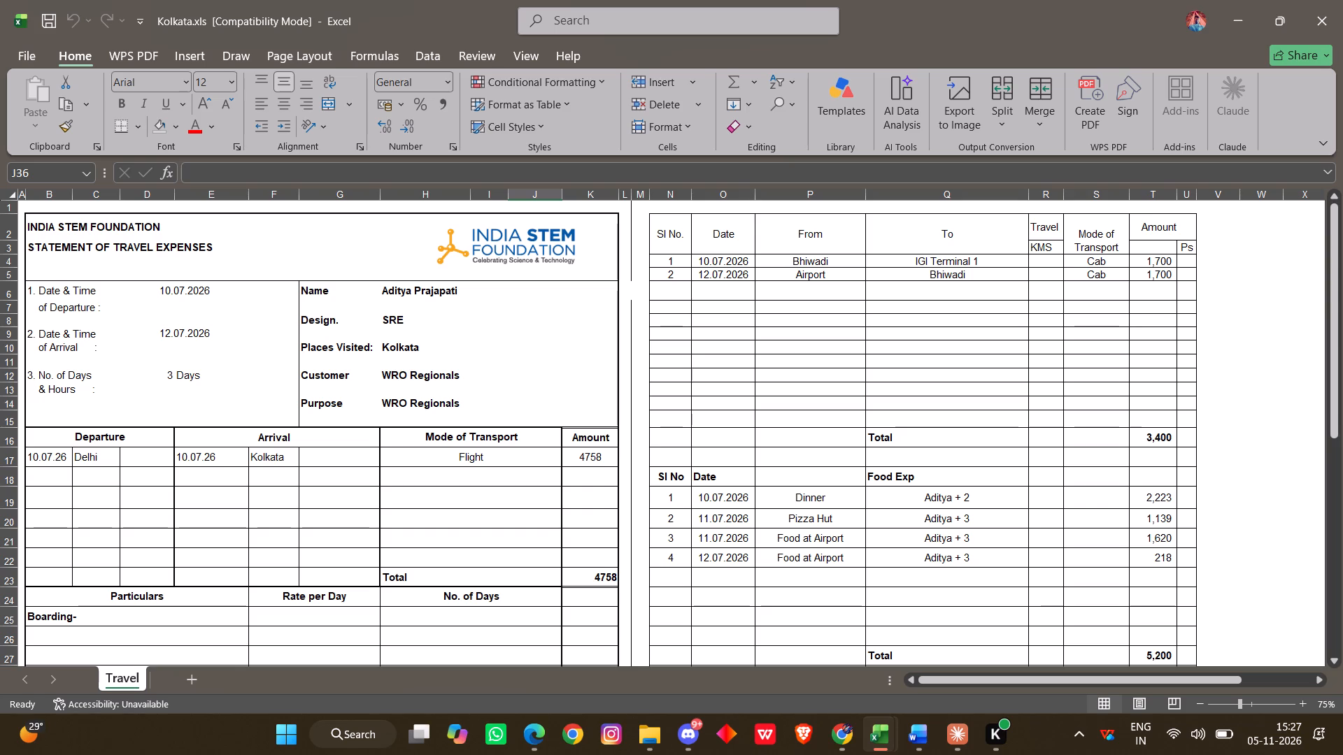
scroll(859, 492, "right", 1)
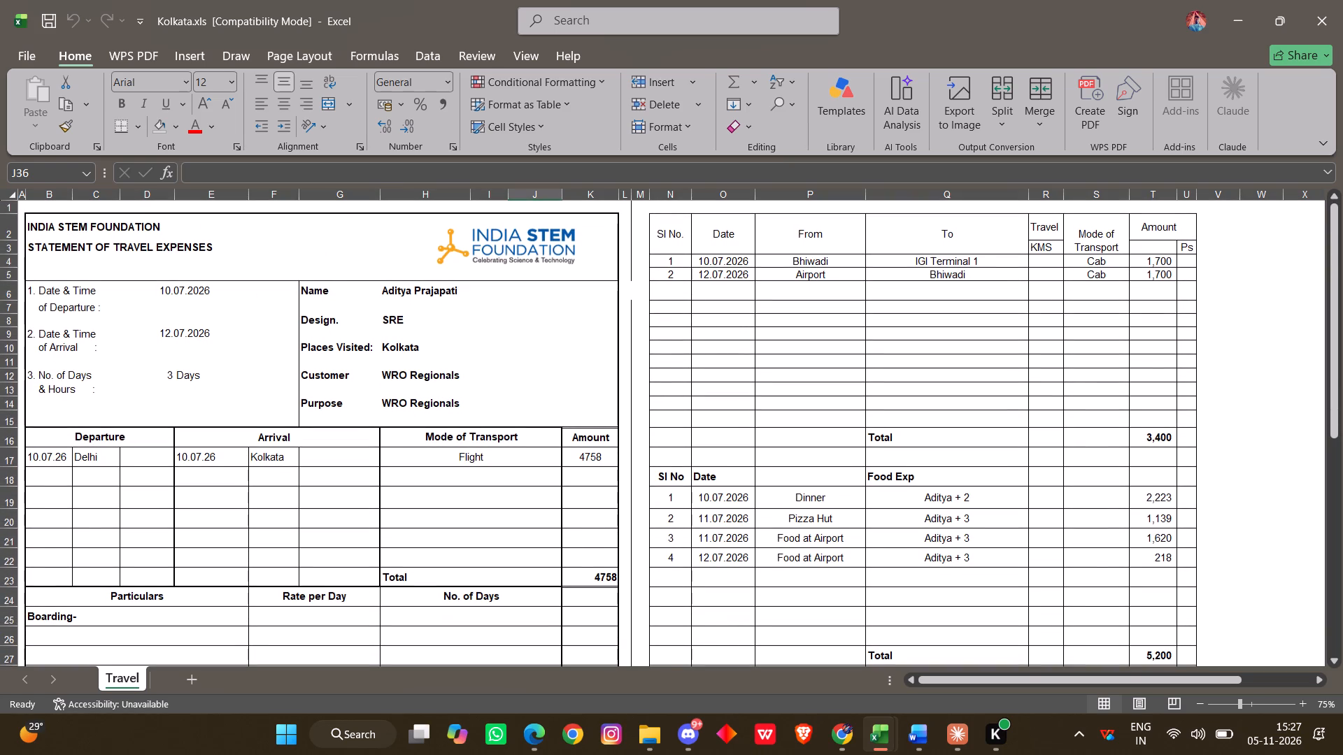
left_click(406, 347)
type("Bangalore")
key("Return")
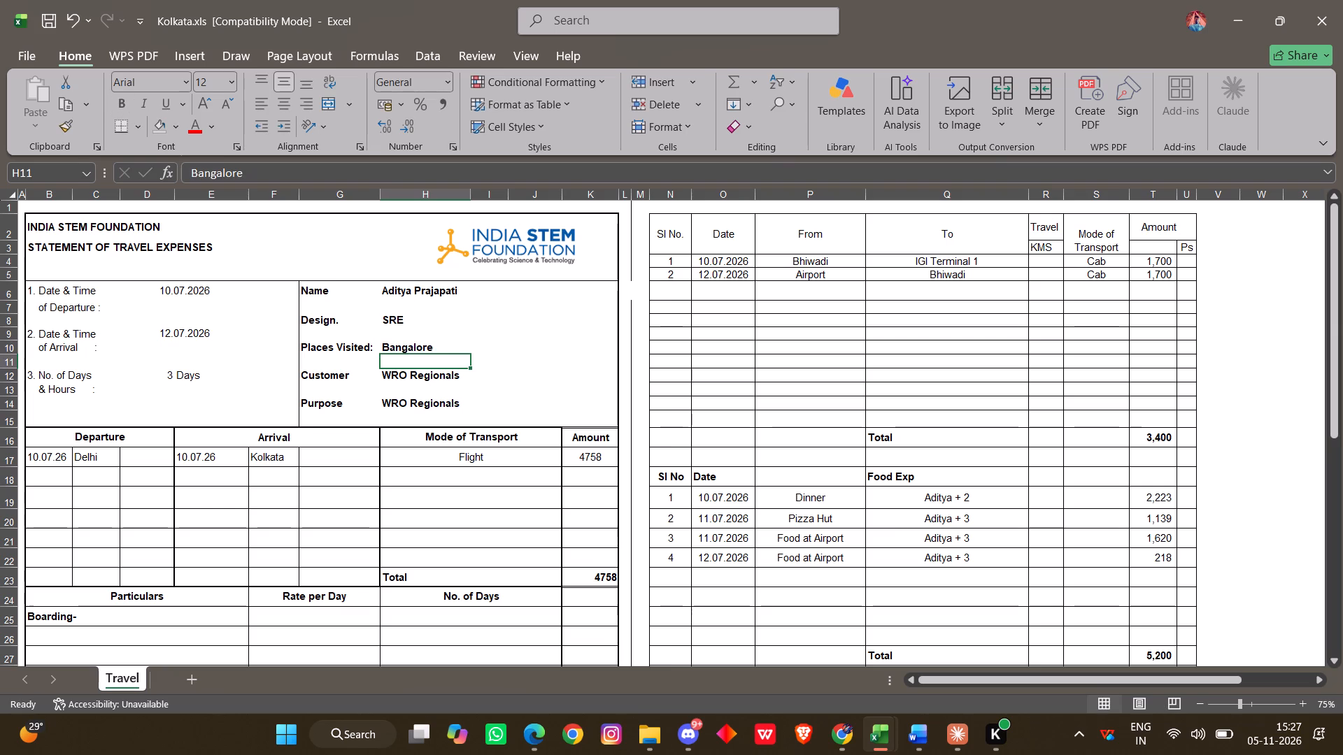
left_click(564, 350)
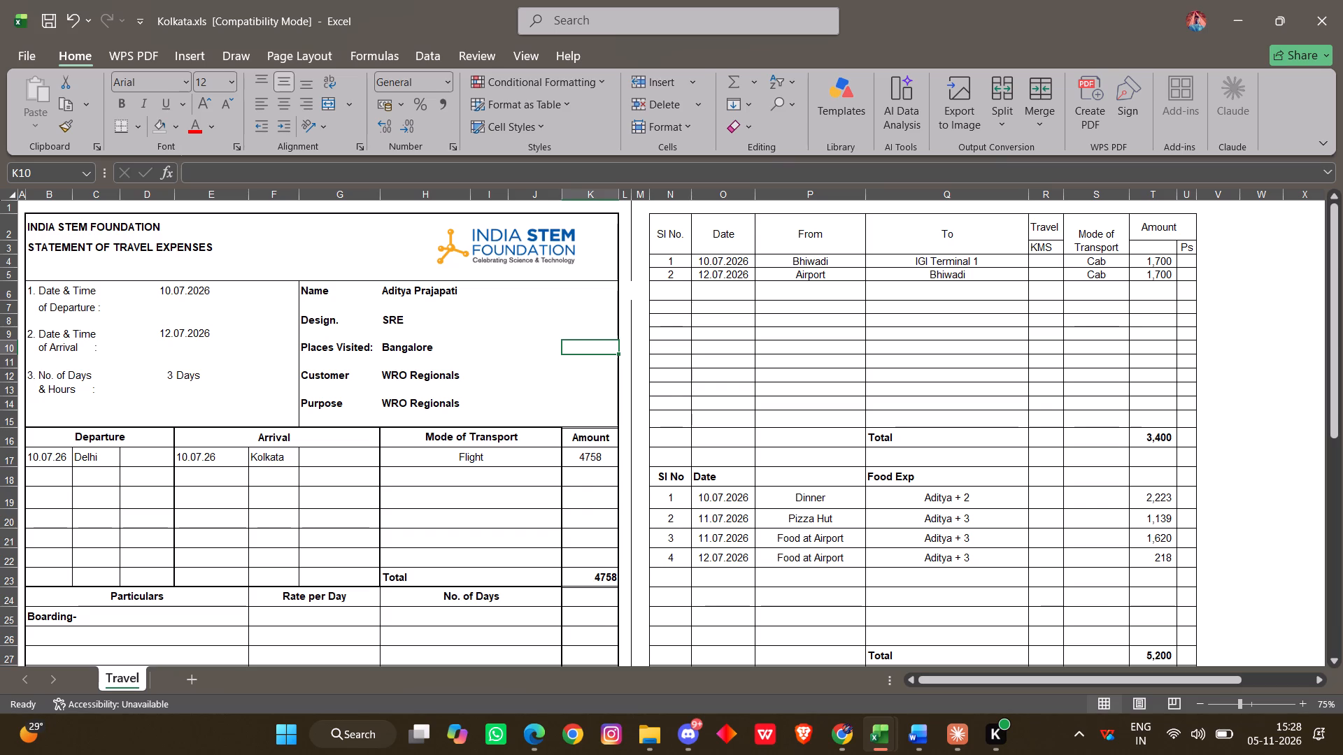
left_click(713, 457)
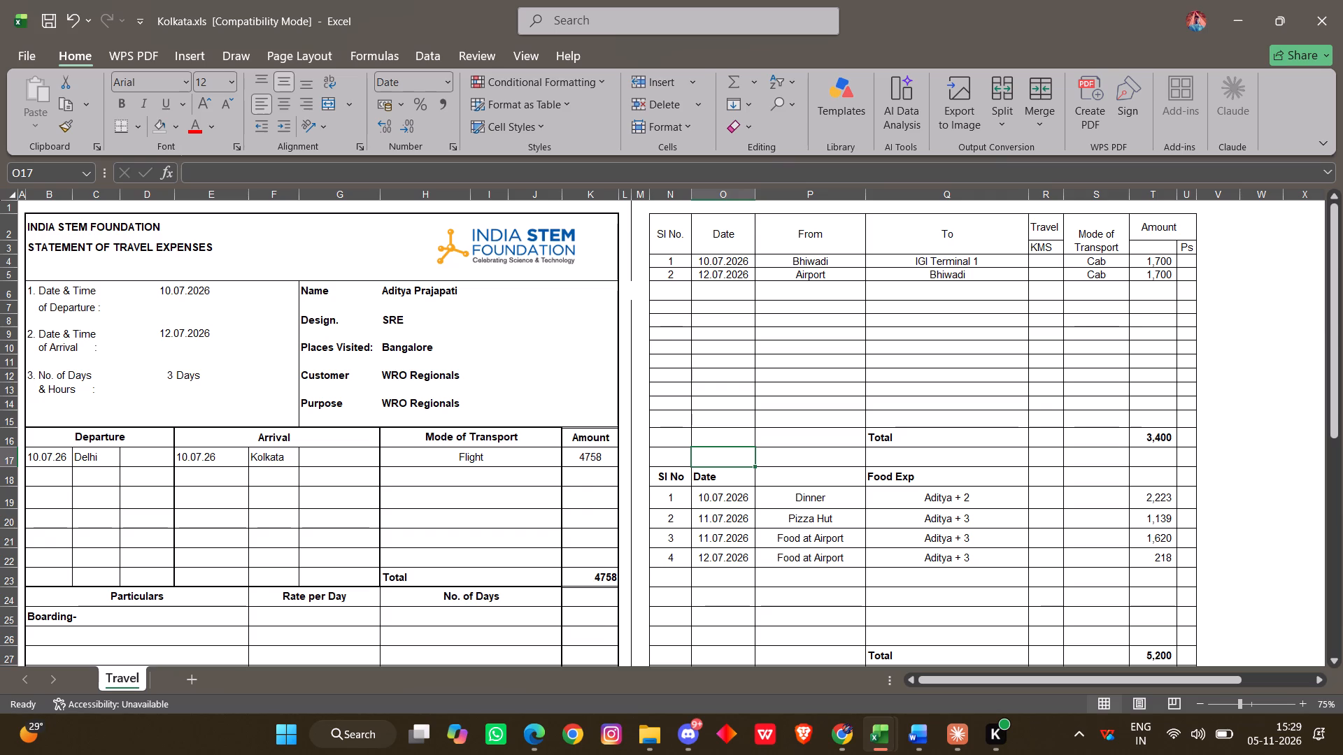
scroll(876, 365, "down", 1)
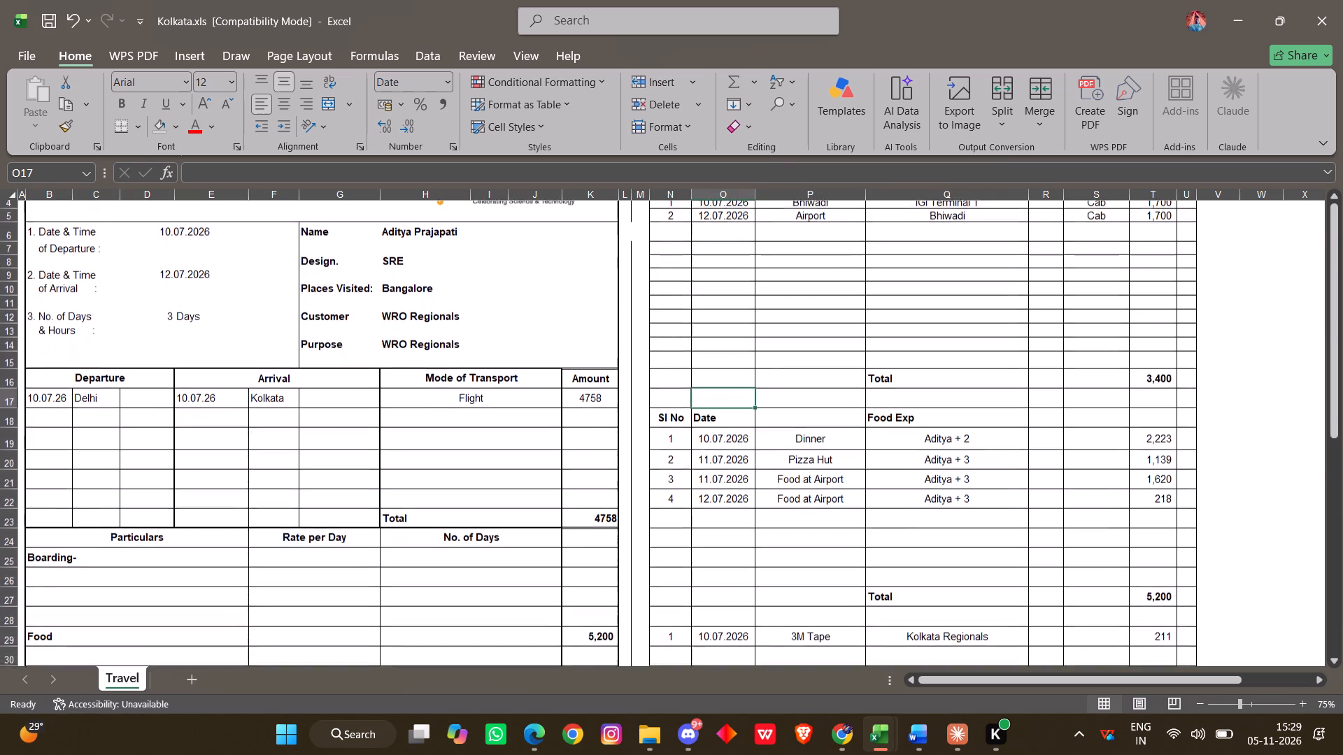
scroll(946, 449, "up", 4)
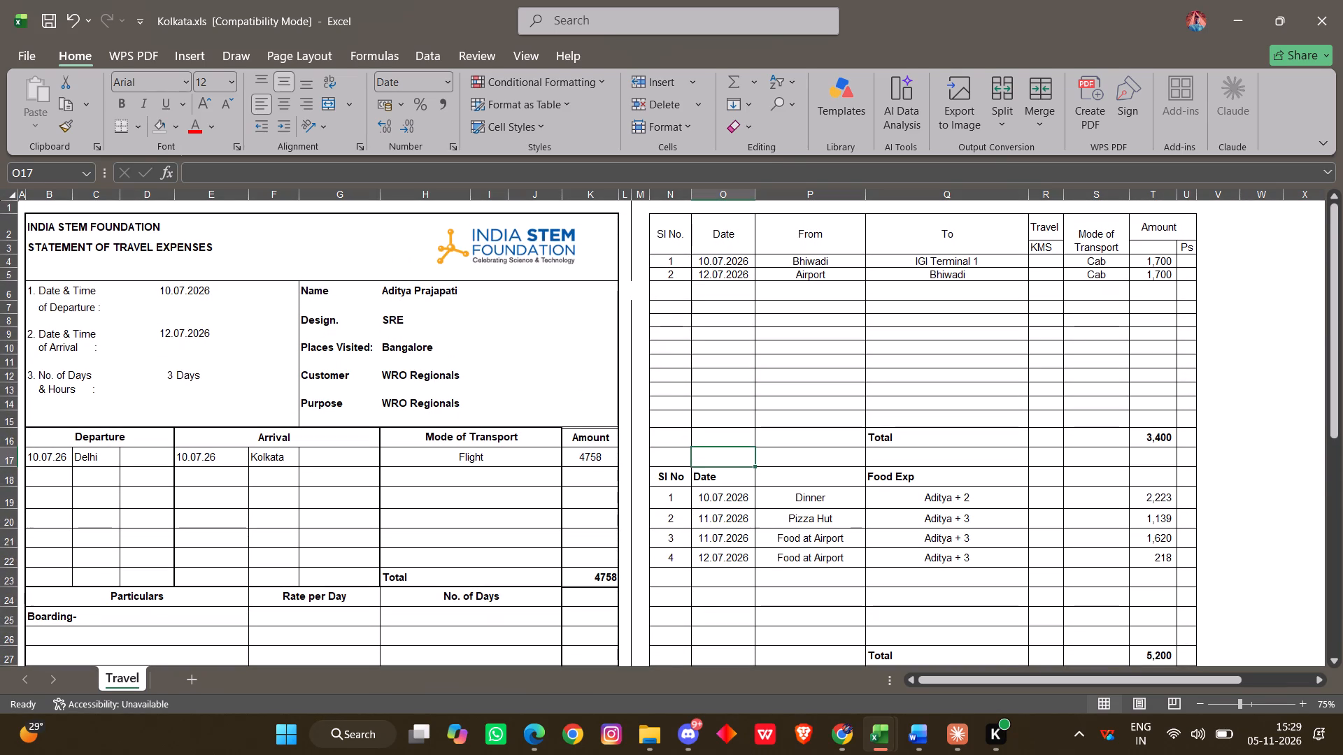
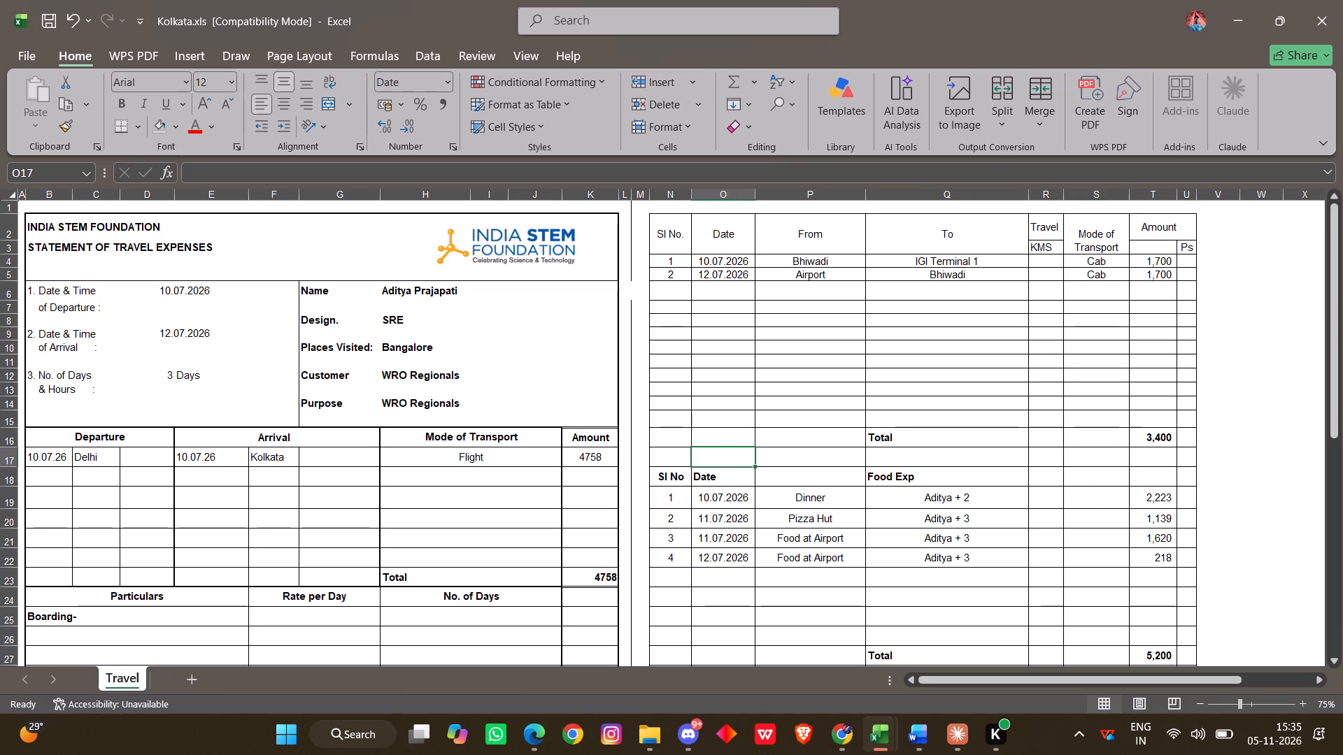
Set the statement header's departure date to 16.07.2026 and arrival date to 19.07.2026.
left_click(164, 290)
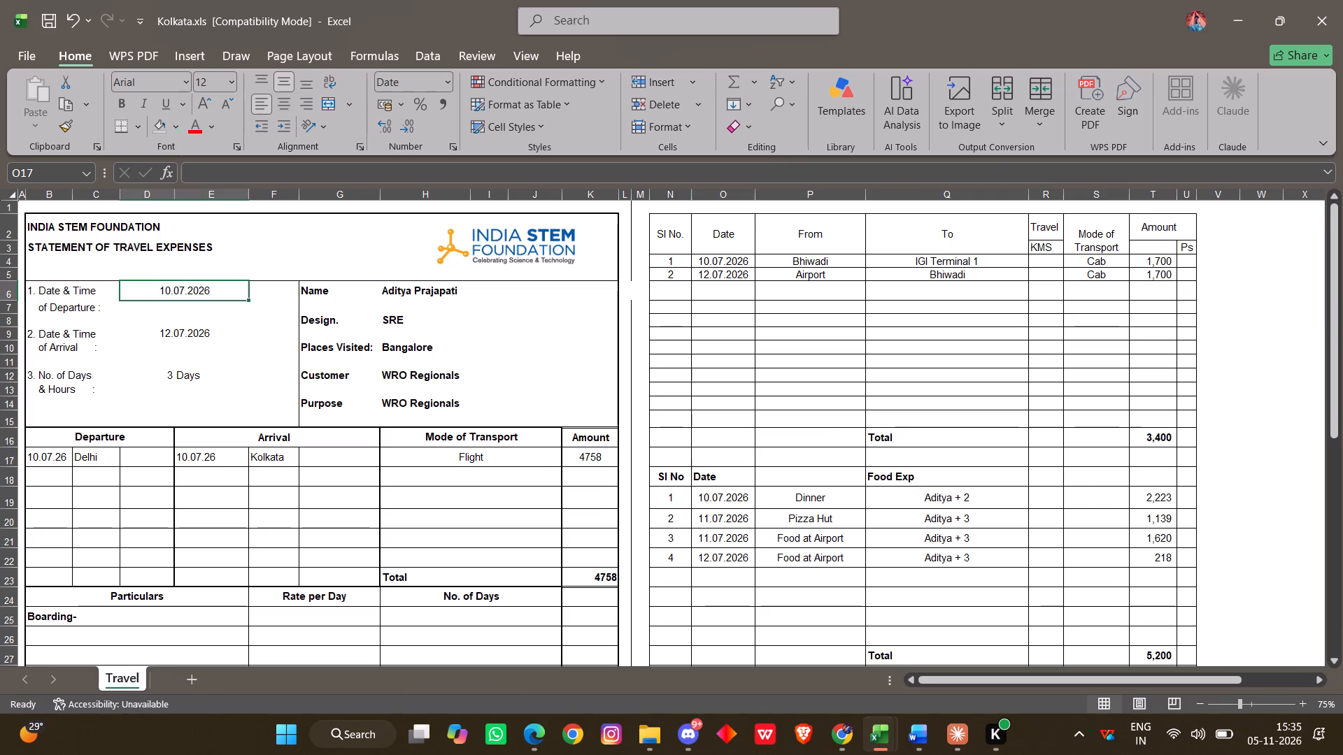
left_click(199, 168)
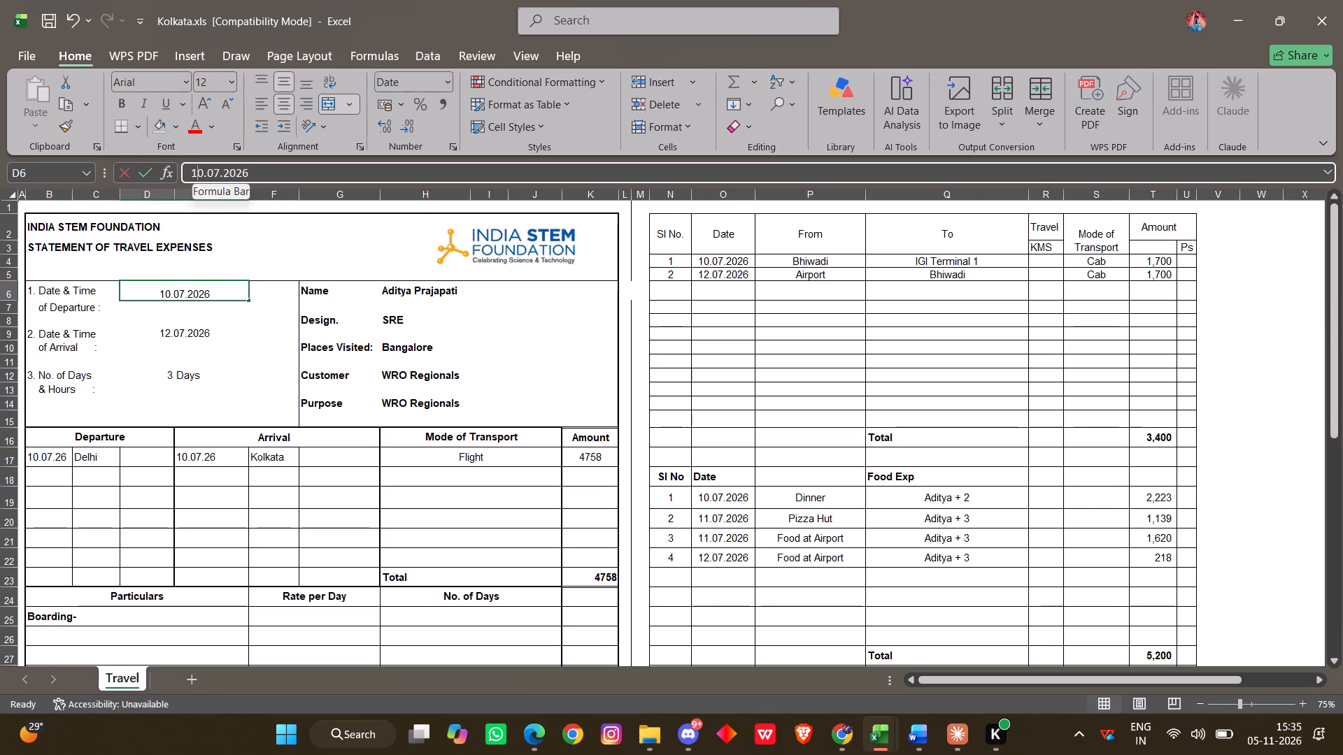
key("Delete")
key("6")
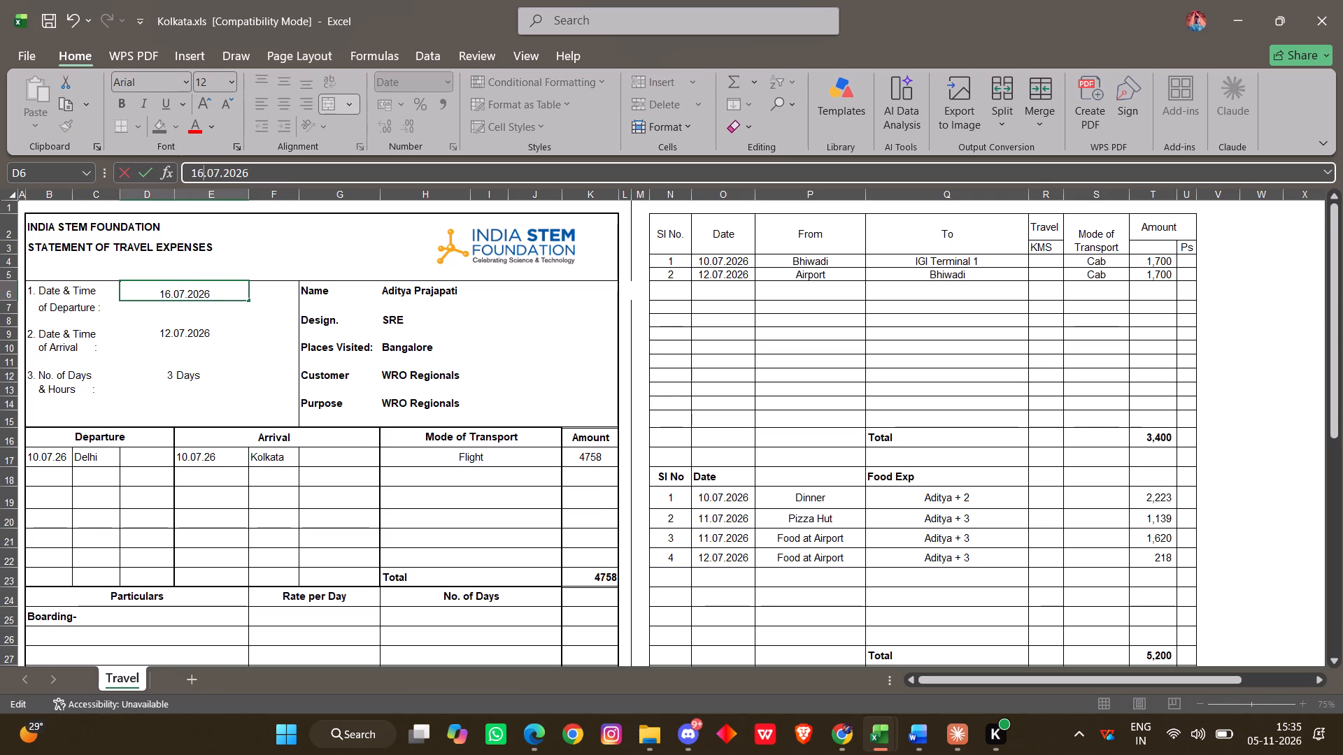
left_click(169, 331)
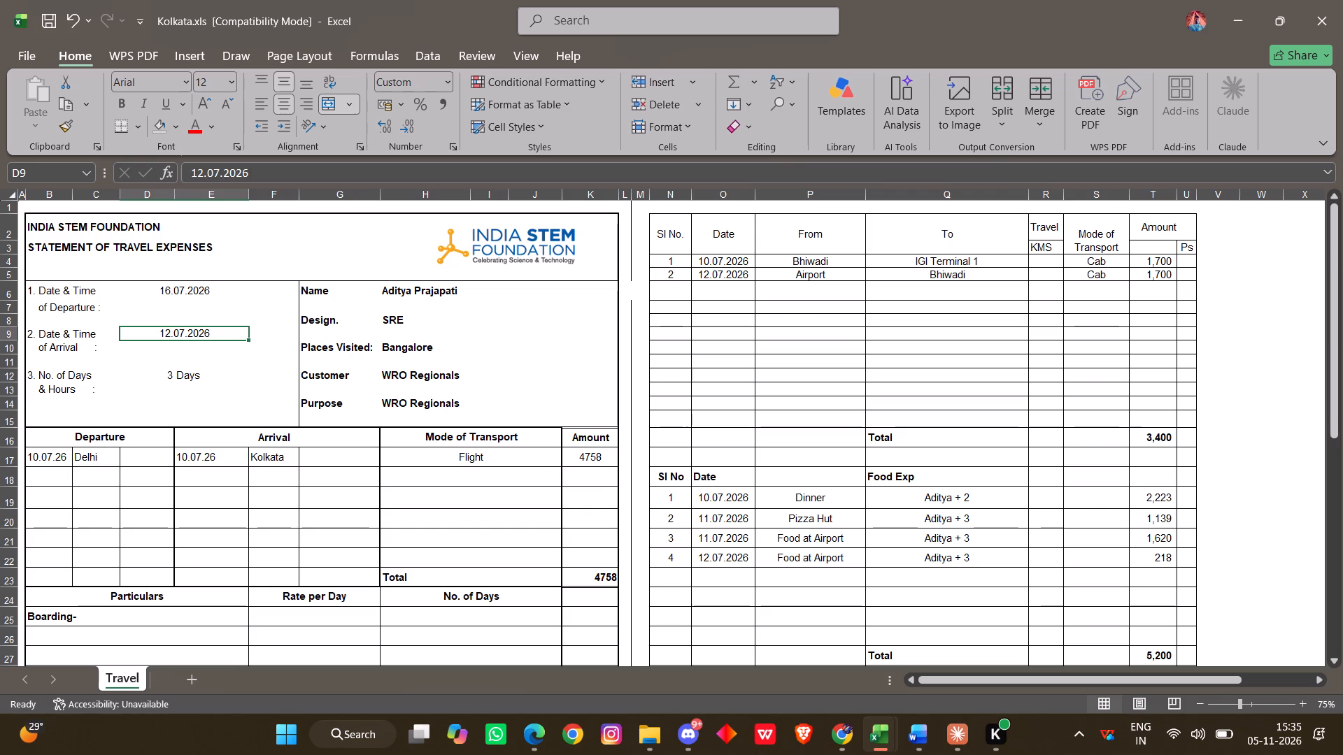
left_click(201, 176)
key("BackSpace")
key("9")
key("Return")
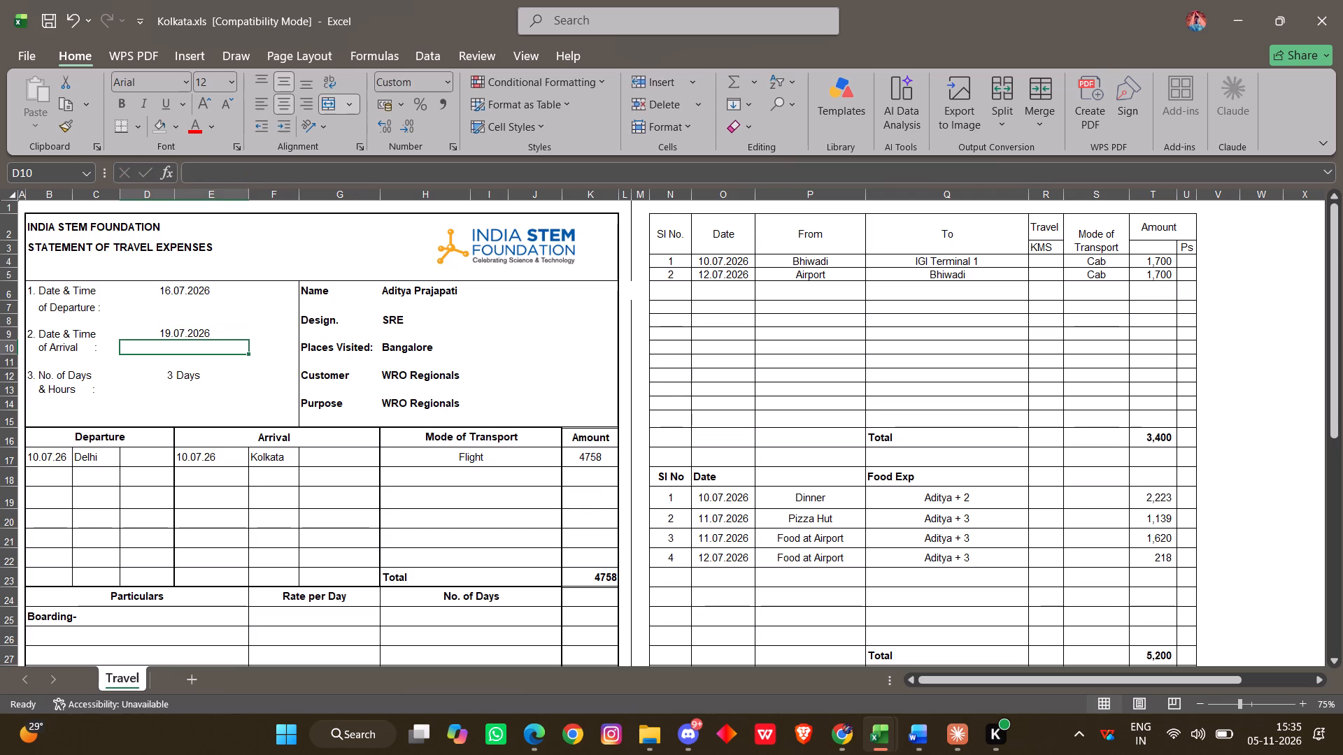
Set the number of days in the statement header to 4.
left_click(376, 312)
left_click(464, 377)
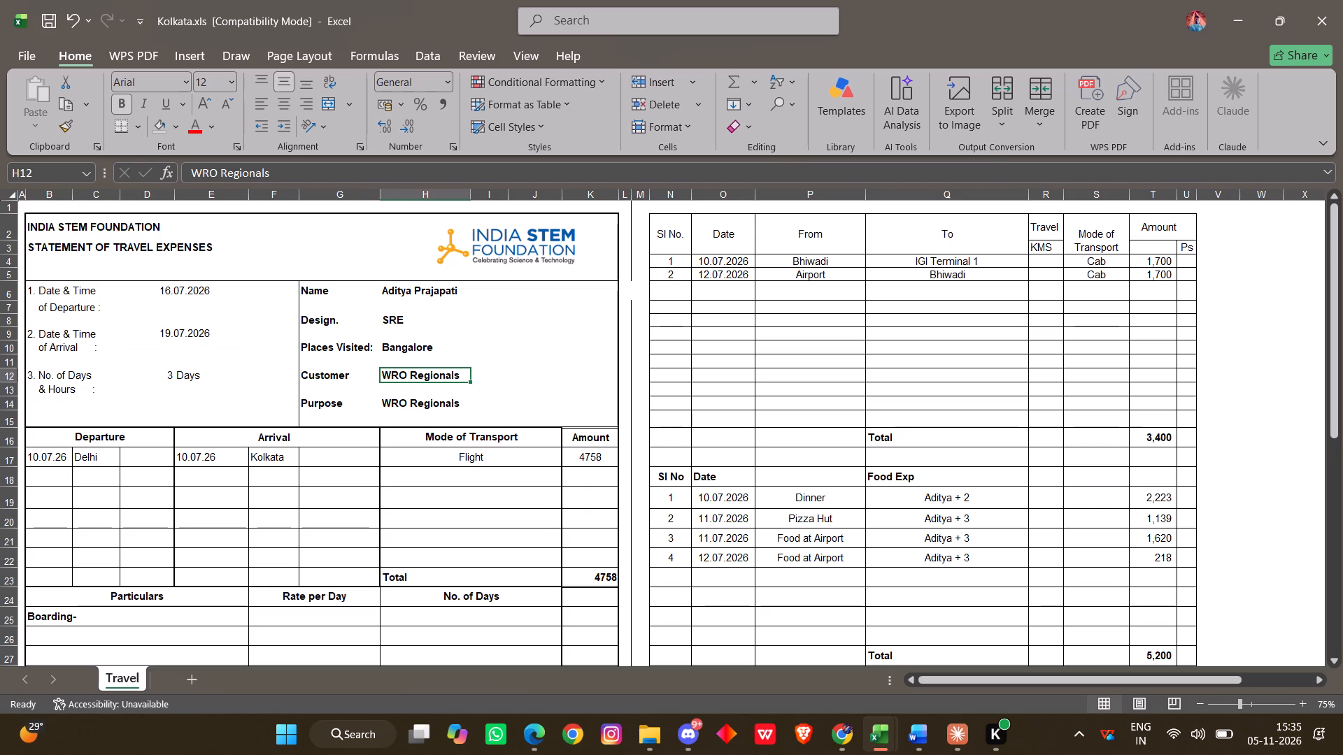
left_click(186, 380)
left_click(171, 377)
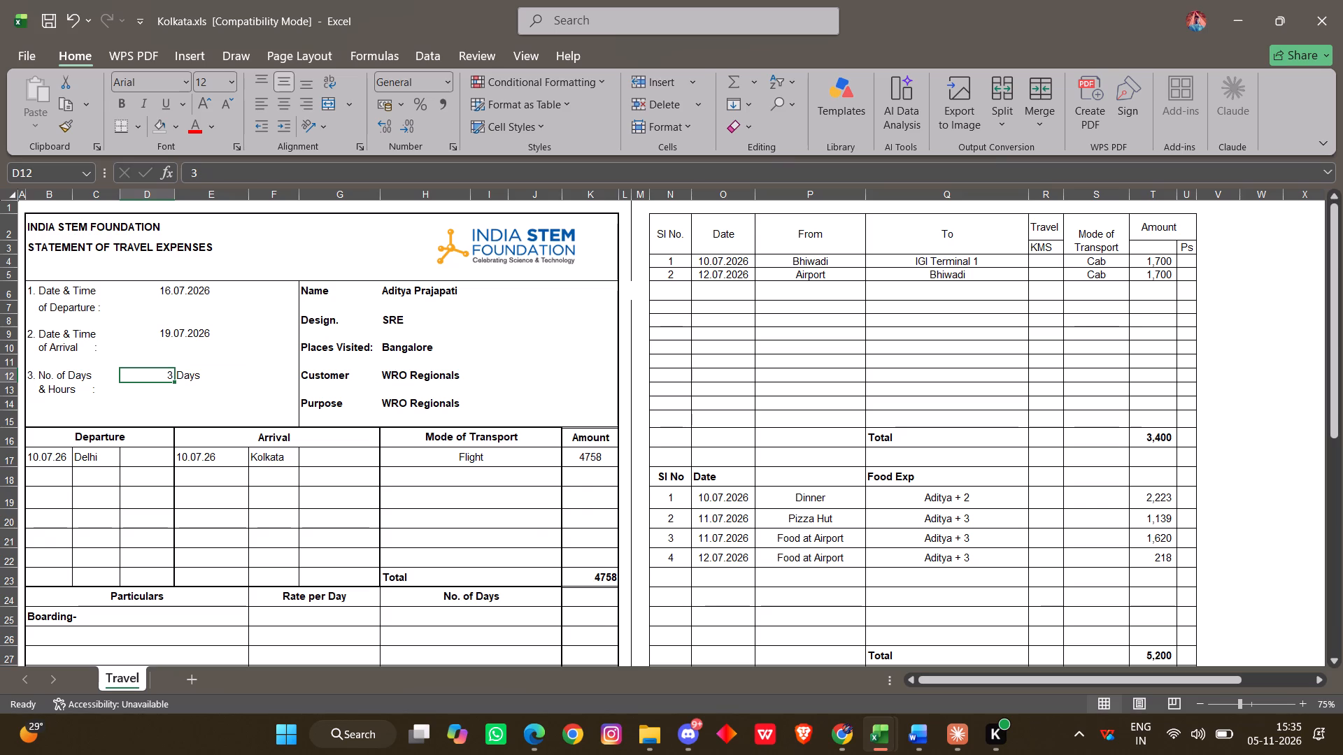
key("4")
key("Return")
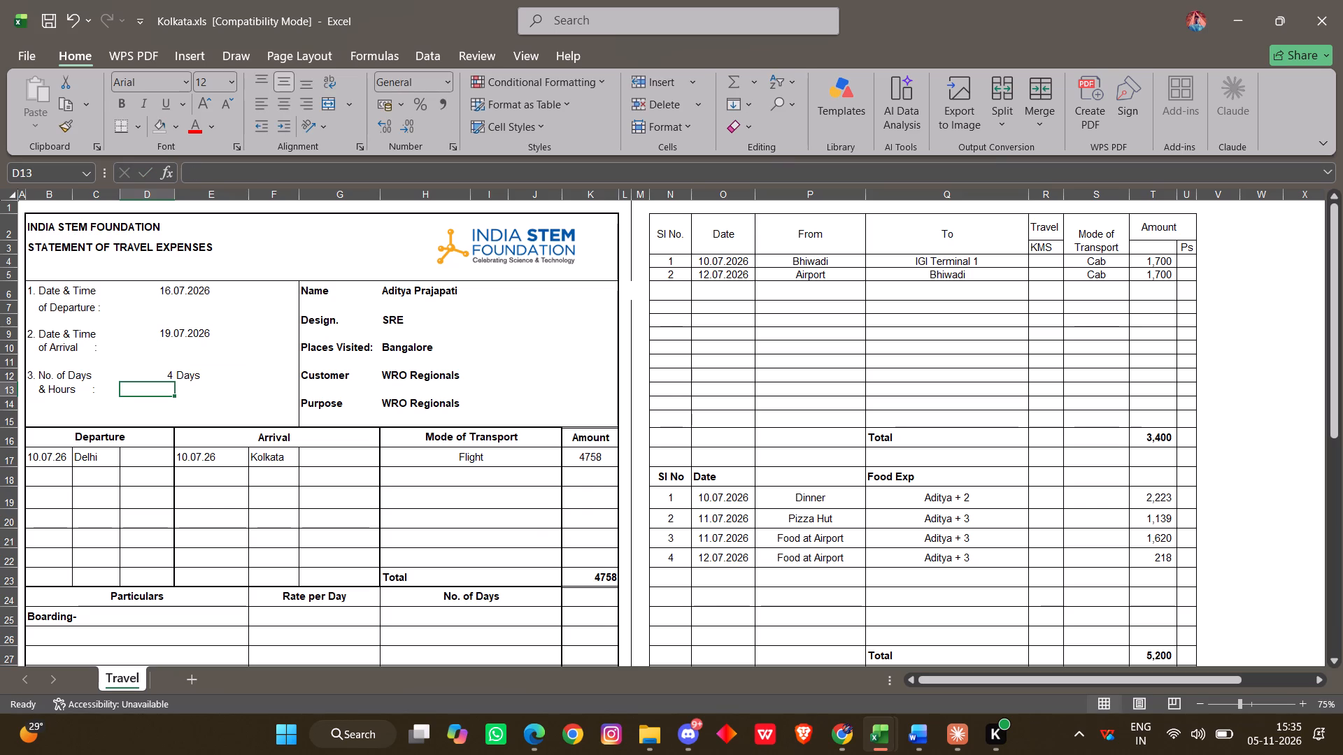
Look over the travel statement's header, expense tables and totals for entries that still need adapting to the Bangalore trip.
left_click(488, 348)
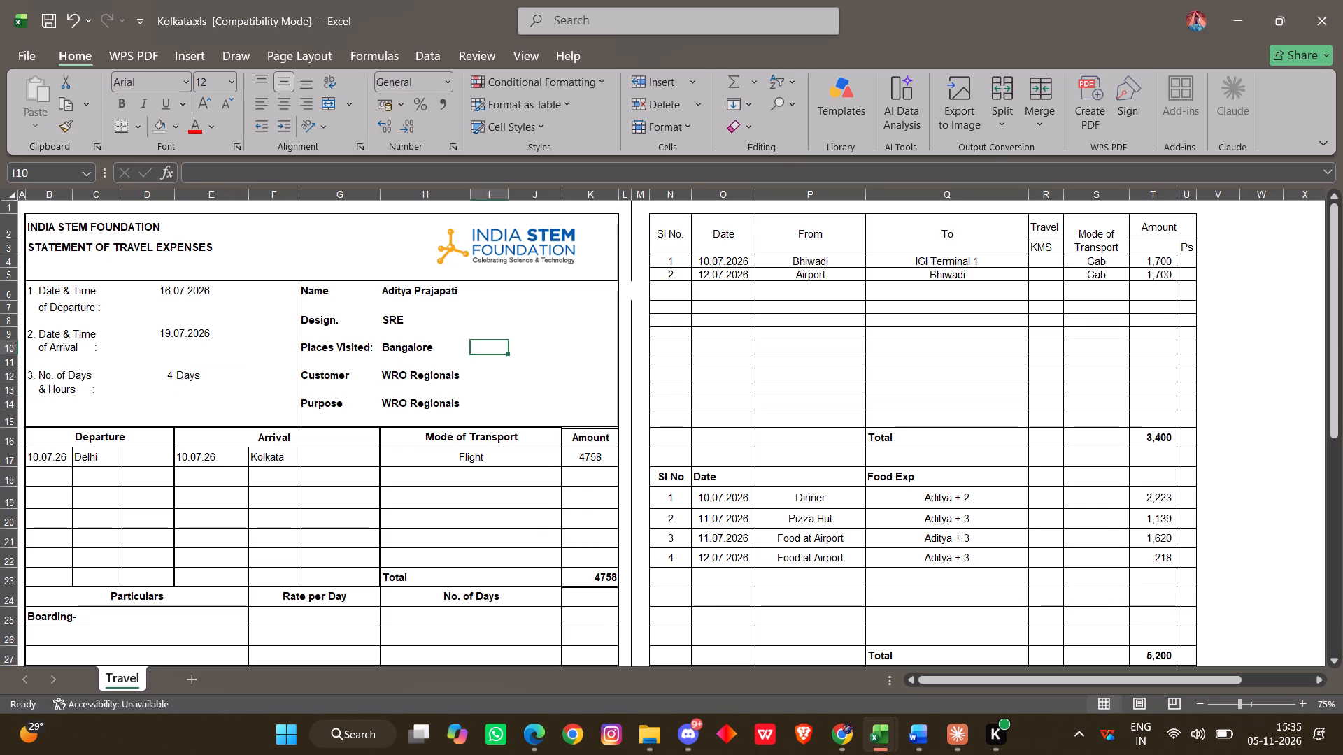
scroll(500, 451, "up", 1)
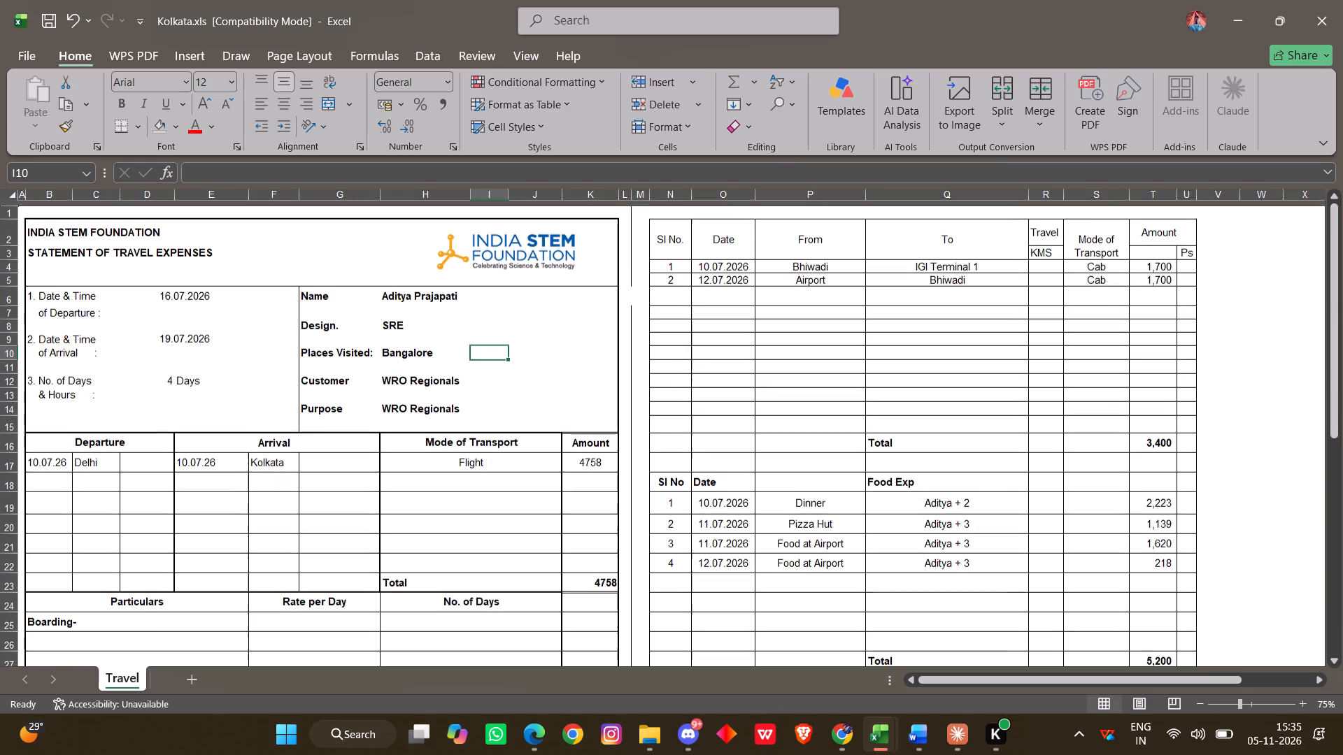
scroll(500, 451, "up", 1)
scroll(500, 451, "down", 1)
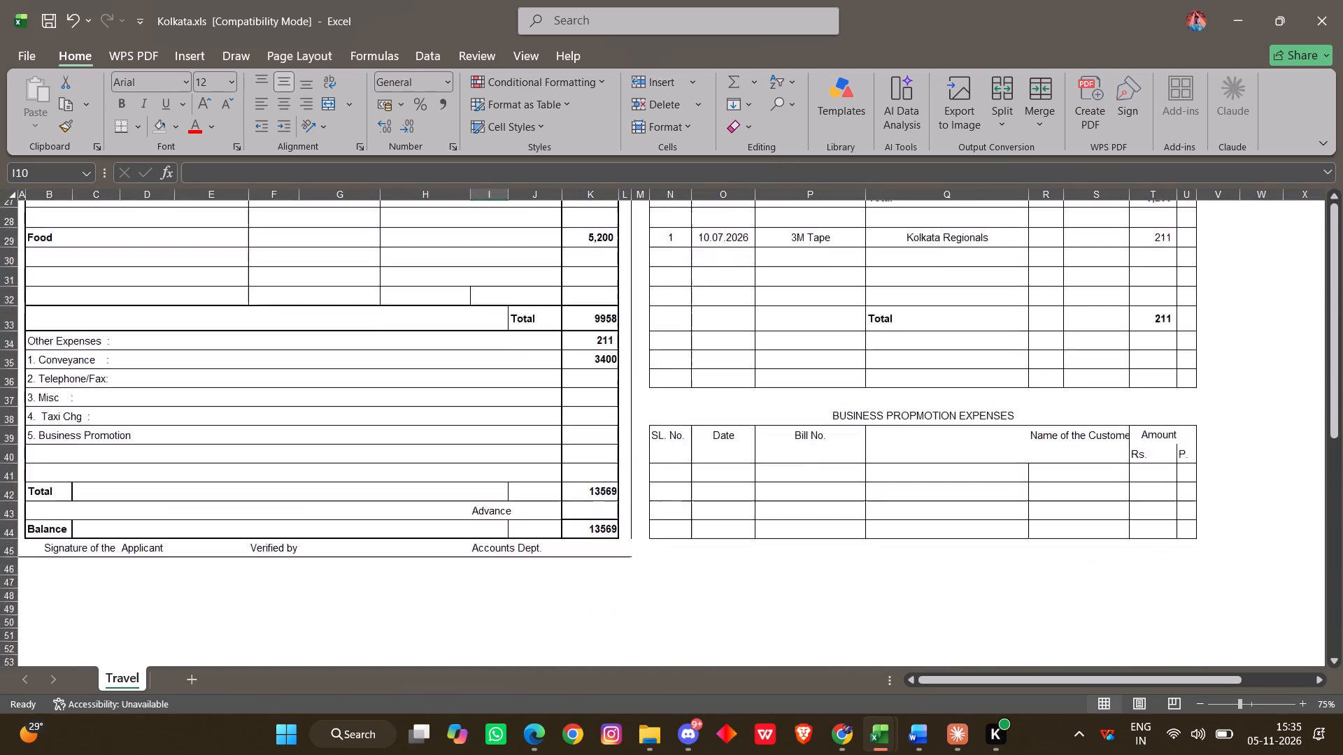
scroll(500, 451, "up", 2)
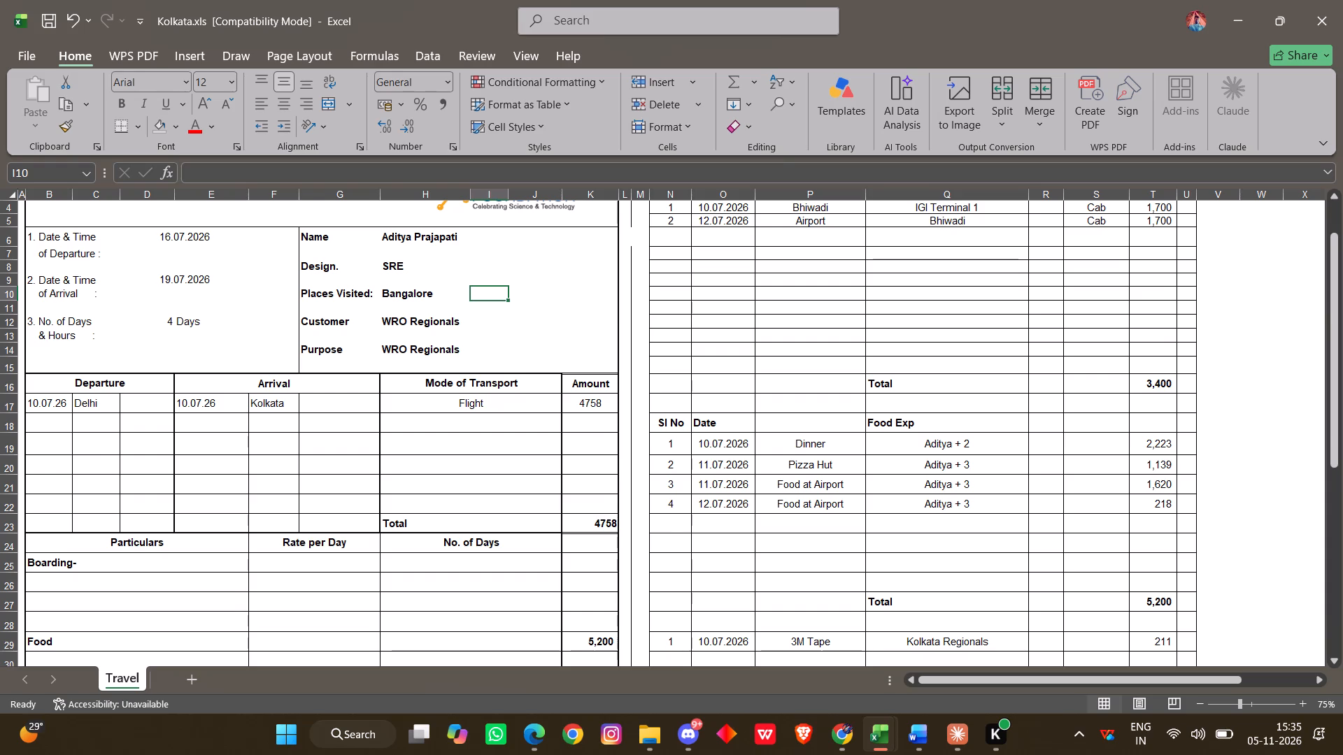
scroll(500, 451, "up", 2)
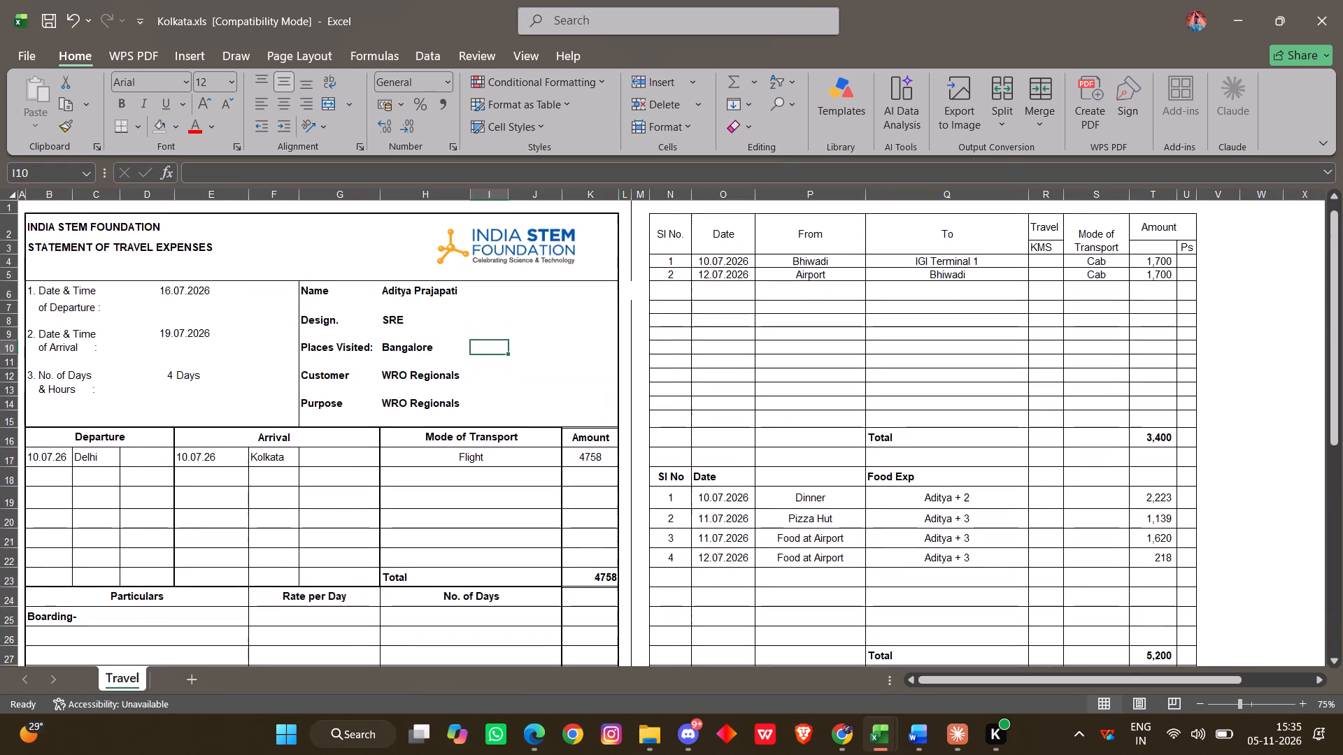
left_click(165, 297)
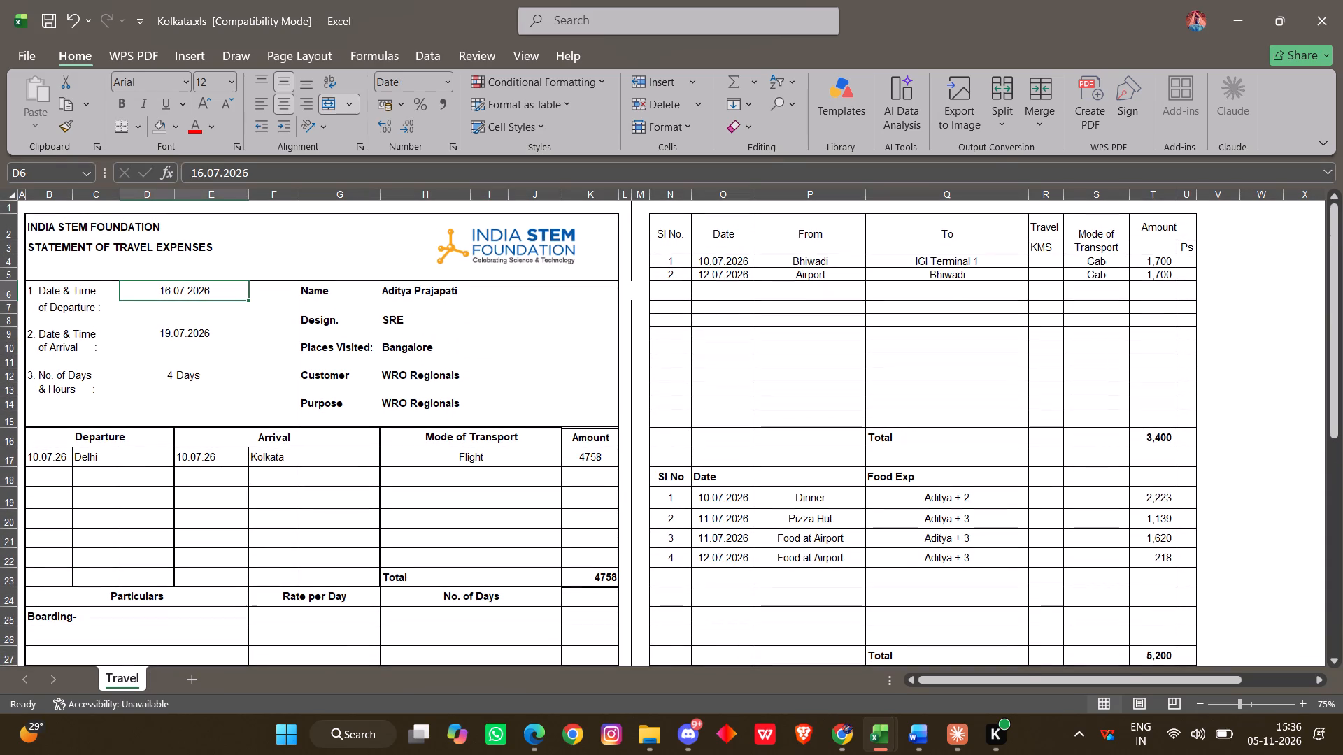
left_click(250, 426)
scroll(250, 426, "up", 1)
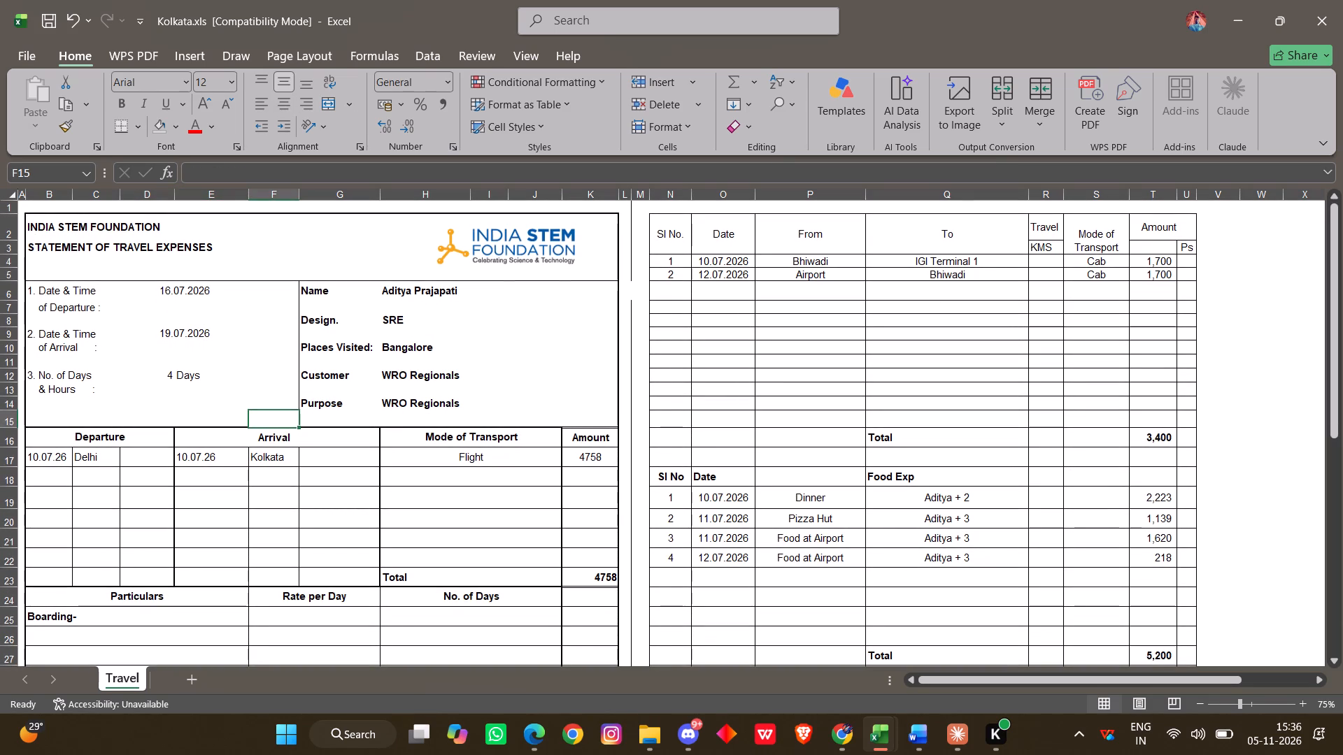
Set the date of the first Food Exp entry to 16.07.2026.
left_click(721, 501)
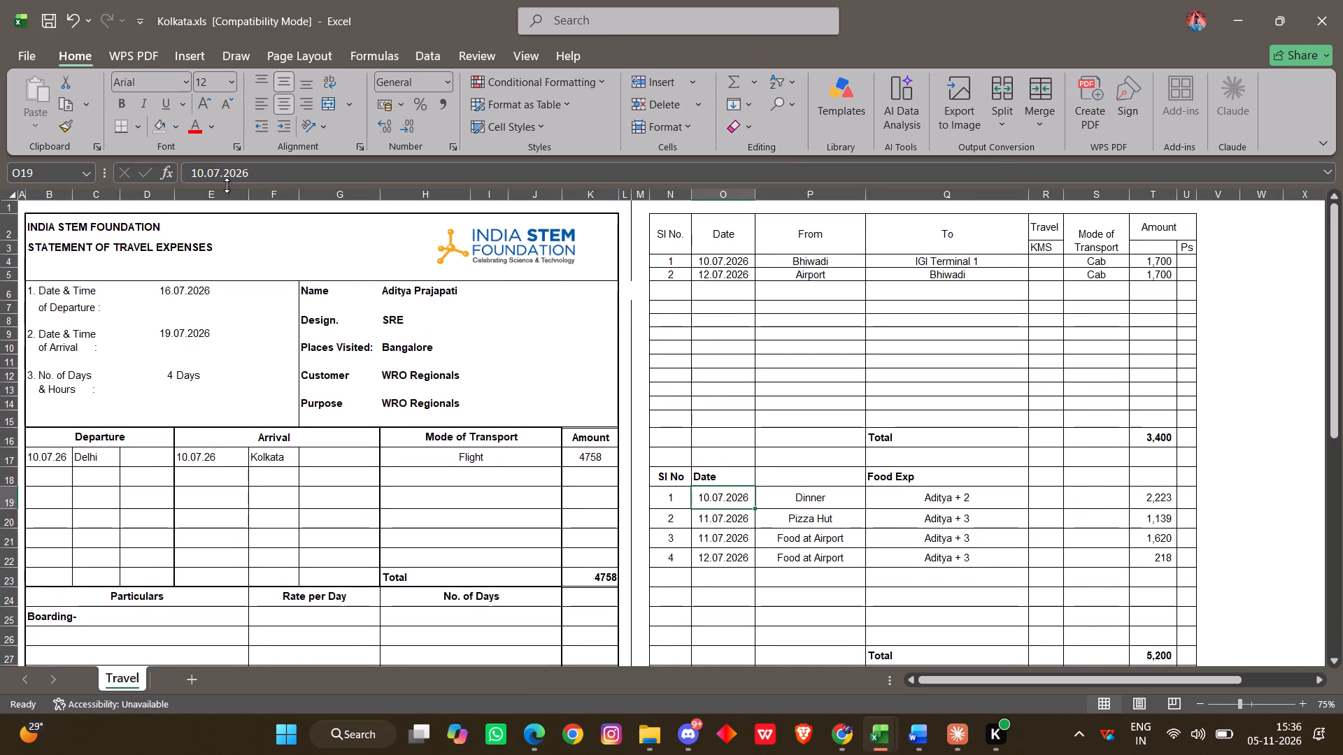
left_click(199, 173)
key("Delete")
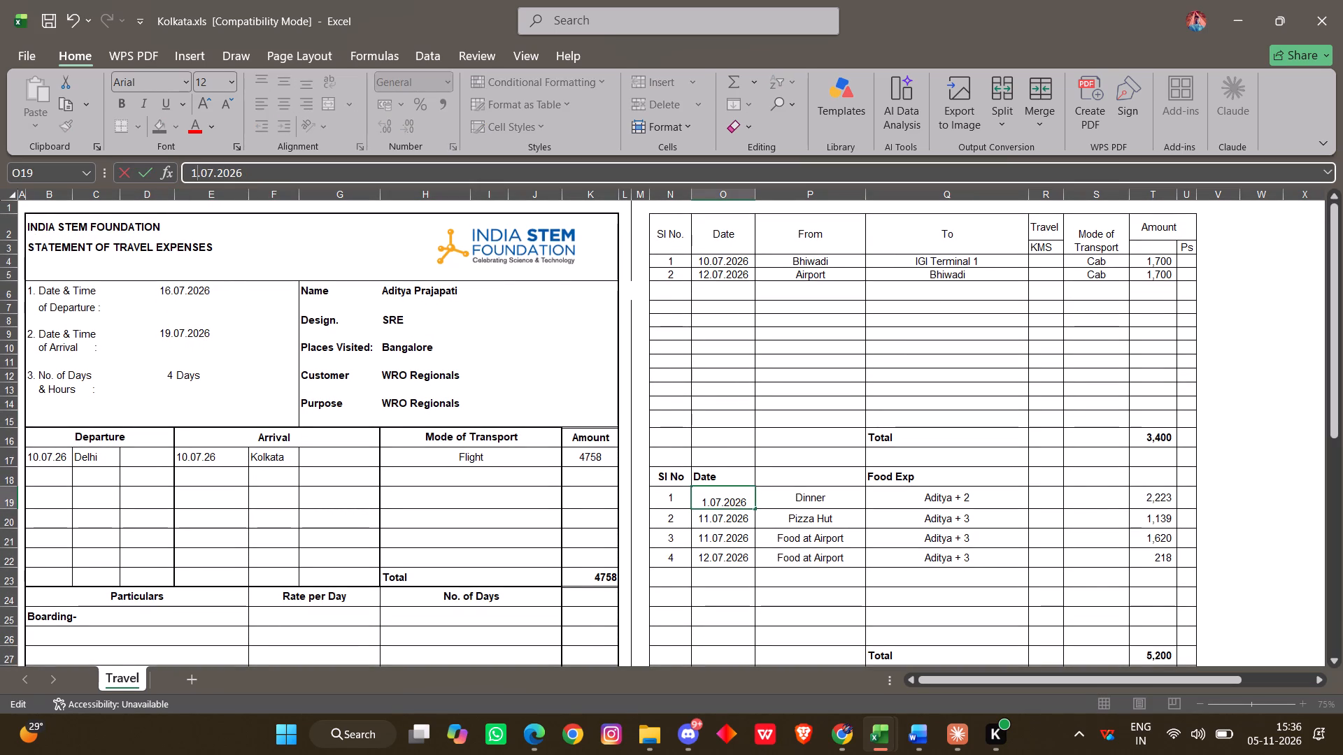
key("6")
key("Return")
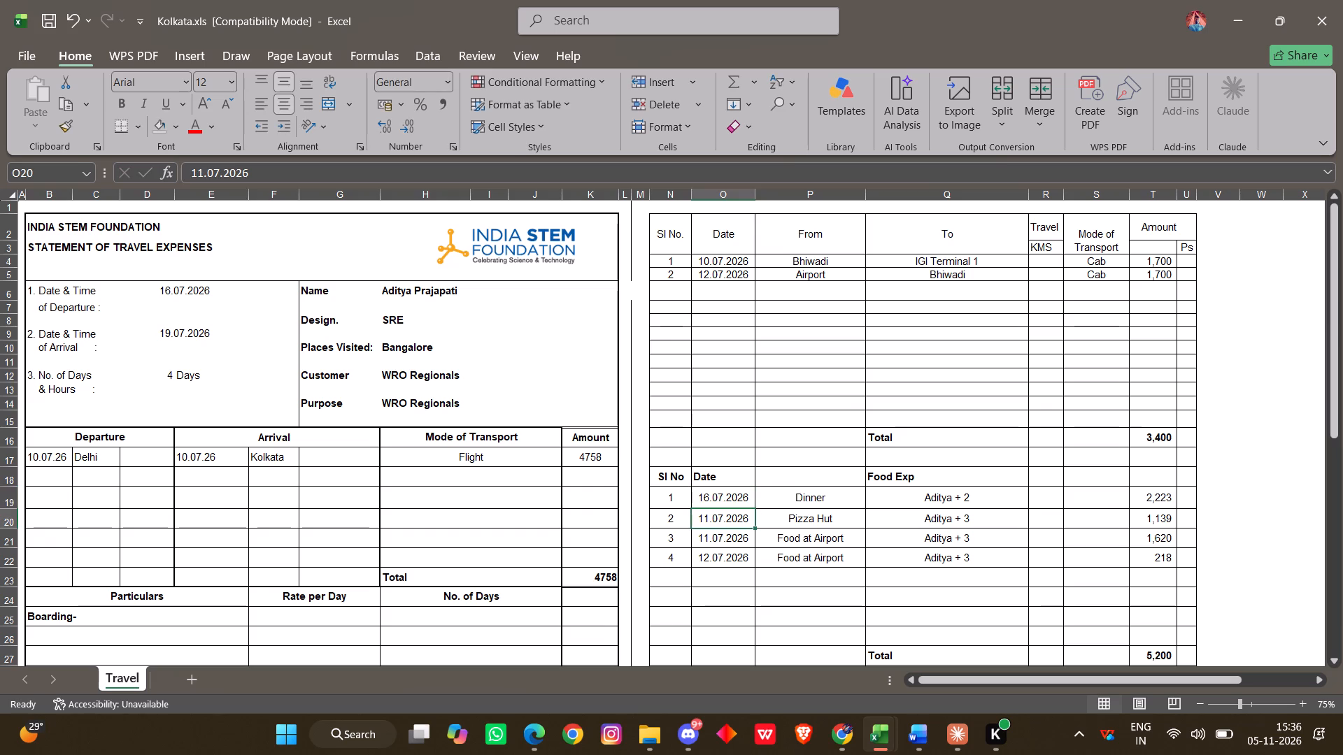
Clear the dates, descriptions, people and amounts from Food Exp rows 2 to 4, keeping the serial numbers.
left_click_drag(728, 515, 1142, 564)
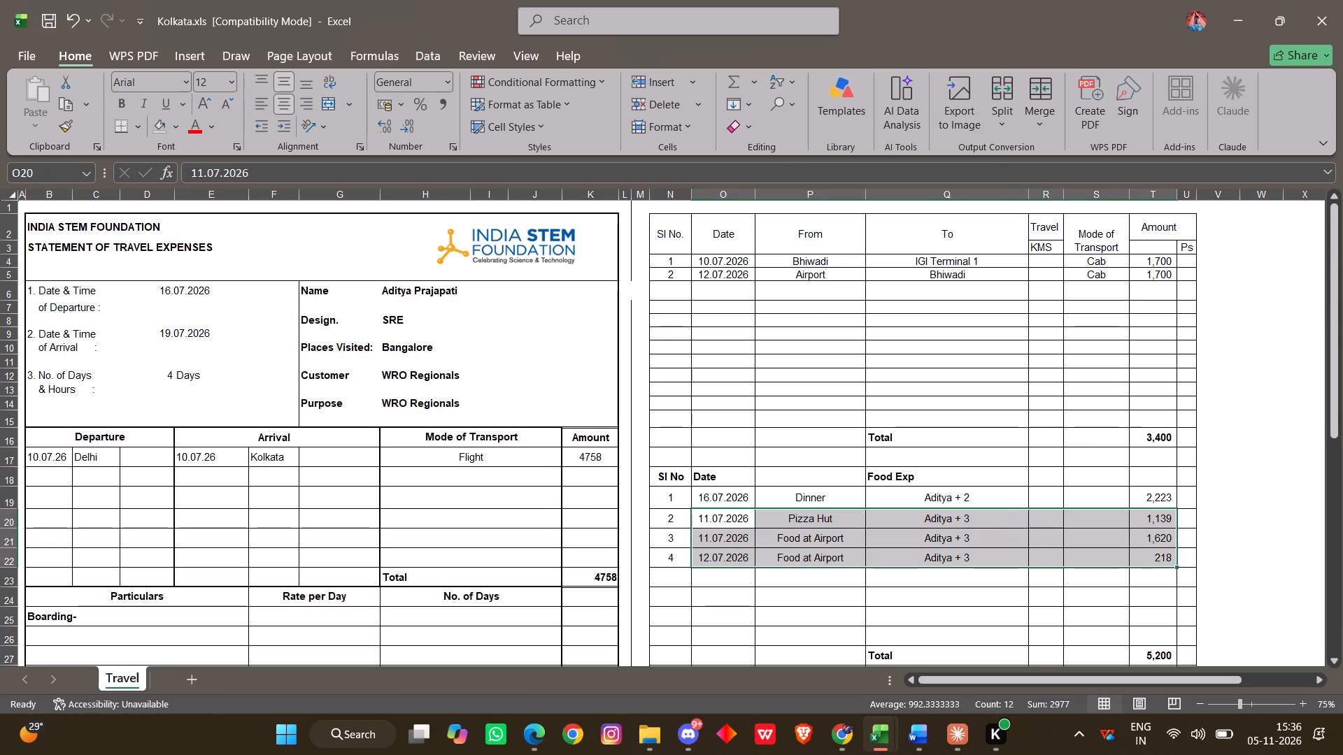
key("Delete")
Change the first Food Exp entry's description to Food, its person entry to Aditya only, and its amount to 365.
left_click(818, 517)
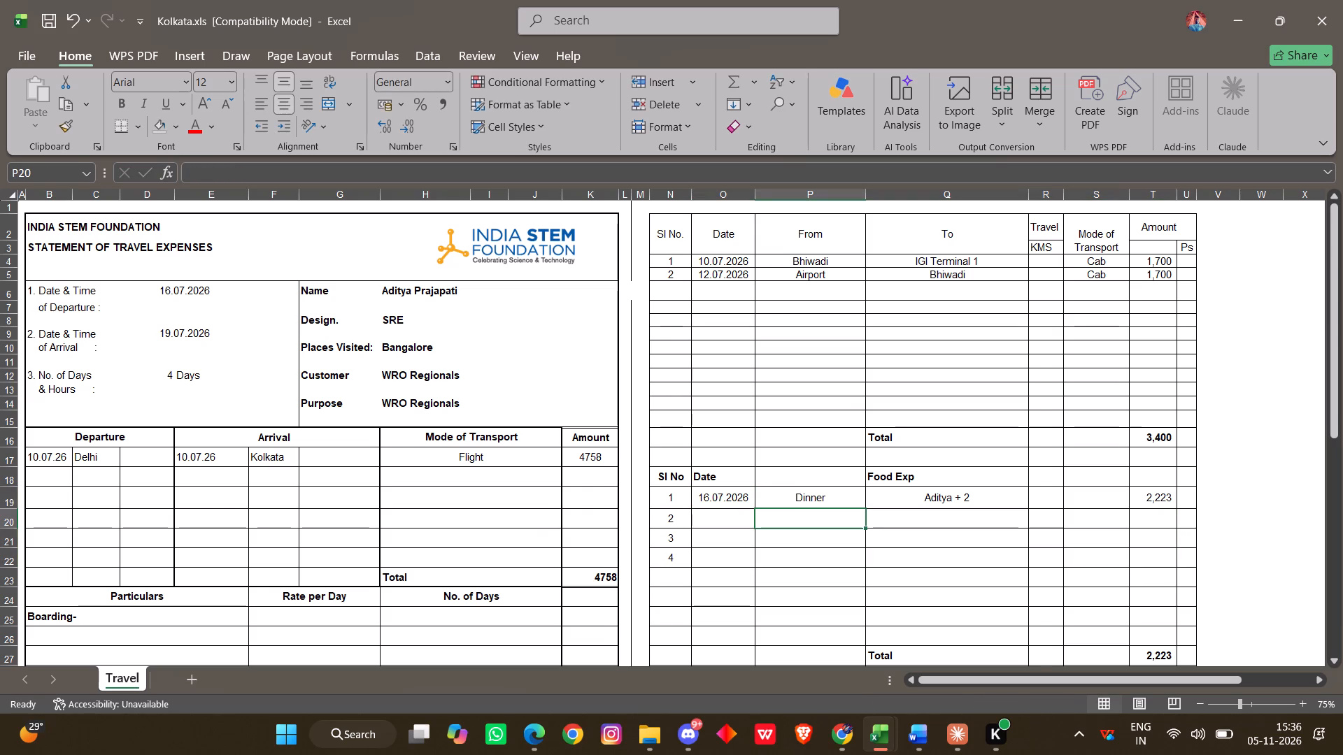
left_click(820, 500)
type("Food")
left_click(953, 520)
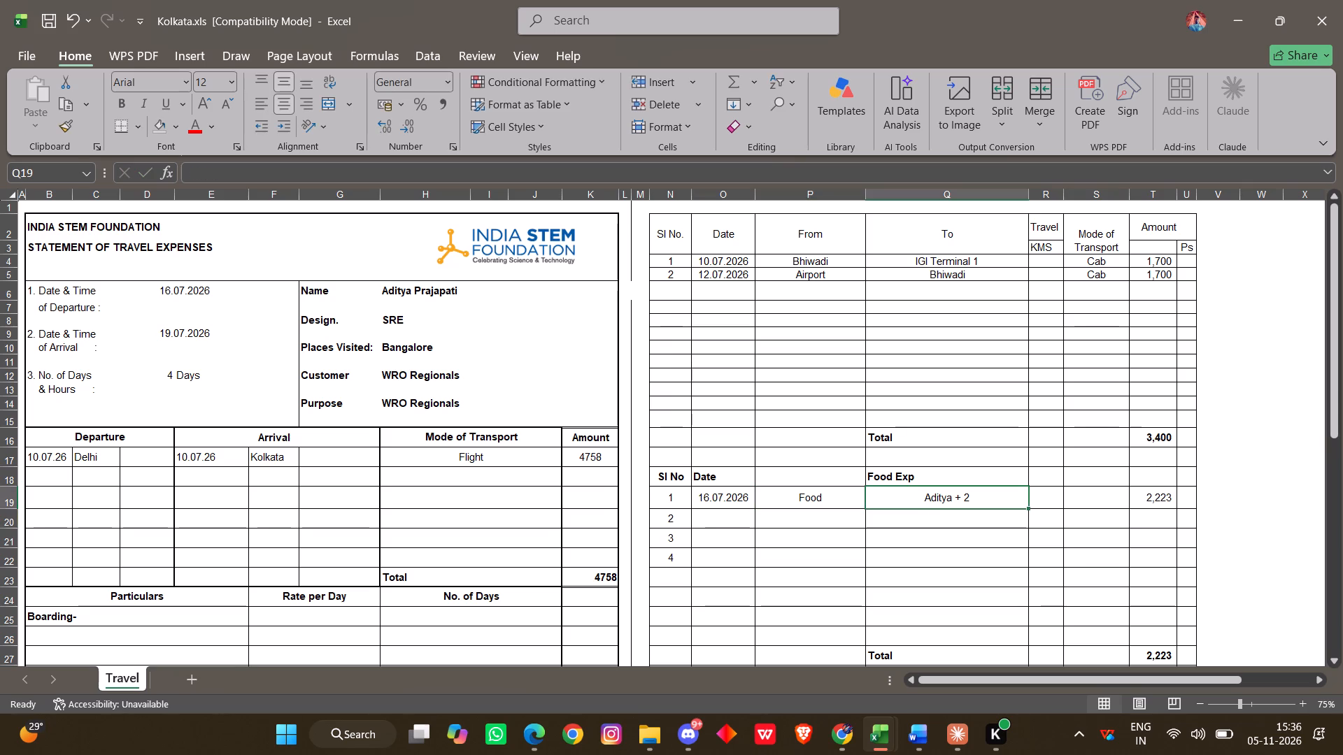
double_click(997, 494)
key("BackSpace")
key("BackSpace")
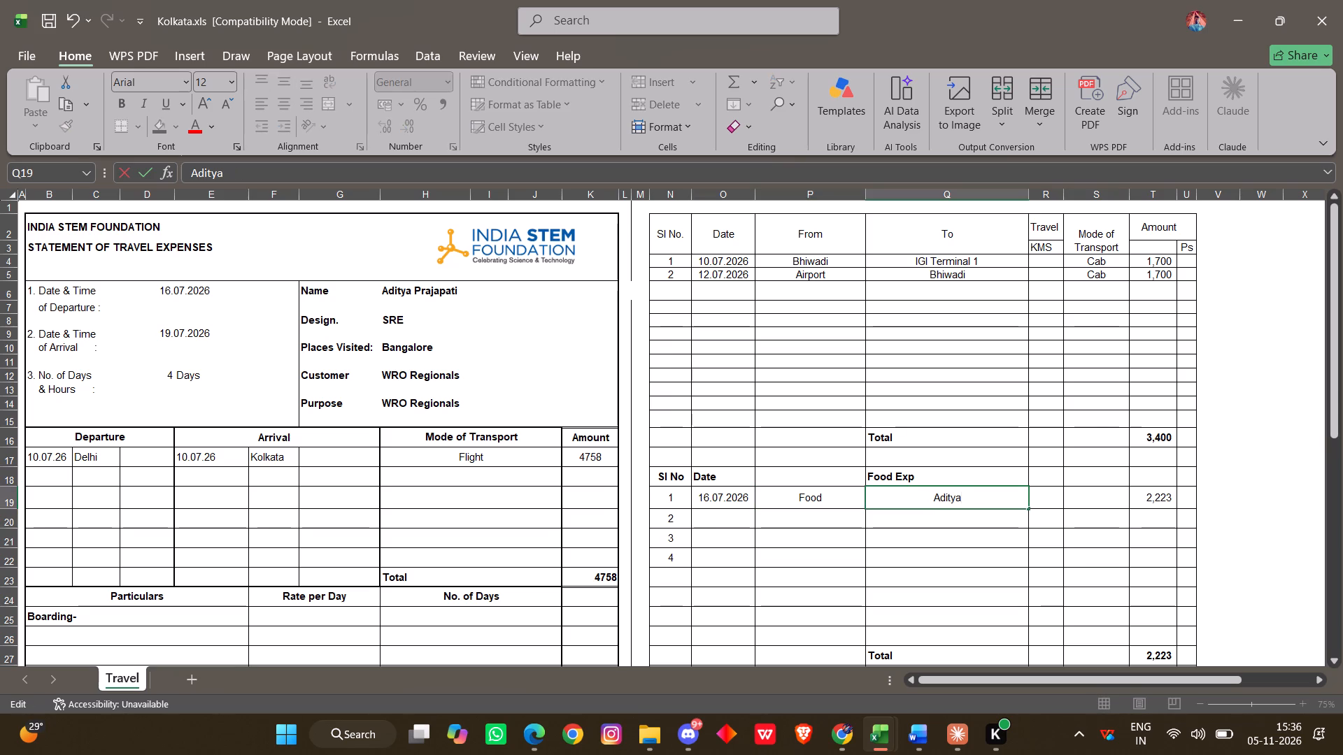
left_click(1117, 495)
left_click(1181, 498)
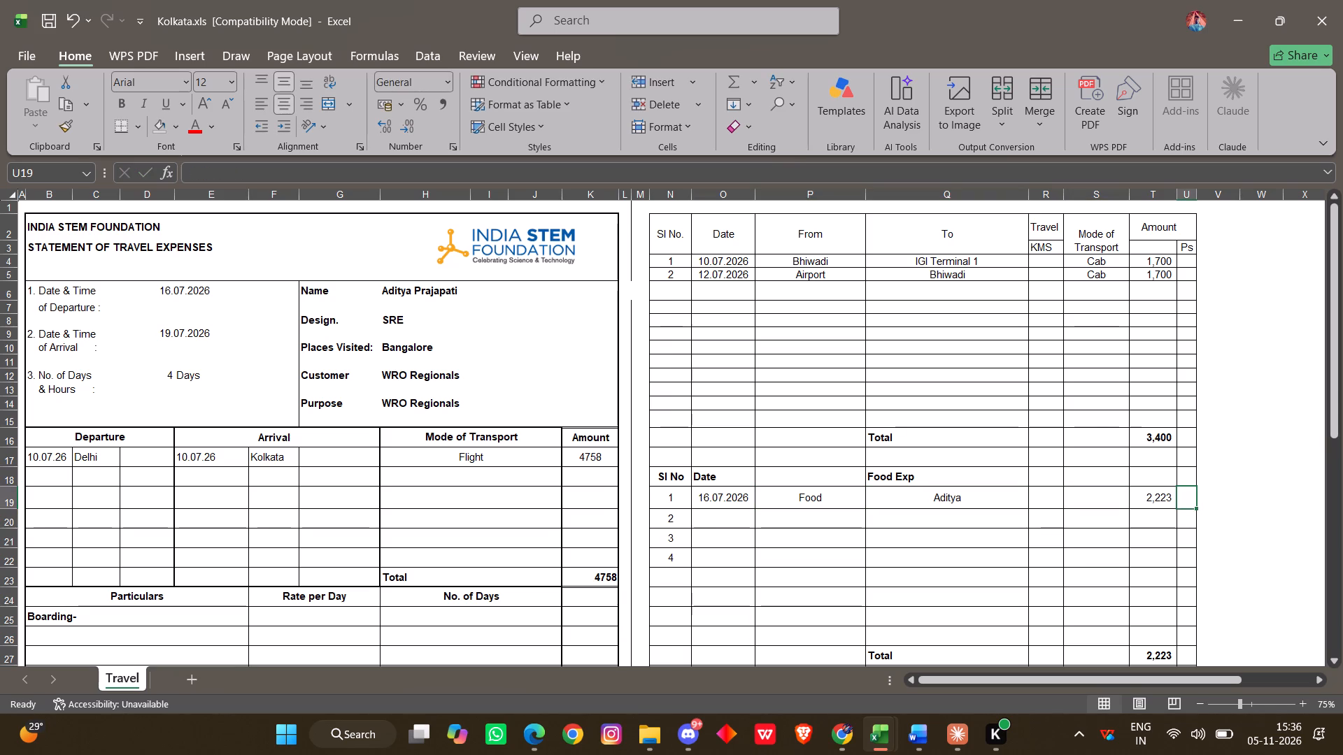
left_click(1160, 503)
key("3")
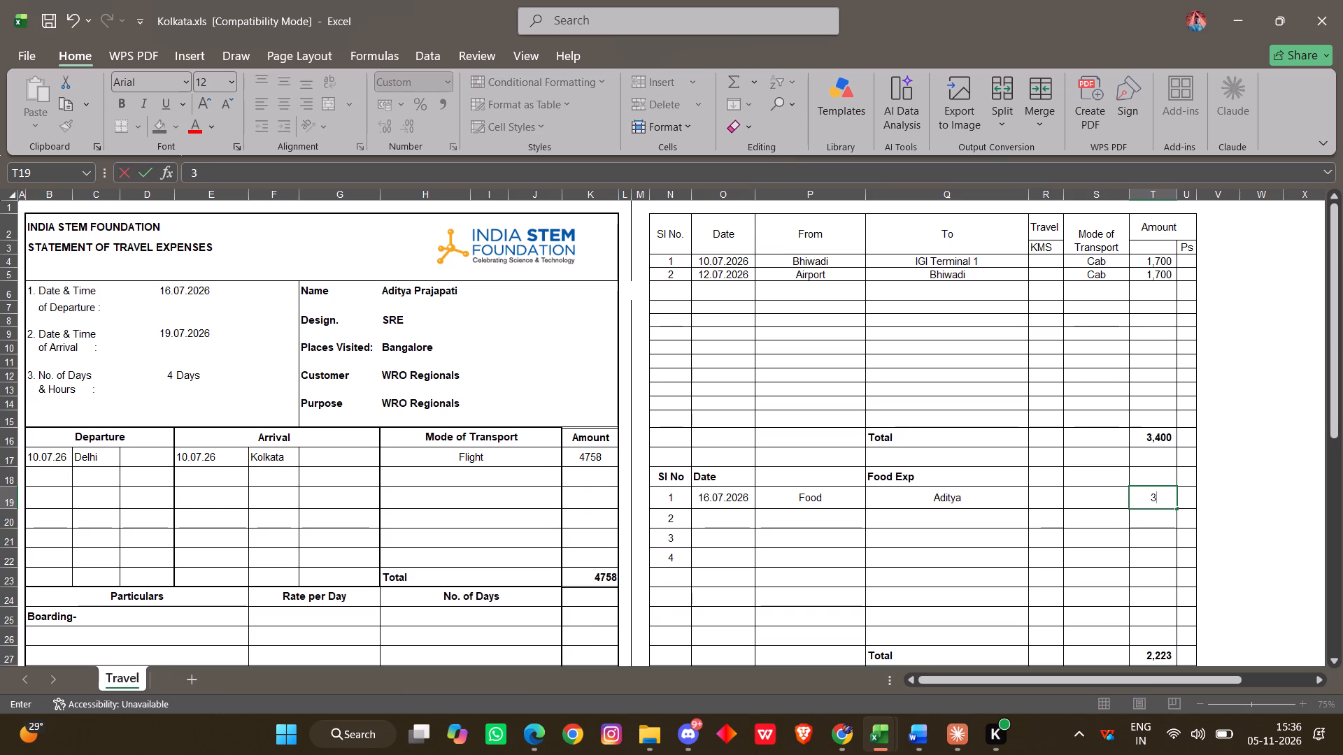
type("65")
key("Return")
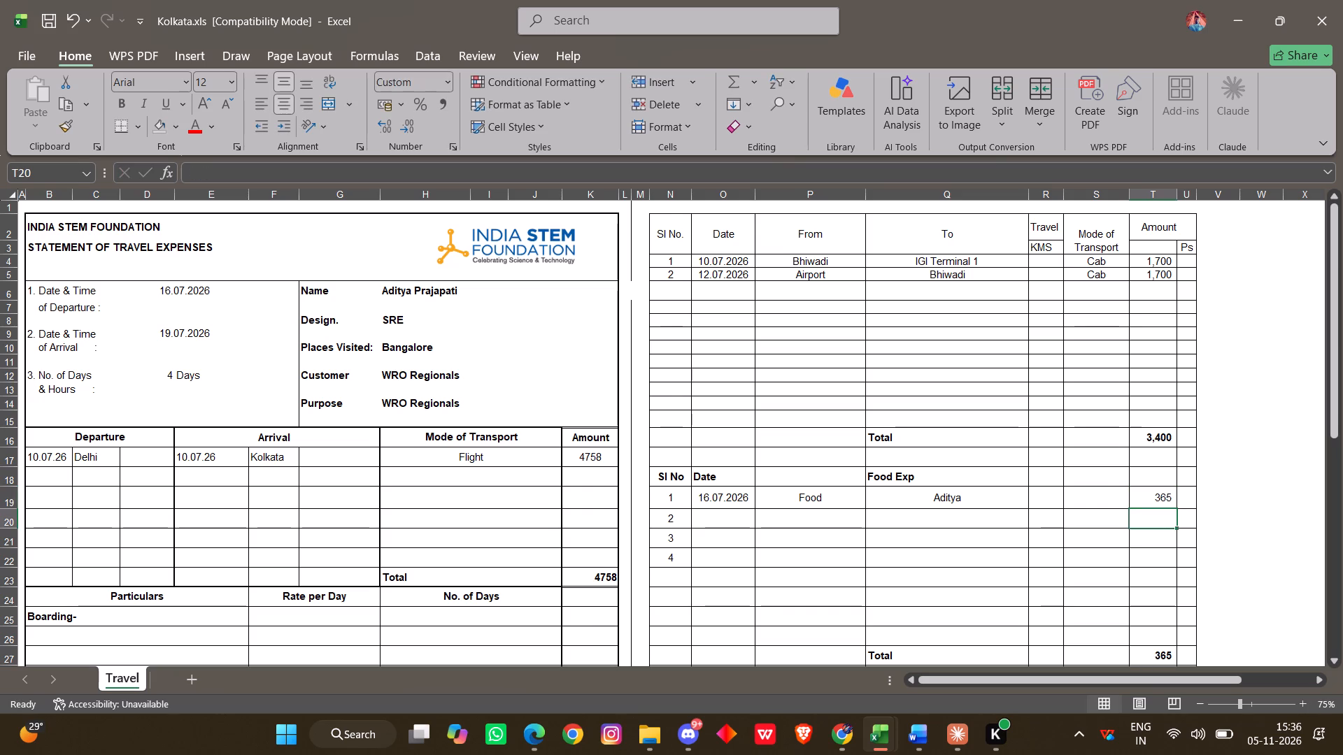
Change the destination of the first cab trip, starting from Bhiwadi, to Airport.
scroll(684, 409, "up", 1)
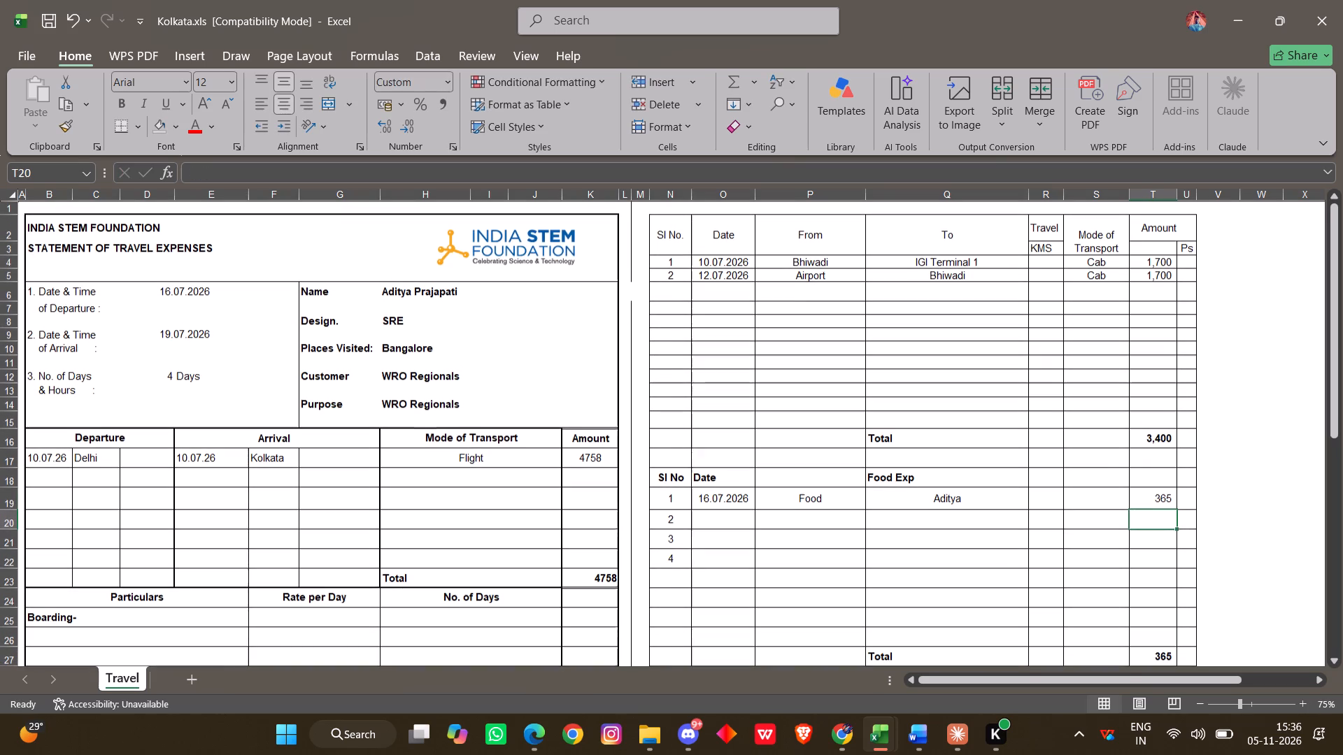
left_click(996, 259)
type("Airport")
key("Return")
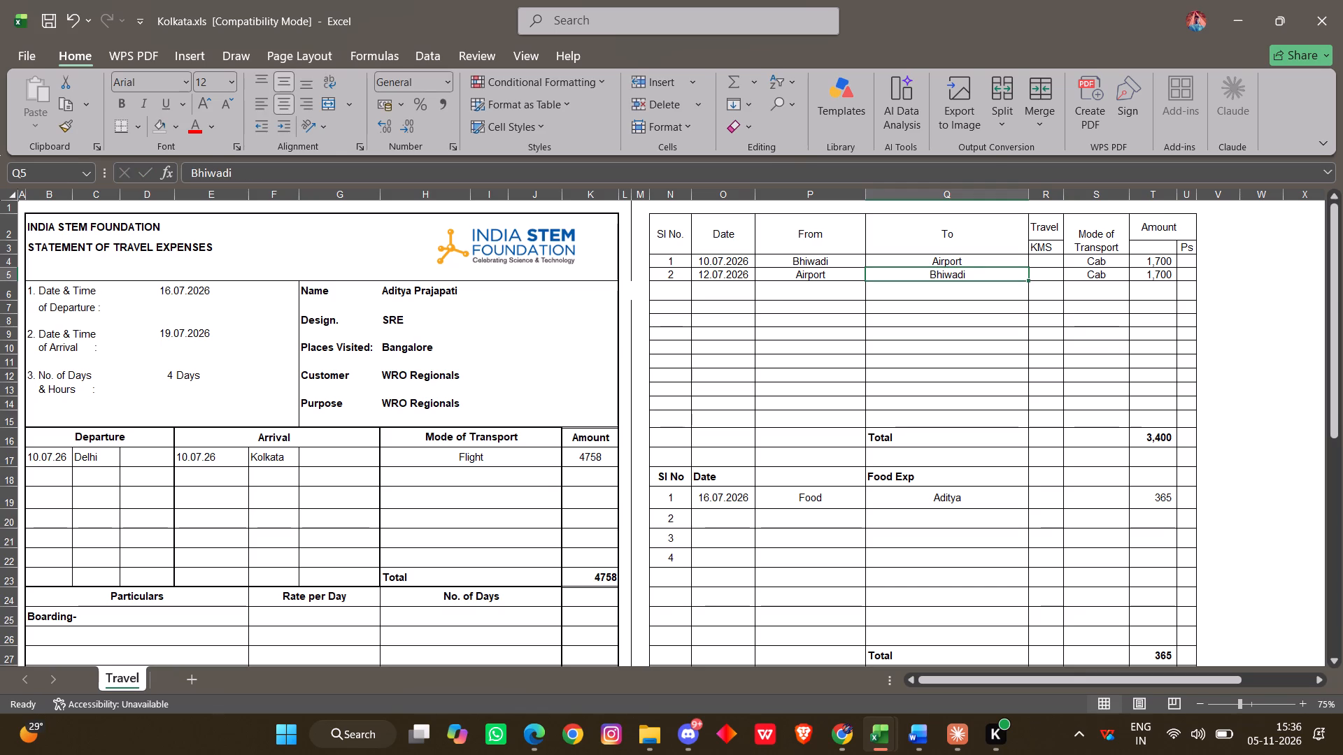
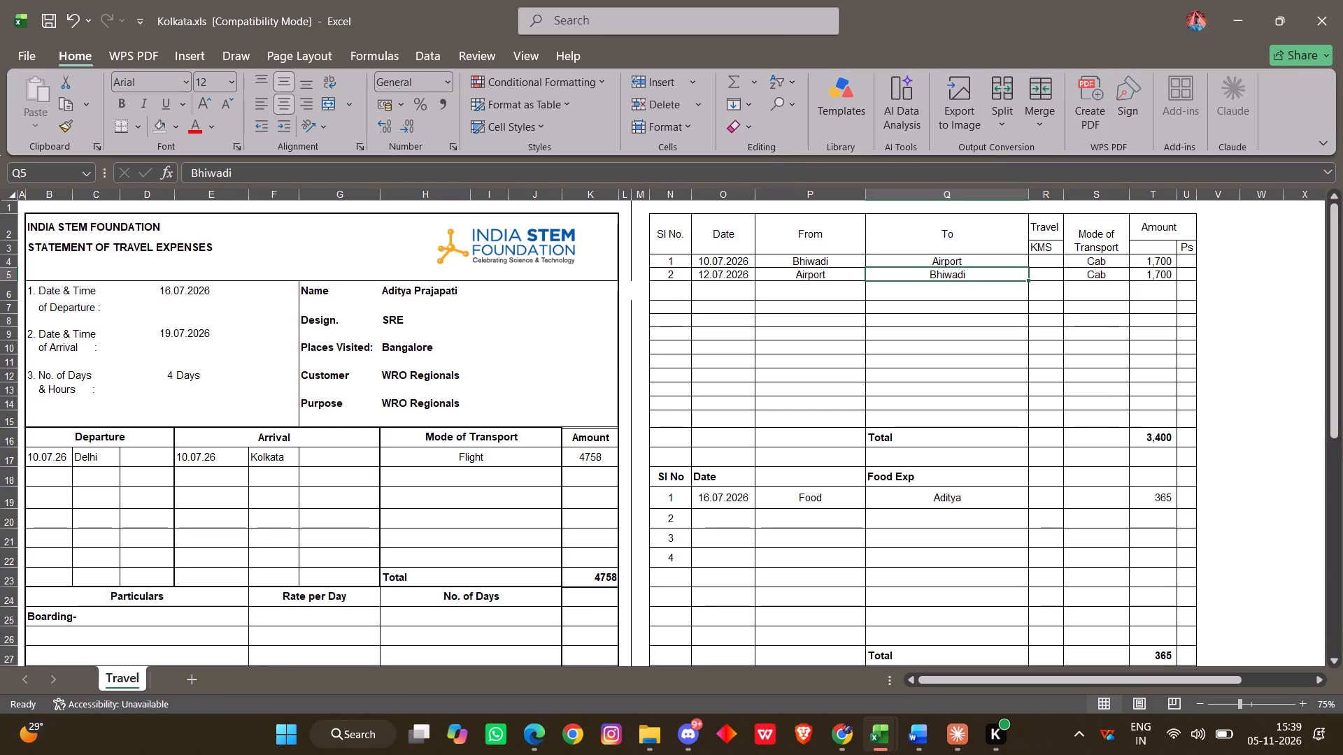
Duplicate the first Food Exp entry into row 2 and change the copy's description to Lunch.
left_click_drag(726, 501, 1142, 498)
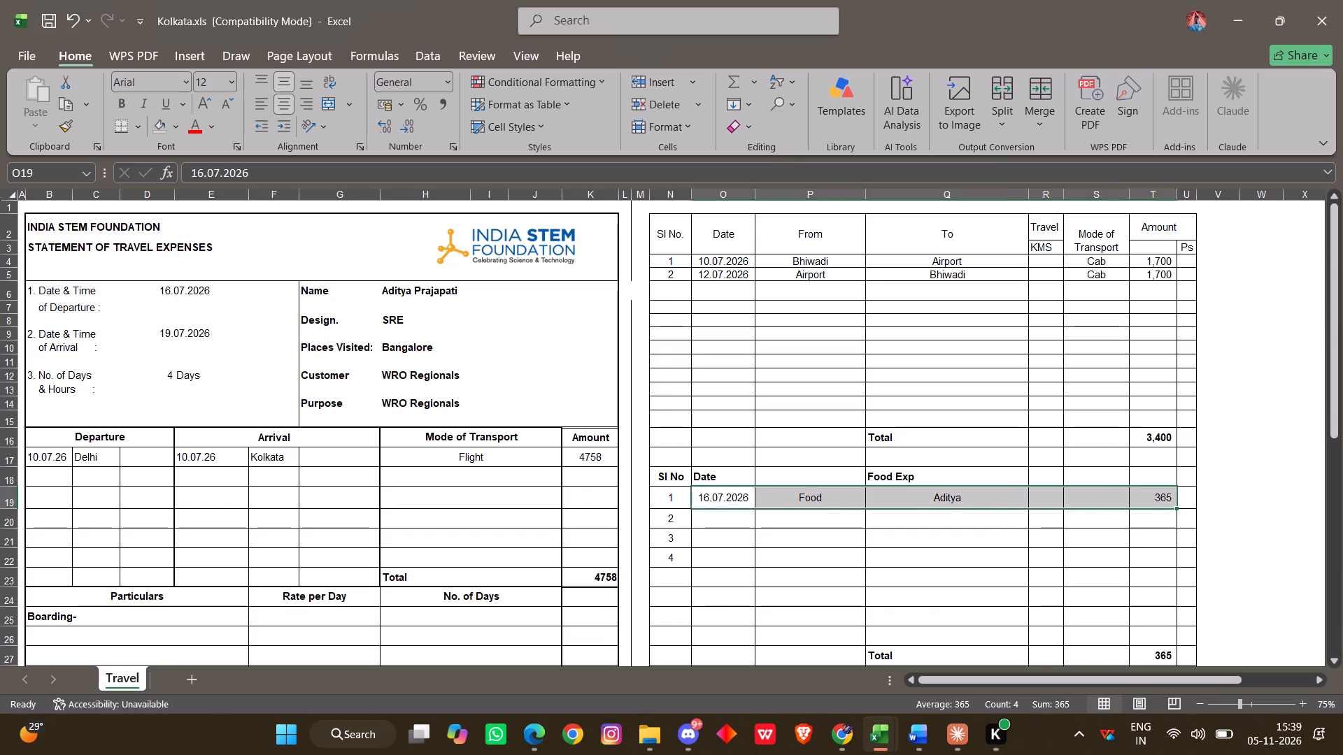
key("ctrl+c")
left_click(750, 517)
key("ctrl+v")
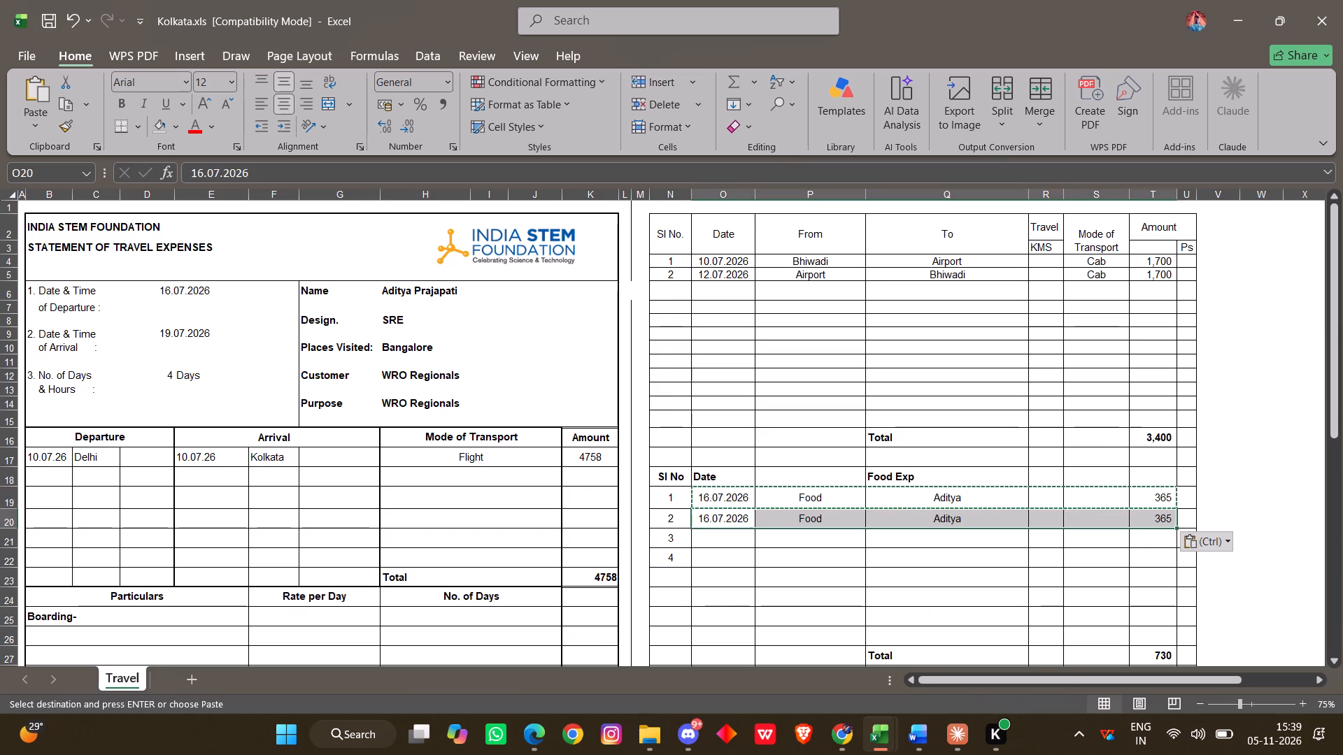
left_click(815, 519)
type("Li")
key("BackSpace")
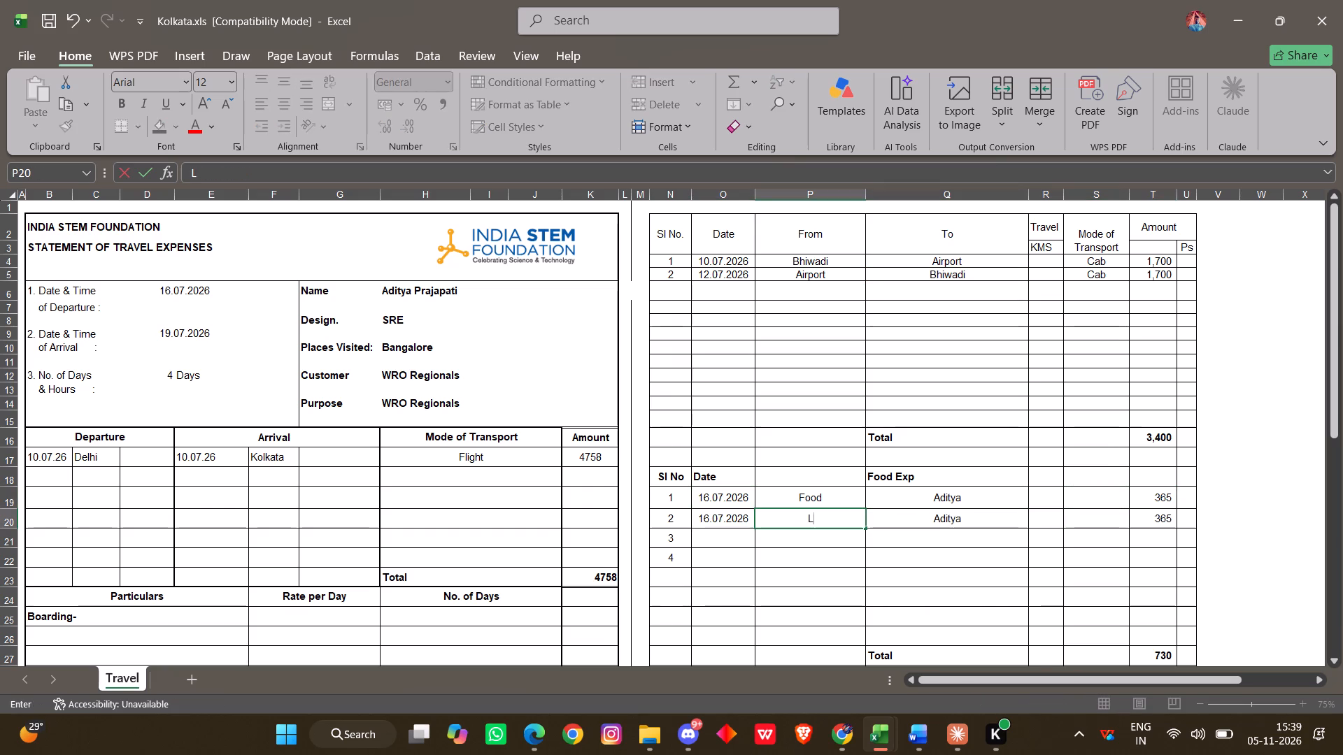
key("y")
key("BackSpace")
type("unch")
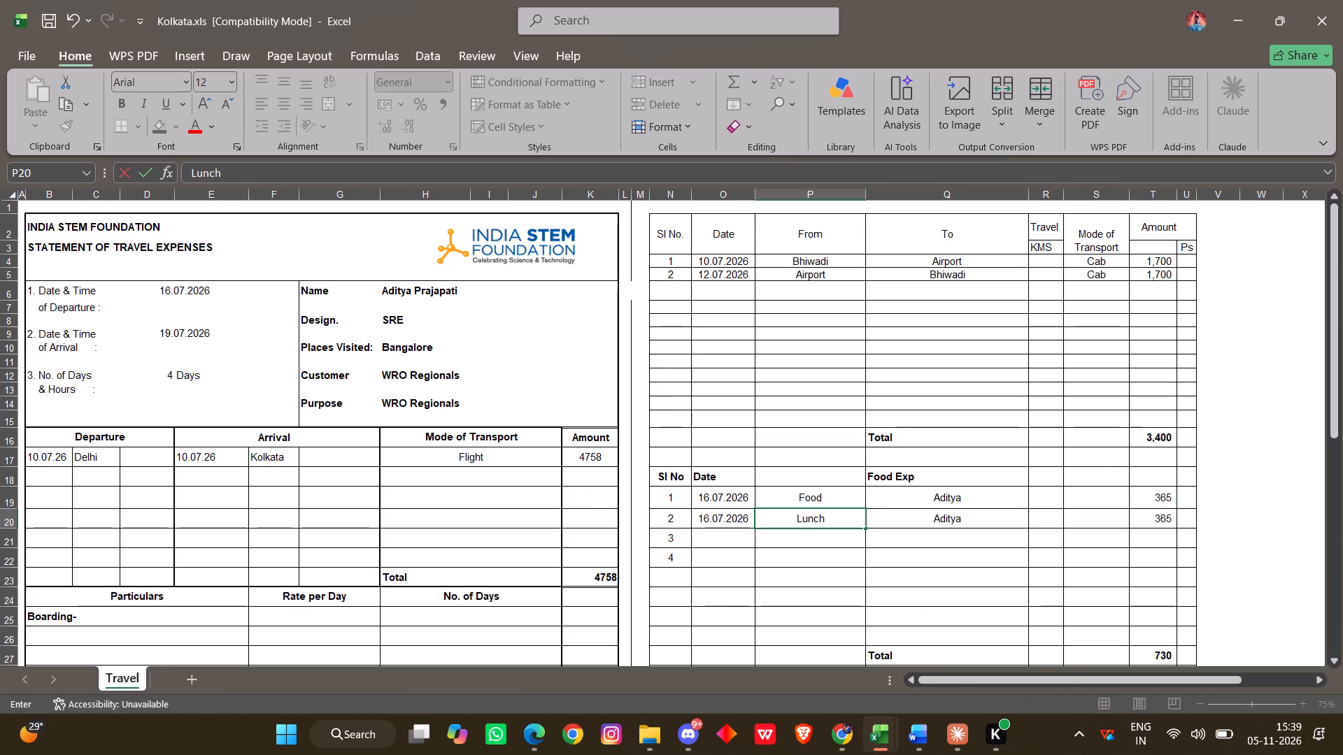
key("Return")
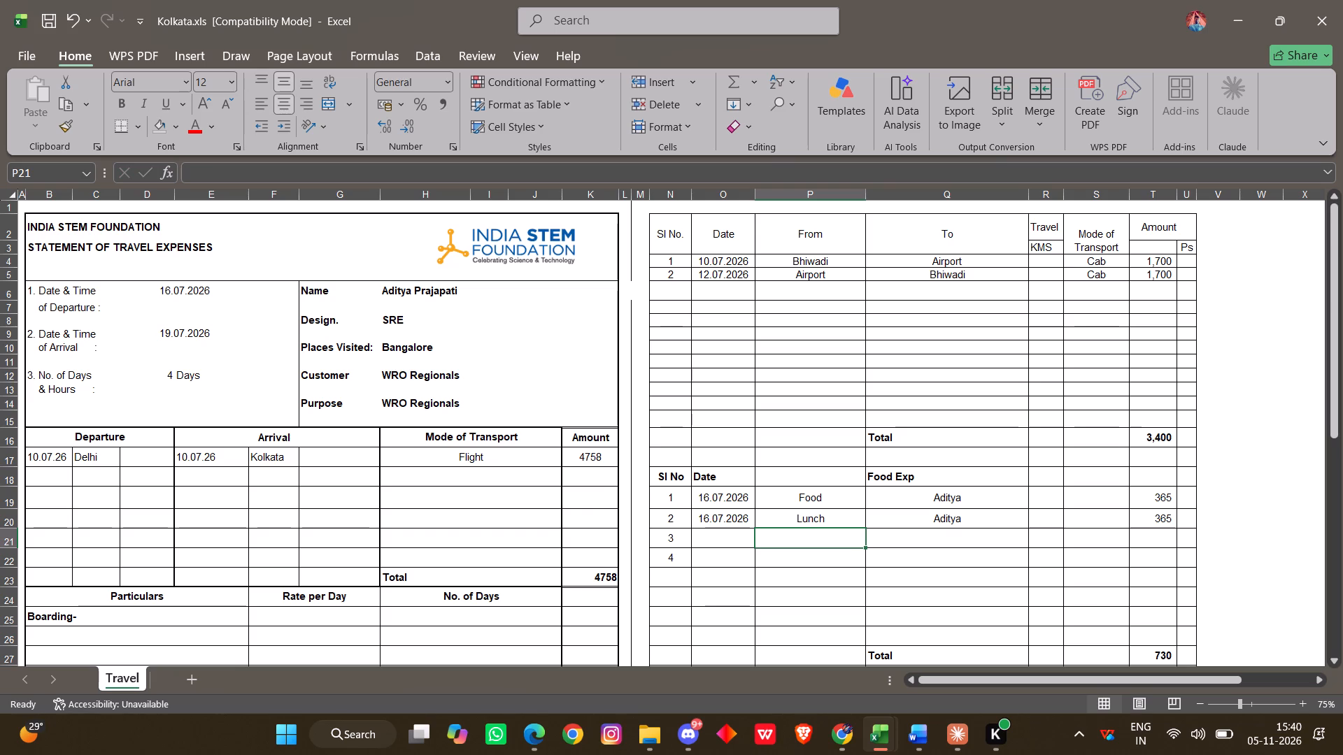
Change the Lunch entry's person text to Aditya + 2 and its amount to 564.
double_click(997, 516)
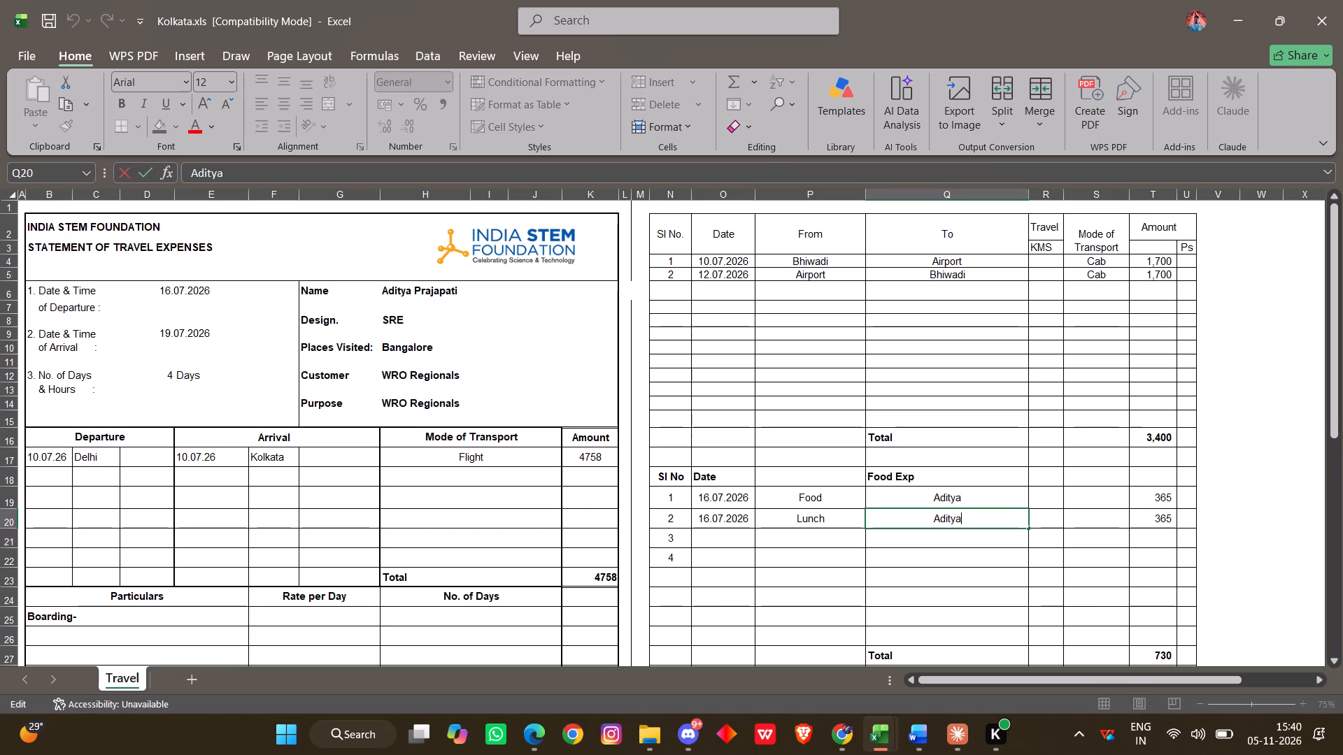
key("space")
type("+")
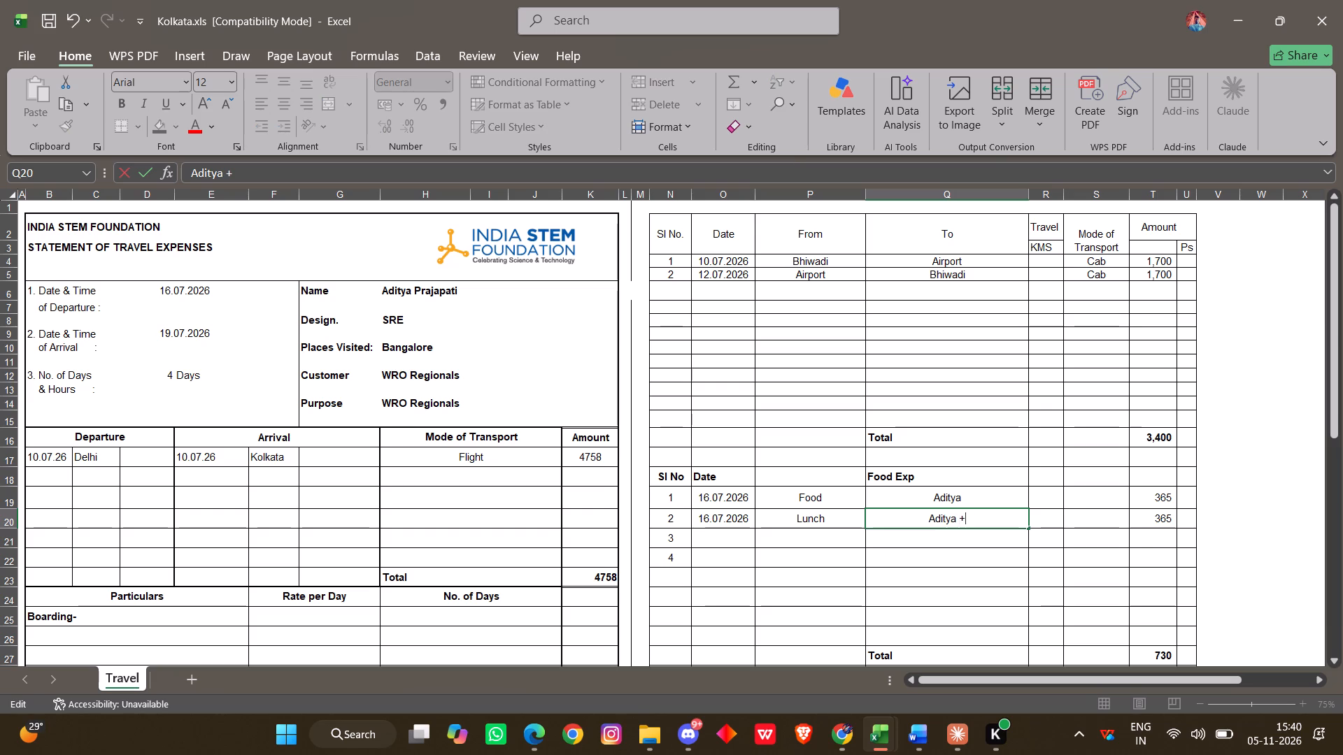
key("space")
key("2")
left_click(1004, 551)
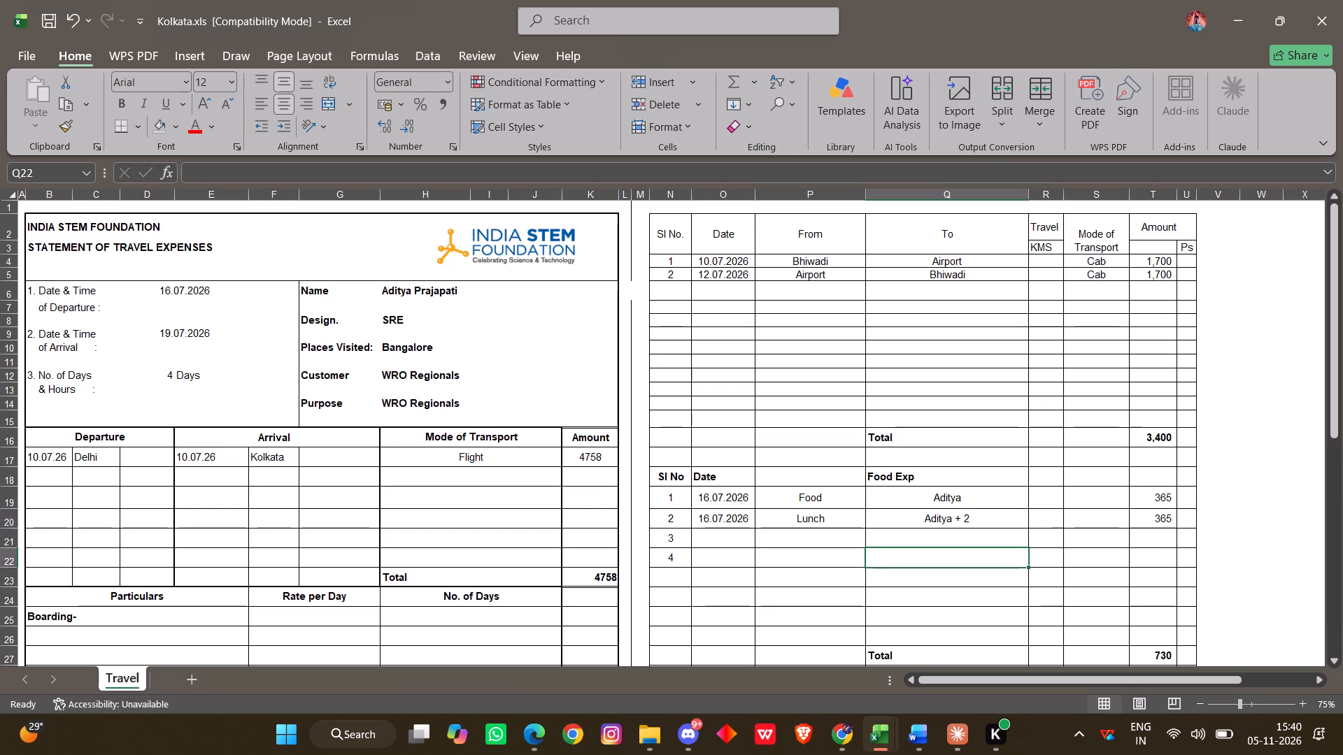
left_click(1167, 519)
type("556")
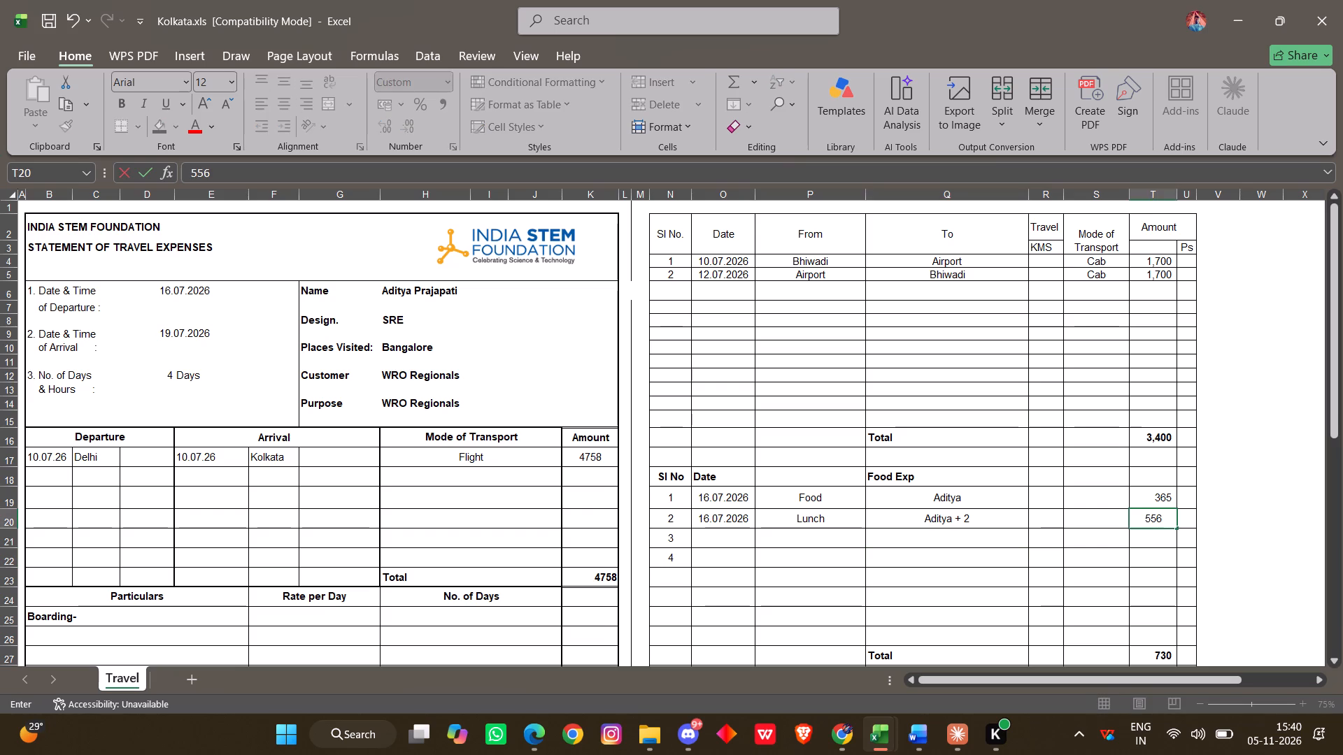
key("BackSpace")
key("BackSpace")
type("64")
key("Return")
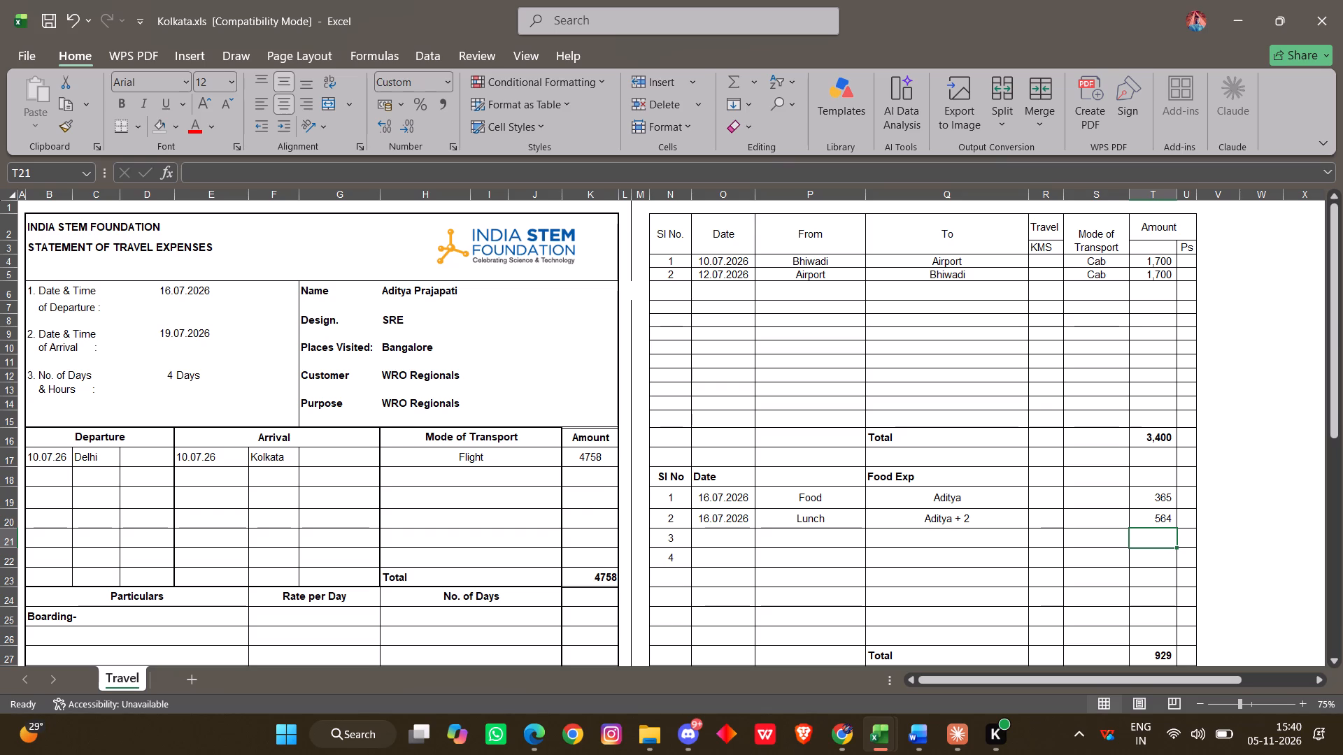
Clear the date, places, transport mode and amount of the second cab trip, keeping its serial number.
left_click_drag(727, 275, 1167, 279)
key("Delete")
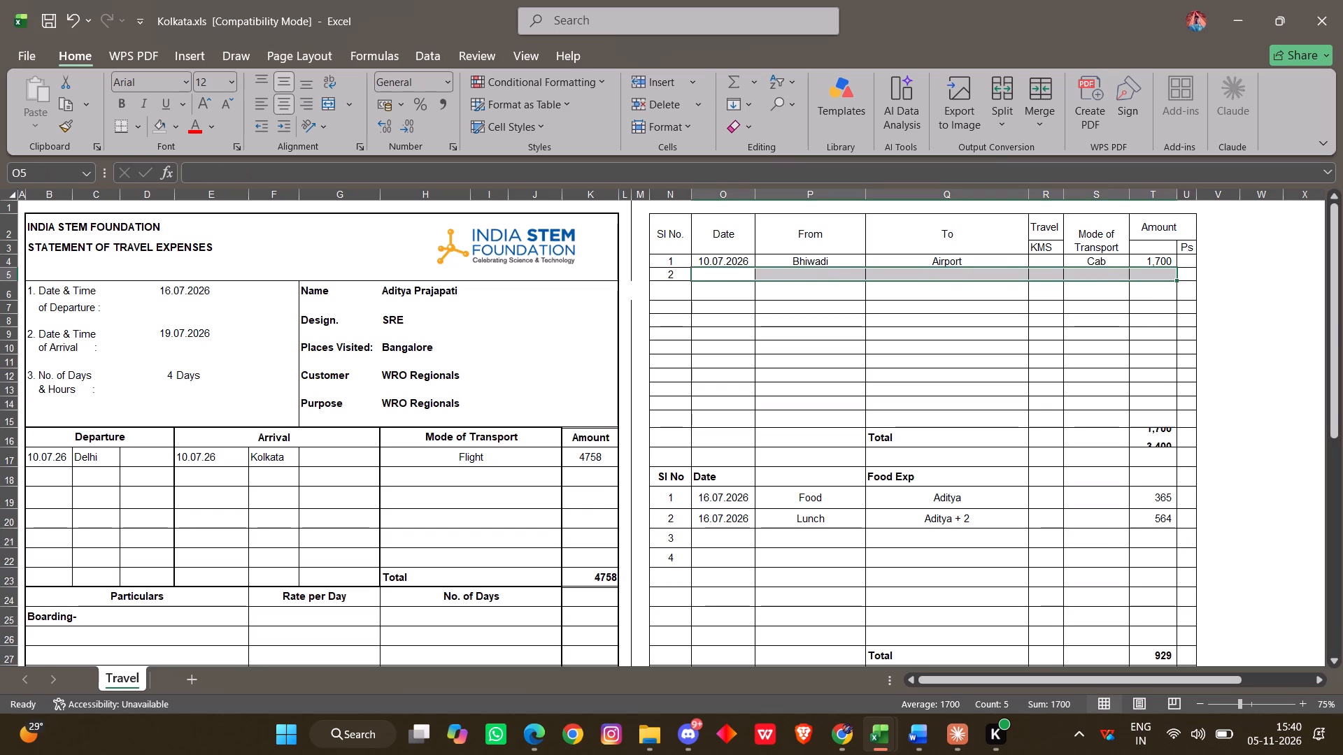
left_click(1036, 373)
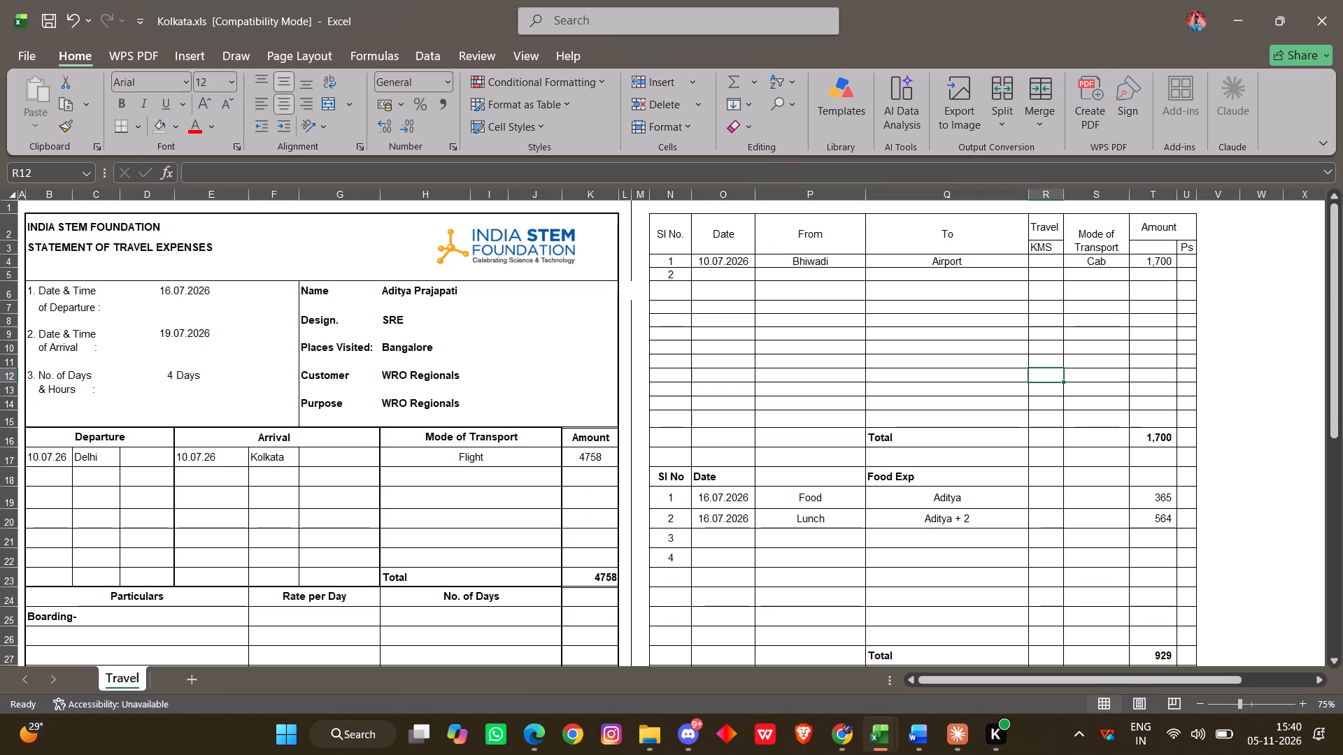
Set the date of the Lunch entry in Food Exp to 17.07.2026.
left_click(697, 522)
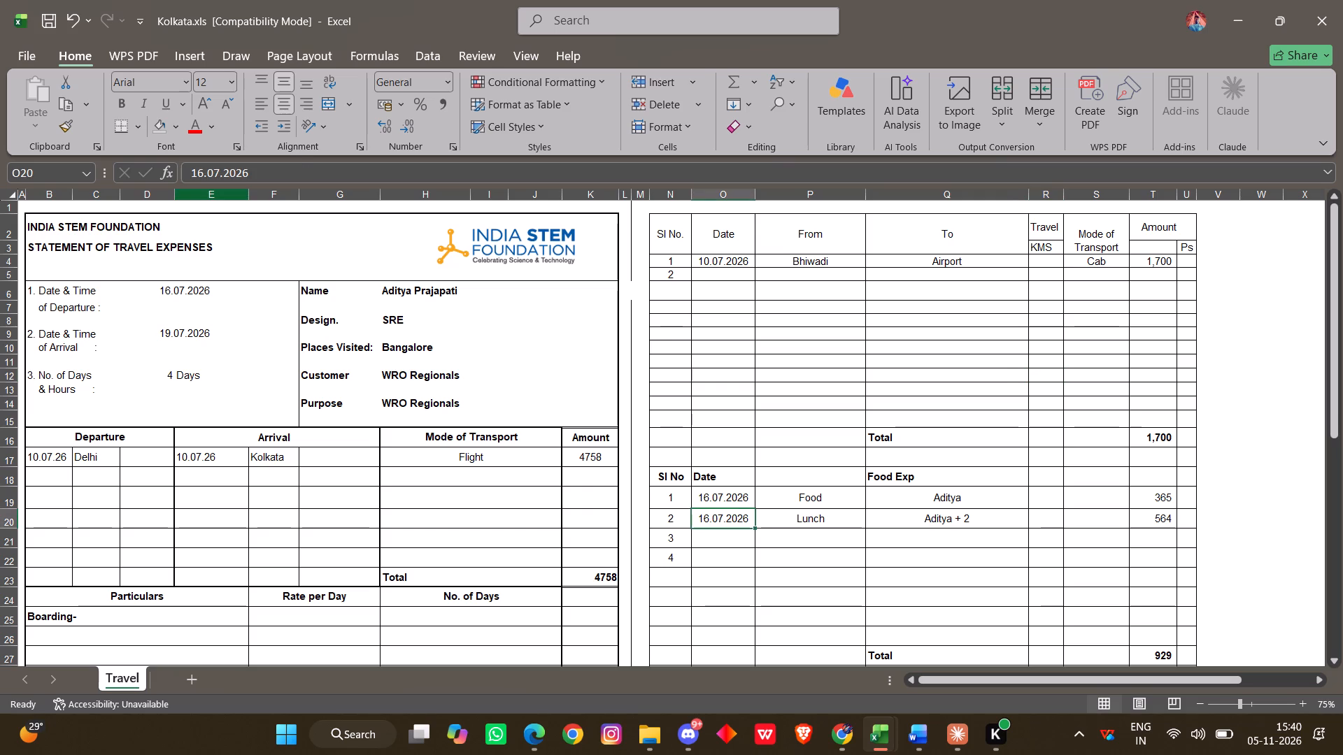
left_click(202, 176)
key("BackSpace")
key("7")
key("Return")
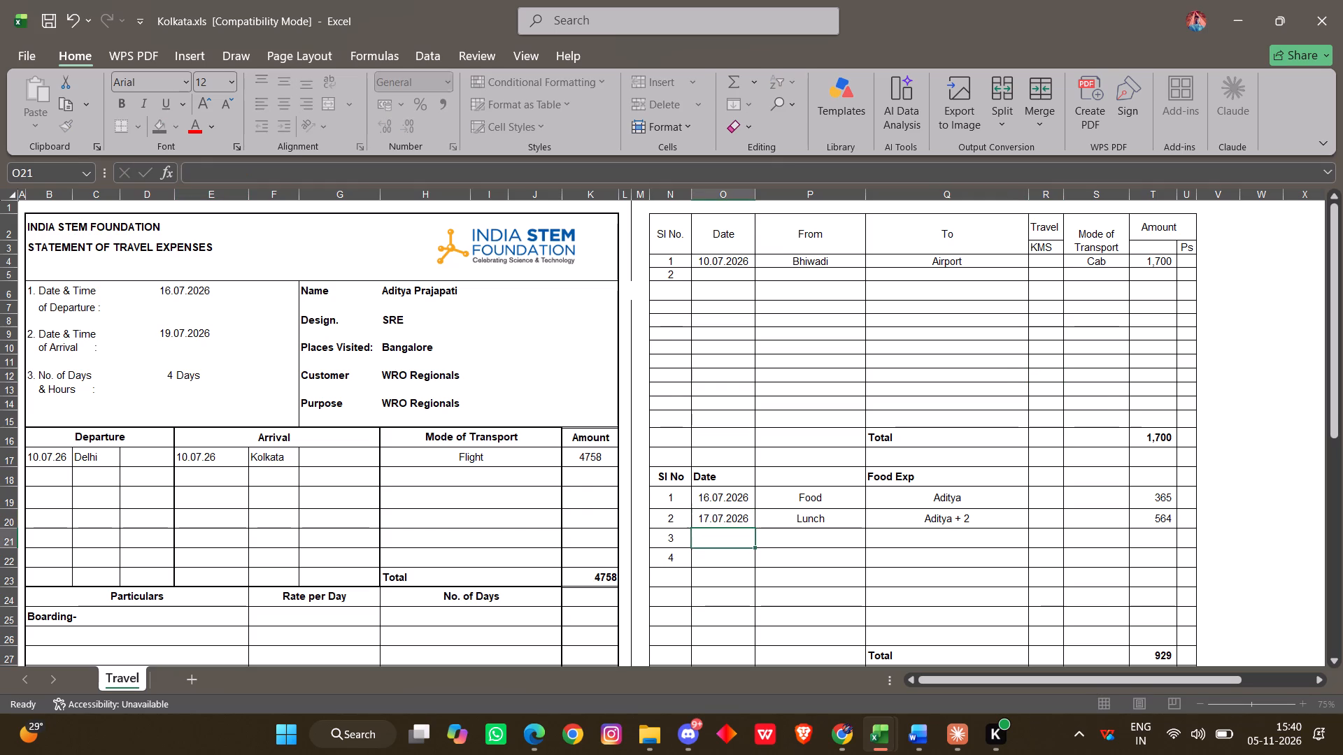
left_click(803, 510)
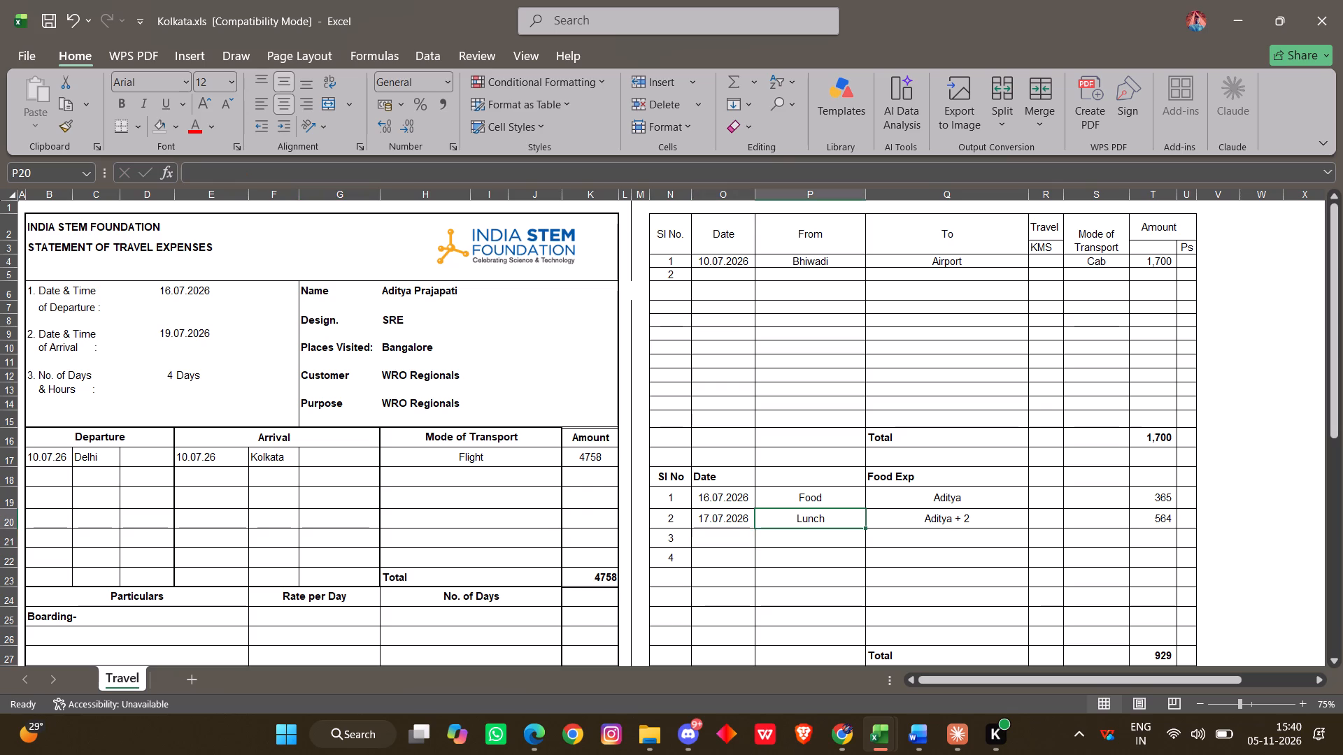
Clear the Delhi to Kolkata flight row, including its amount, from the Departure and Arrival table.
left_click_drag(56, 459, 527, 459)
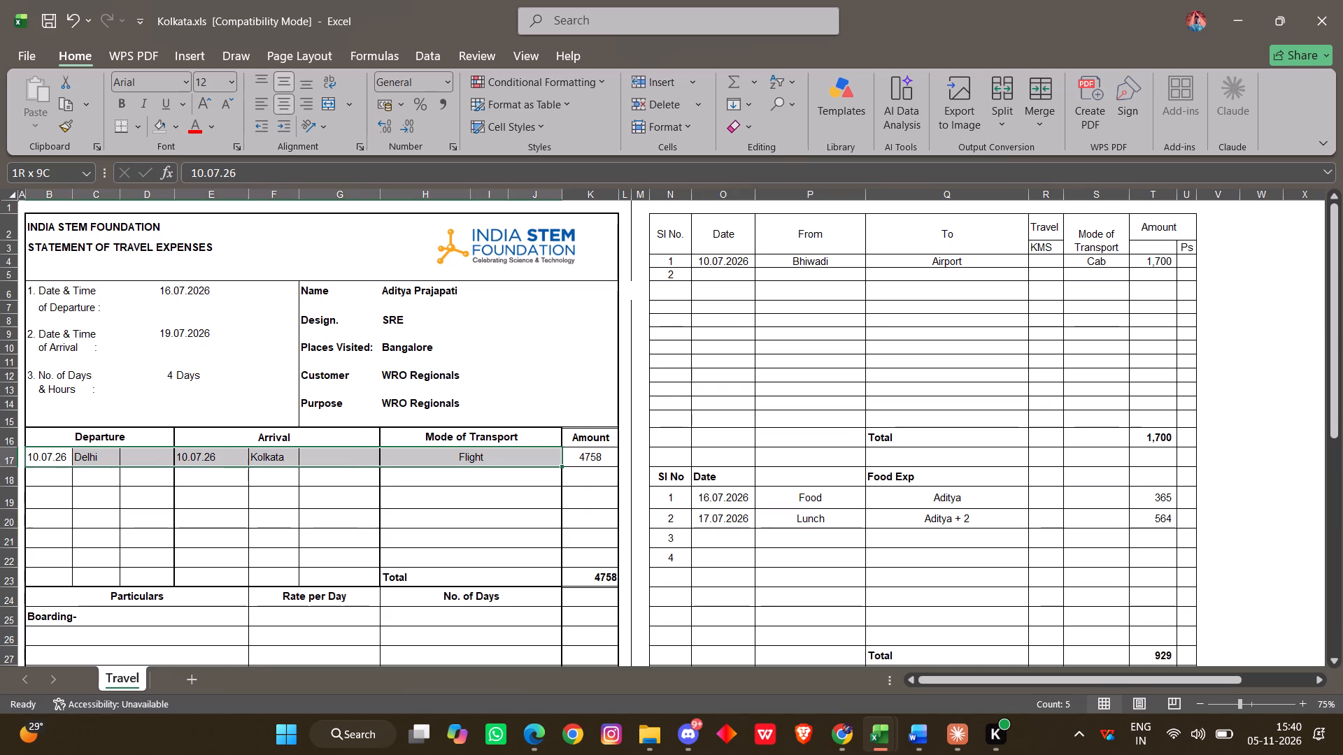
left_click_drag(527, 459, 583, 459)
key("Delete")
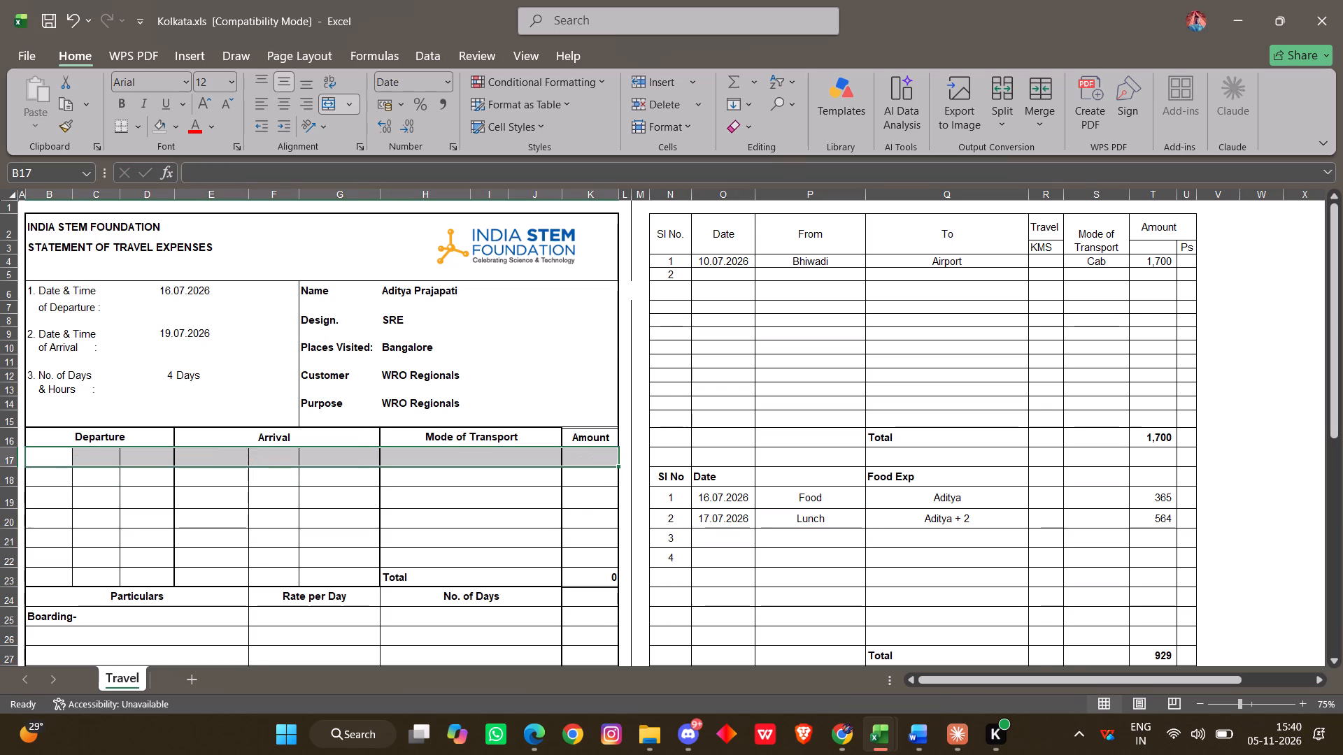
left_click(745, 484)
Set the date of the first cab trip, from Bhiwadi to Airport, to 16.07.2026.
scroll(774, 556, "down", 1)
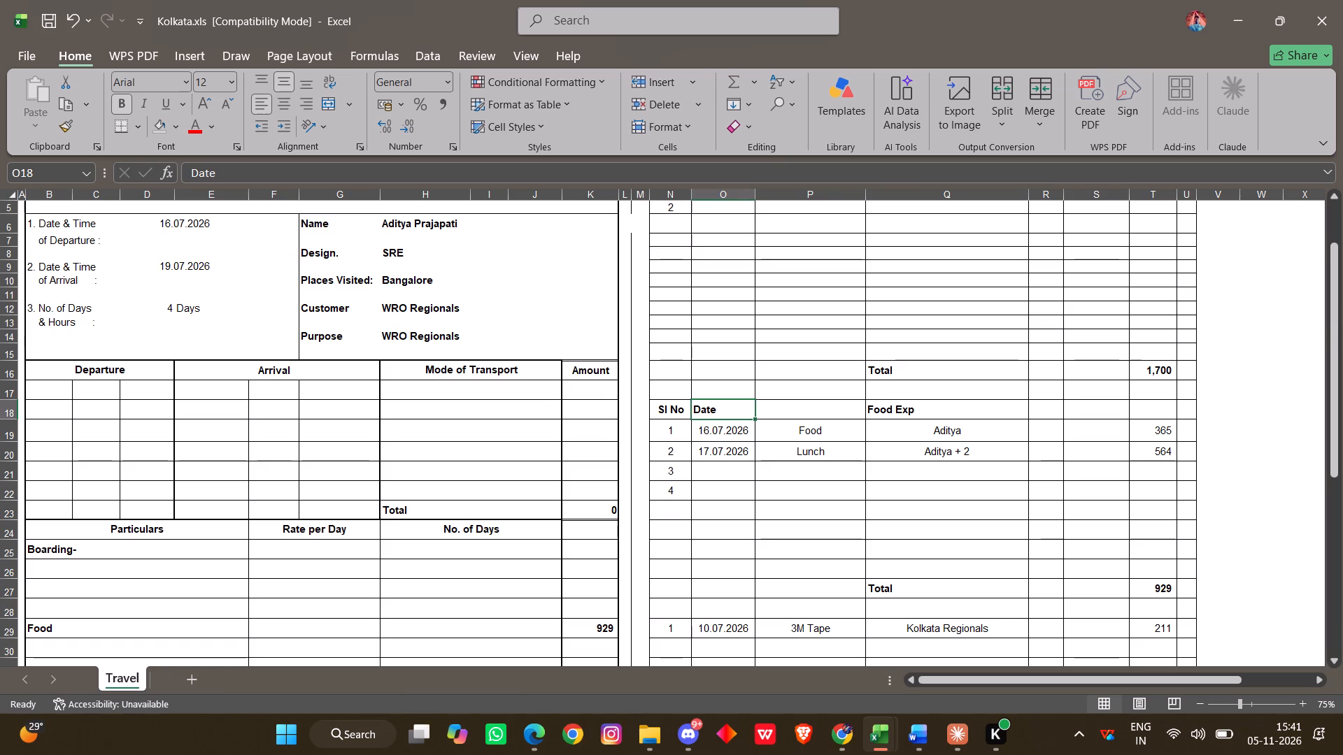
scroll(853, 522, "up", 1)
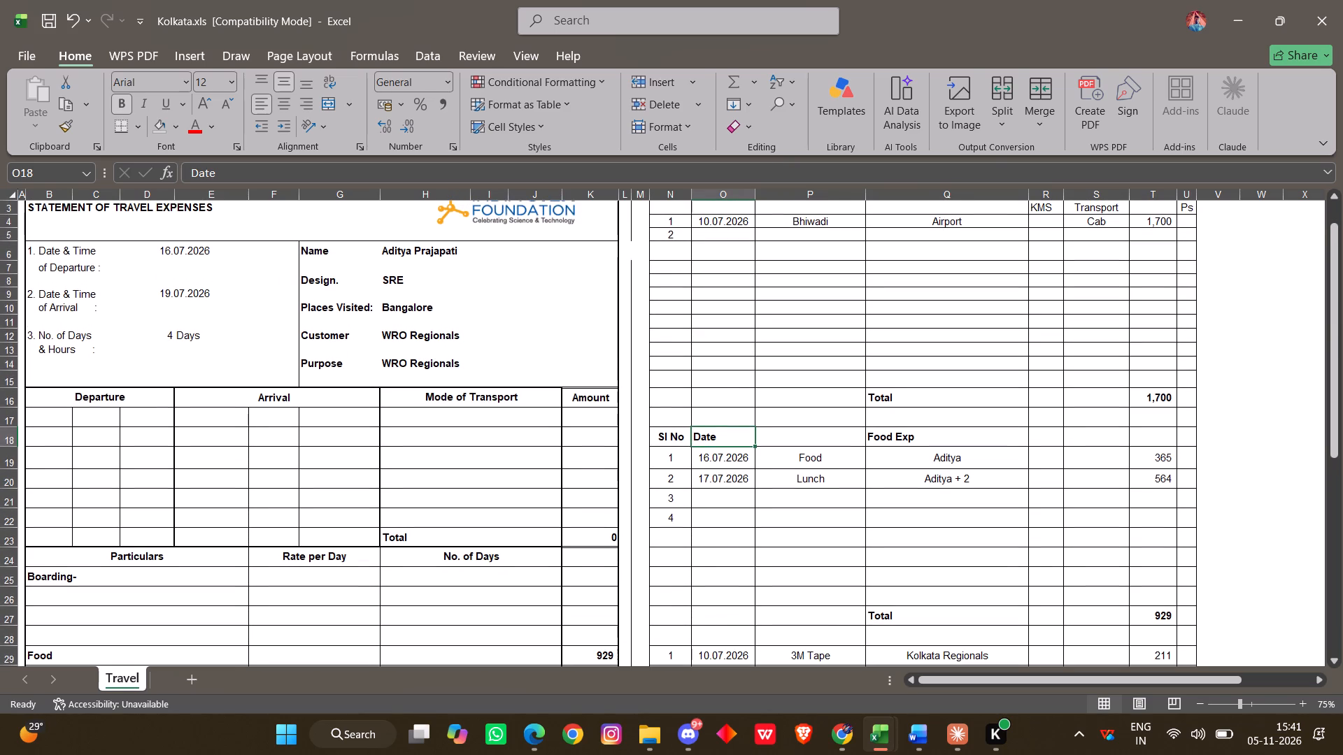
scroll(854, 419, "up", 1)
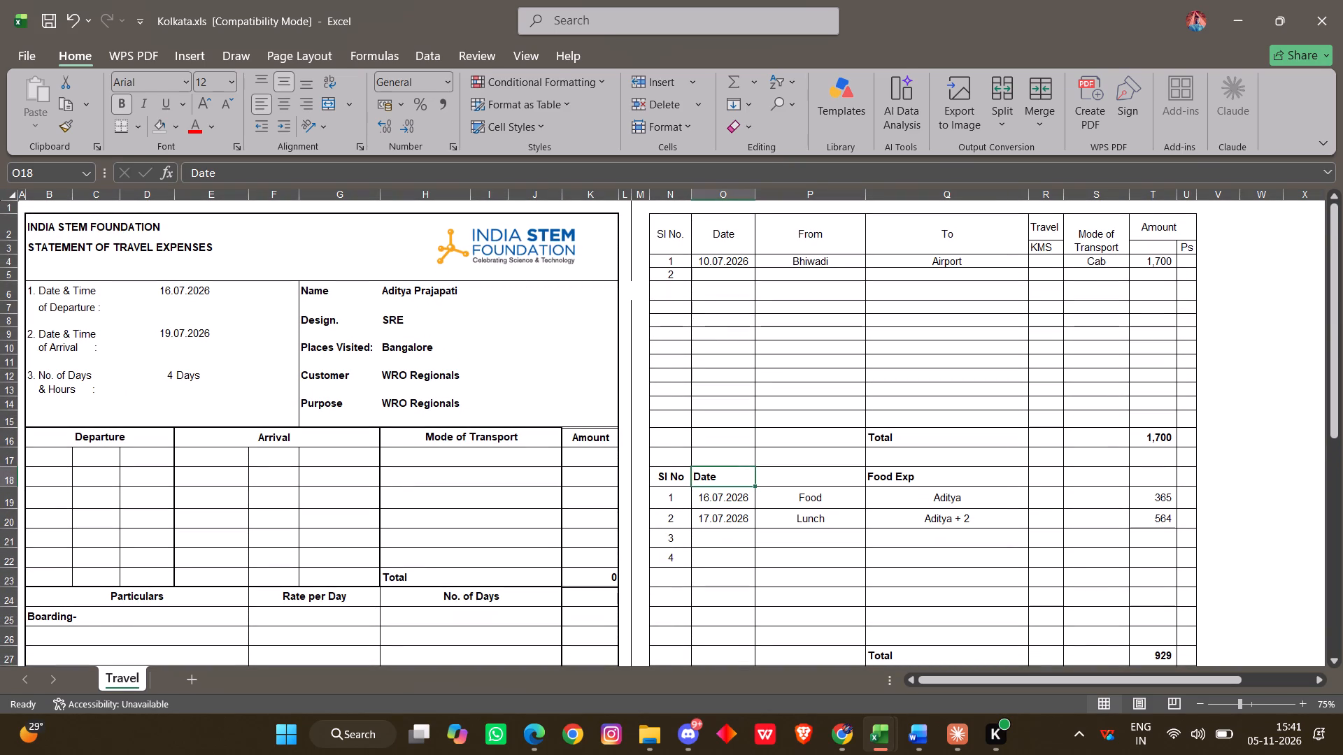
left_click(739, 257)
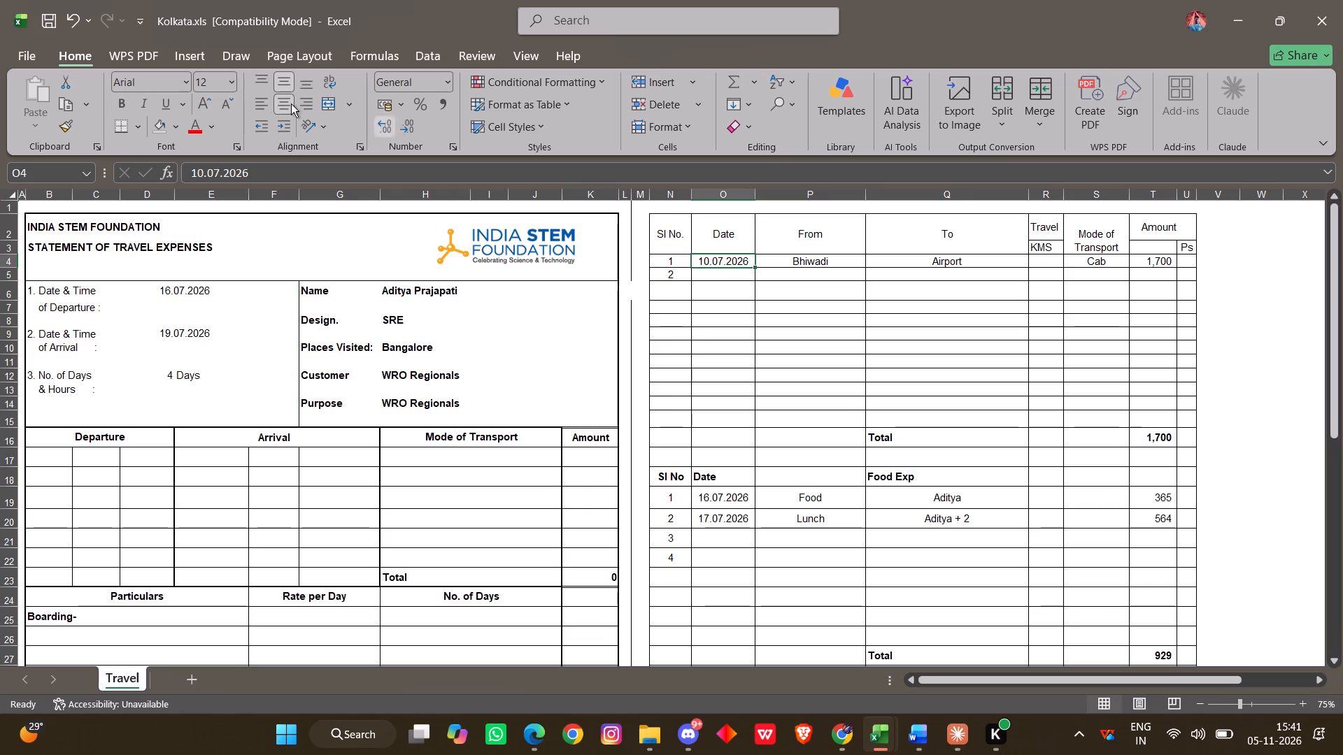
left_click(201, 178)
key("BackSpace")
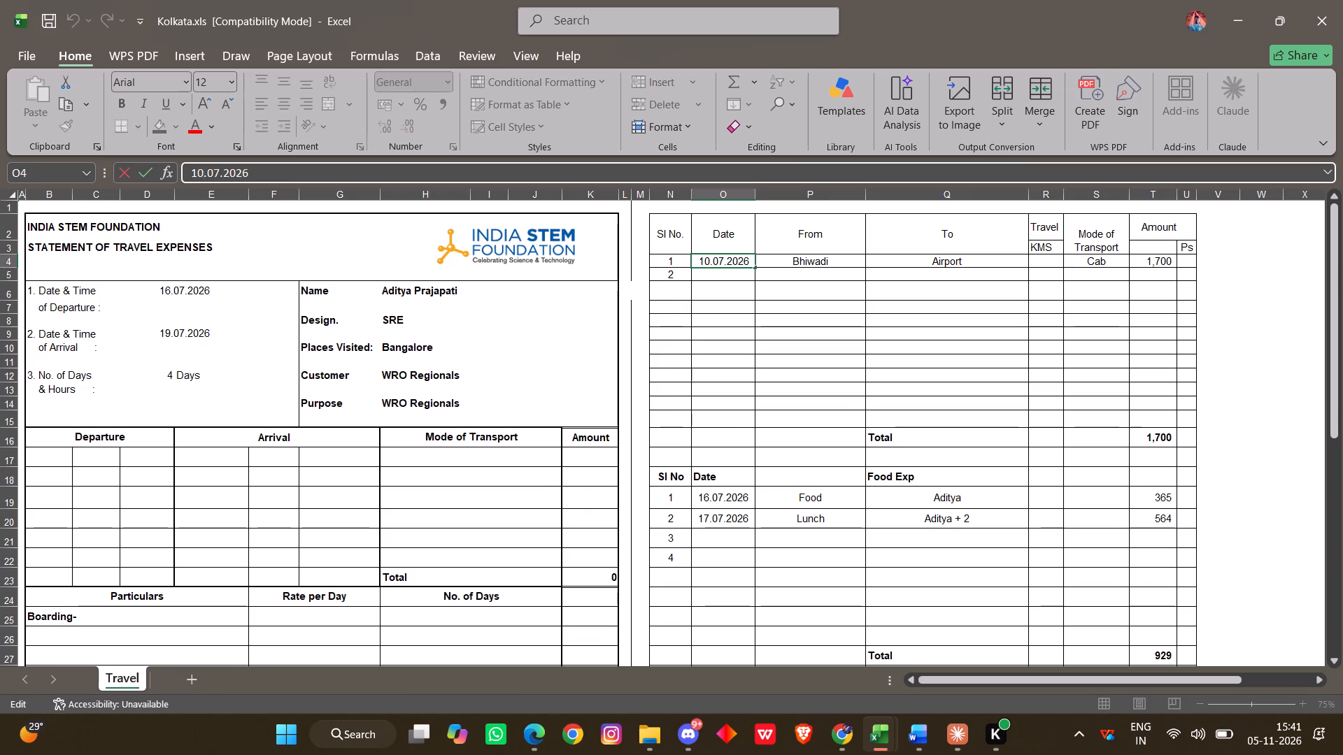
key("7")
key("BackSpace")
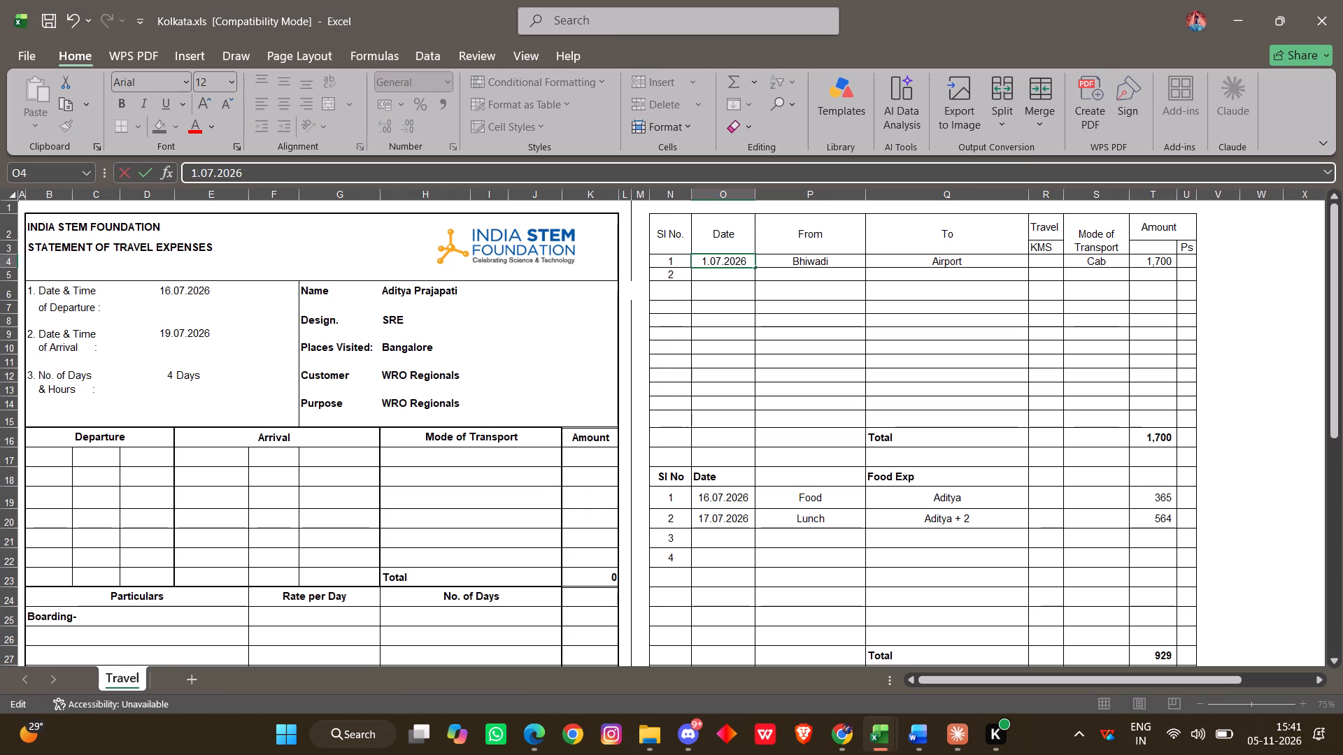
key("6")
key("Return")
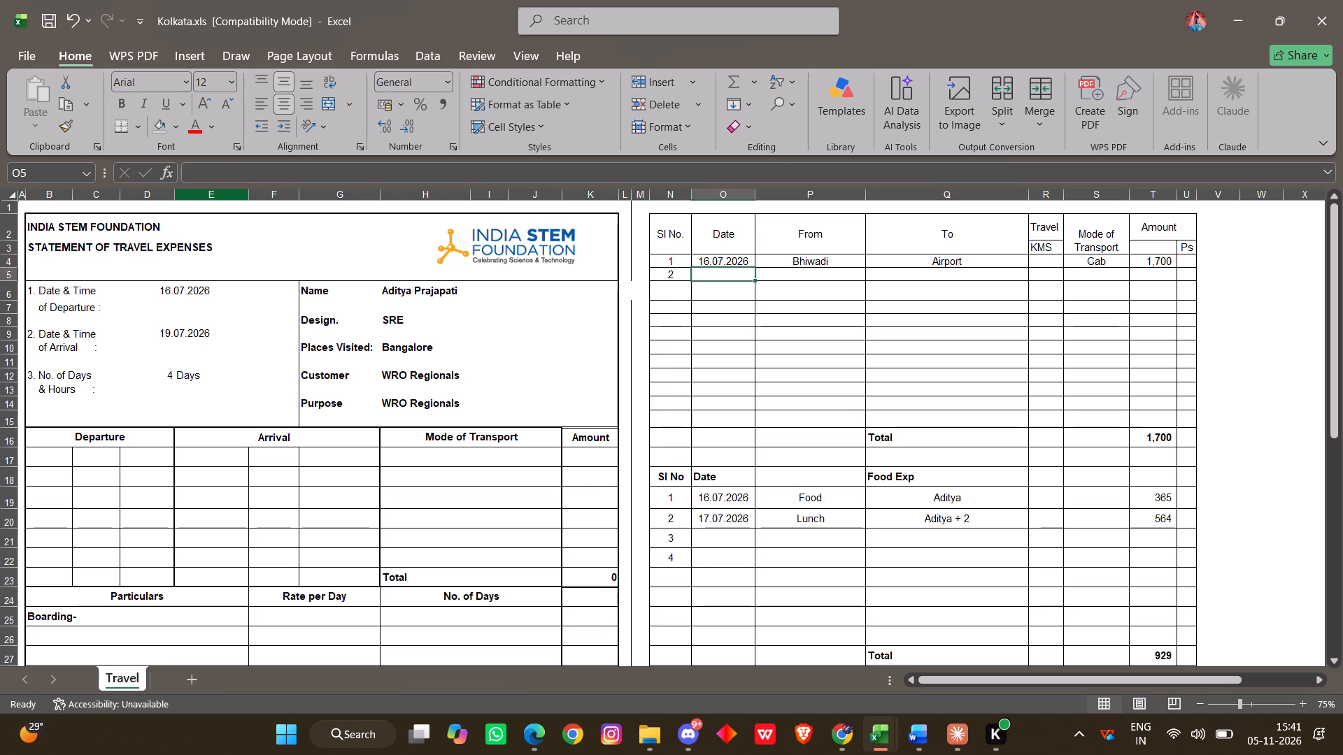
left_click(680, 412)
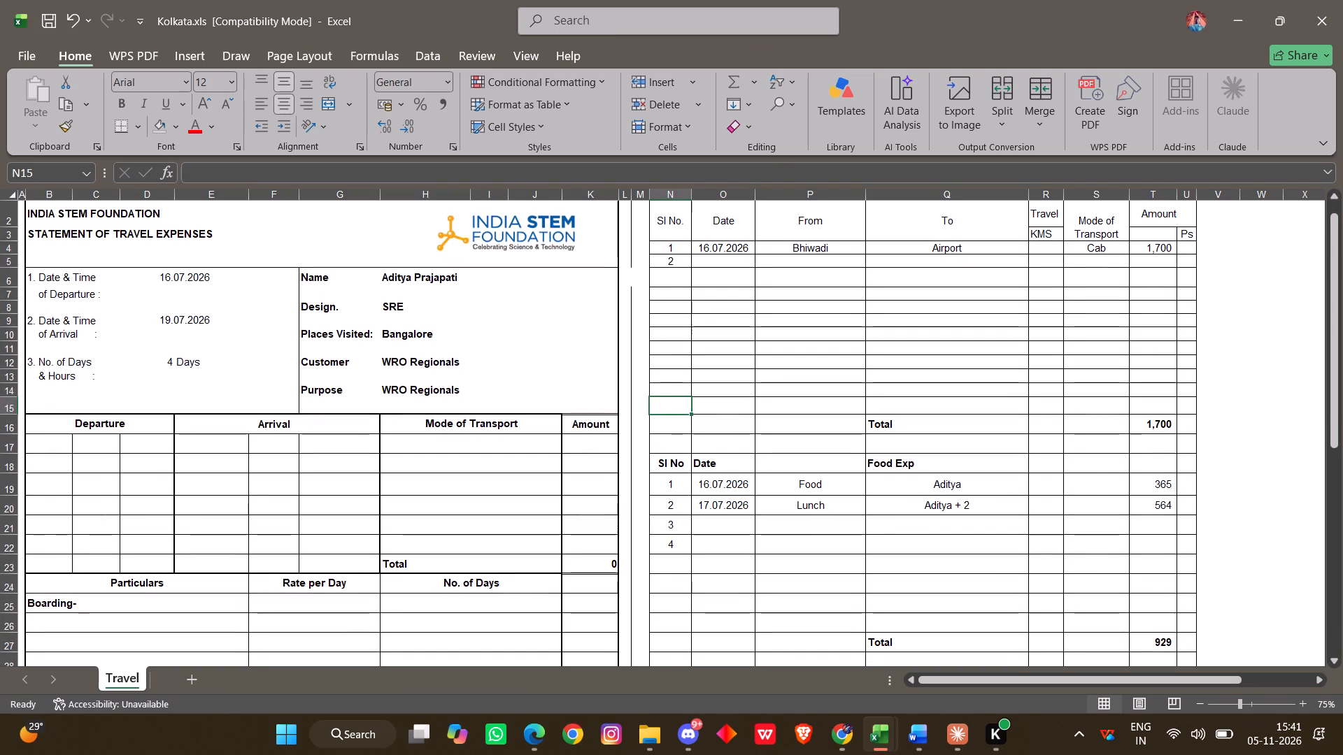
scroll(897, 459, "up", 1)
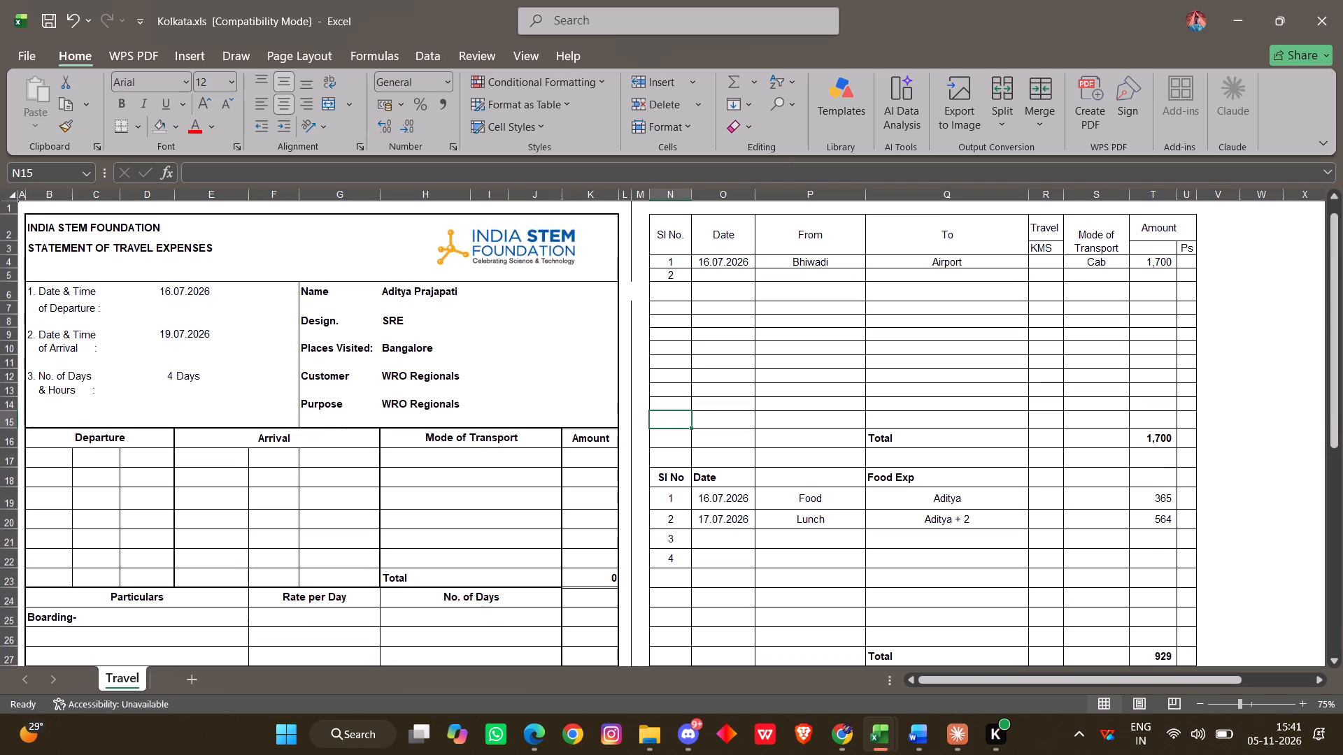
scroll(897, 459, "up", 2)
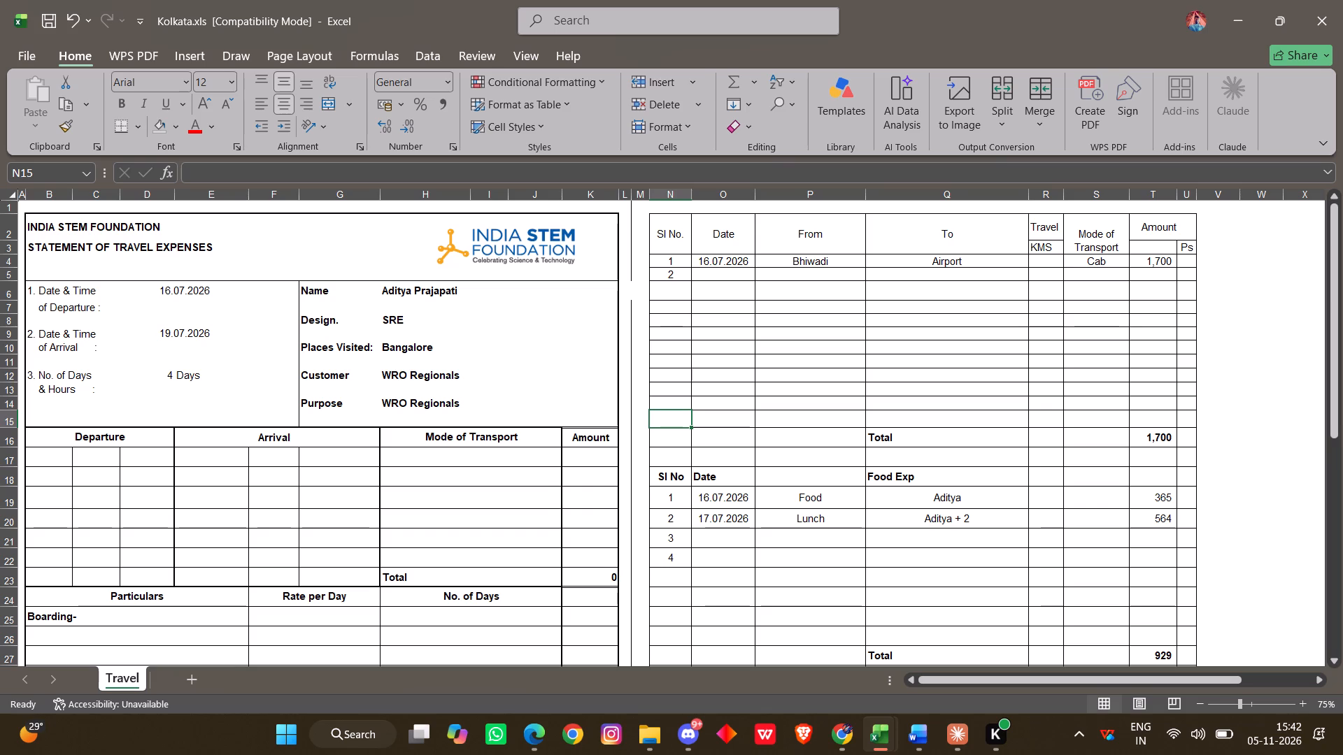
Enter Hotel as the origin and GIS as the destination of the second local trip.
left_click(802, 275)
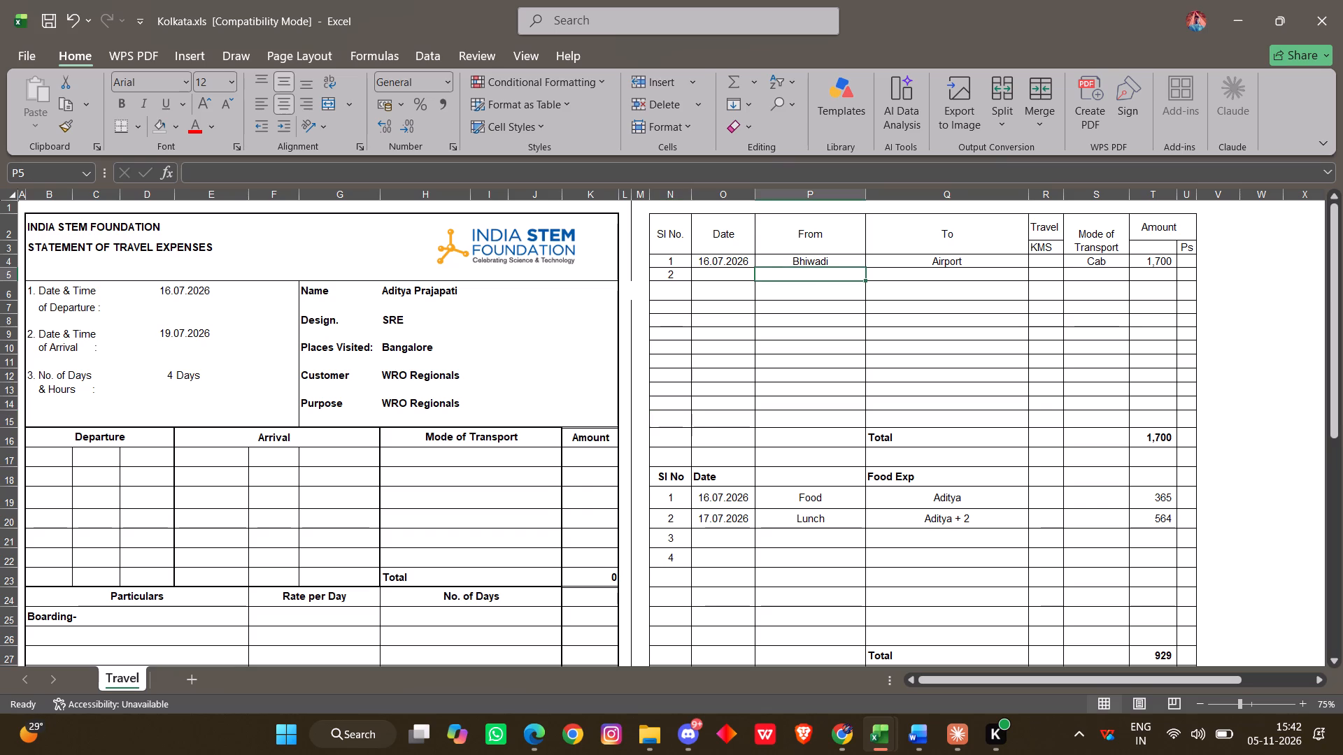
type("Hotel")
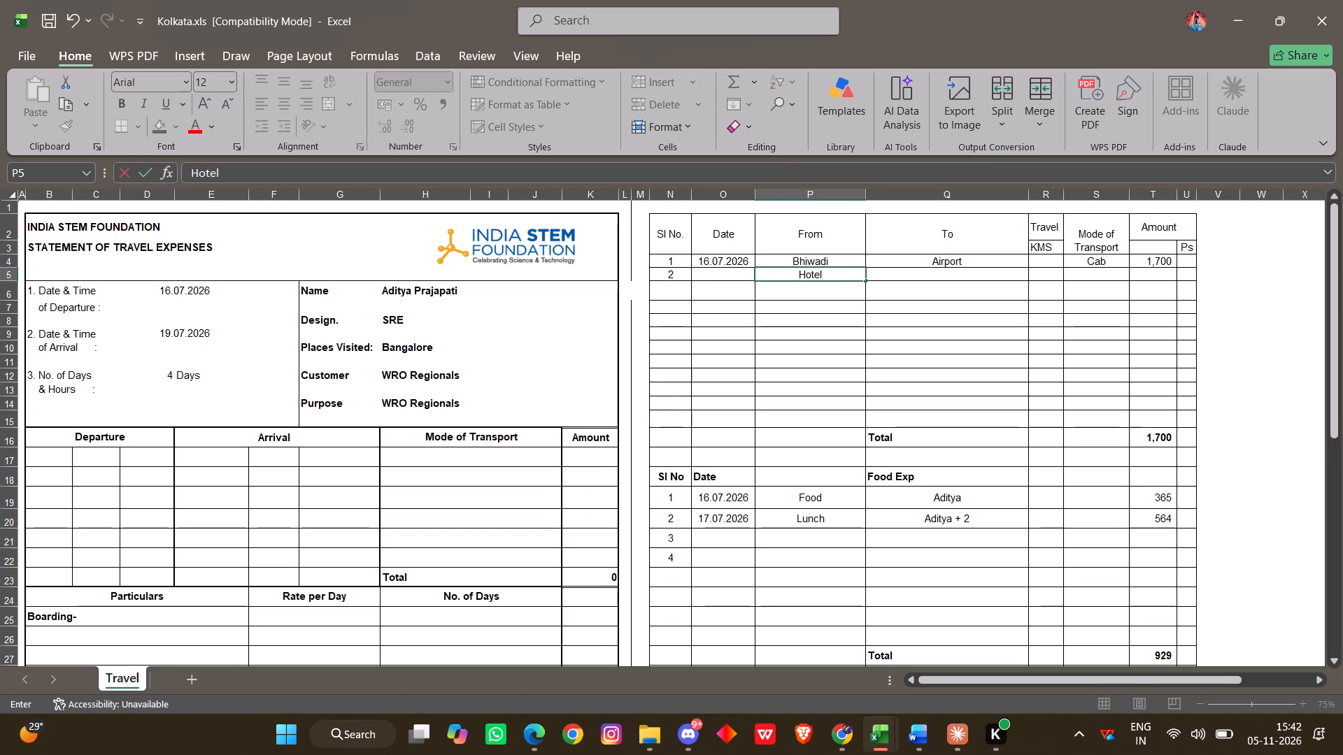
left_click(928, 287)
left_click(890, 271)
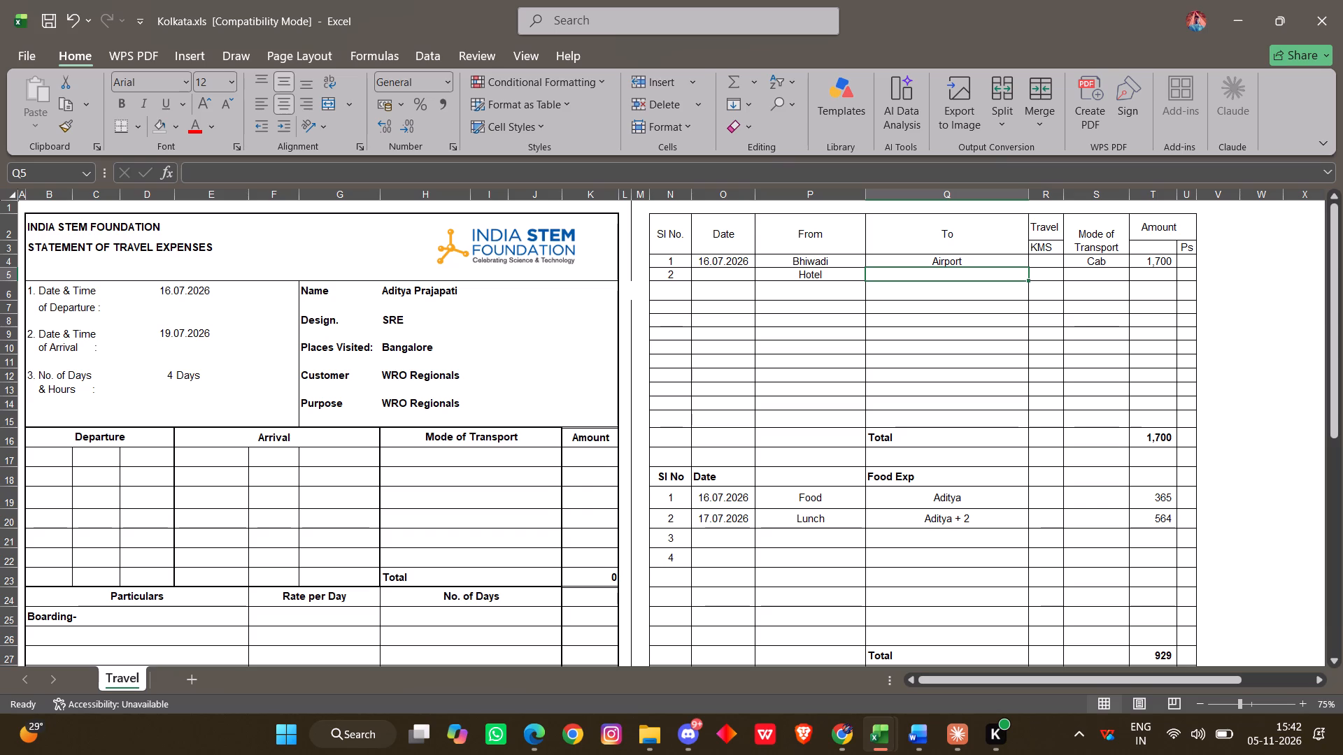
type("GIS4")
key("BackSpace")
key("Return")
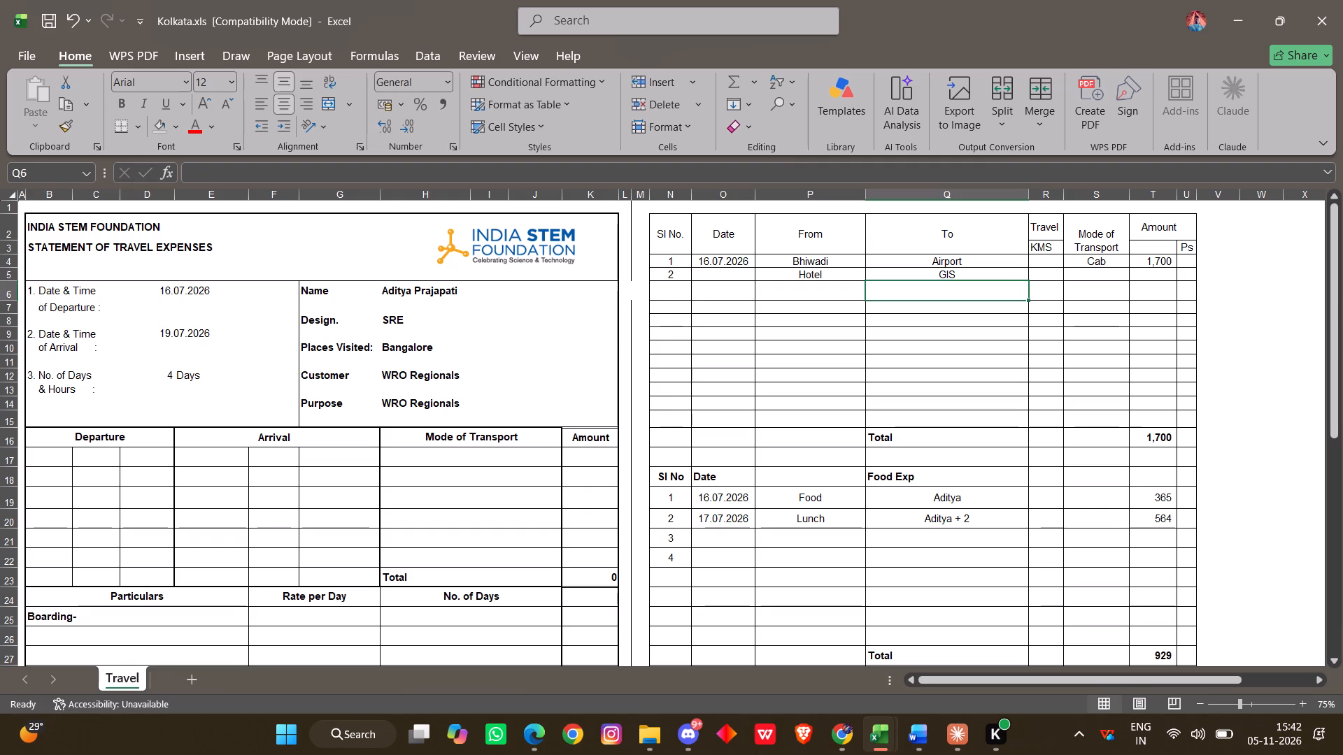
Set the date of the second local trip, from Hotel to GIS, to 18.07.2026.
left_click(707, 261)
key("ctrl+c")
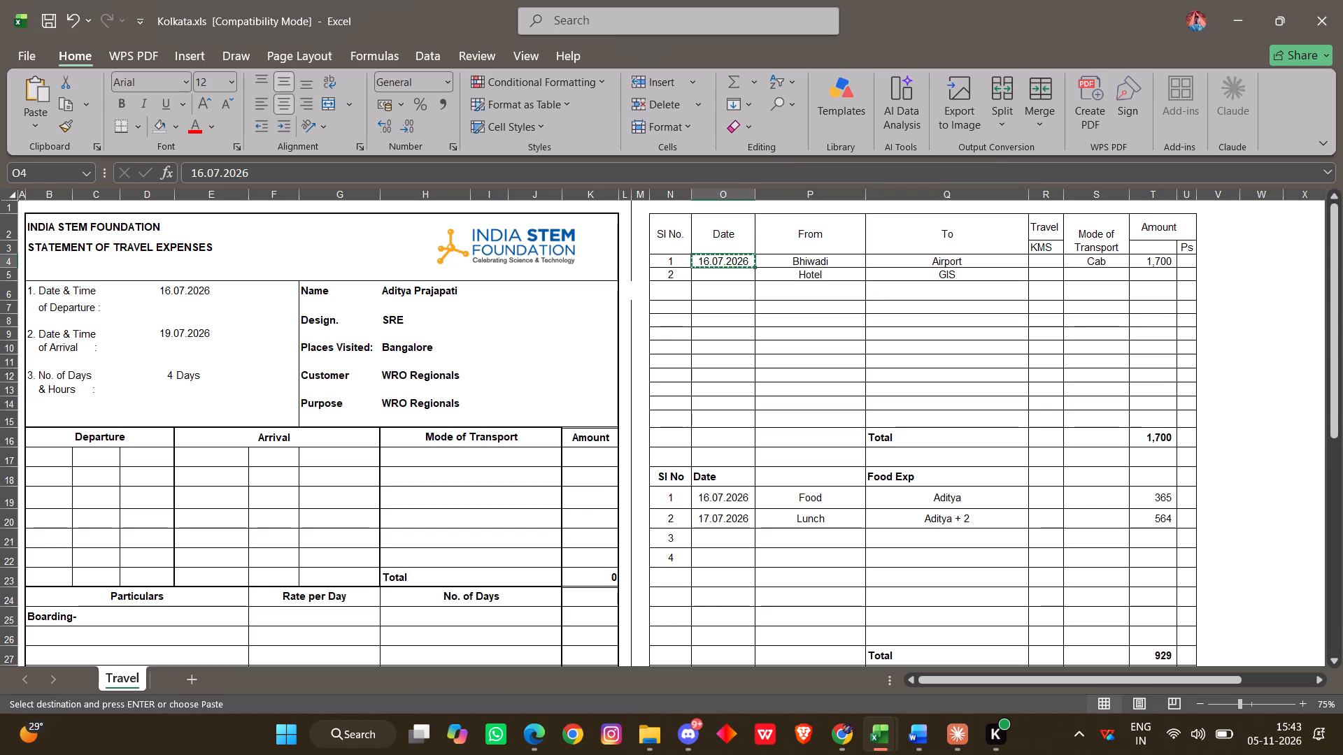
left_click(727, 279)
key("ctrl+v")
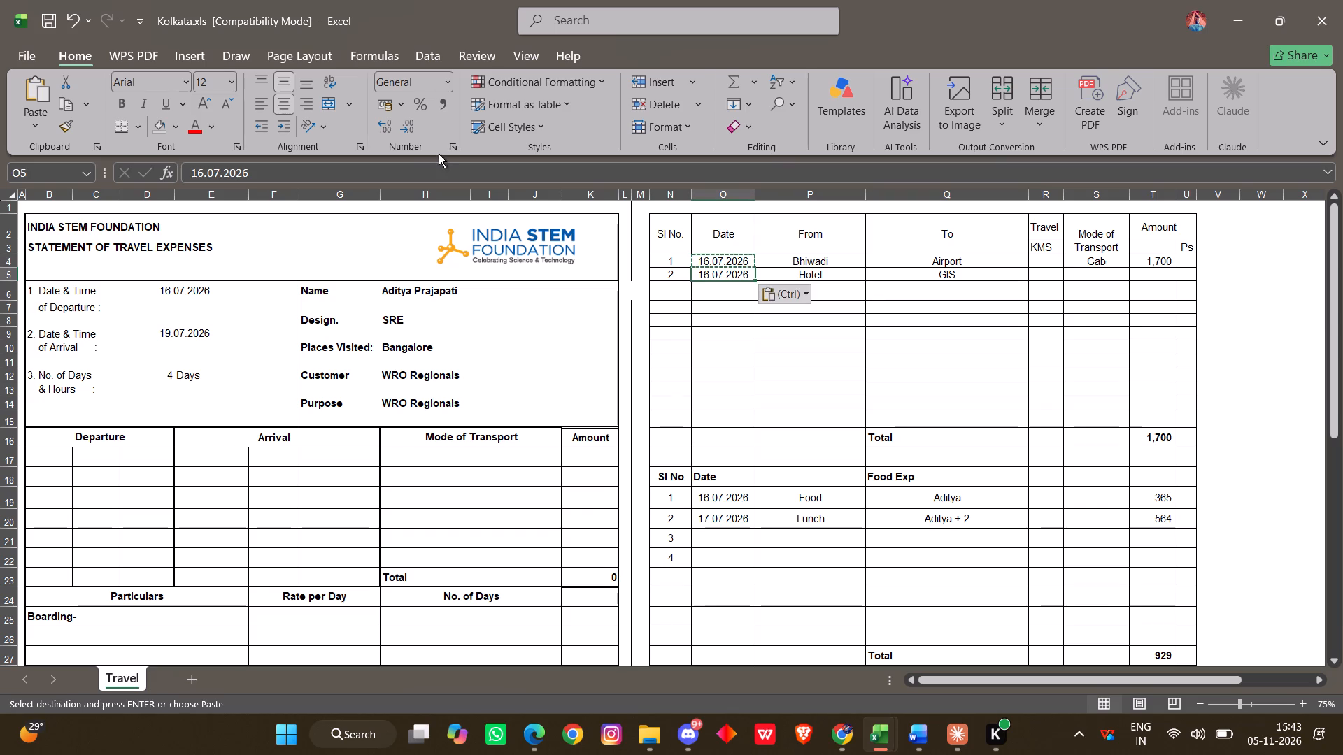
left_click(201, 171)
key("BackSpace")
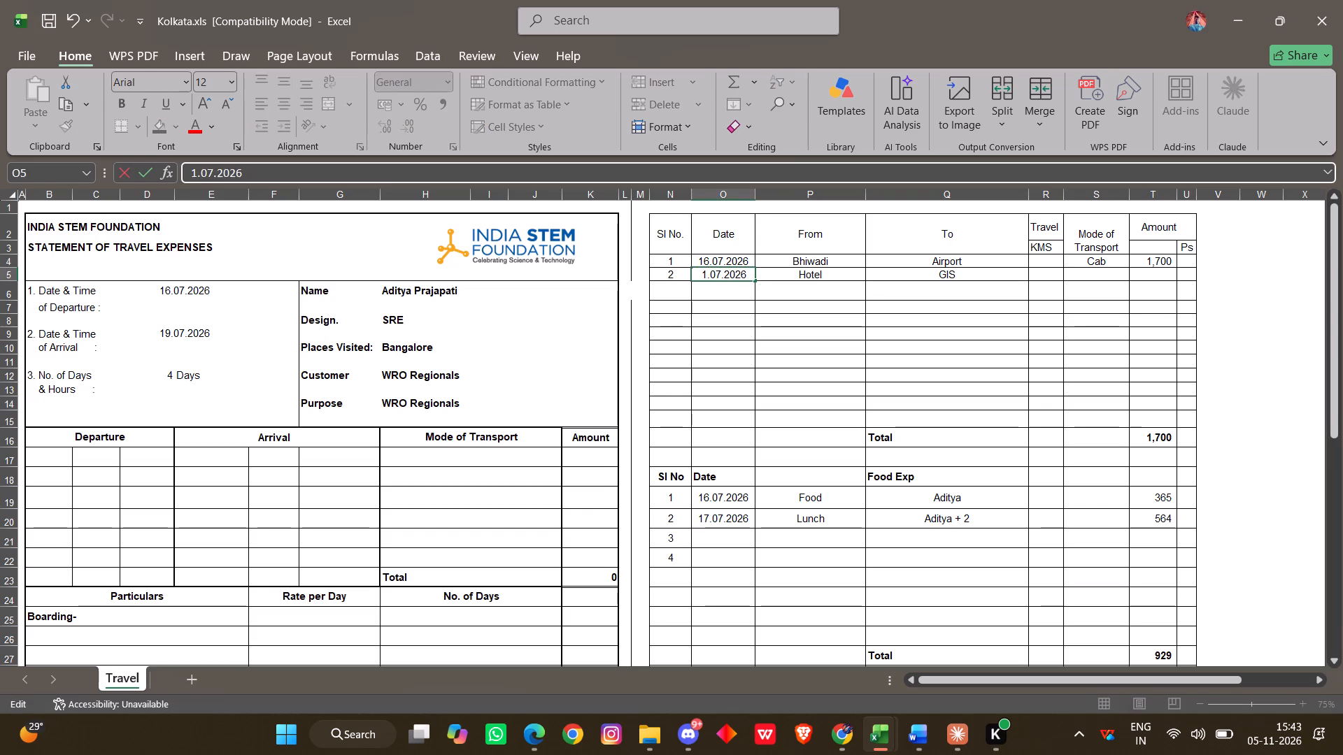
key("8")
key("Return")
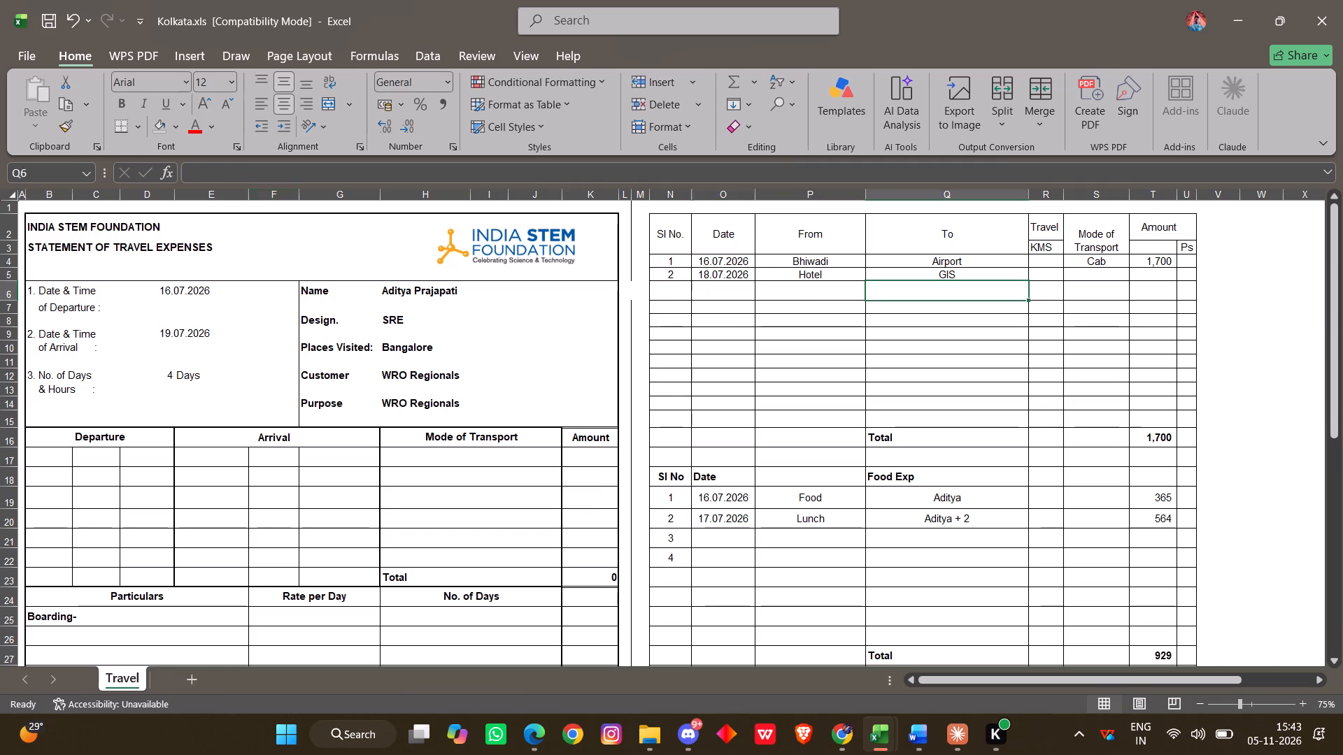
Fill in Cab as the mode of transport and 185 as the amount for the Hotel to GIS trip.
left_click(936, 290)
left_click(1078, 271)
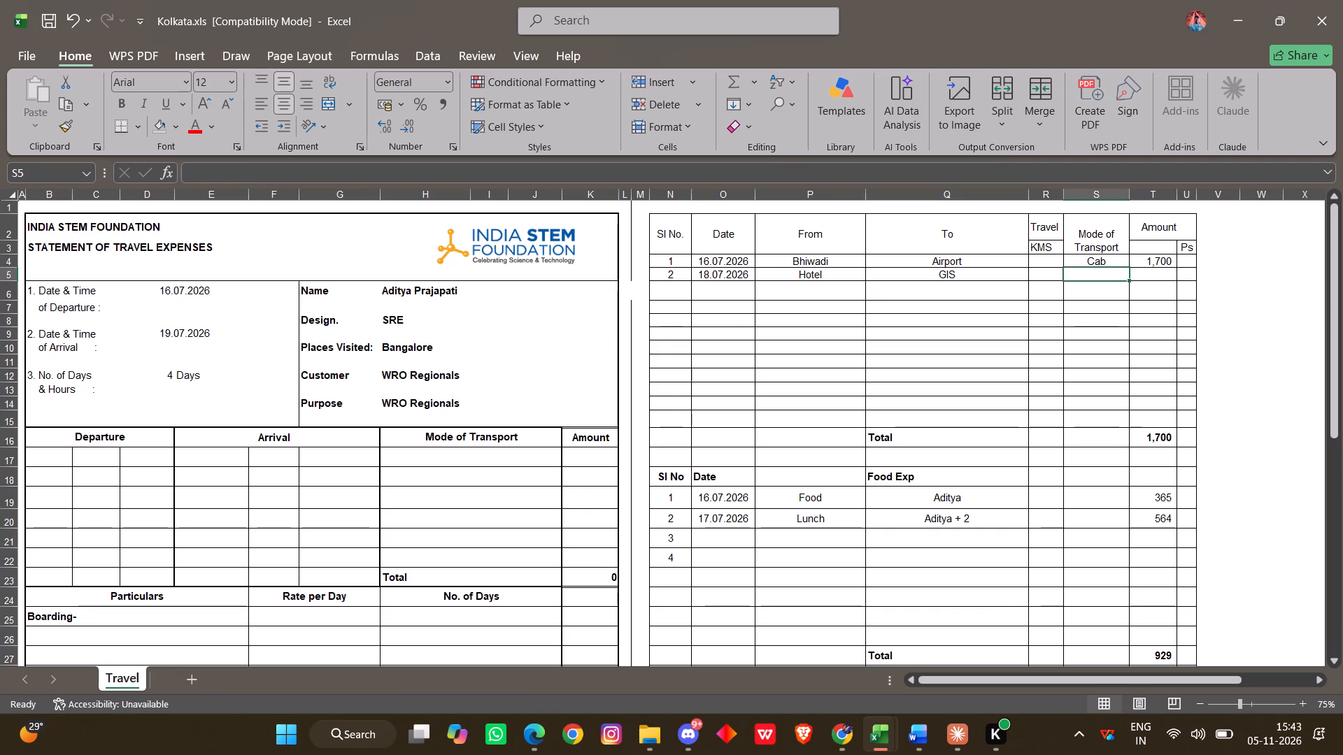
left_click(1088, 262)
key("ctrl+c")
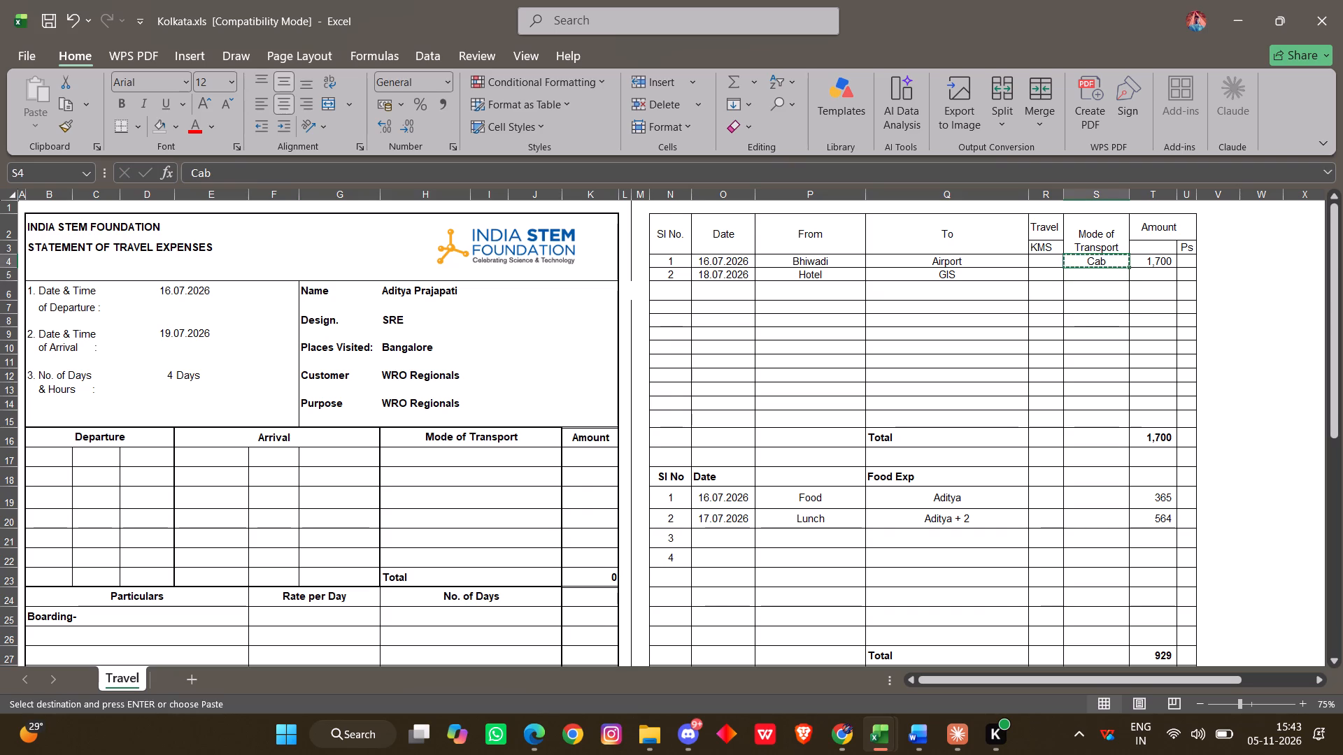
left_click(1083, 275)
key("ctrl+v")
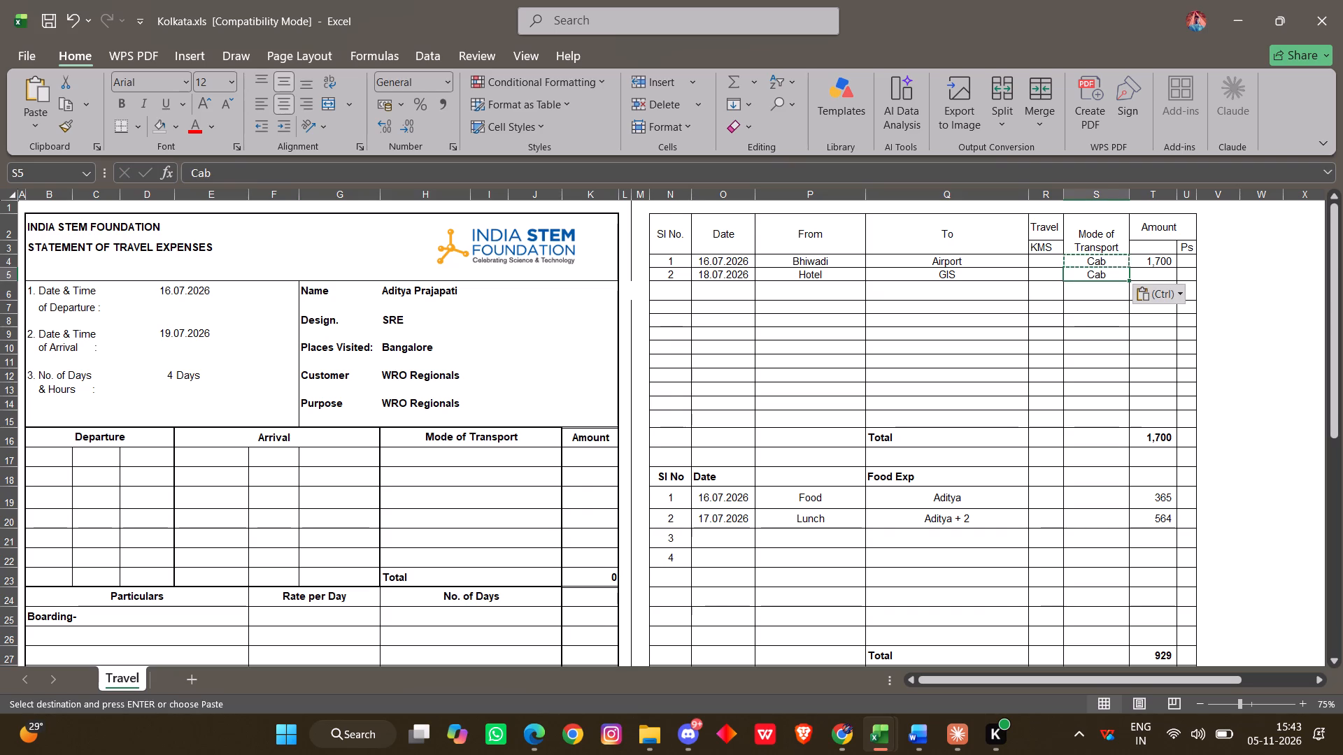
left_click(1156, 275)
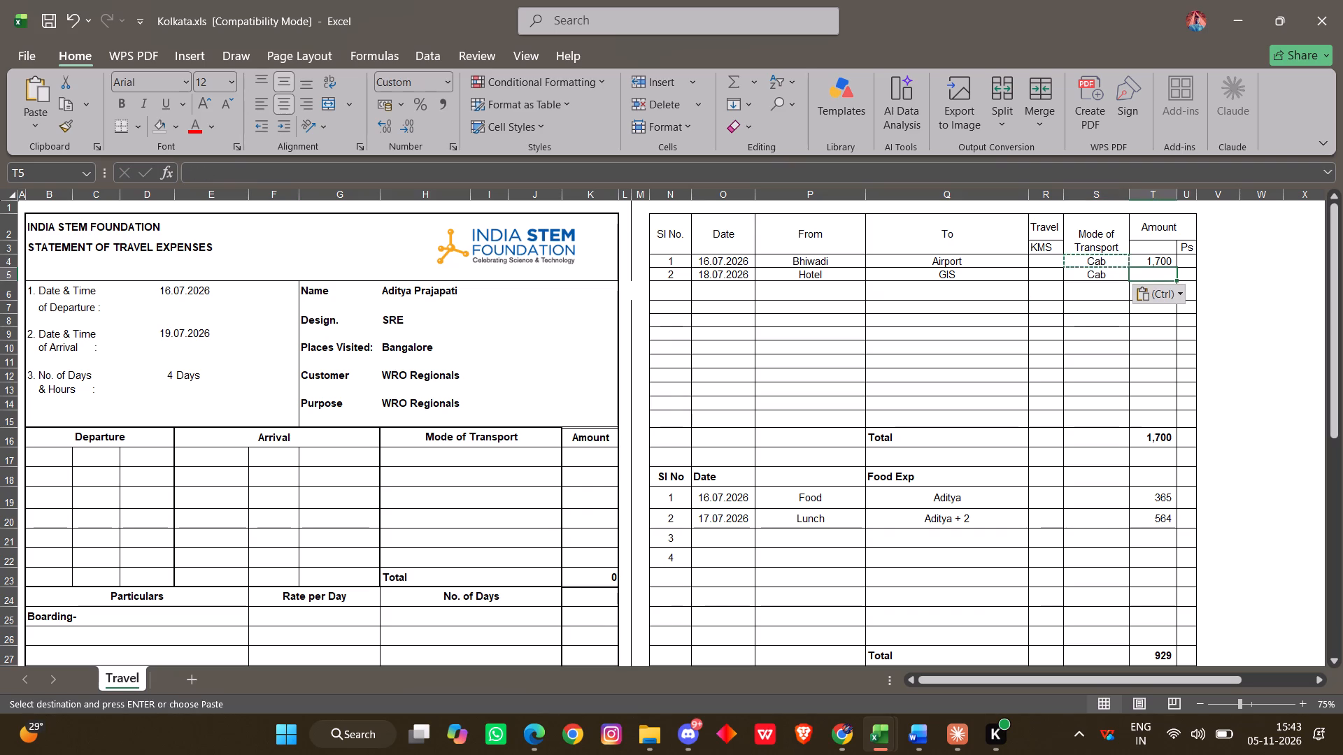
key("1")
type("85")
key("Return")
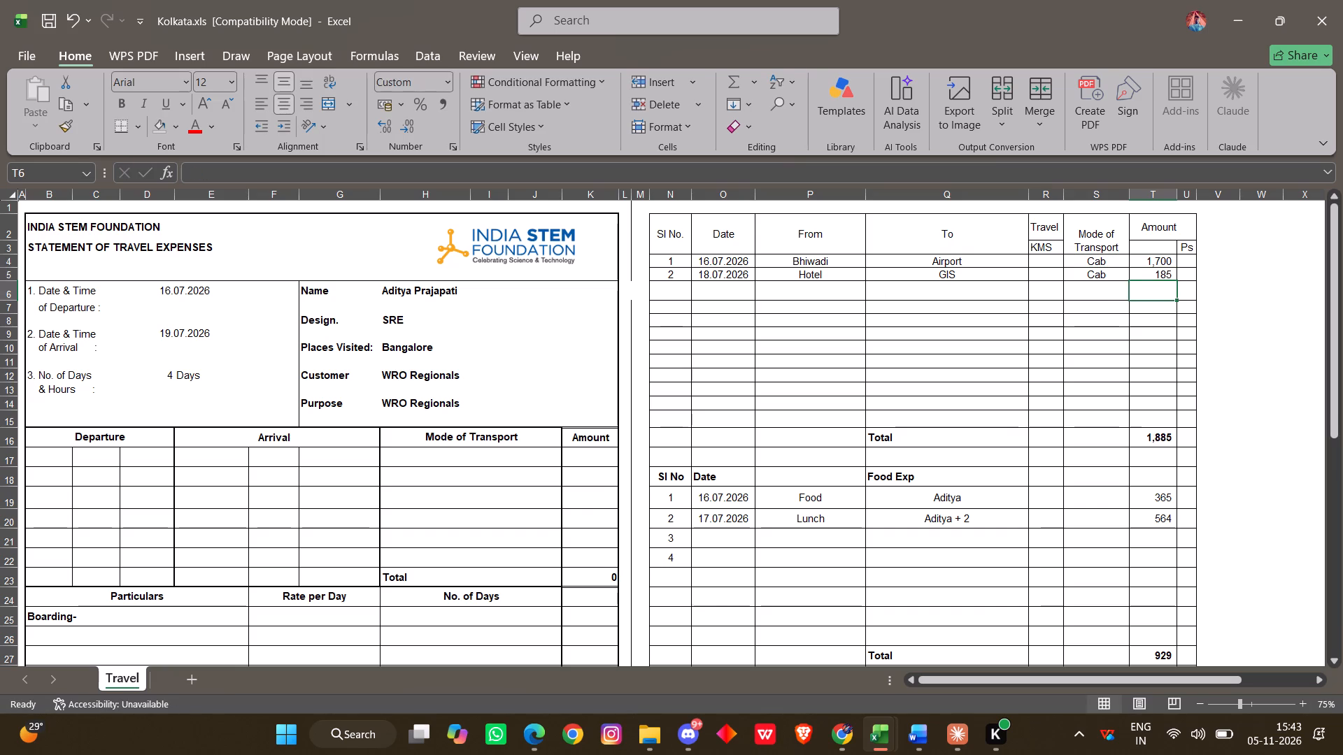
Duplicate the Hotel to GIS trip into the row below it and number the copy 3.
left_click_drag(674, 268, 1169, 268)
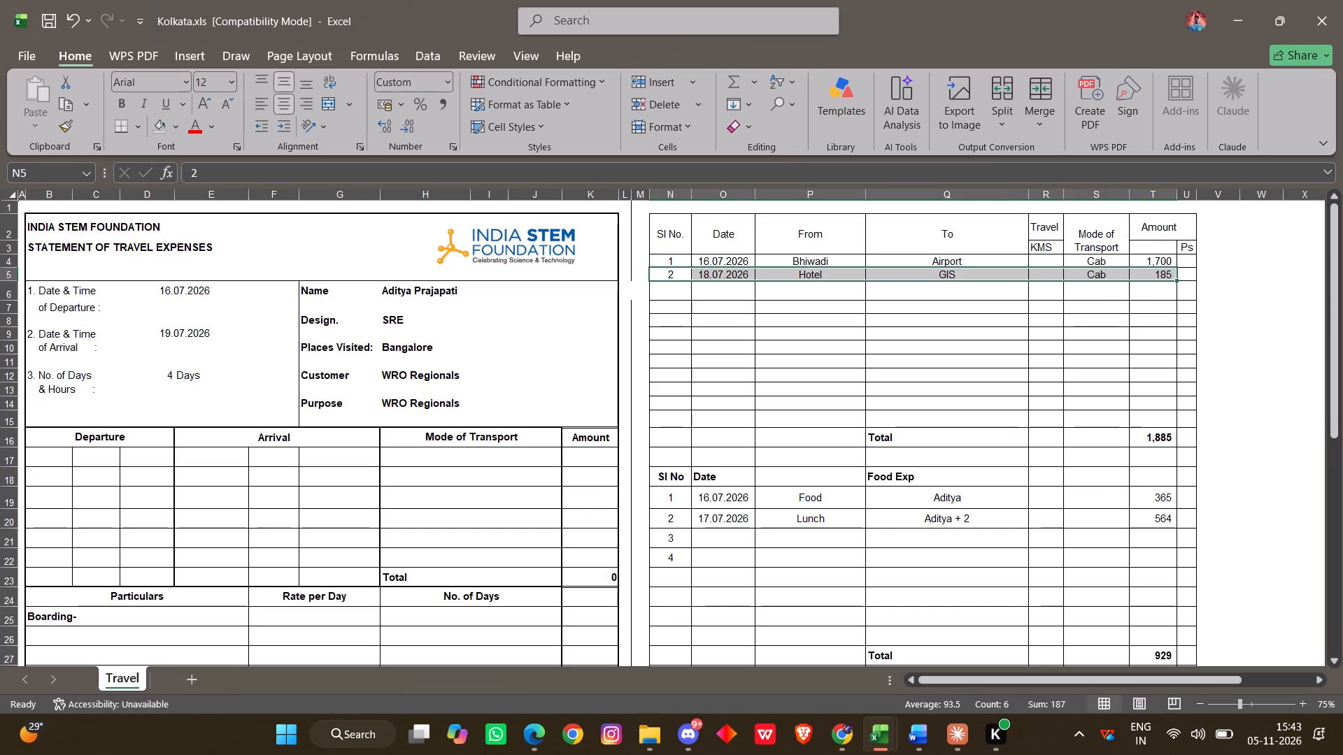
key("ctrl+c")
left_click(687, 294)
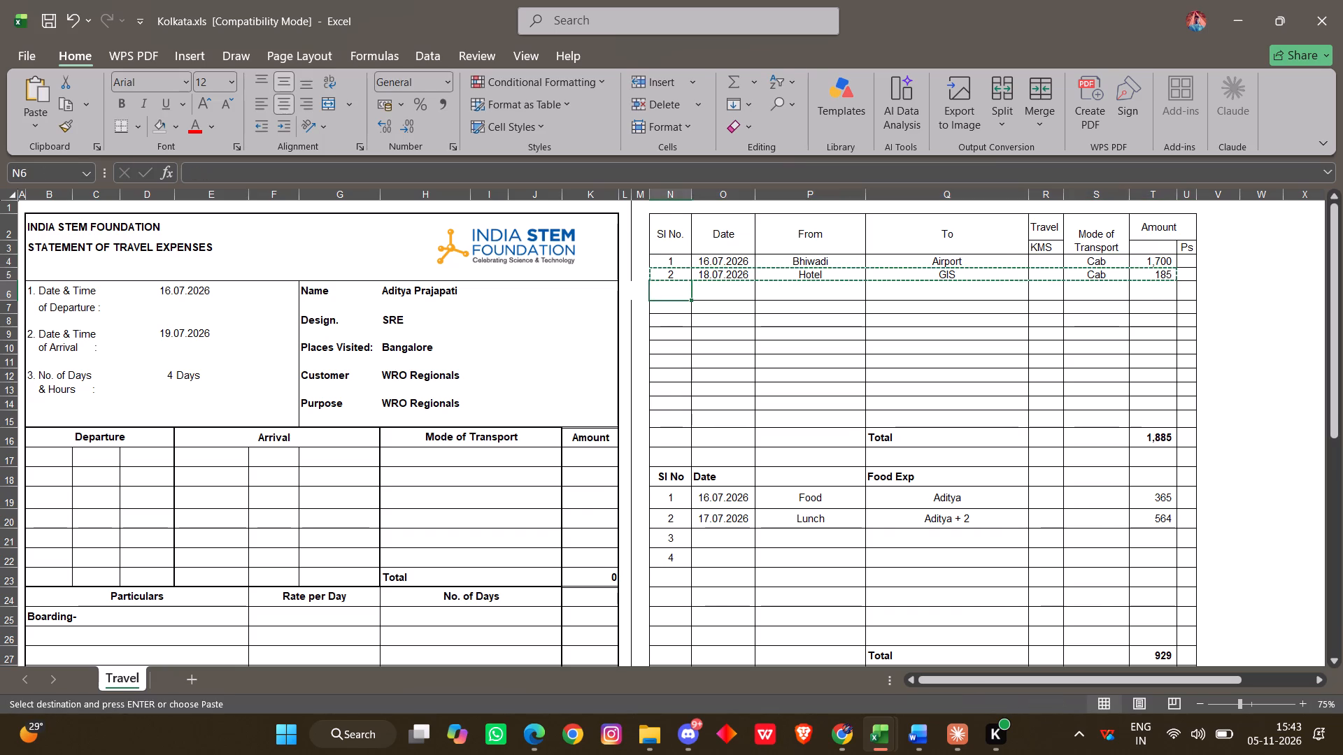
key("ctrl+v")
left_click(681, 295)
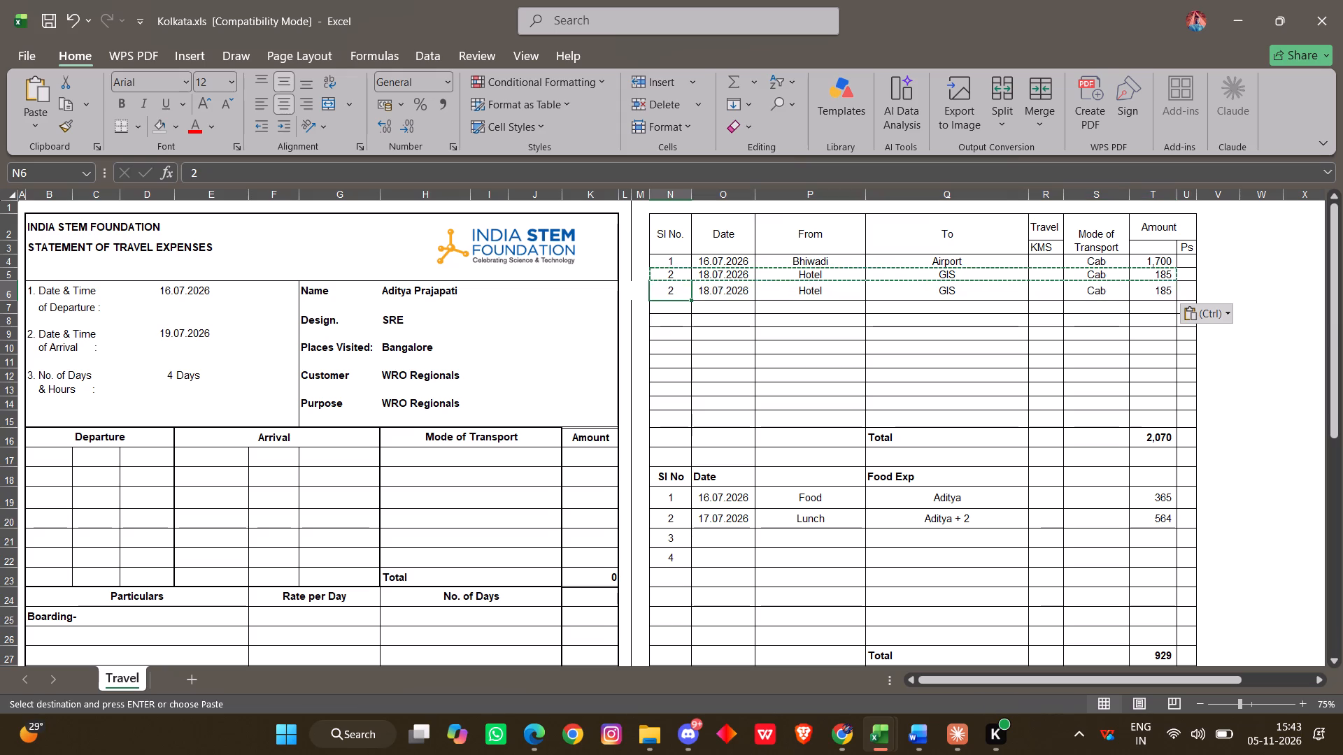
key("3")
key("Return")
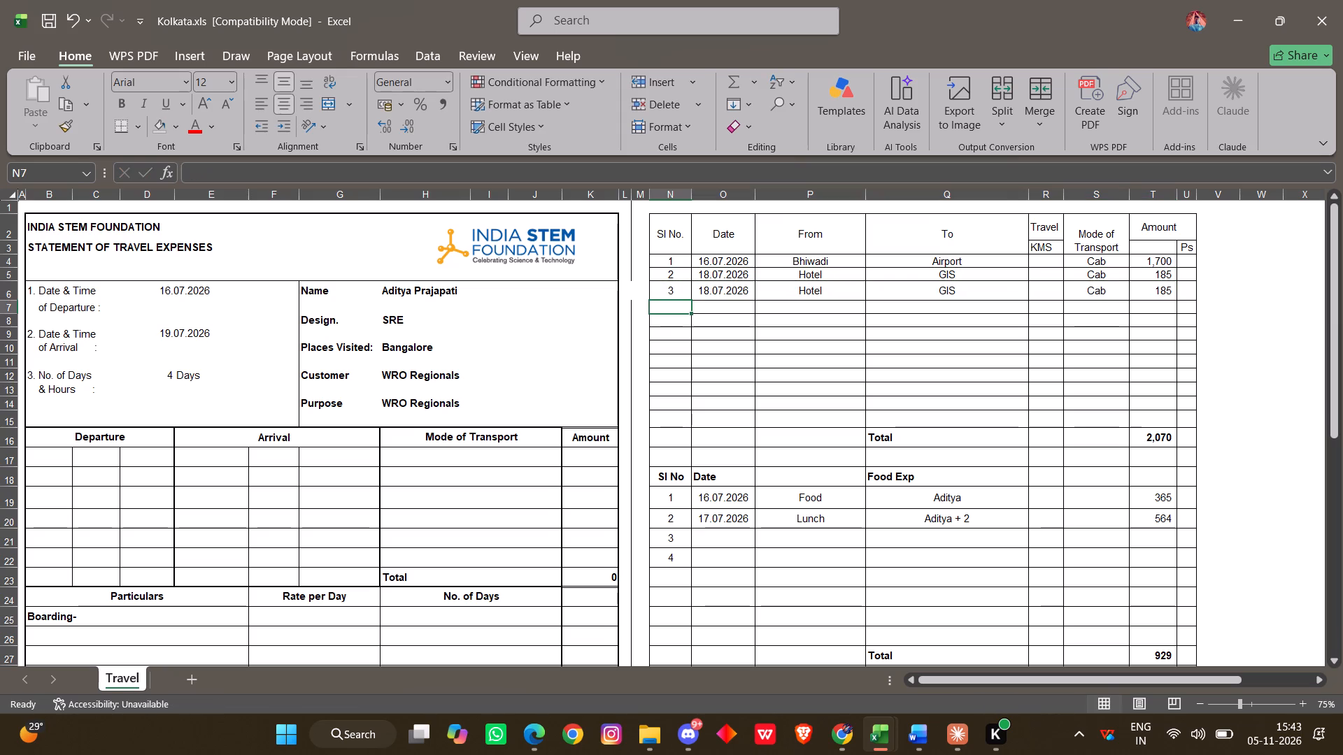
Reverse the route of the third local trip so it goes from GIS to Hotel.
left_click(903, 278)
key("ctrl+c")
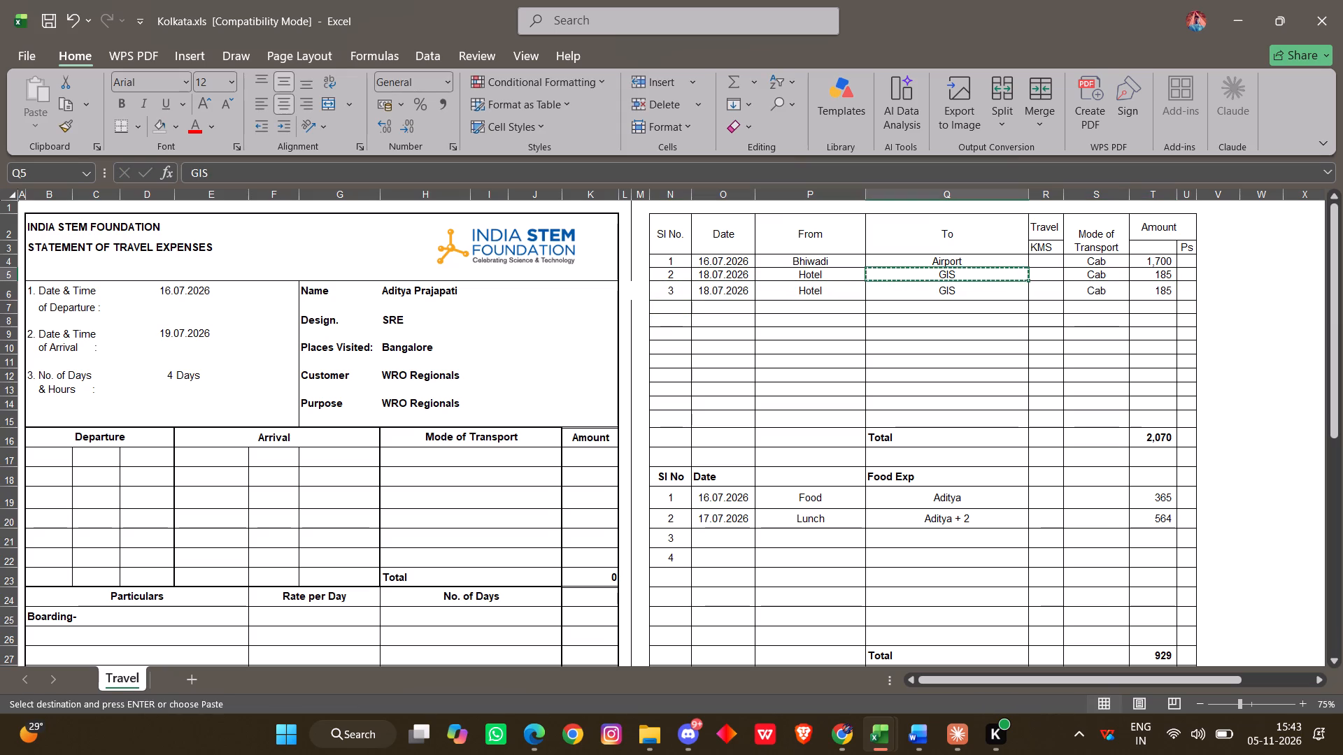
left_click(848, 287)
key("ctrl+v")
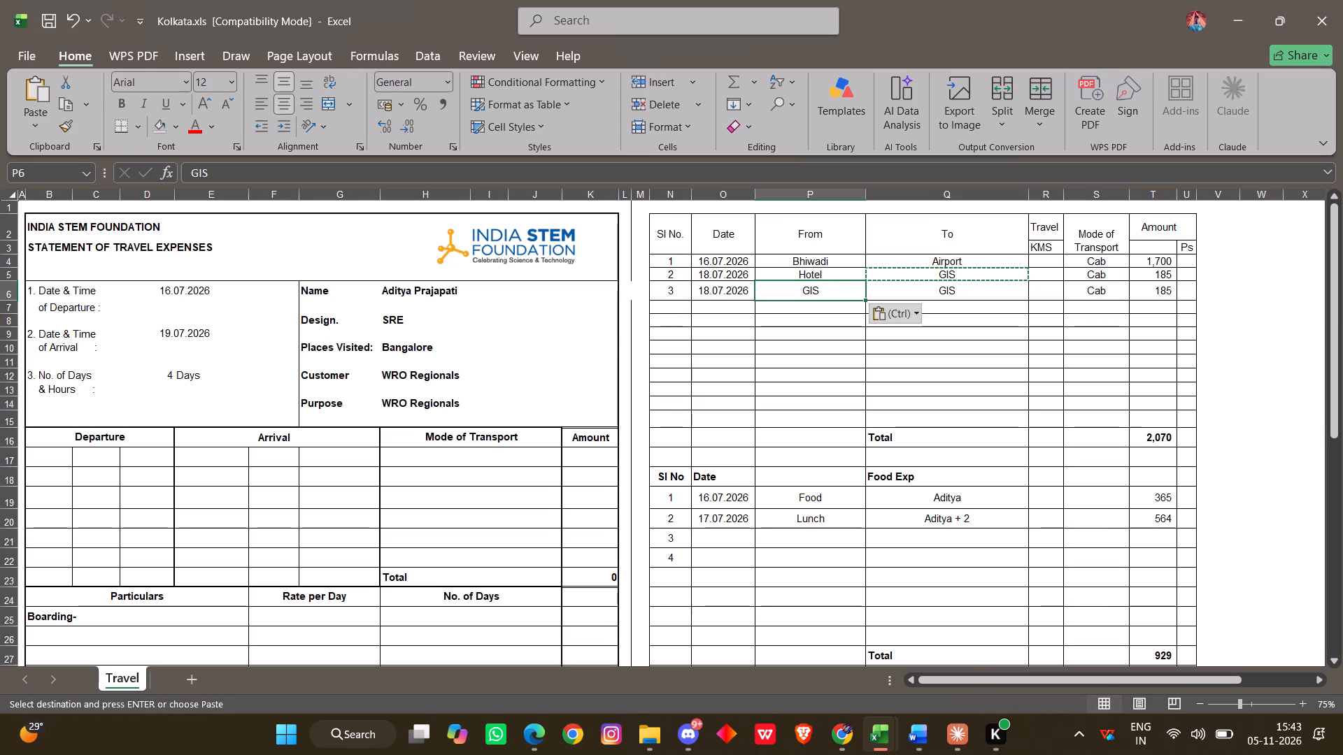
left_click(818, 266)
left_click(815, 271)
key("ctrl+c")
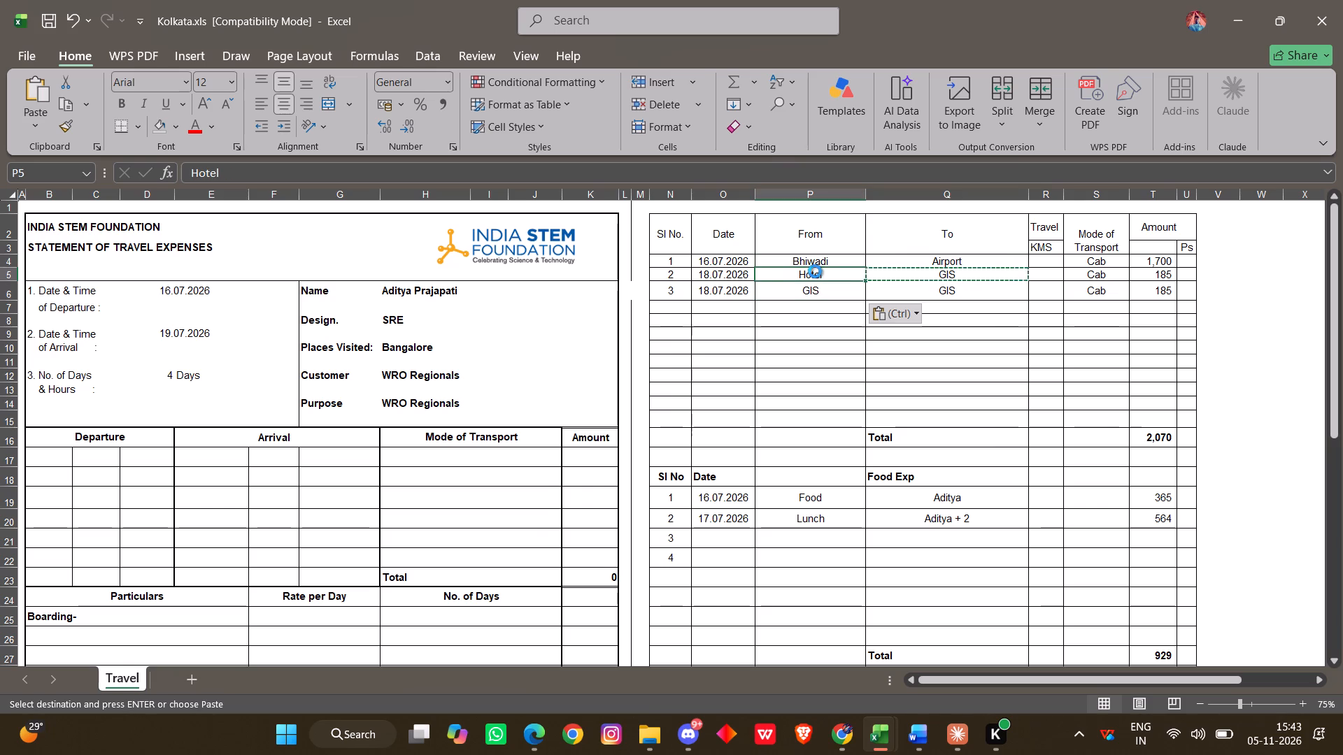
left_click(881, 287)
key("ctrl+v")
left_click(951, 315)
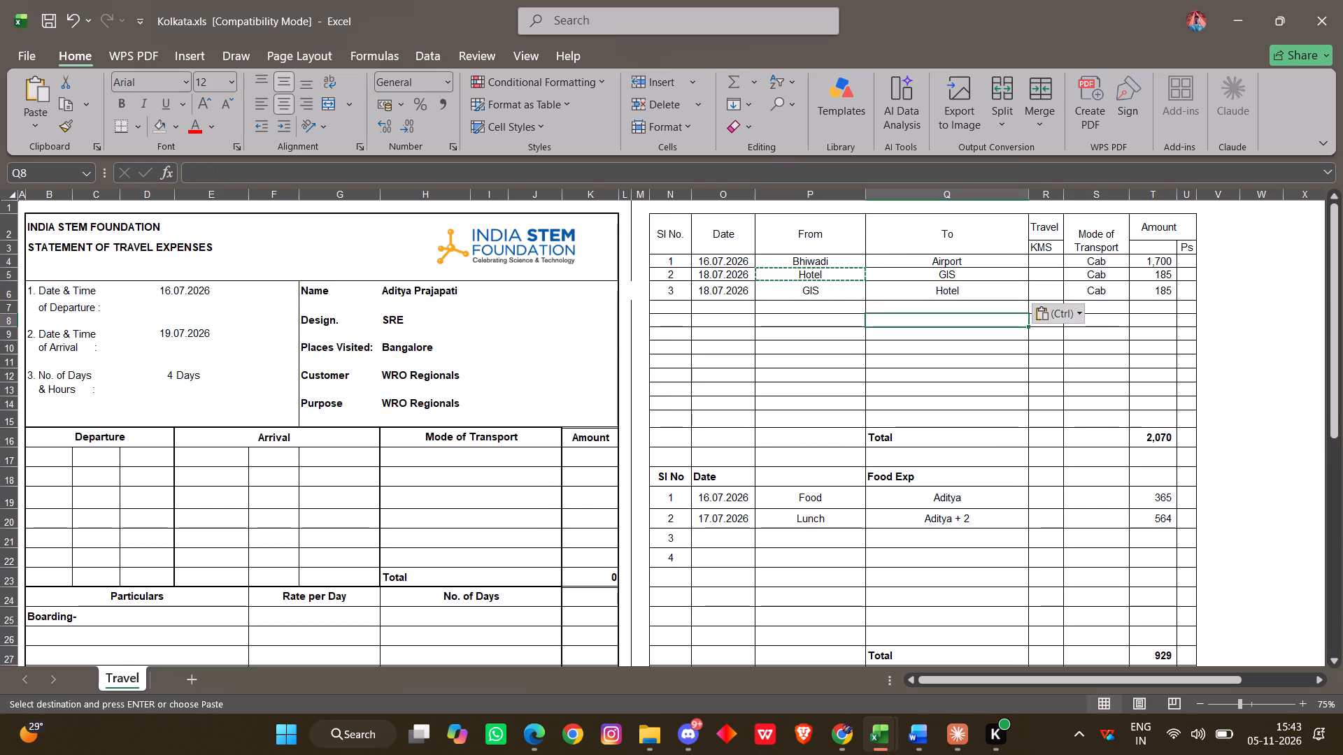
Set the amount of the GIS to Hotel cab trip to 207.
left_click(1147, 293)
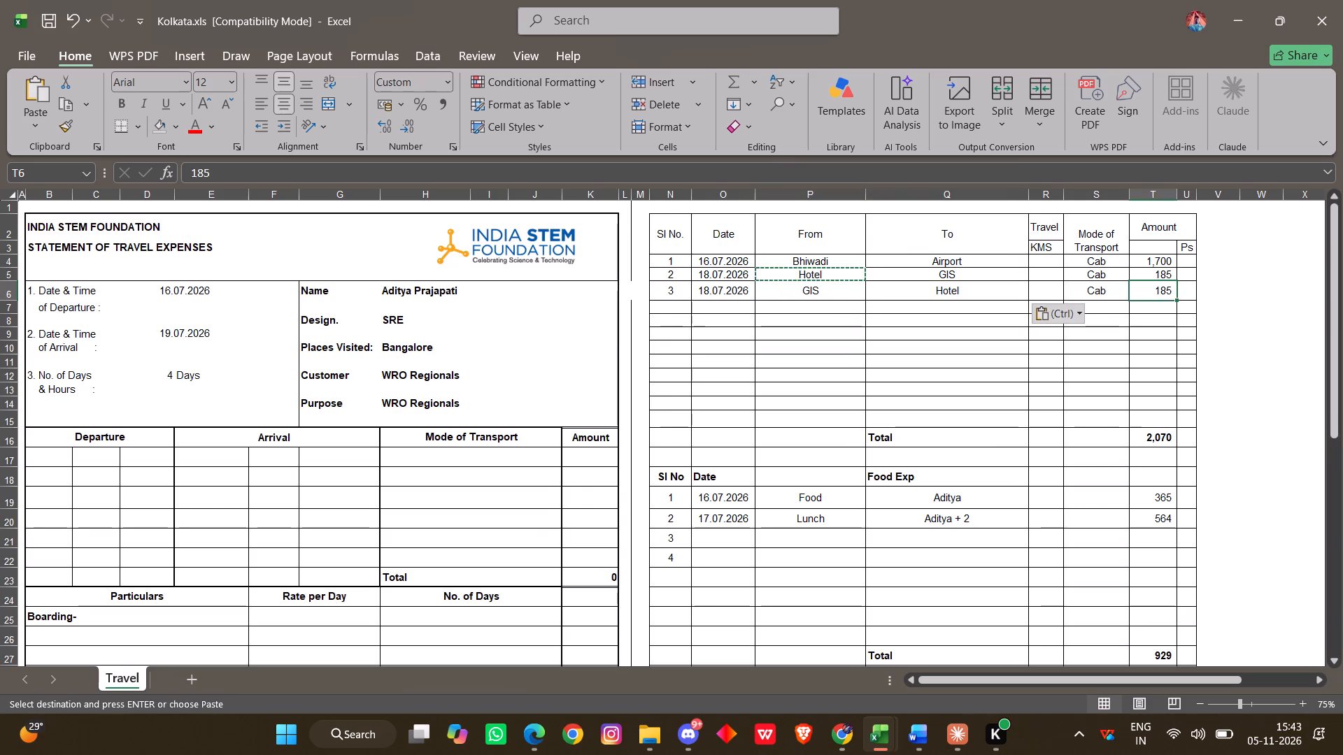
type("207")
key("Return")
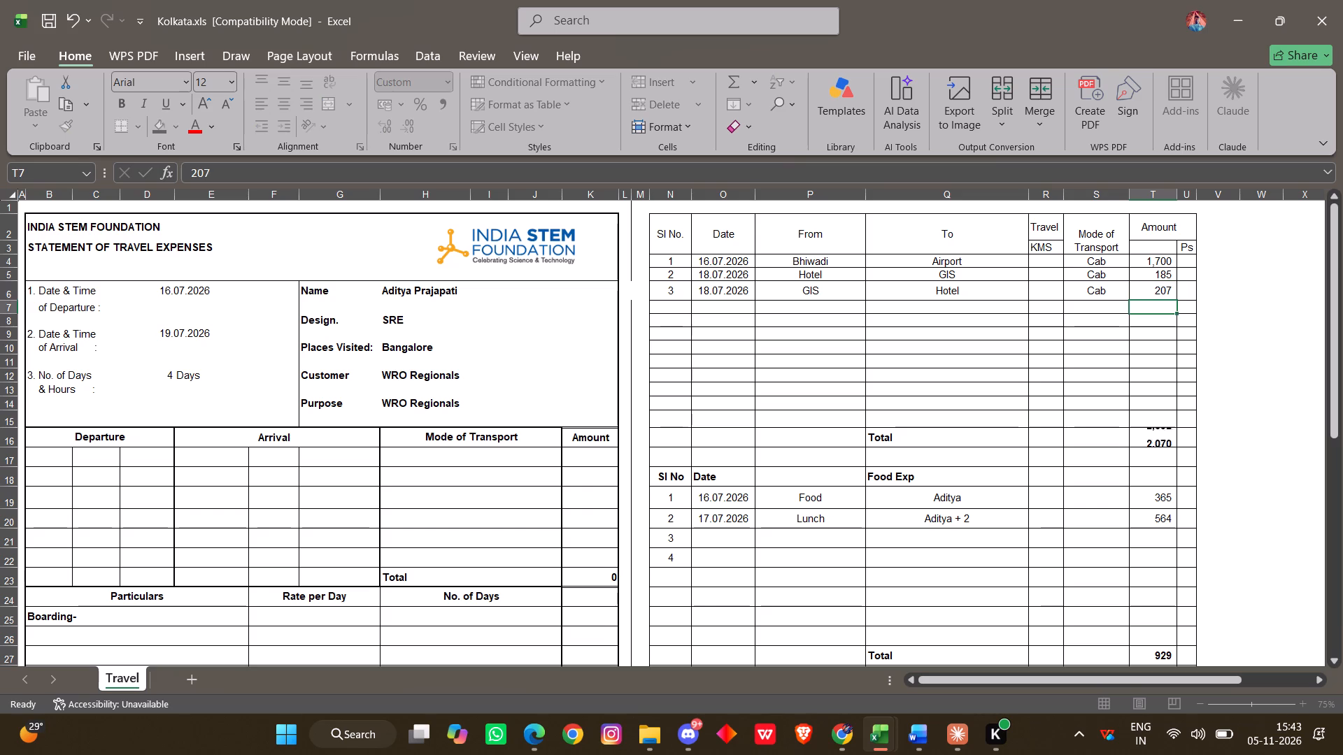
left_click(1121, 322)
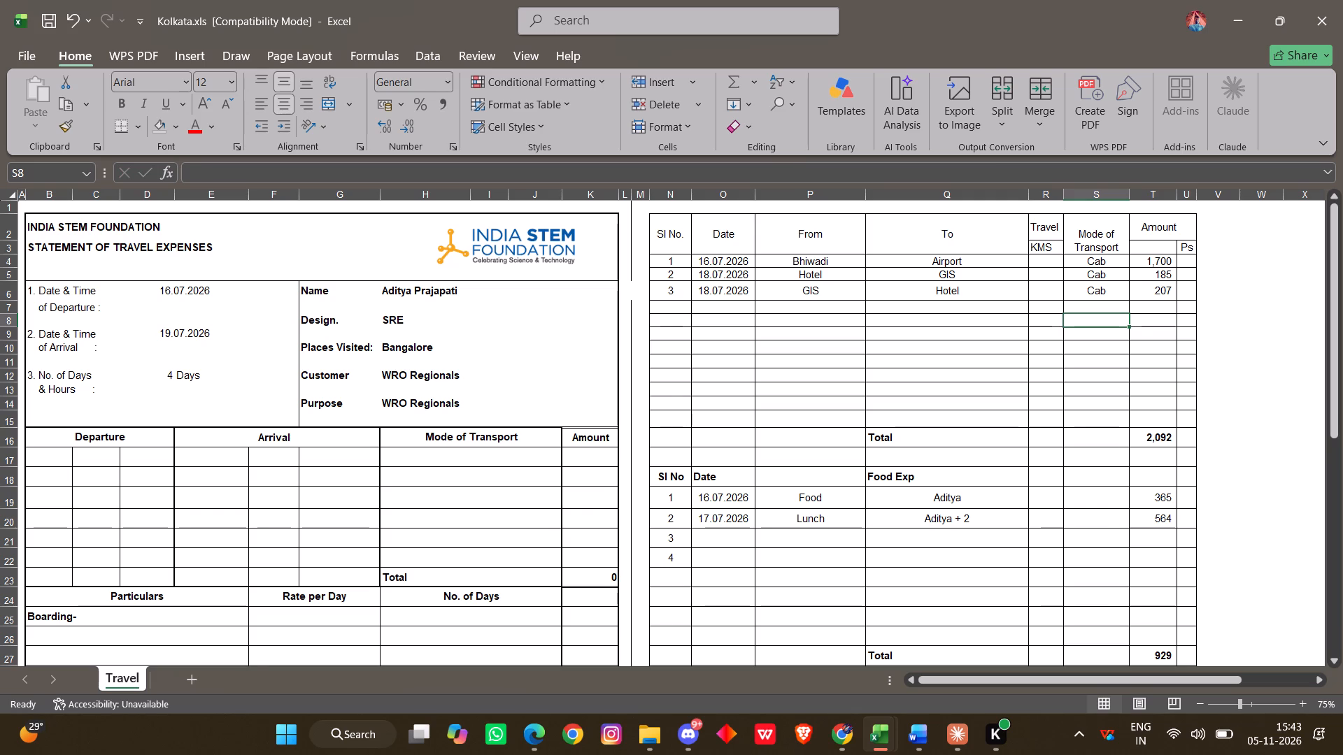
Enter Dinner with the date 17.07.2026 as the third entry in Food Exp.
left_click(812, 544)
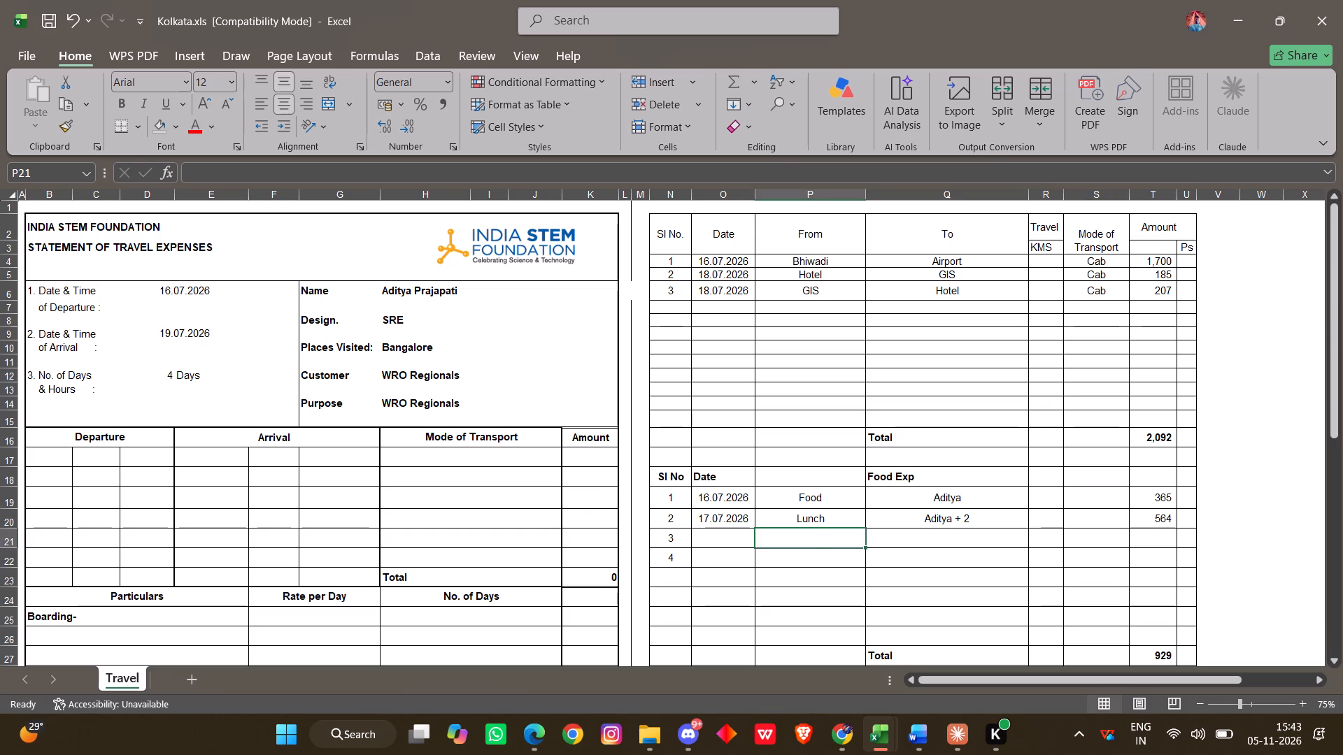
type("Dinner")
key("Return")
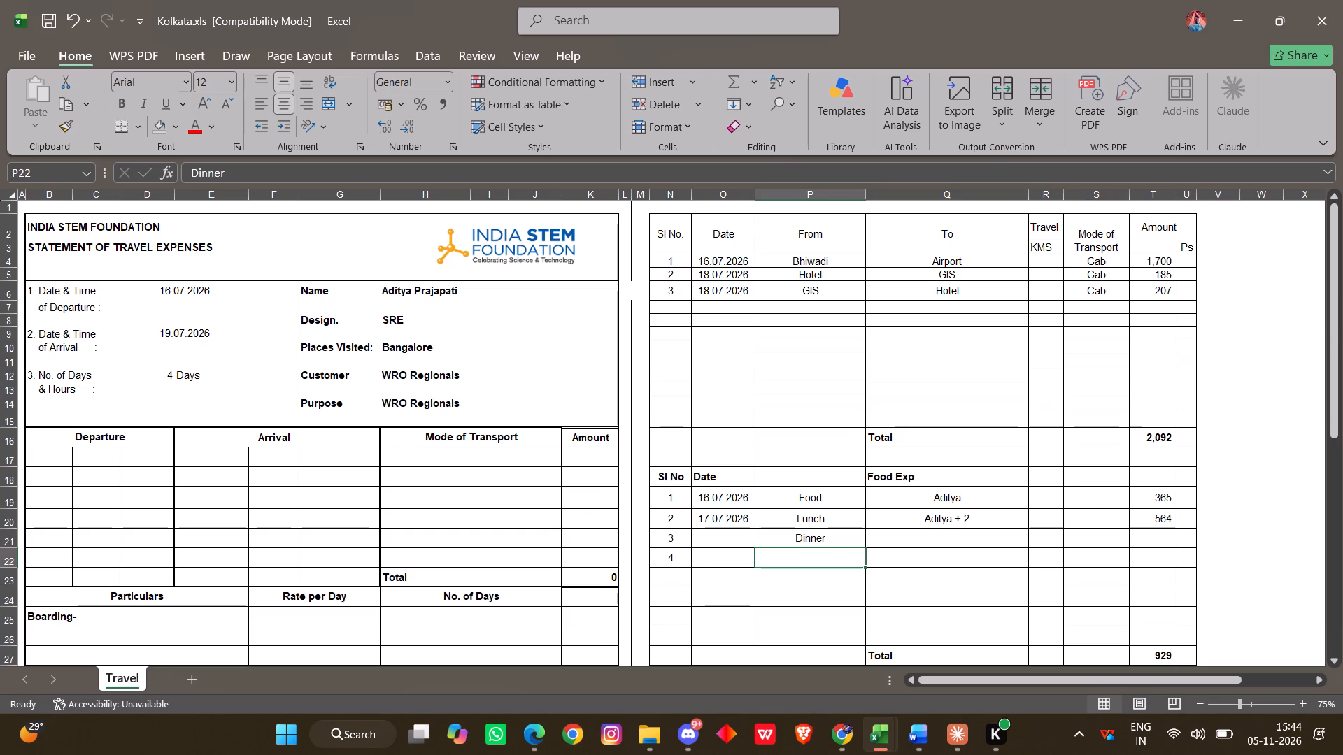
left_click(710, 518)
key("ctrl+c")
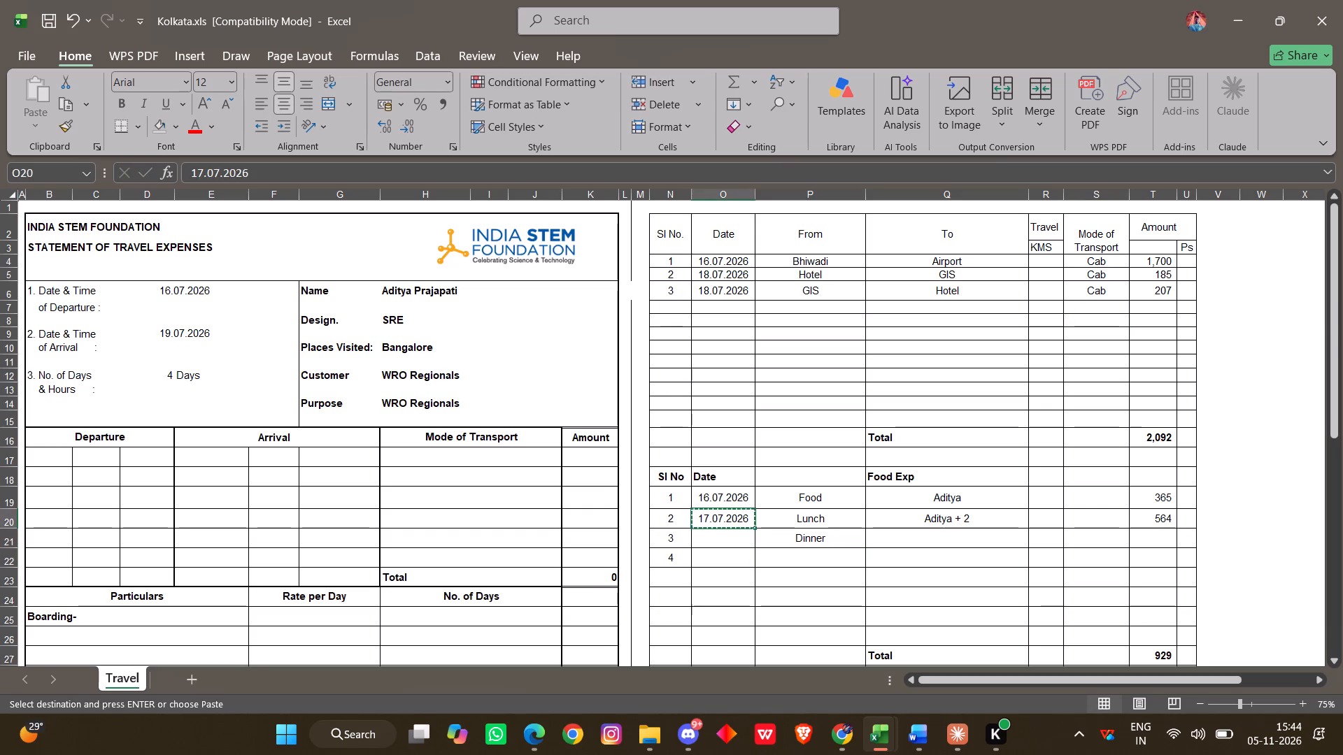
left_click(731, 536)
key("ctrl+v")
Complete the Dinner entry with Aditya + 2 as the people covered and 500 as the amount.
left_click(881, 512)
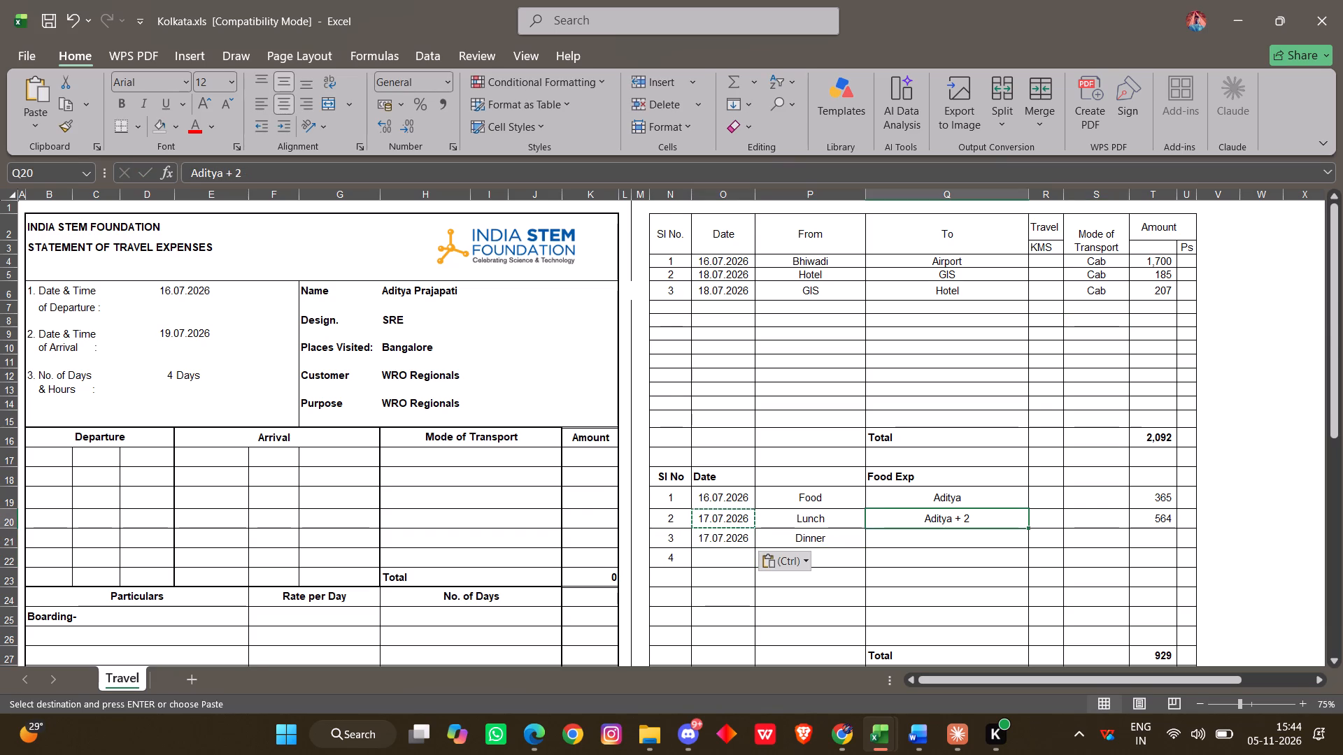
key("ctrl+c")
left_click(911, 539)
key("ctrl+v")
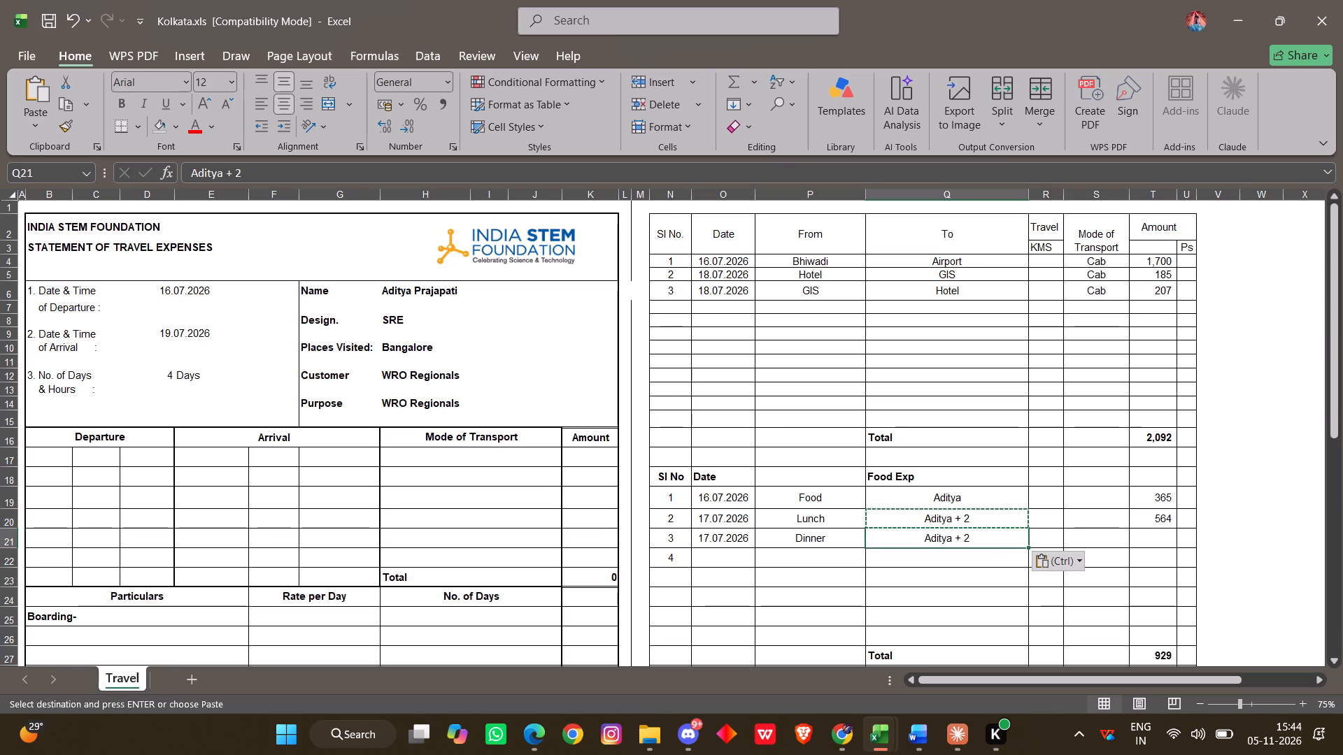
left_click(1144, 538)
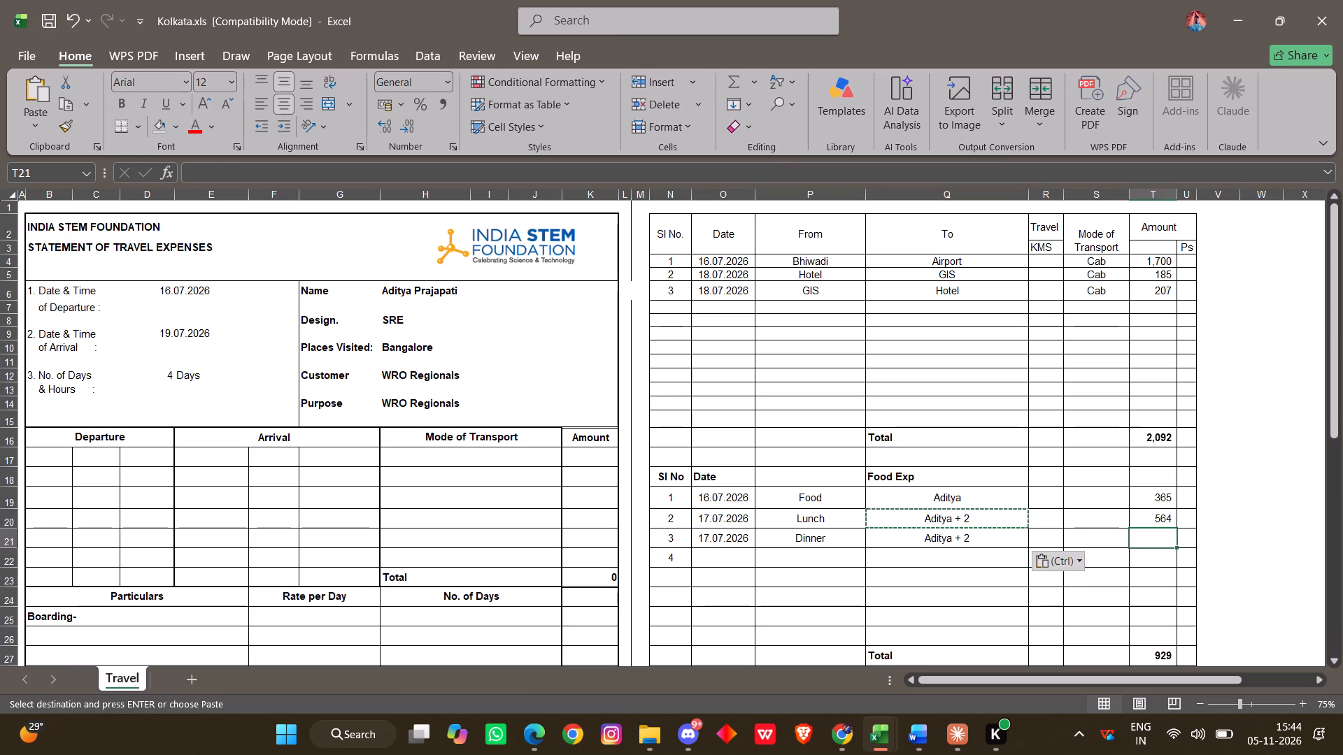
type("500")
key("Return")
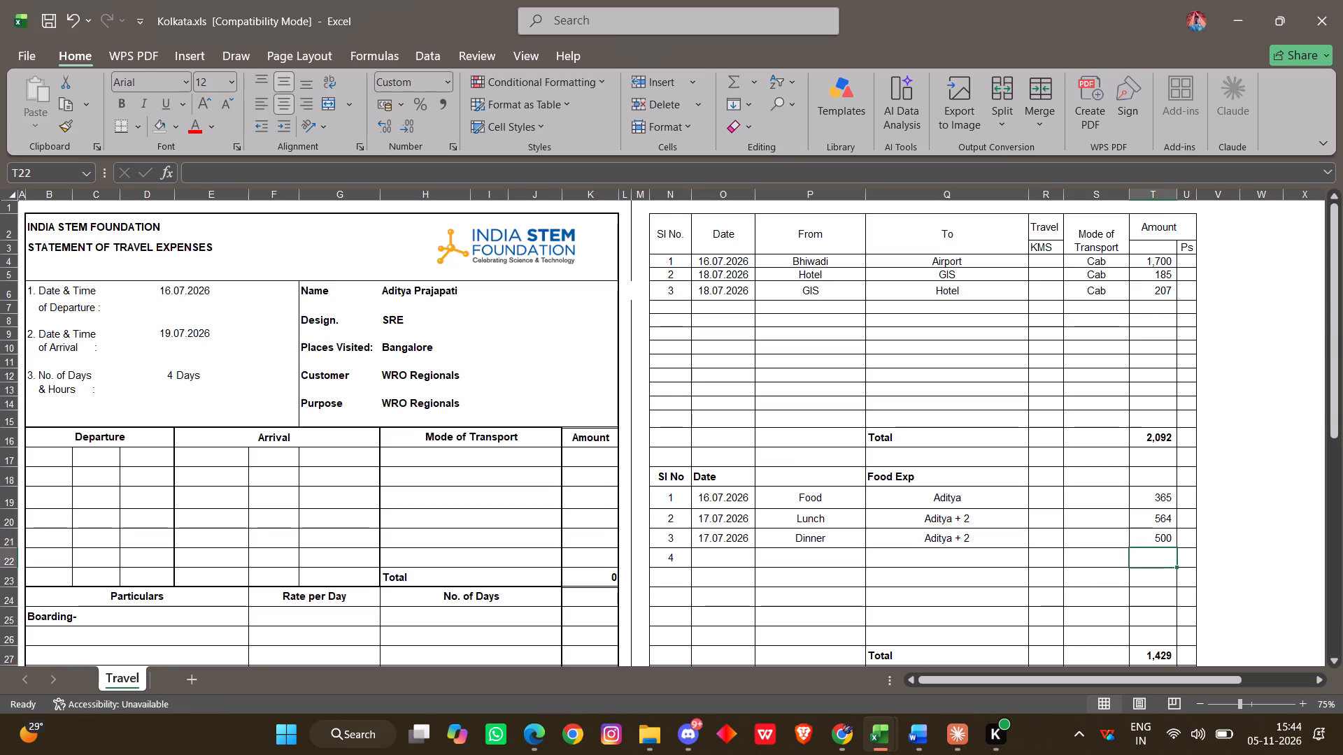
left_click(1132, 588)
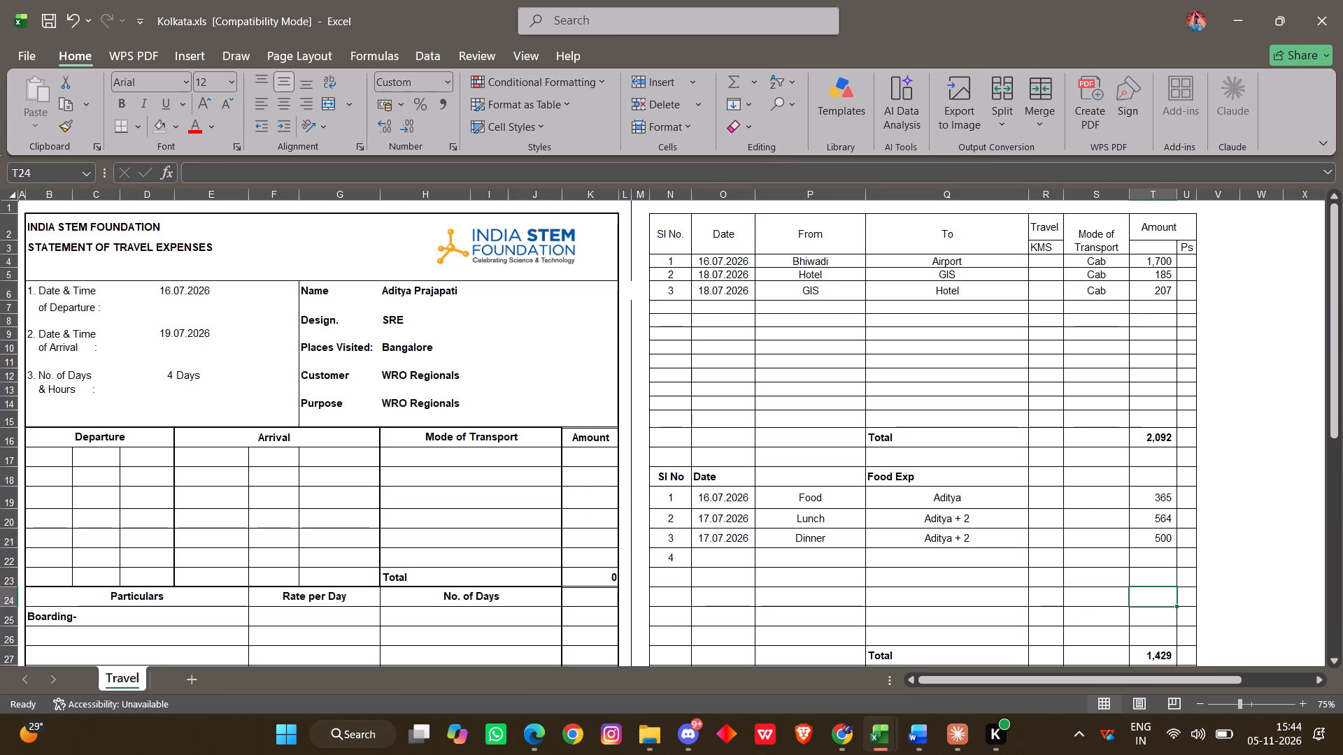
Copy the Dinner entry's details into the fourth Food Exp row and date the copy 18.07.2026.
left_click(718, 561)
left_click_drag(714, 540, 1179, 529)
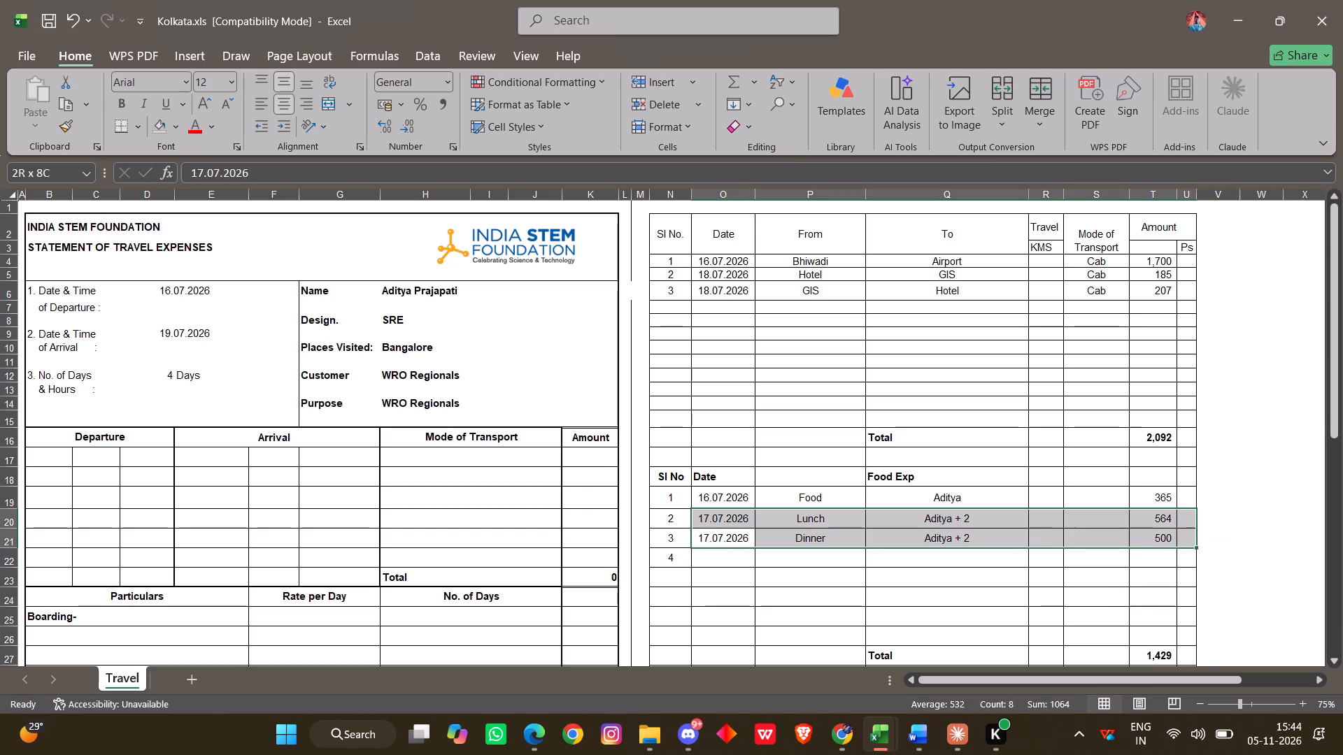
left_click_drag(1179, 529, 1160, 532)
key("ctrl+c")
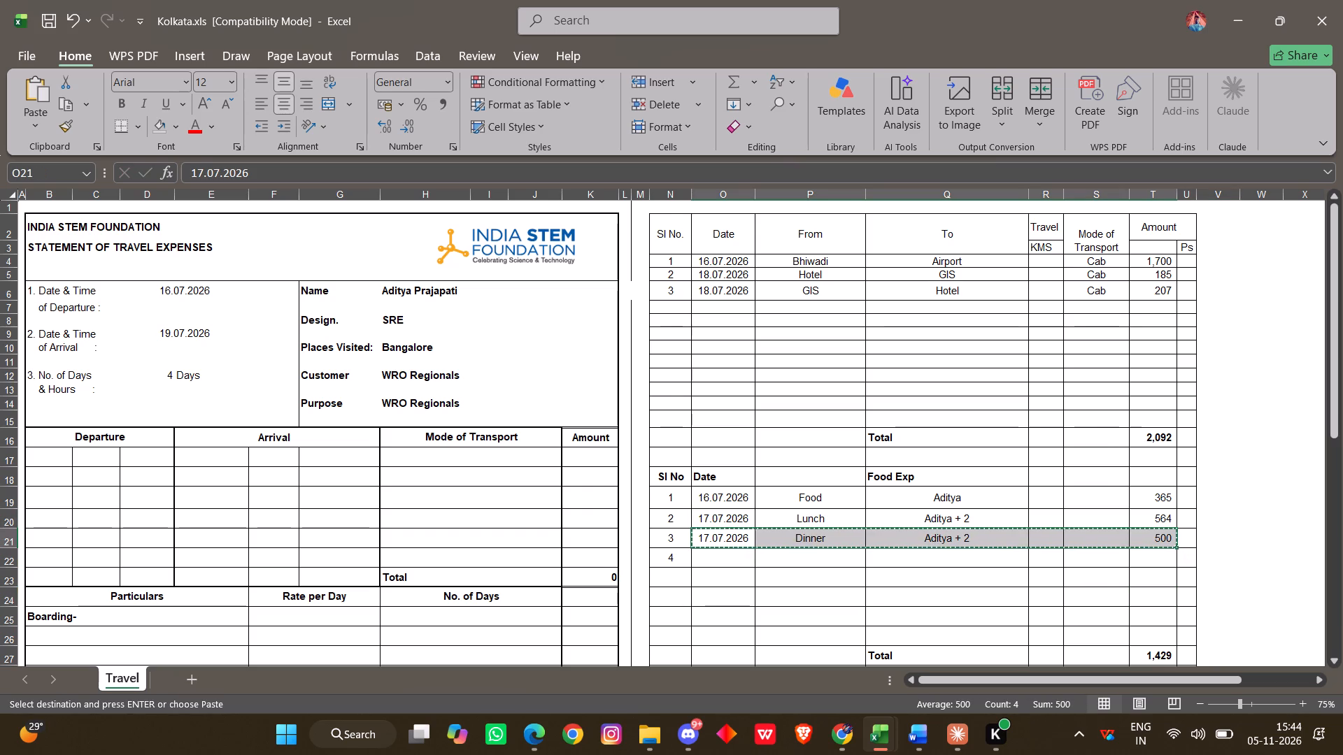
left_click(716, 563)
key("ctrl+v")
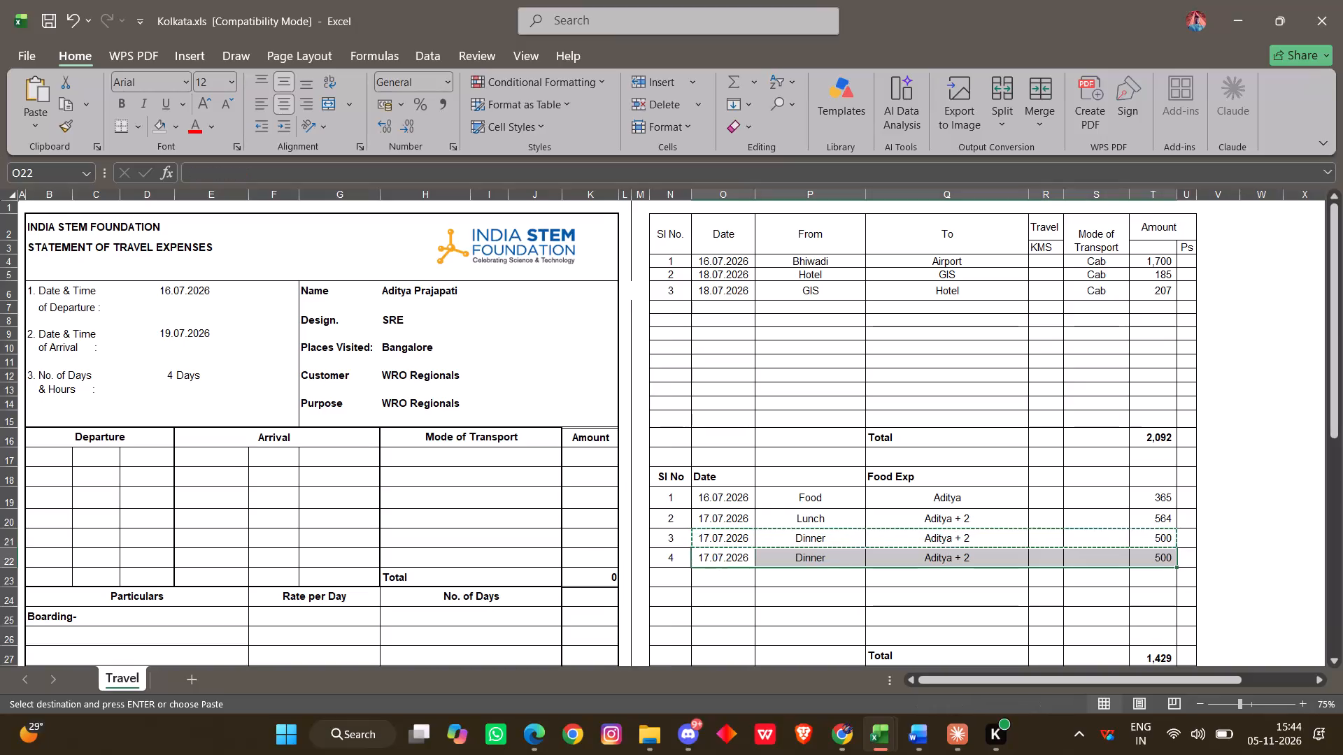
left_click(202, 173)
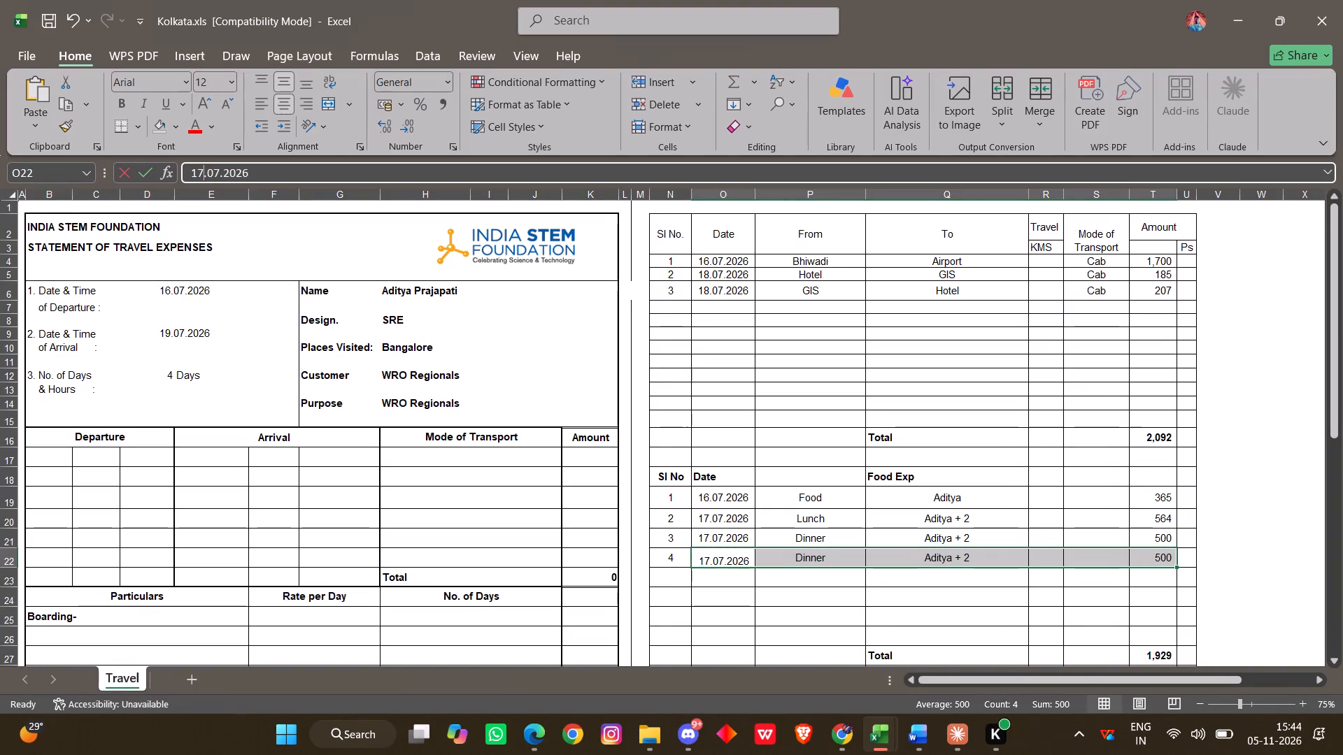
key("BackSpace")
key("8")
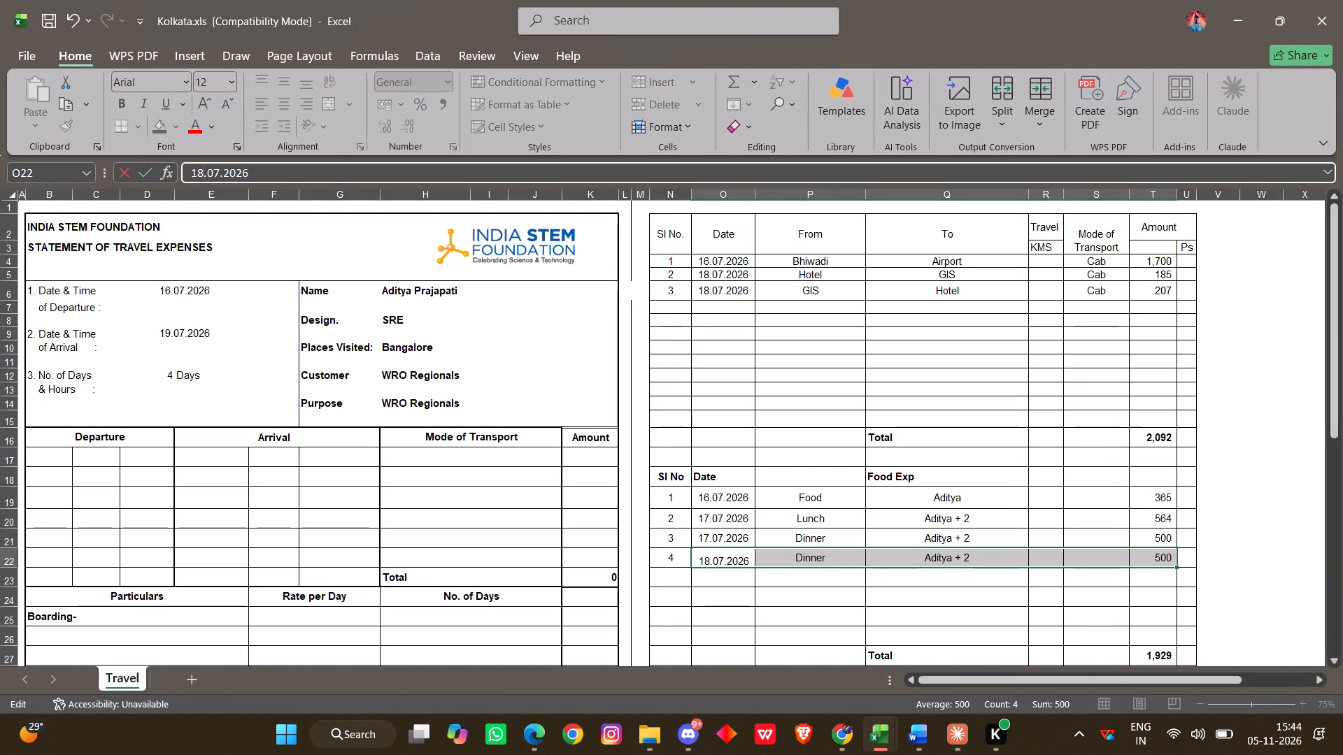
Change the fourth Food Exp entry's description to Food and its amount to 1931.
left_click(838, 564)
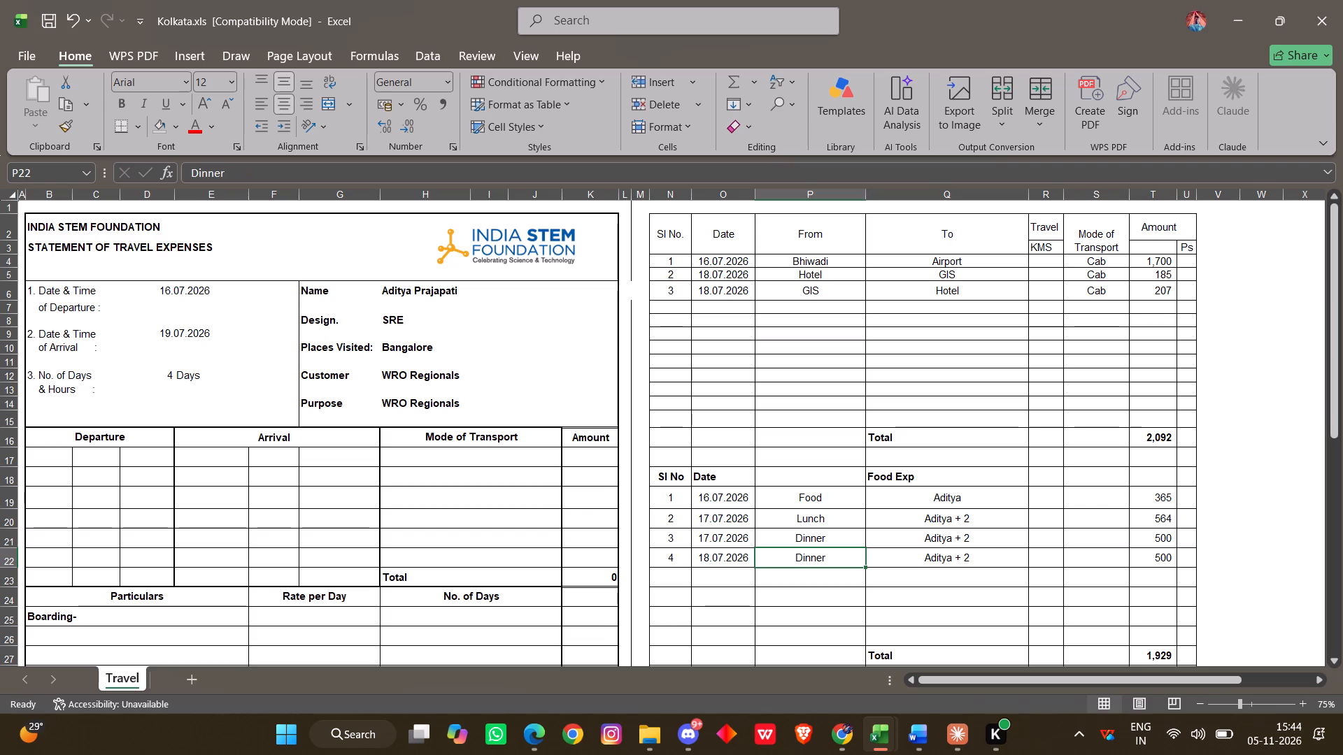
type("Food")
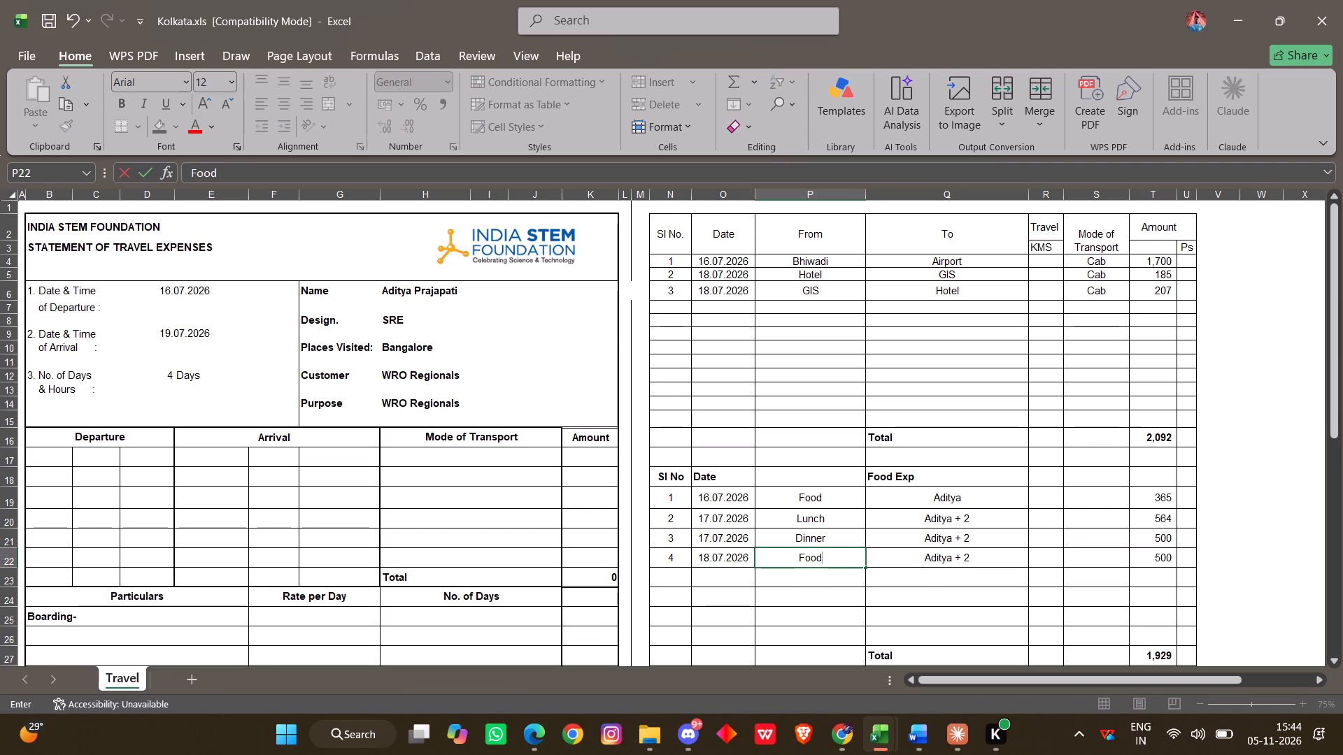
left_click(1158, 554)
type("1931")
key("Return")
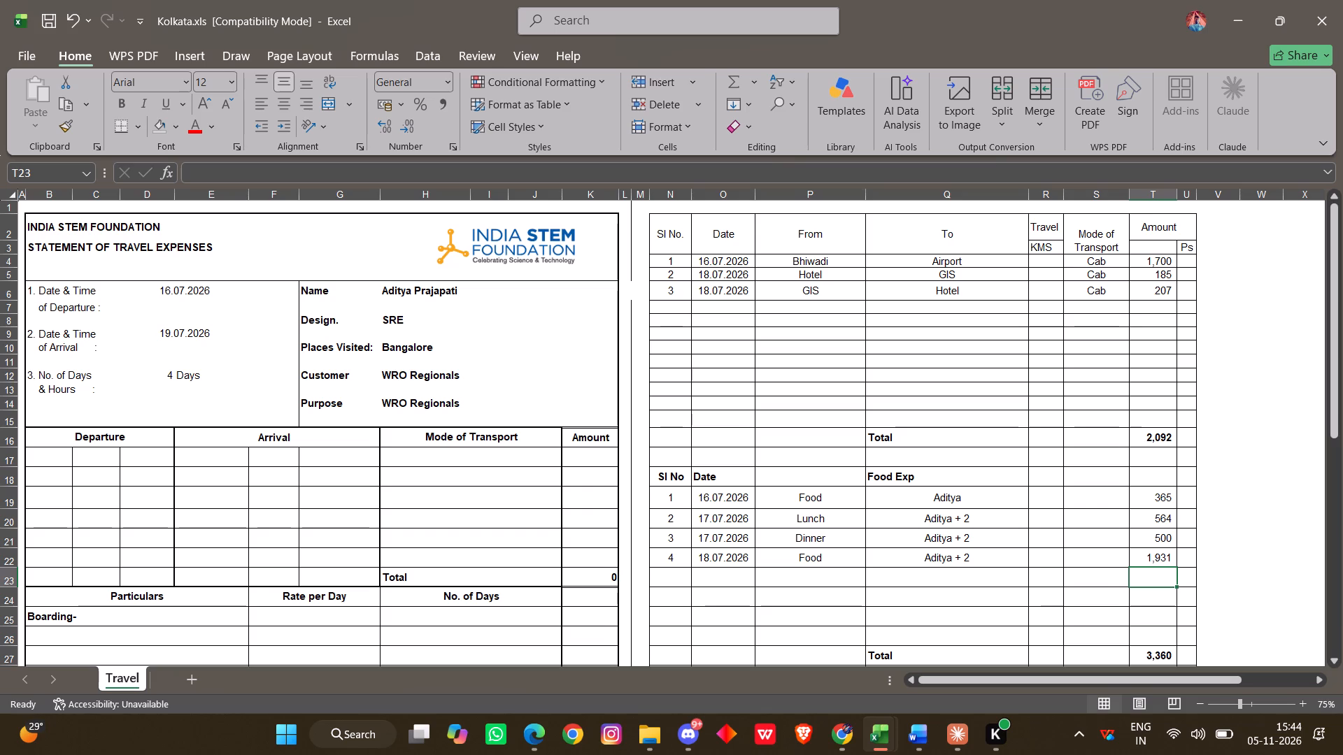
Copy the 18.07.2026 Hotel to GIS cab trip into the first empty local travel row and number it 4.
left_click_drag(810, 278, 830, 281)
left_click_drag(670, 278, 691, 276)
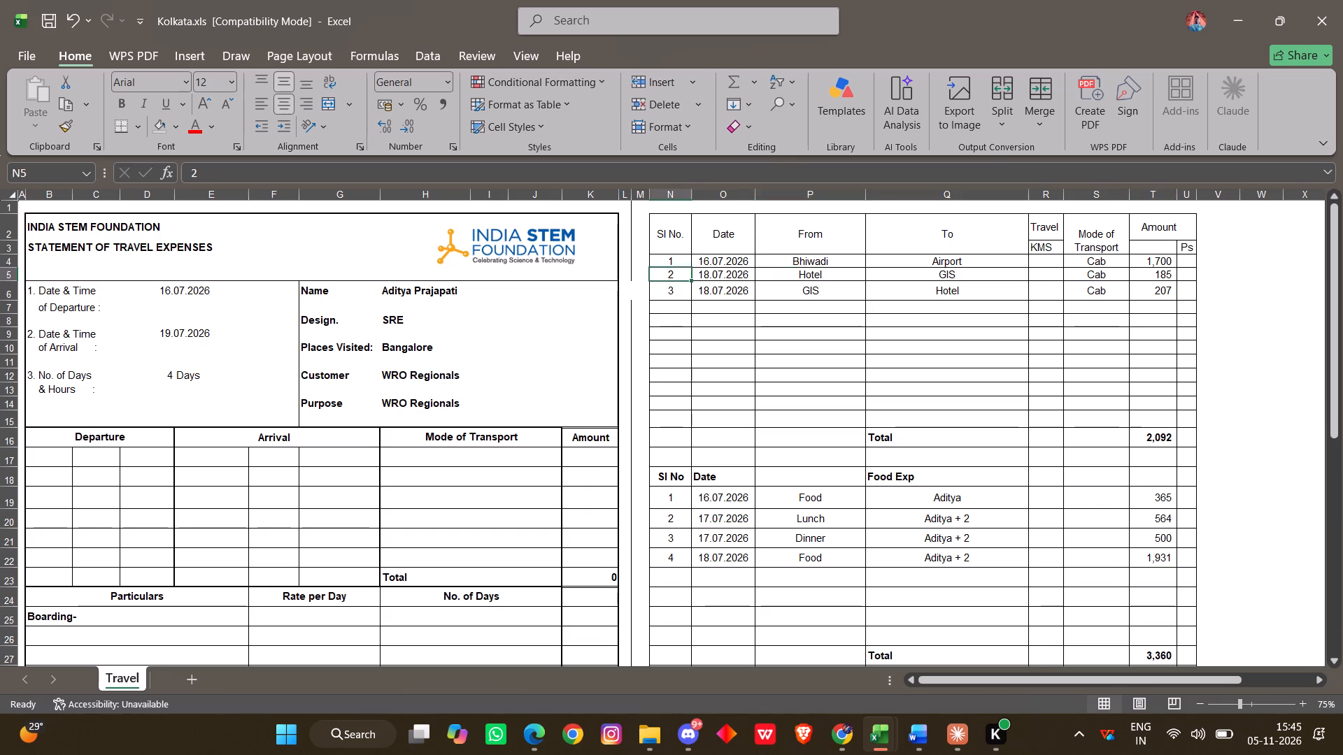
left_click_drag(691, 276, 1144, 269)
key("ctrl+c")
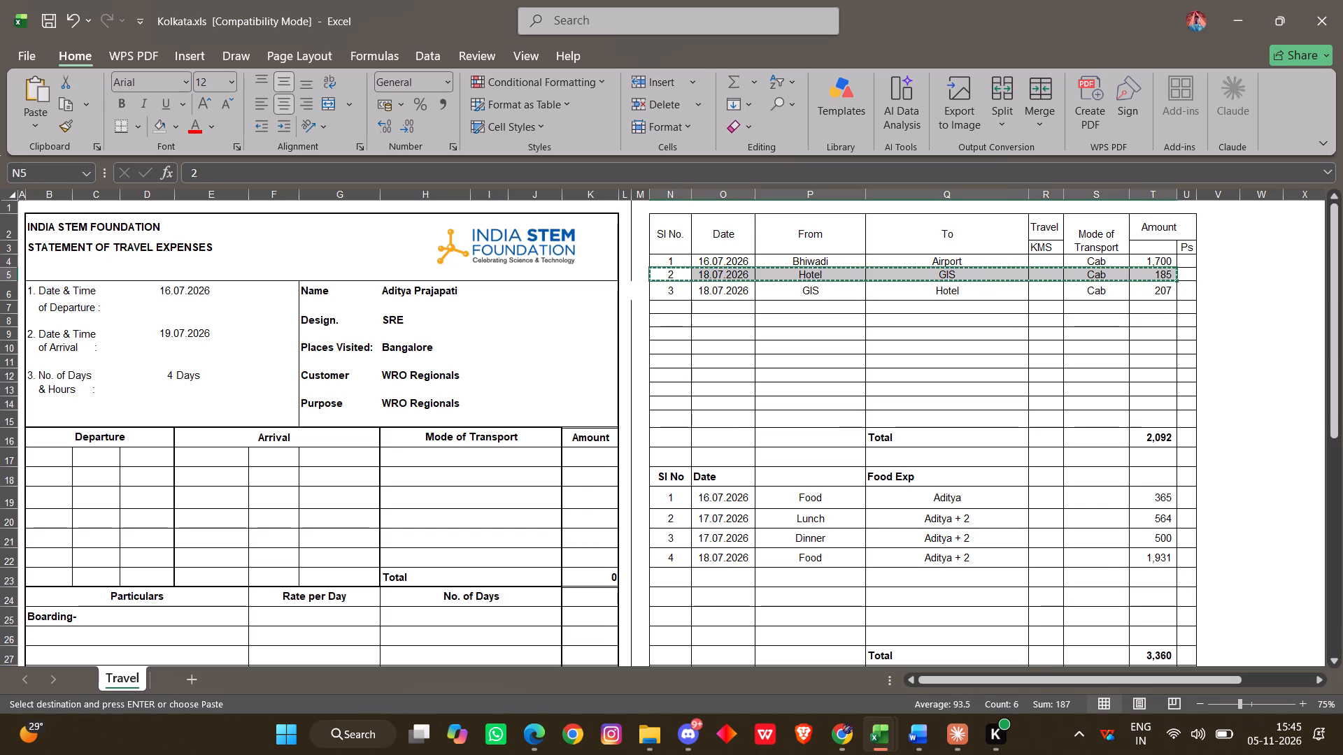
left_click(662, 312)
key("ctrl+v")
left_click(672, 310)
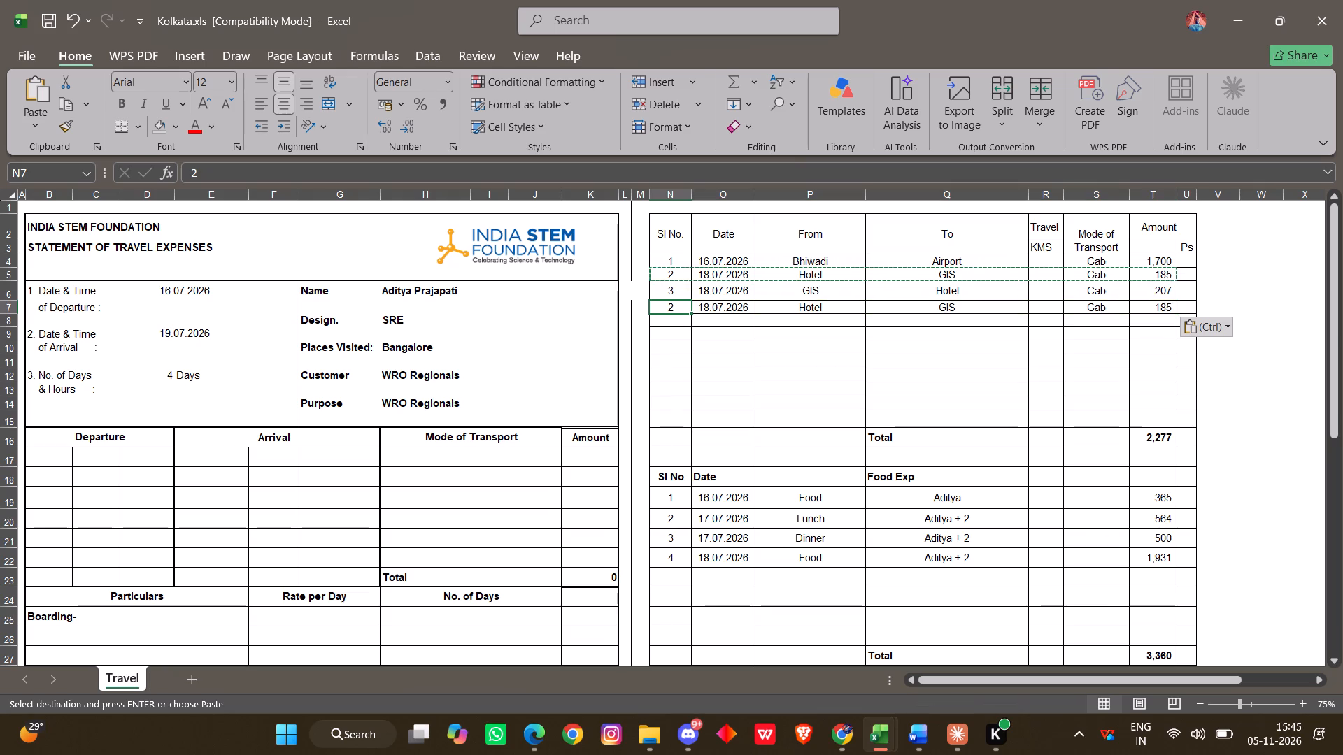
key("4")
key("Return")
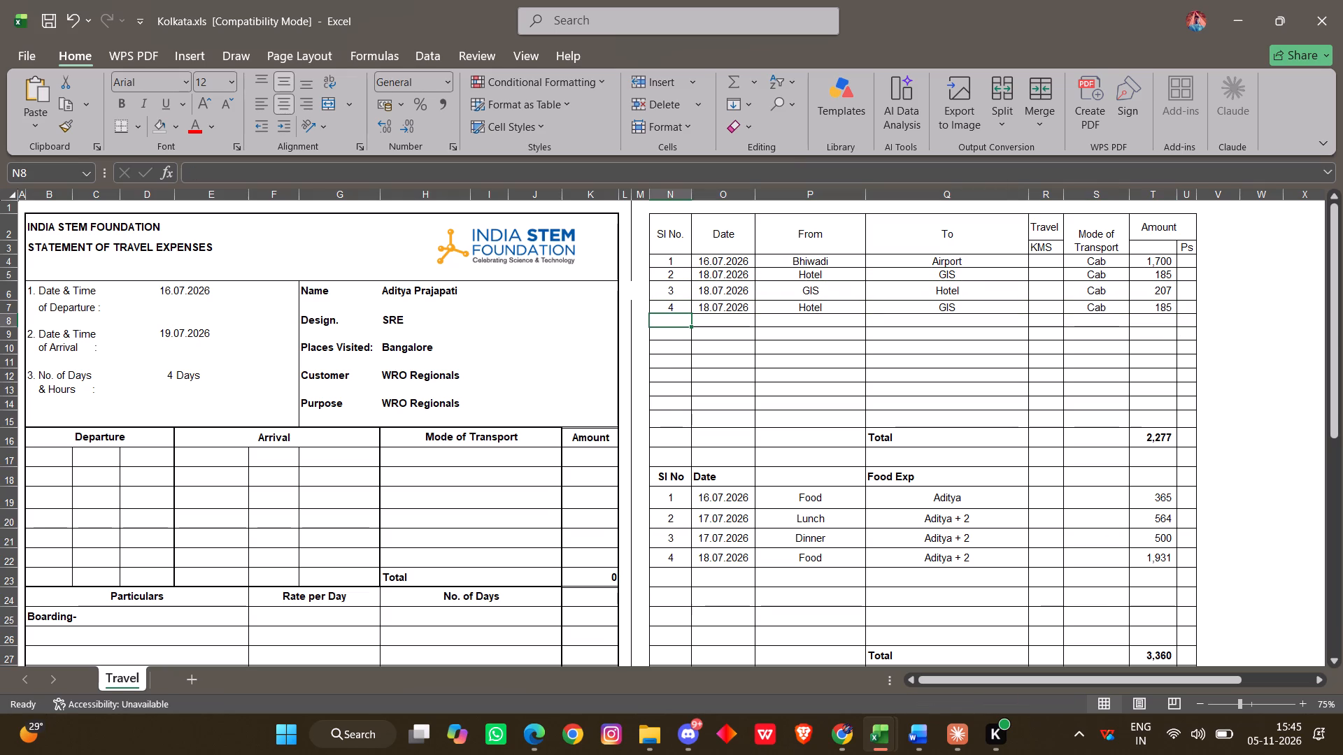
Set the fourth trip's destination to MSR Meridian and its amount to 270.
left_click(701, 308)
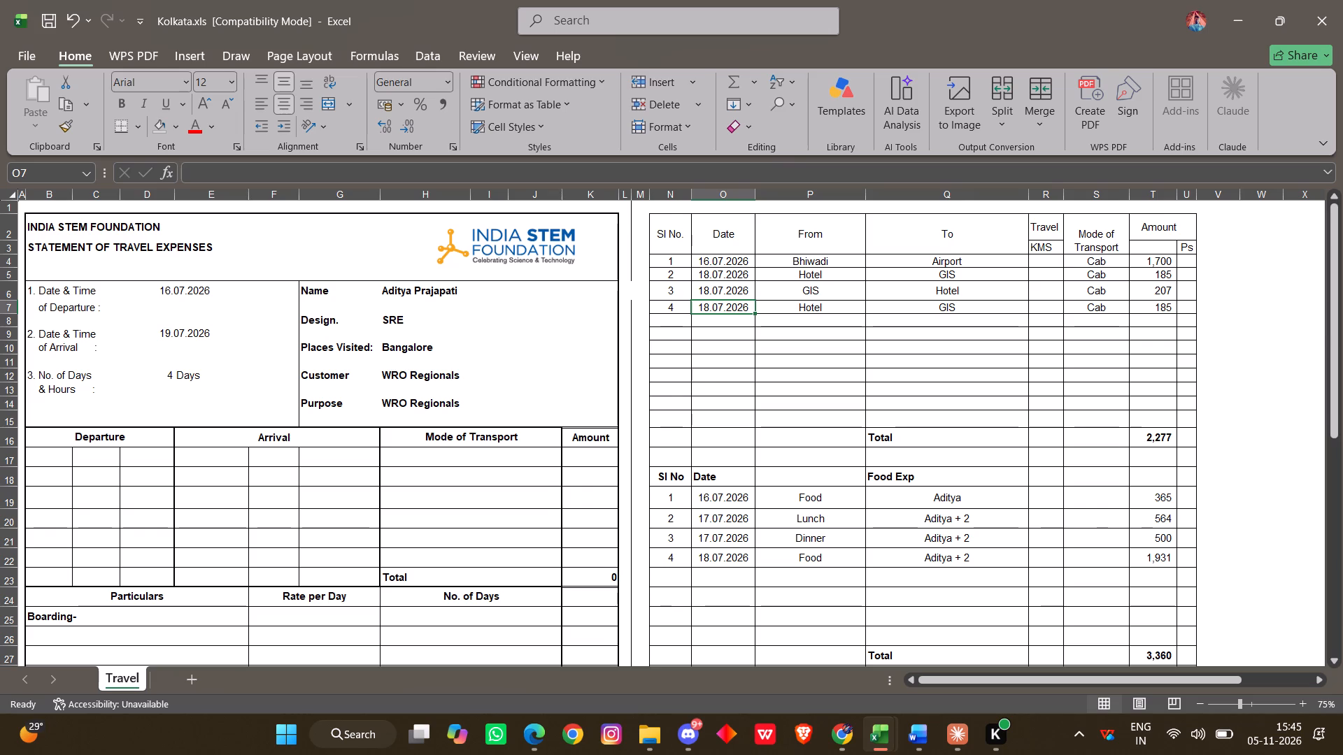
left_click(955, 310)
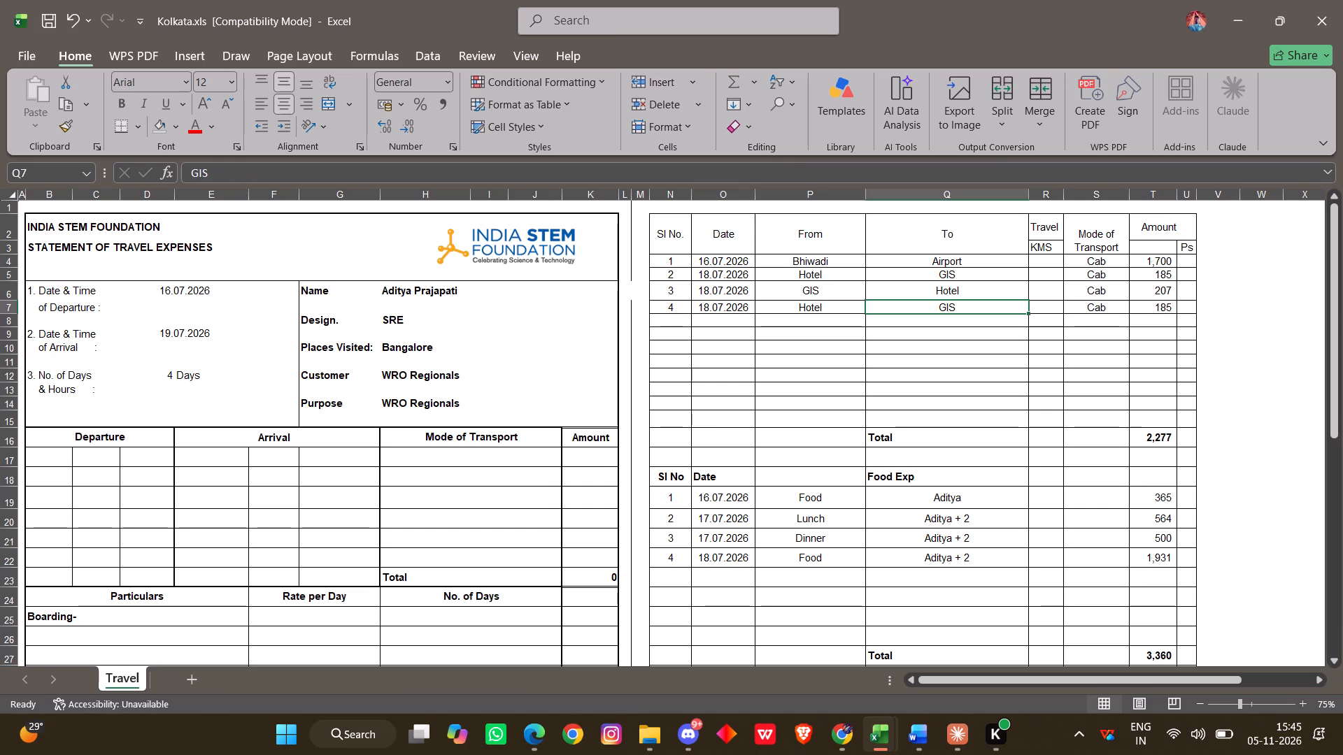
type("MSR")
key("space")
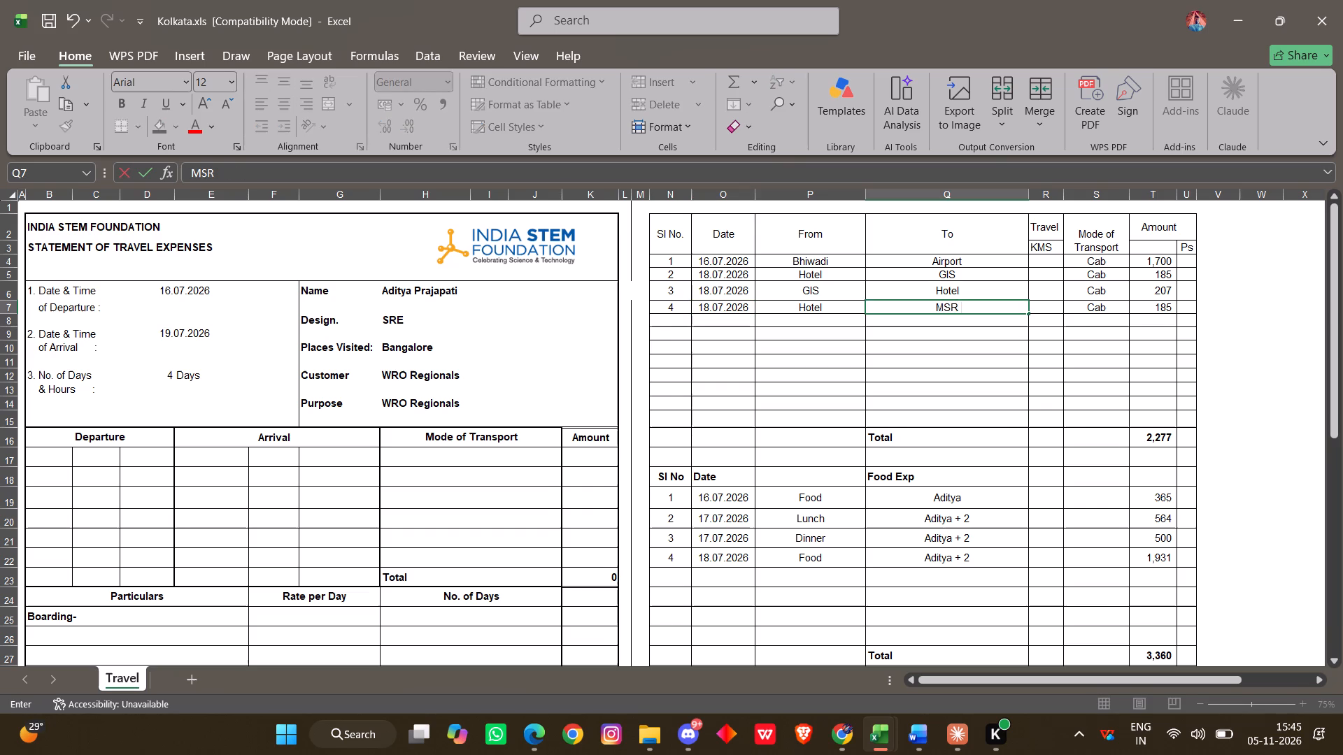
type("Meridian")
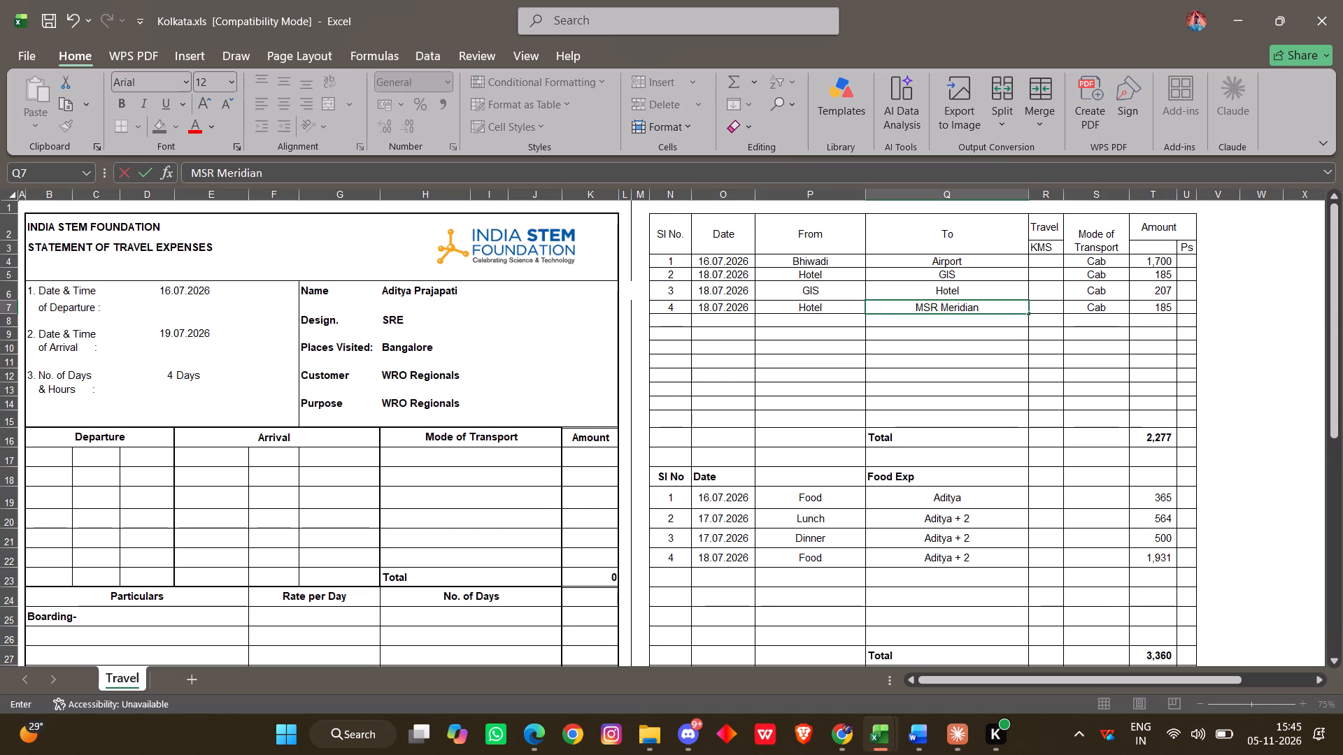
left_click(1172, 352)
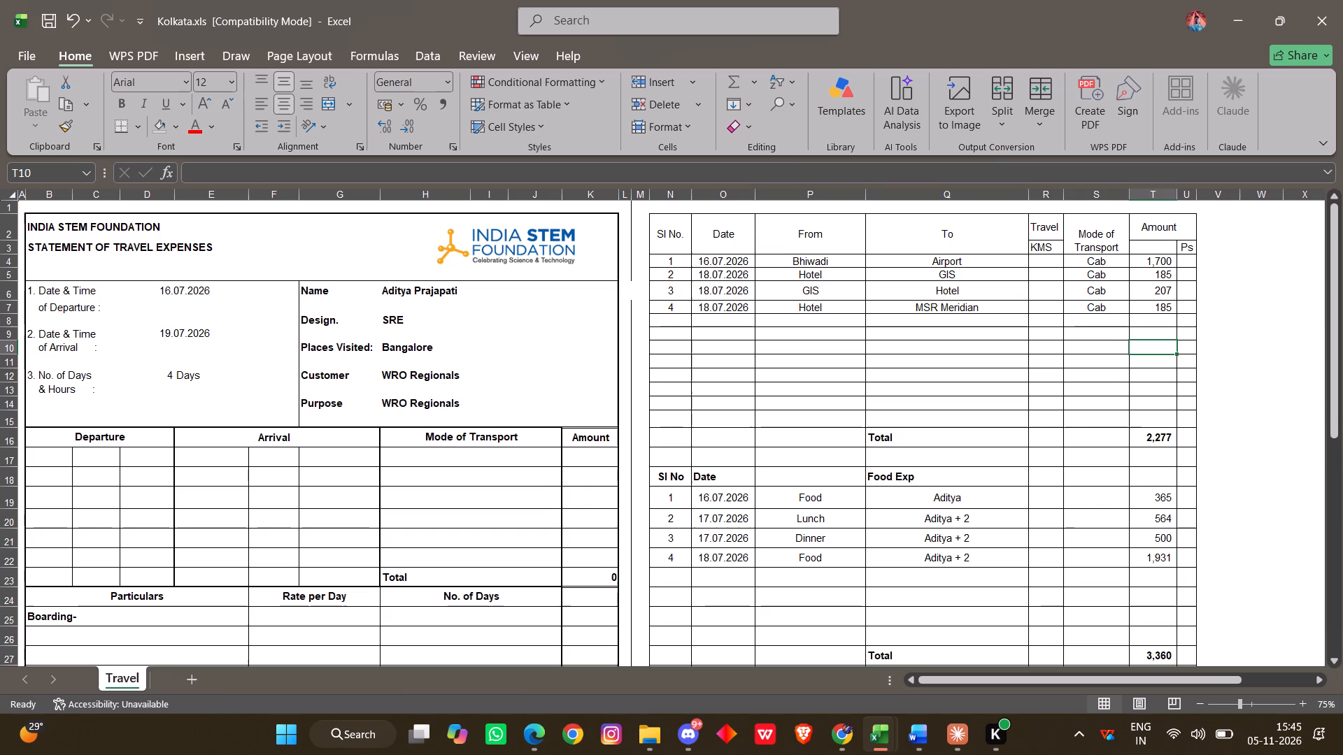
left_click(1153, 310)
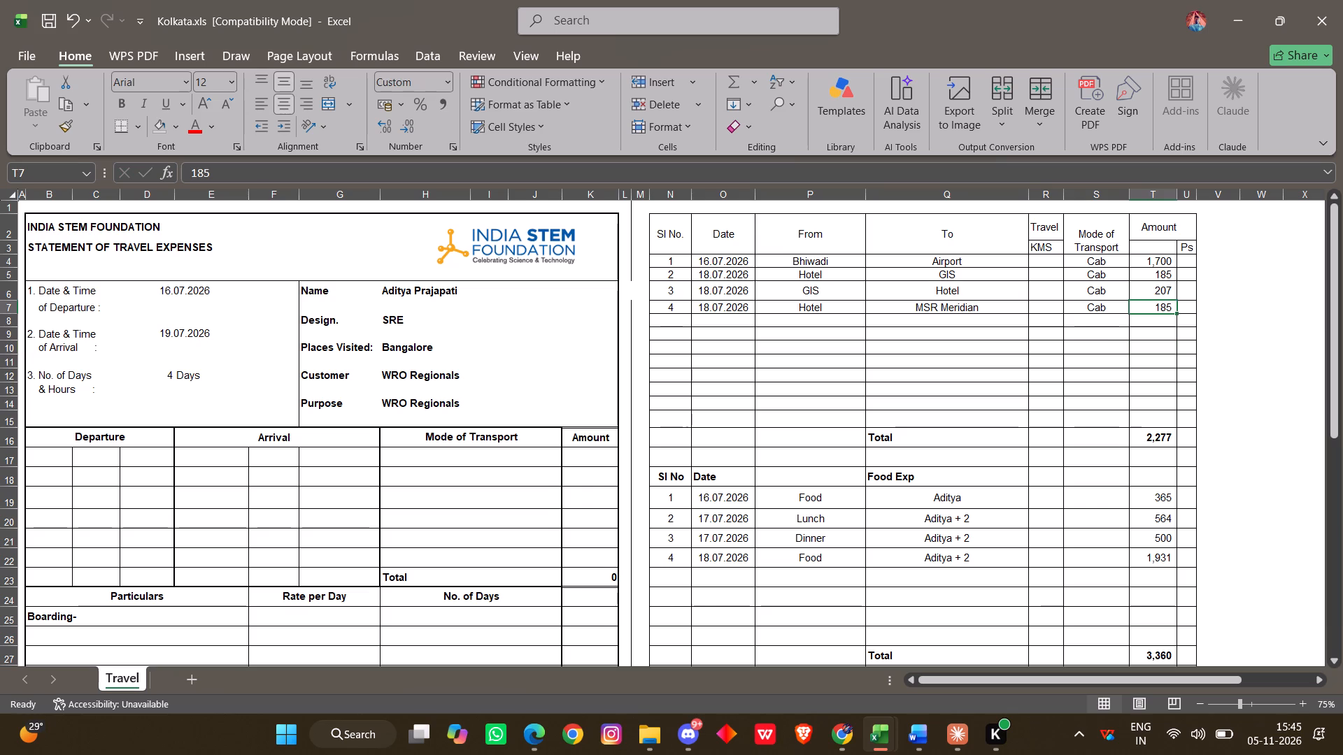
type("270")
key("Return")
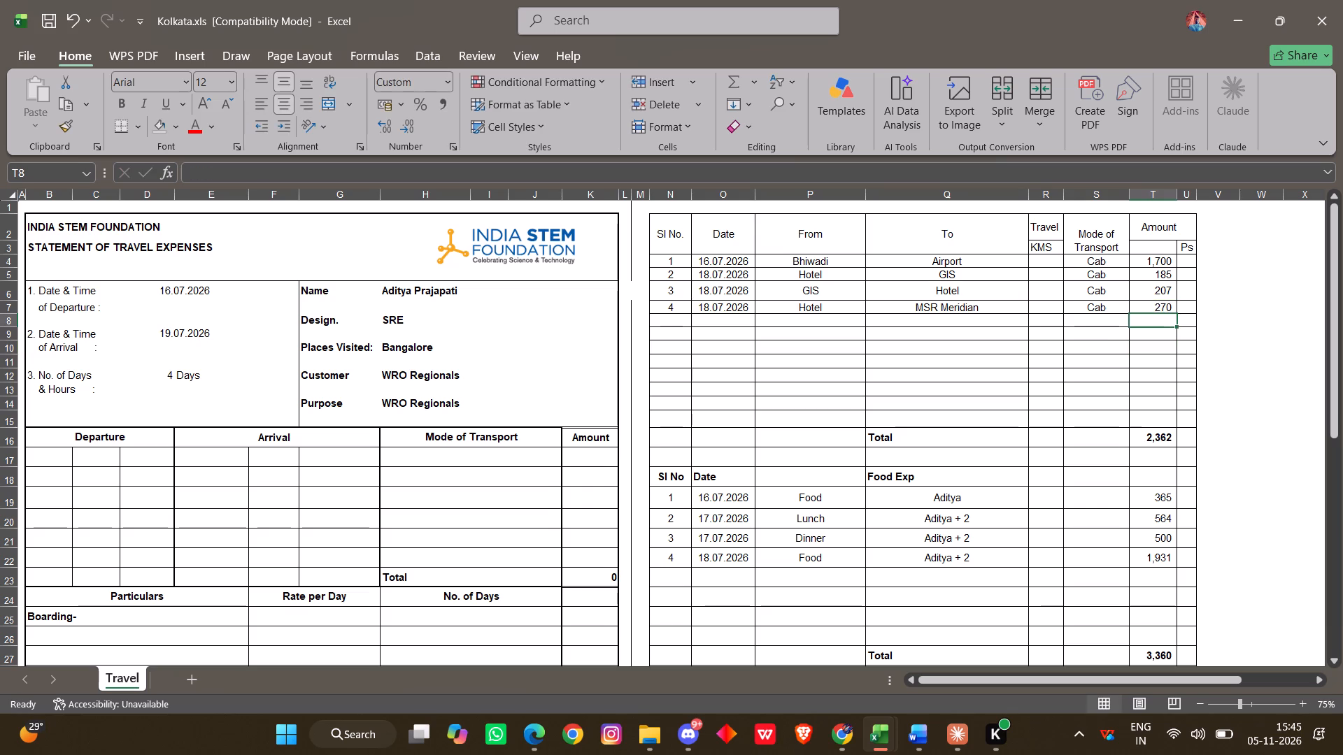
Copy the Hotel to MSR Meridian trip into the row below it and number the copy 5.
left_click(898, 305)
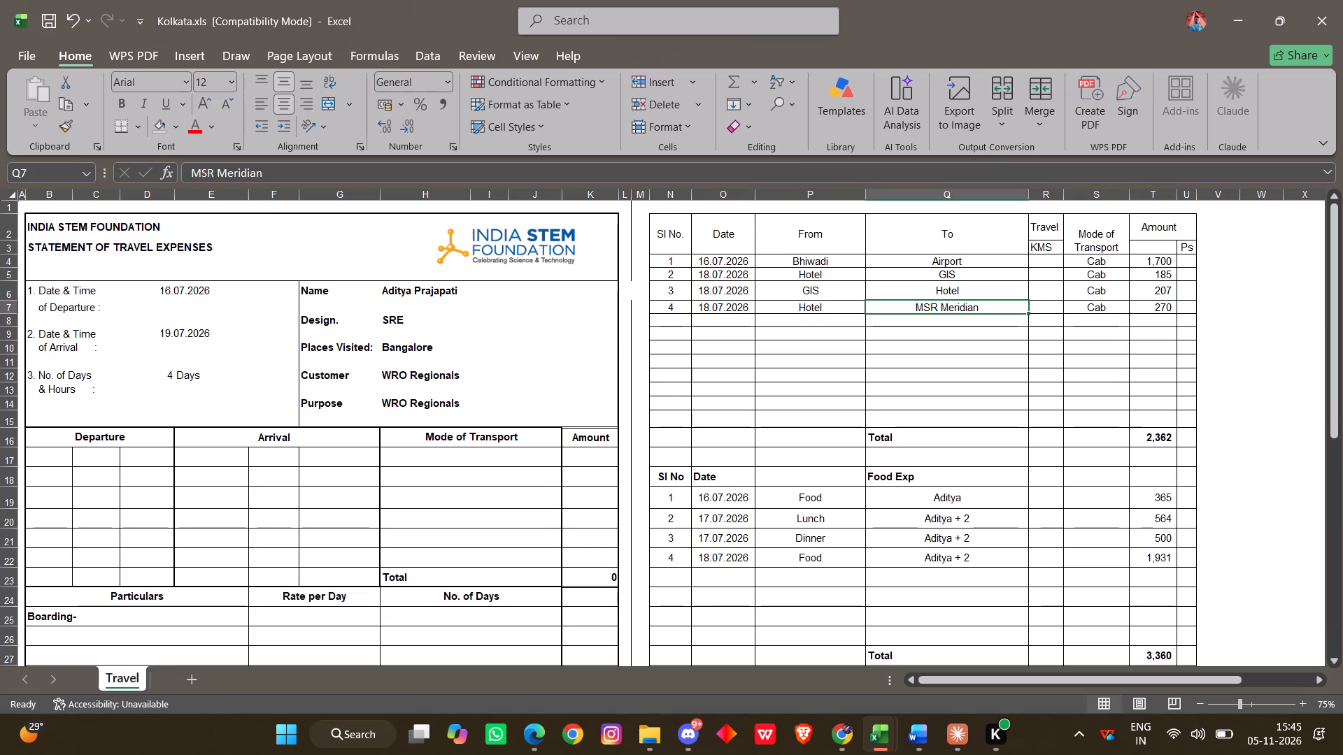
left_click_drag(676, 308, 1175, 305)
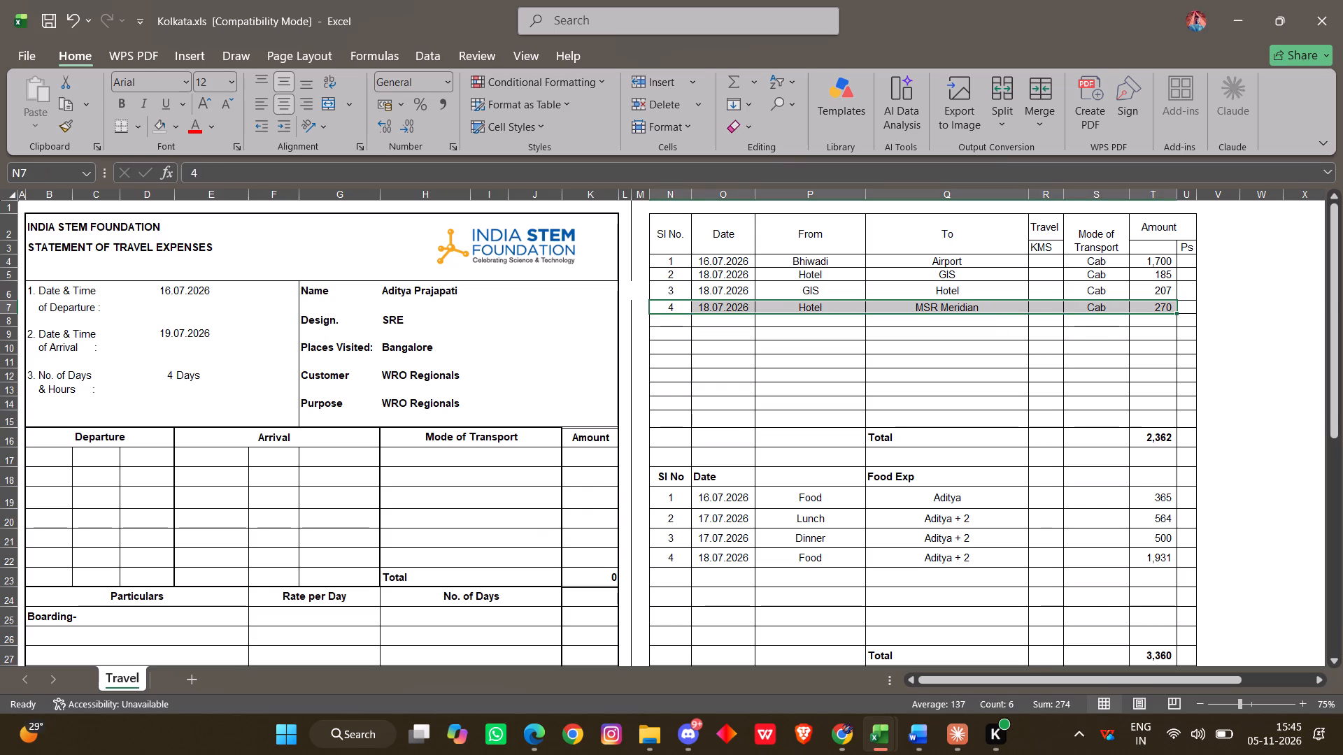
key("ctrl+c")
left_click(665, 322)
key("ctrl+v")
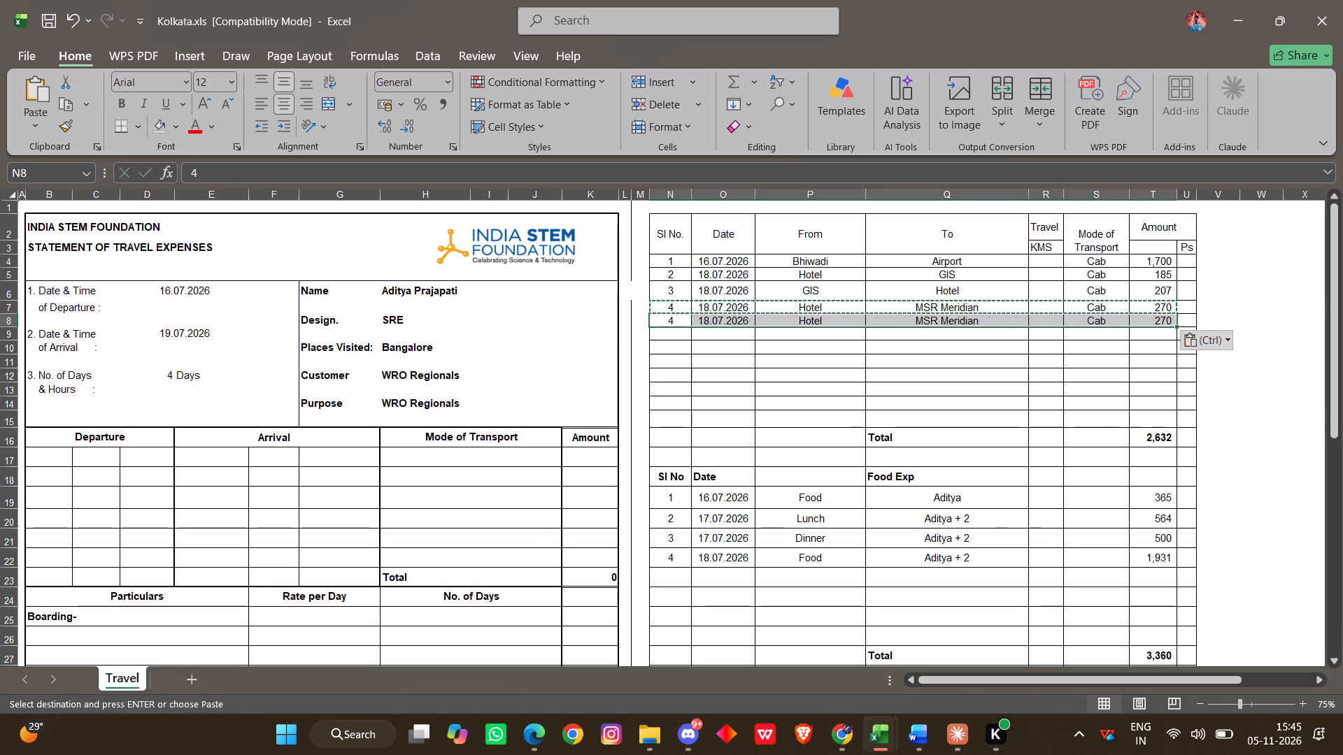
left_click(656, 322)
key("5")
key("Return")
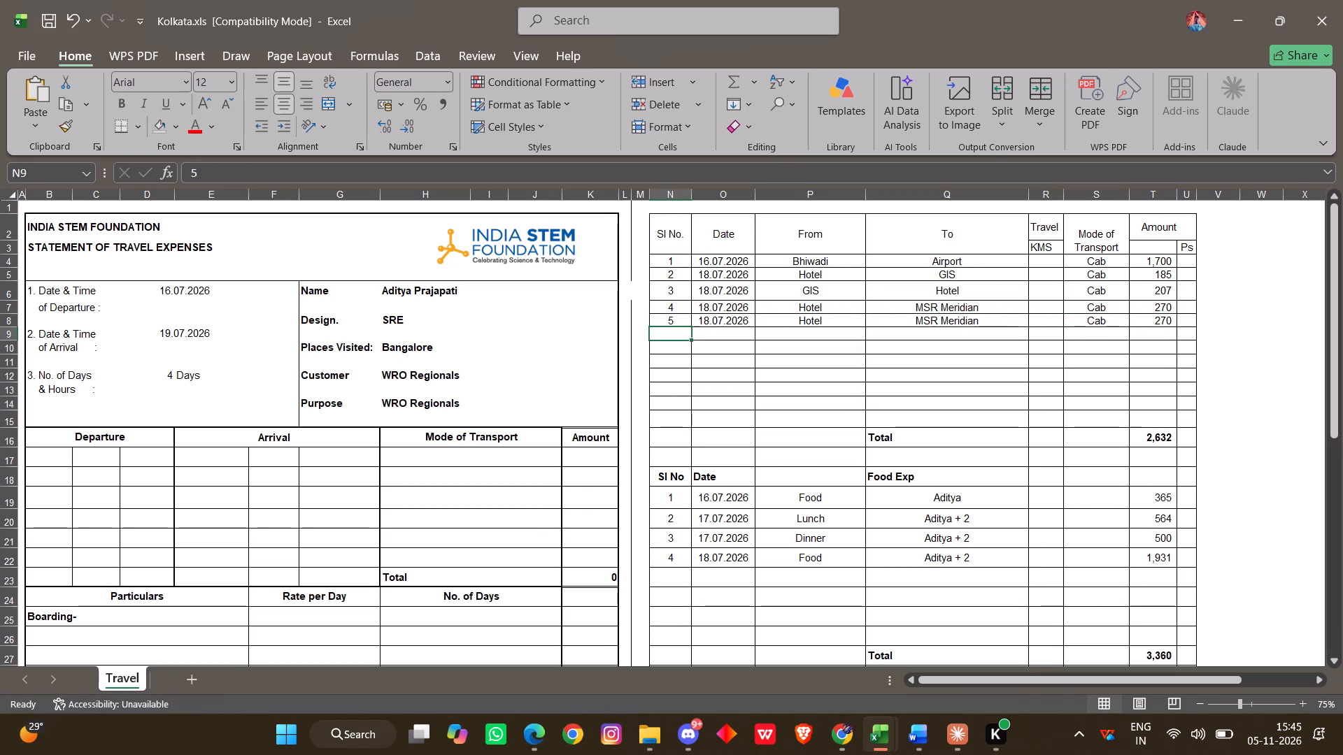
Set the date of the fifth trip to 19.07.2026.
left_click(724, 319)
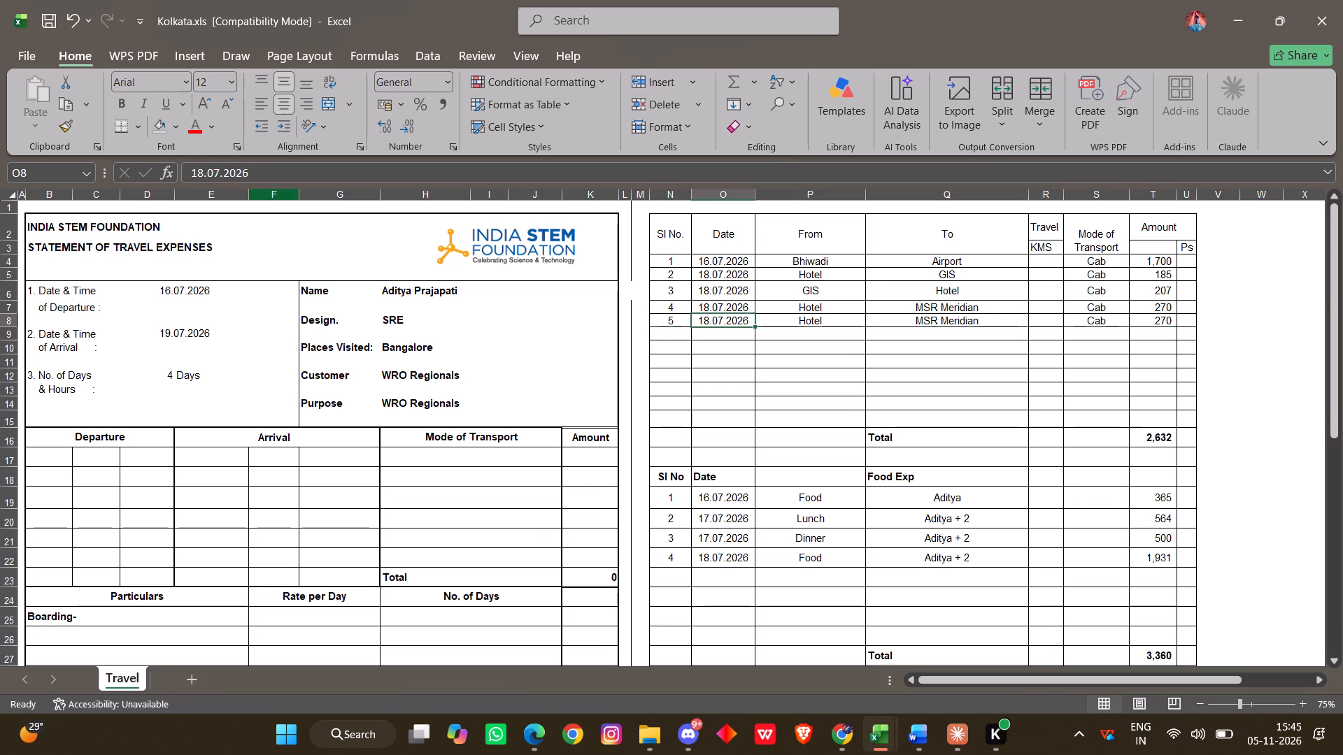
left_click(200, 171)
key("Delete")
key("9")
key("Return")
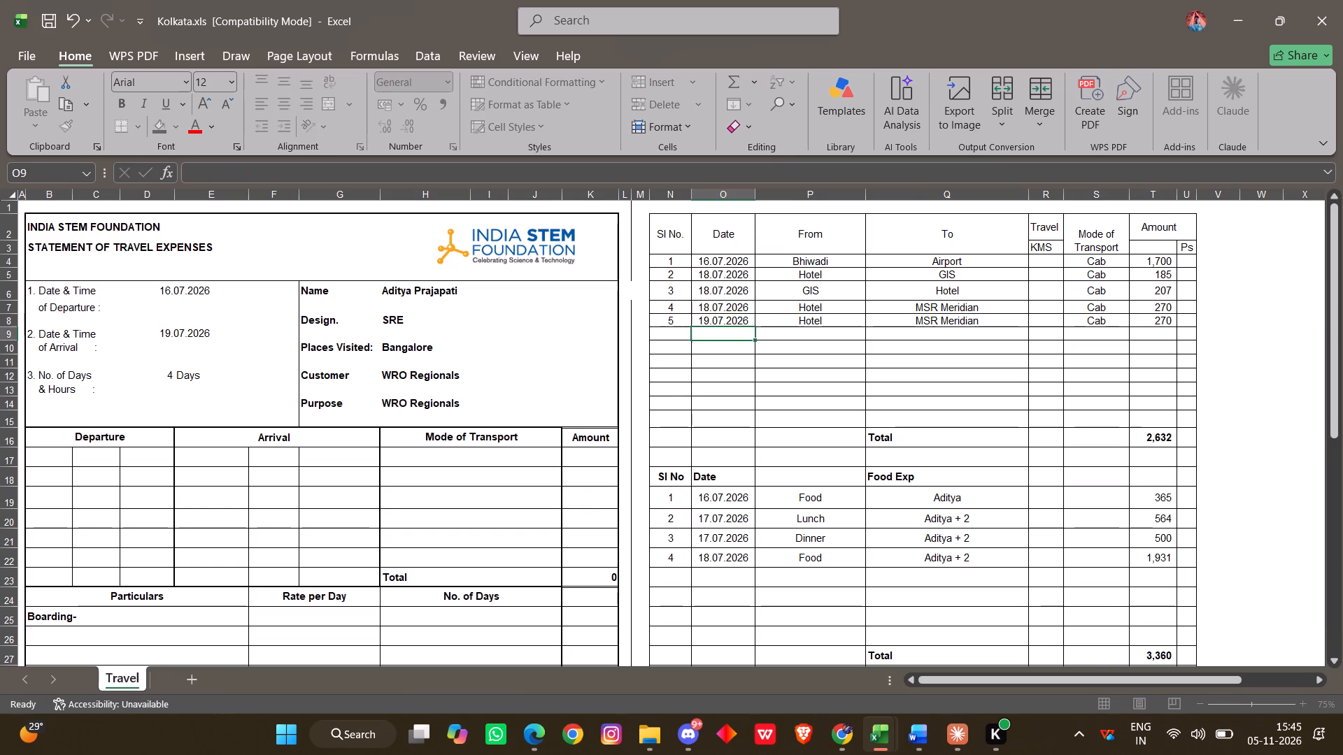
Reverse the fifth trip's route using the fourth trip's entries, making it From MSR Meridian To Hotel.
left_click(904, 312)
key("ctrl+c")
left_click(825, 320)
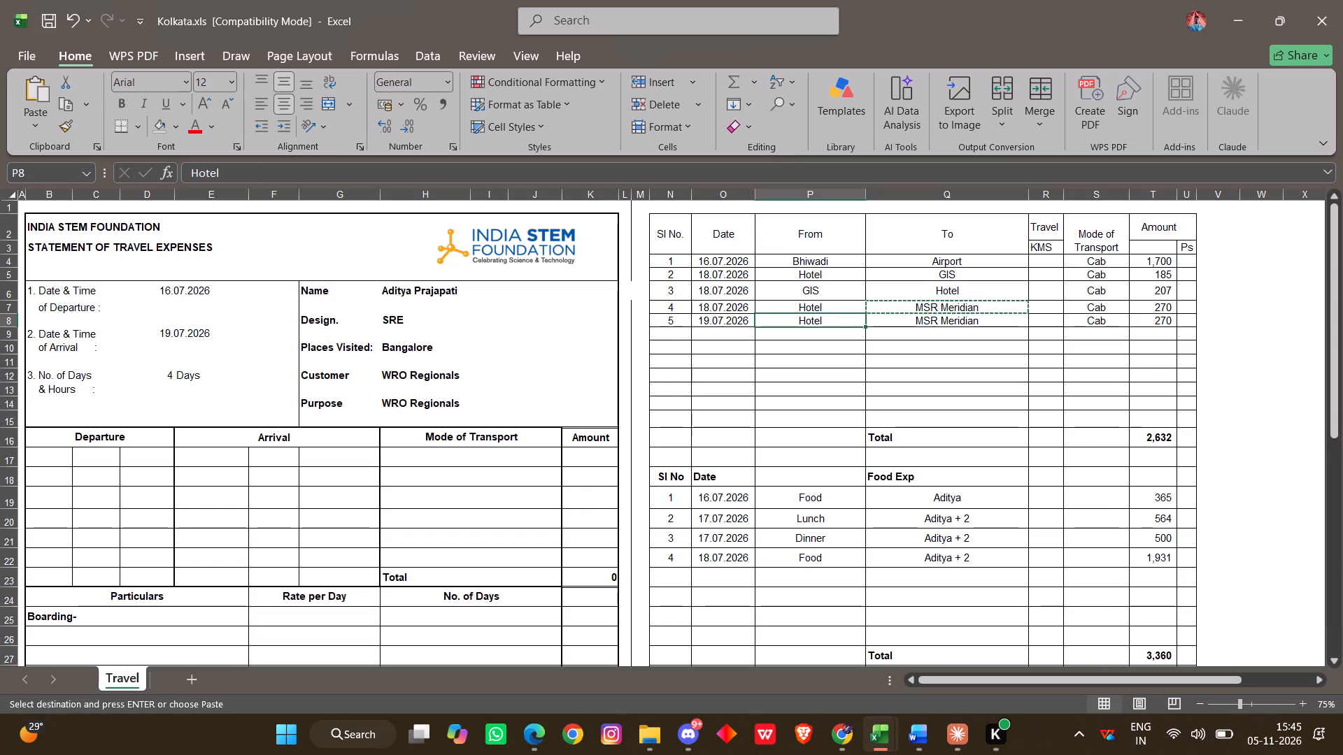
key("ctrl+v")
left_click(812, 305)
key("ctrl+c")
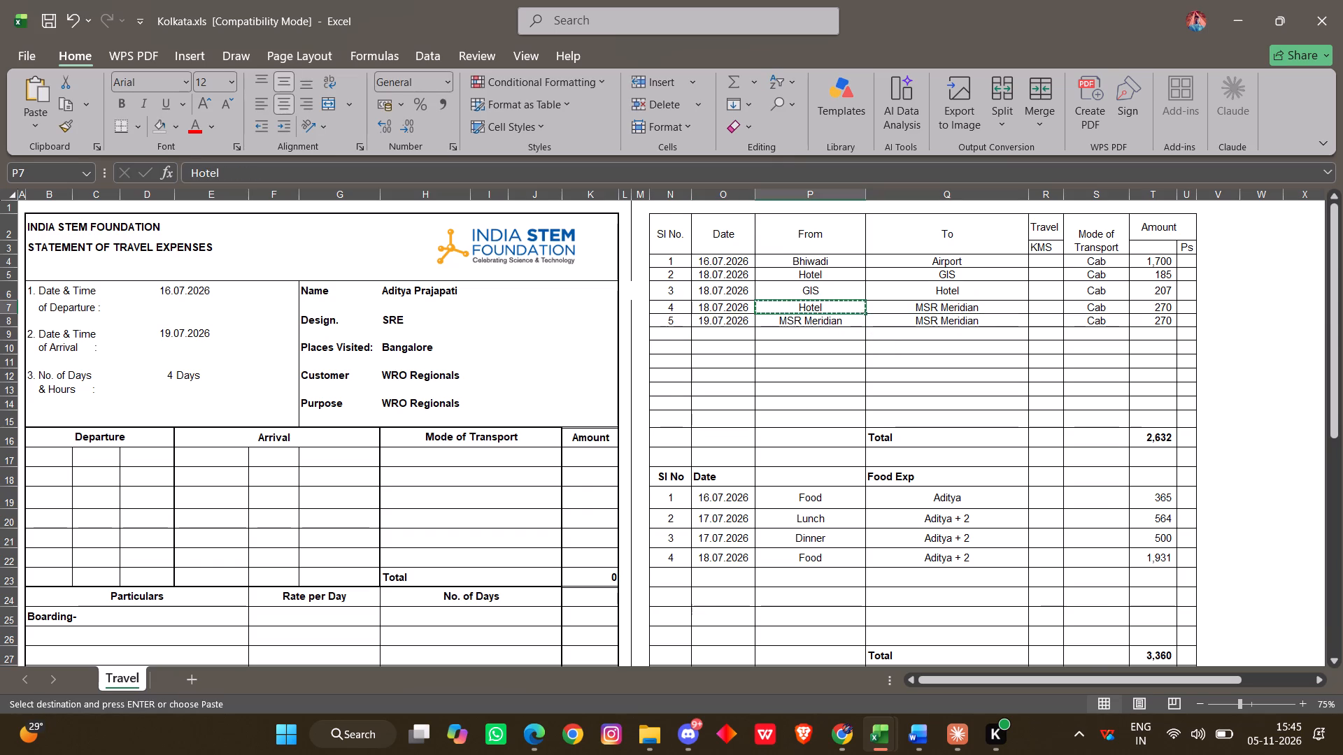
left_click(900, 320, "ctrl")
key("ctrl+v")
left_click(937, 343)
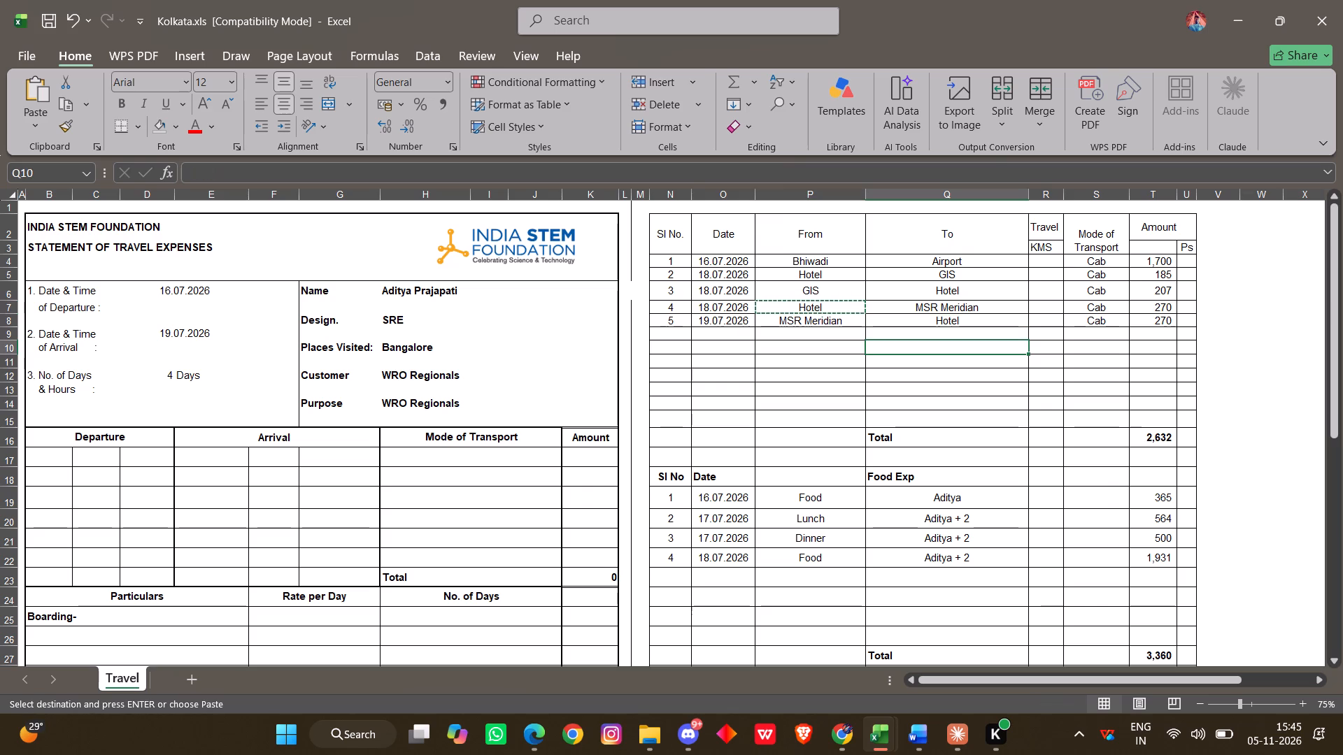
left_click(897, 317)
left_click(928, 349)
key("Escape")
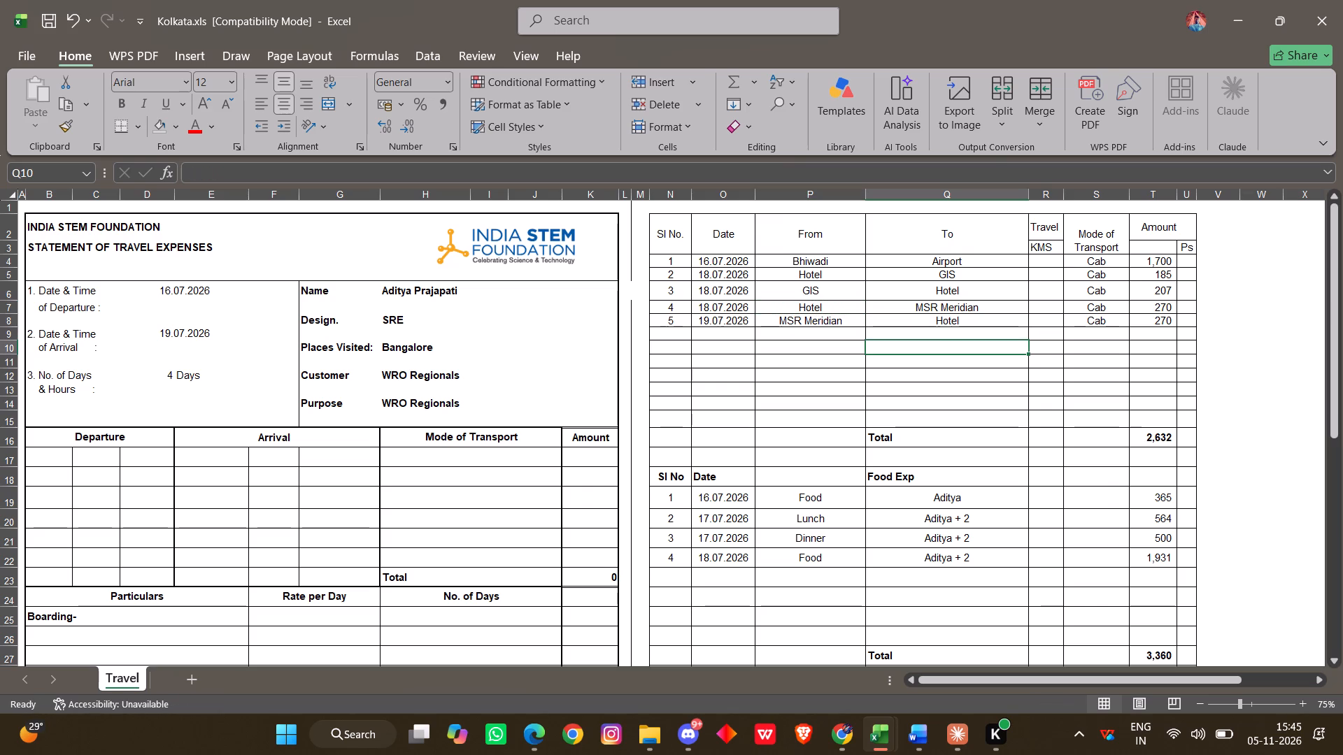
Set the amount of the MSR Meridian to Hotel trip to 287.
left_click(1165, 326)
type("287")
key("Return")
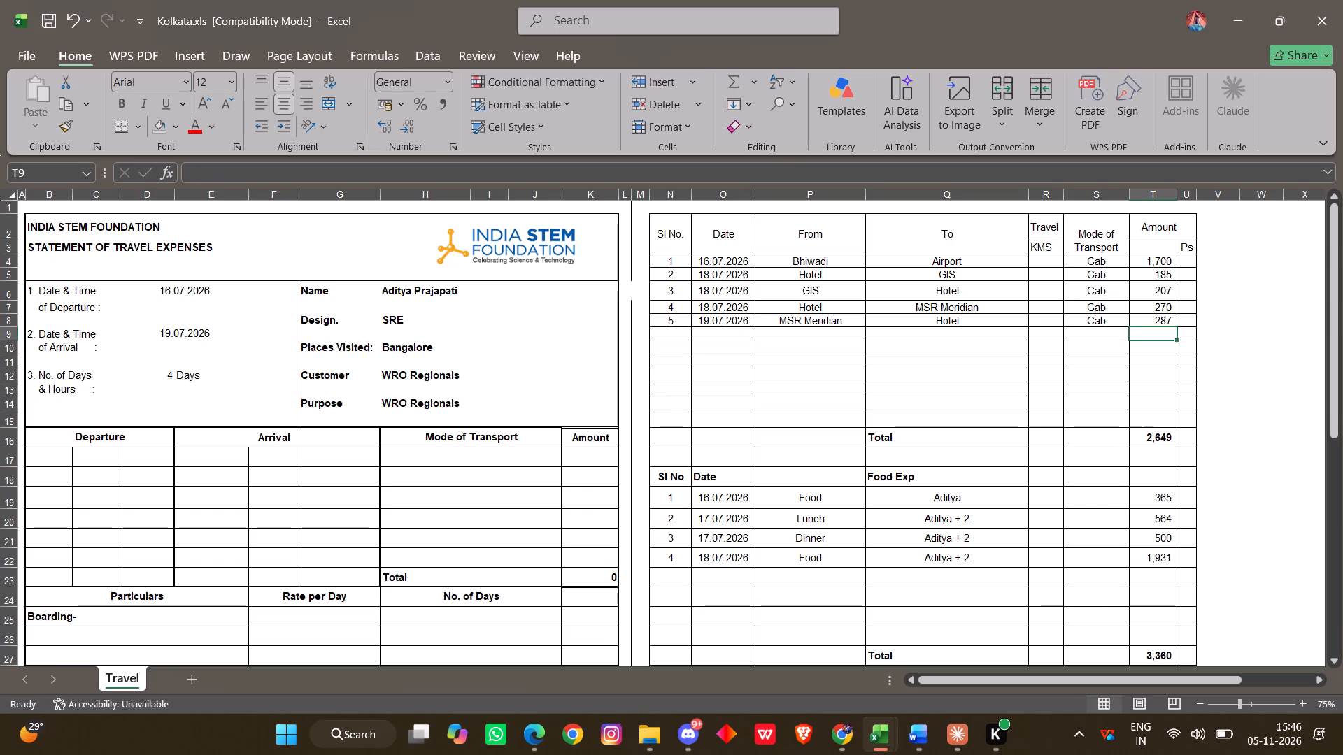
Copy the second trip, Hotel to GIS by cab, into the row below the fifth trip and number it 6.
left_click(1151, 389)
scroll(1151, 389, "up", 1)
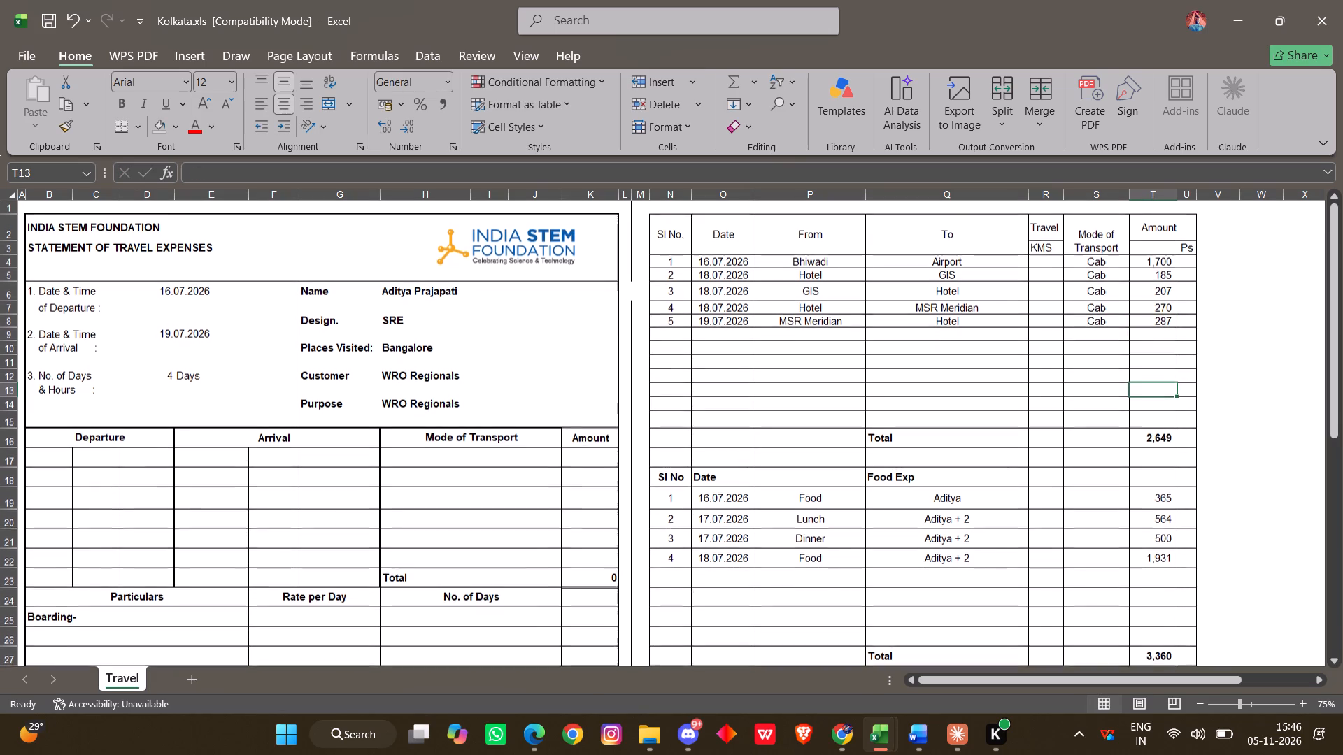
scroll(1128, 357, "down", 1)
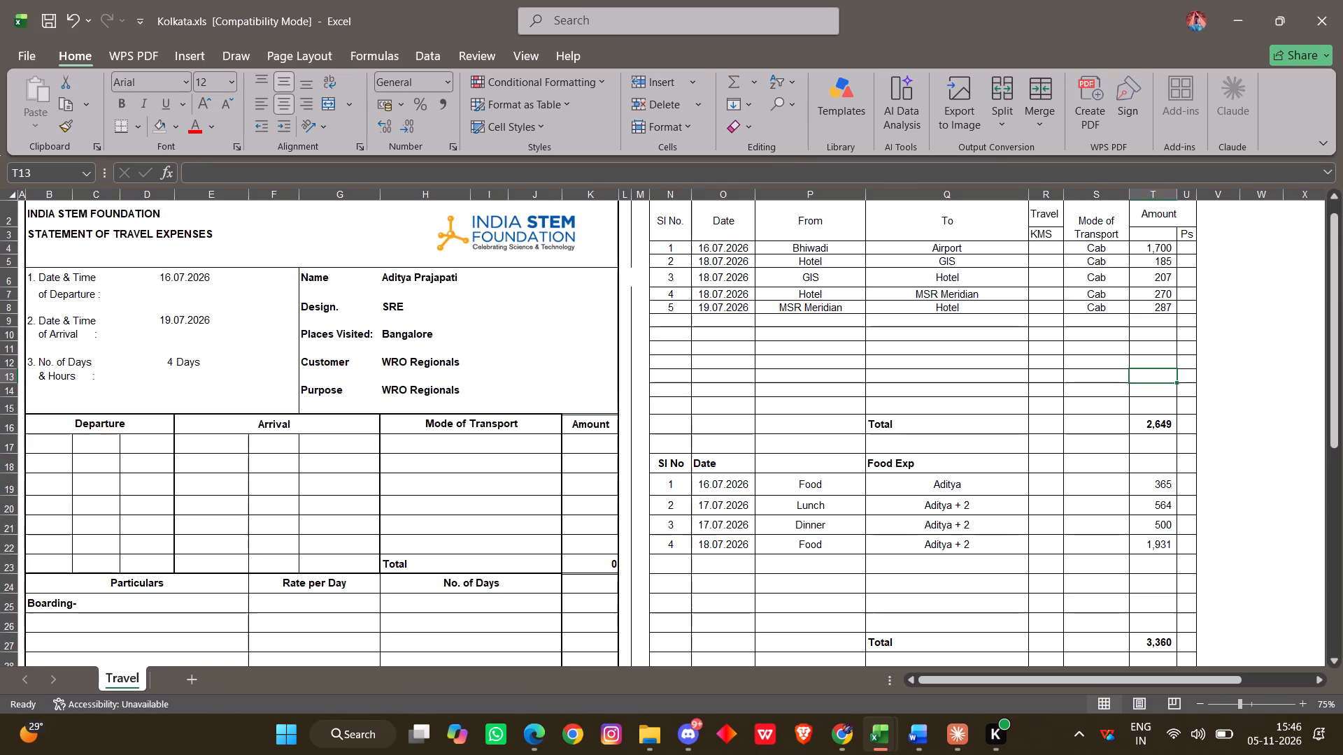
left_click(827, 296)
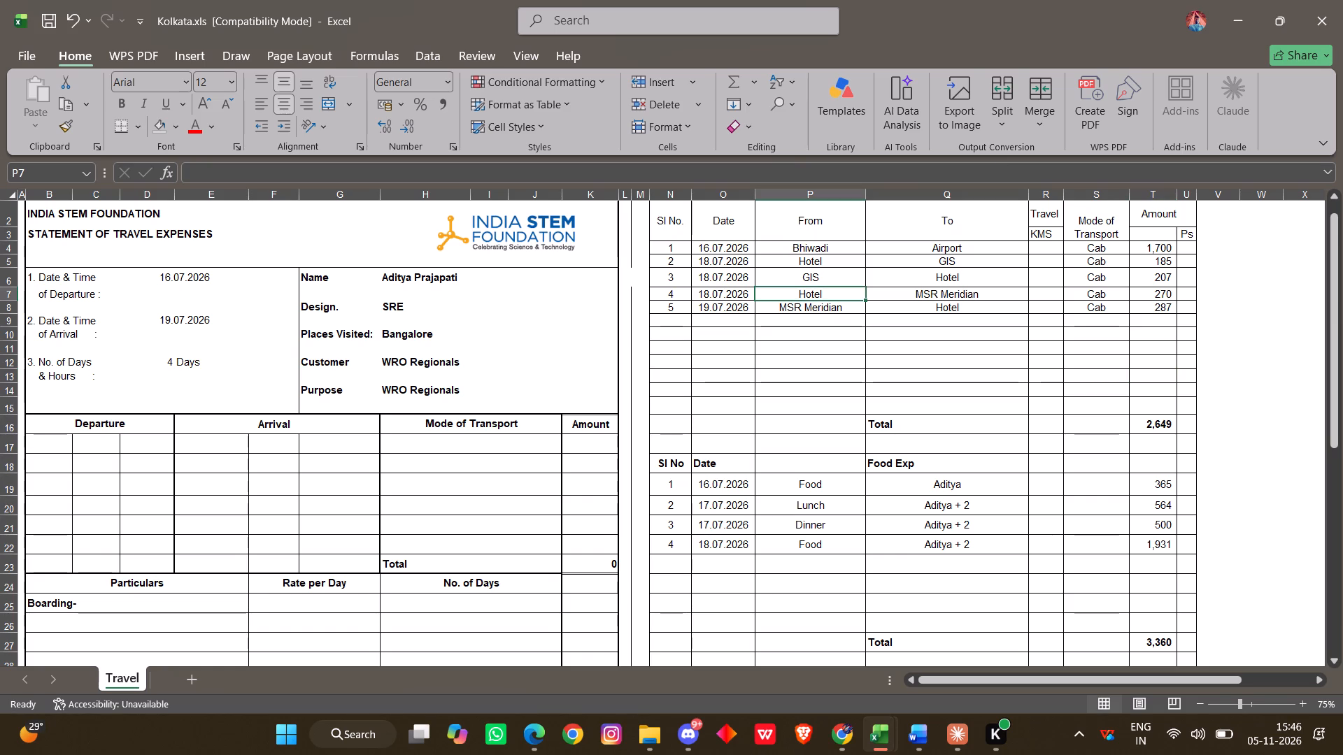
left_click_drag(678, 264, 1197, 244)
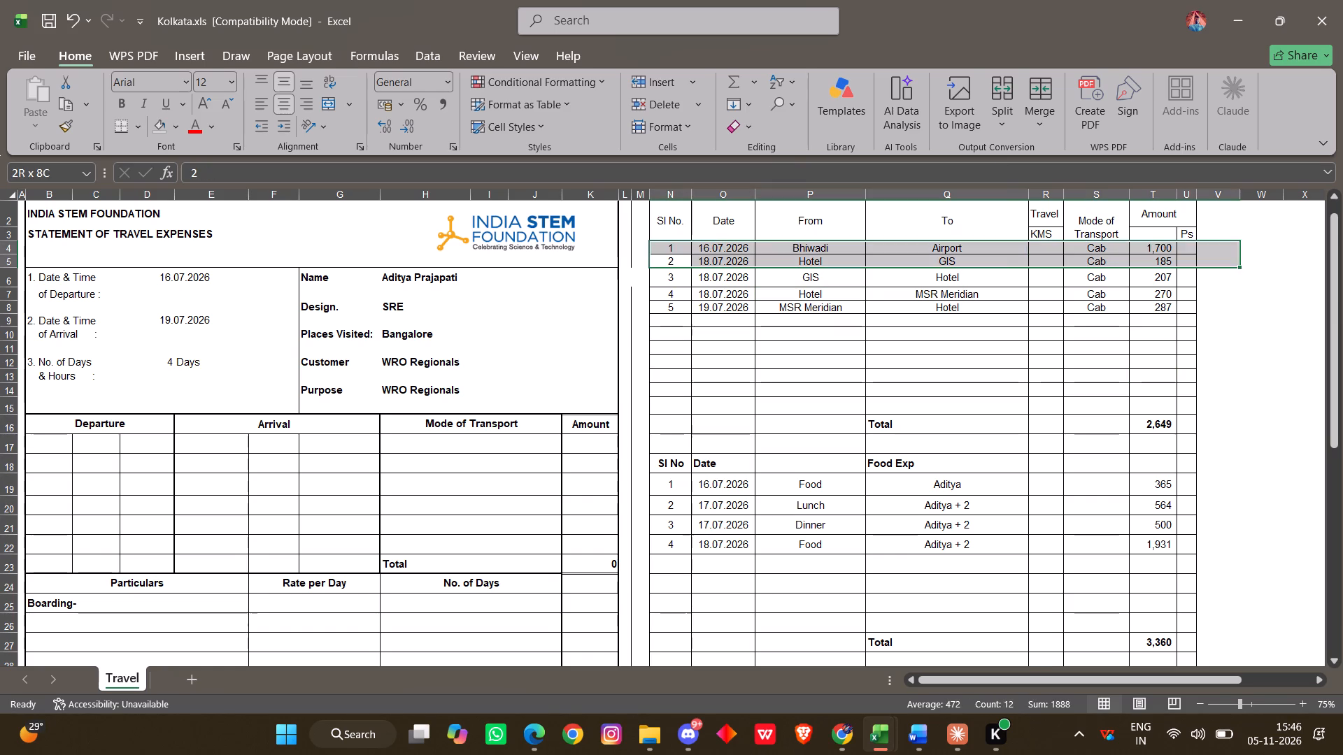
left_click_drag(1197, 244, 1159, 257)
key("ctrl+c")
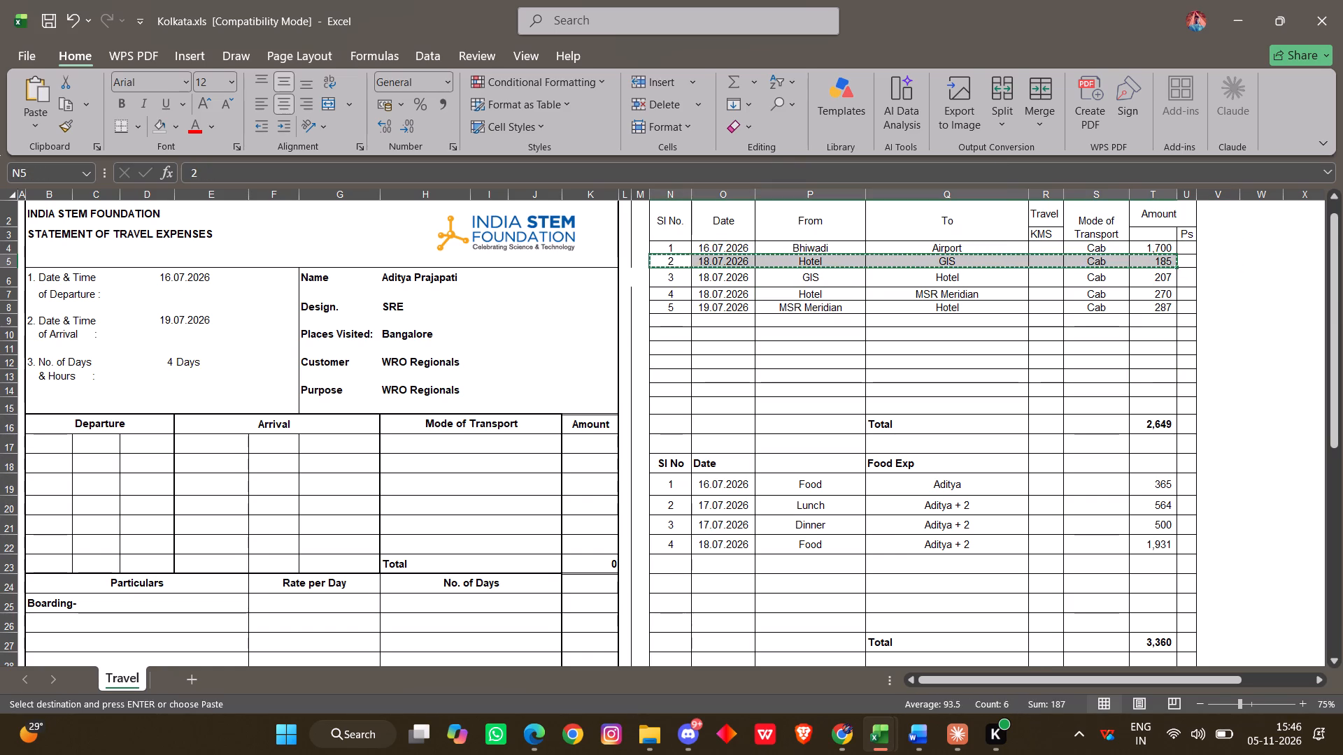
left_click(660, 328)
left_click(657, 319)
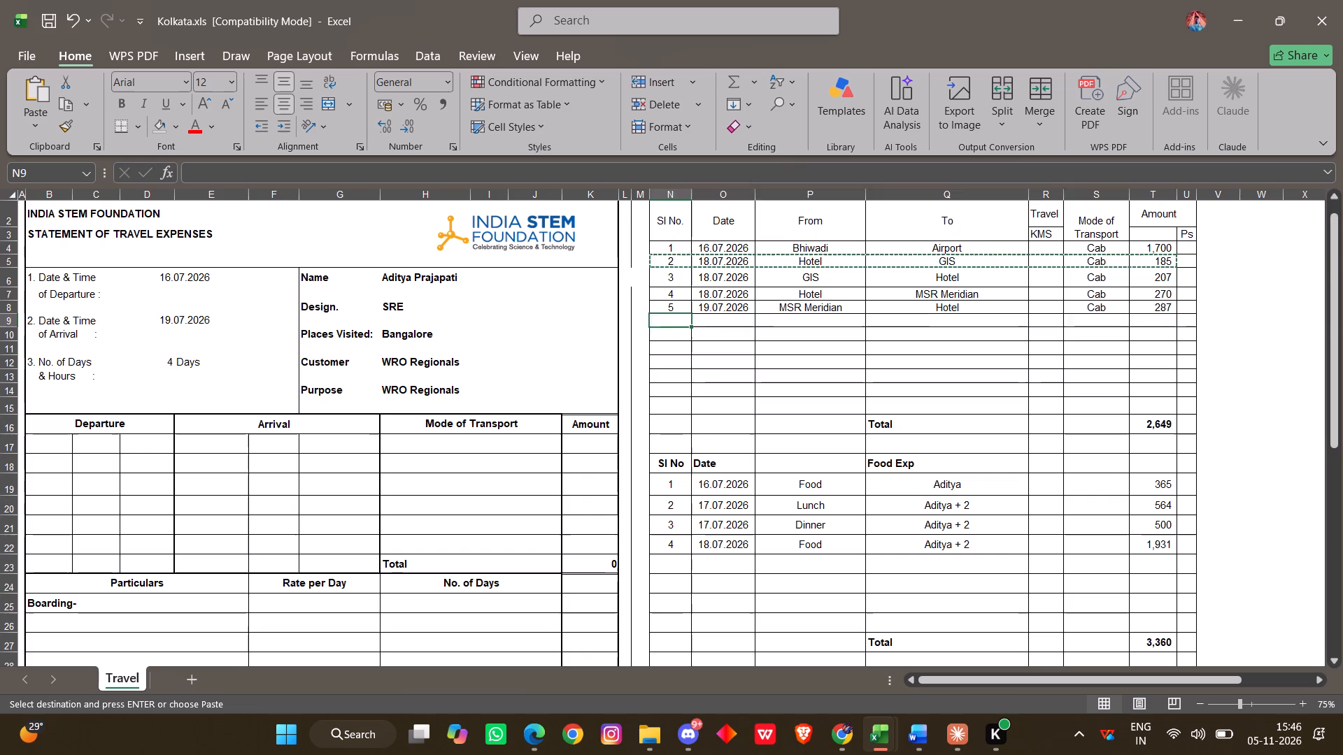
key("ctrl+v")
left_click(665, 319)
key("6")
key("Return")
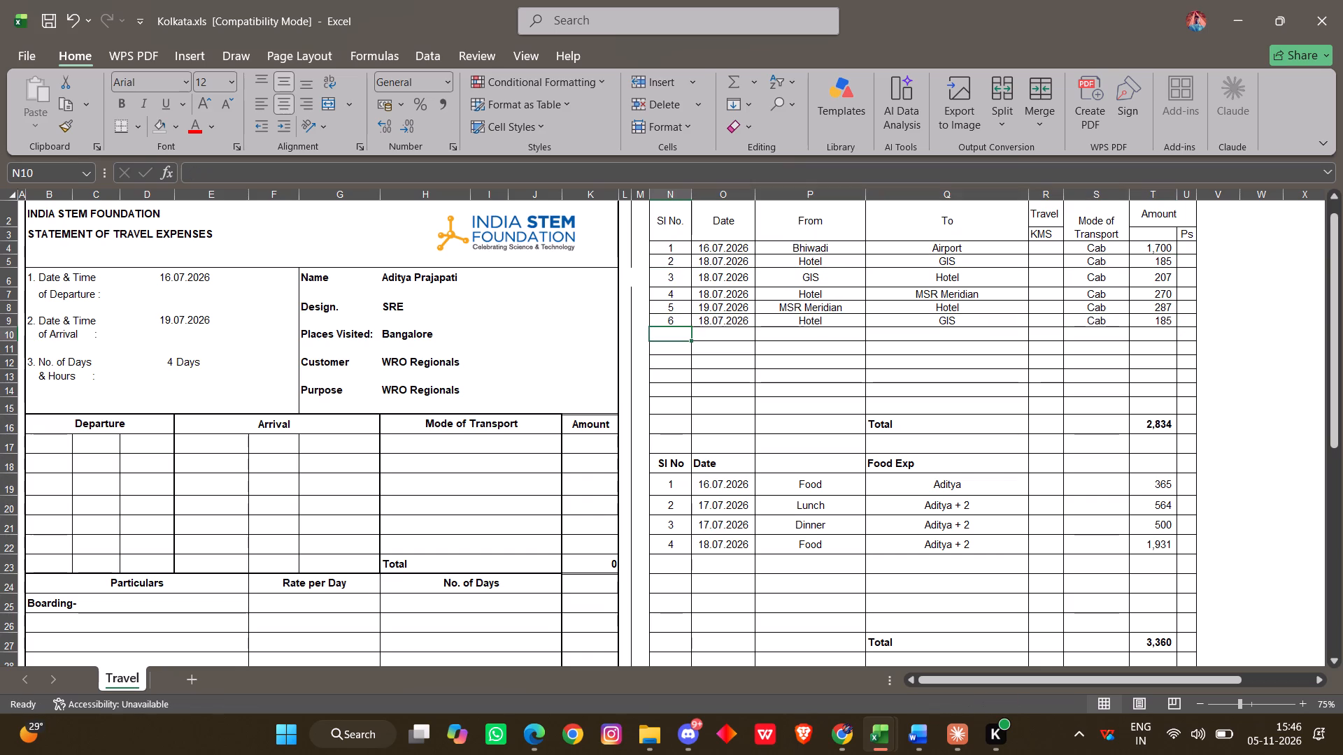
Set the date of the sixth trip to 19.07.2026.
left_click(722, 321)
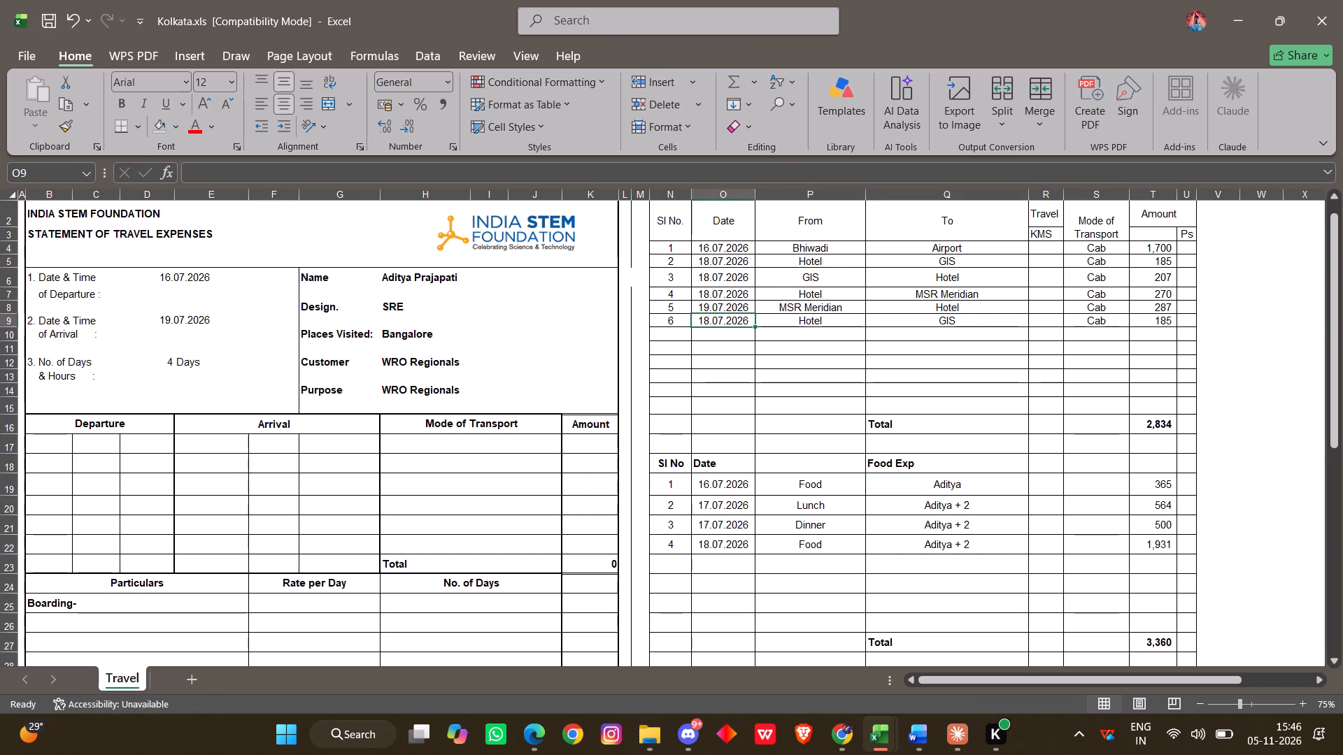
left_click(204, 168)
key("BackSpace")
key("9")
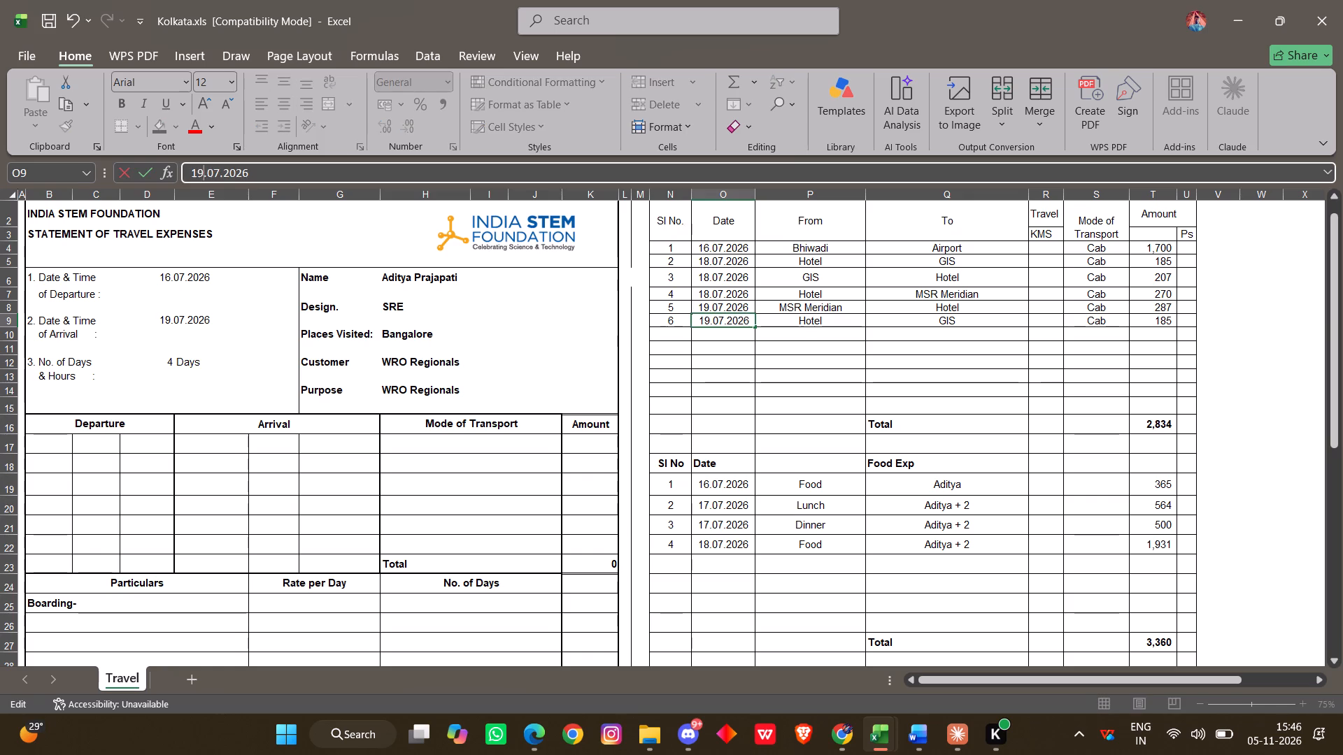
key("Return")
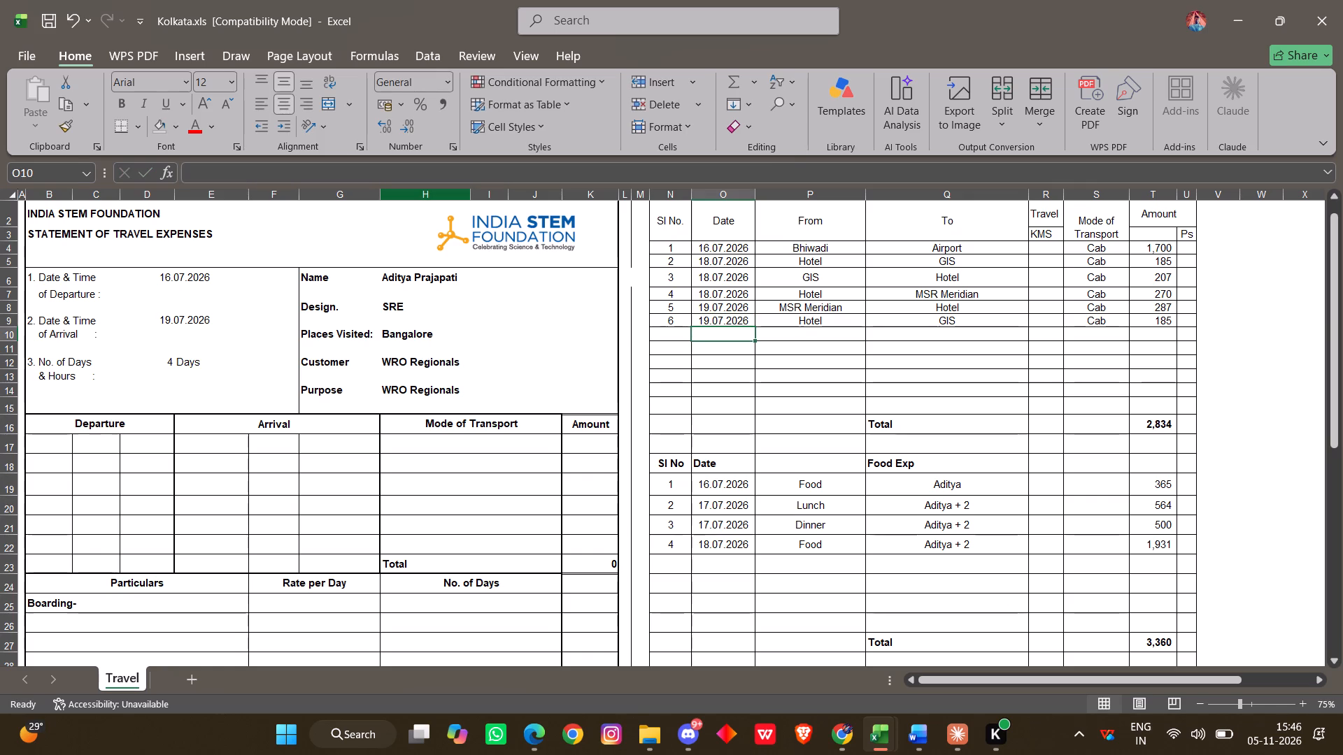
Set the amount of the sixth trip, Hotel to GIS on 19.07.2026, to 155.
left_click(1156, 325)
type("156")
key("BackSpace")
key("5")
key("Return")
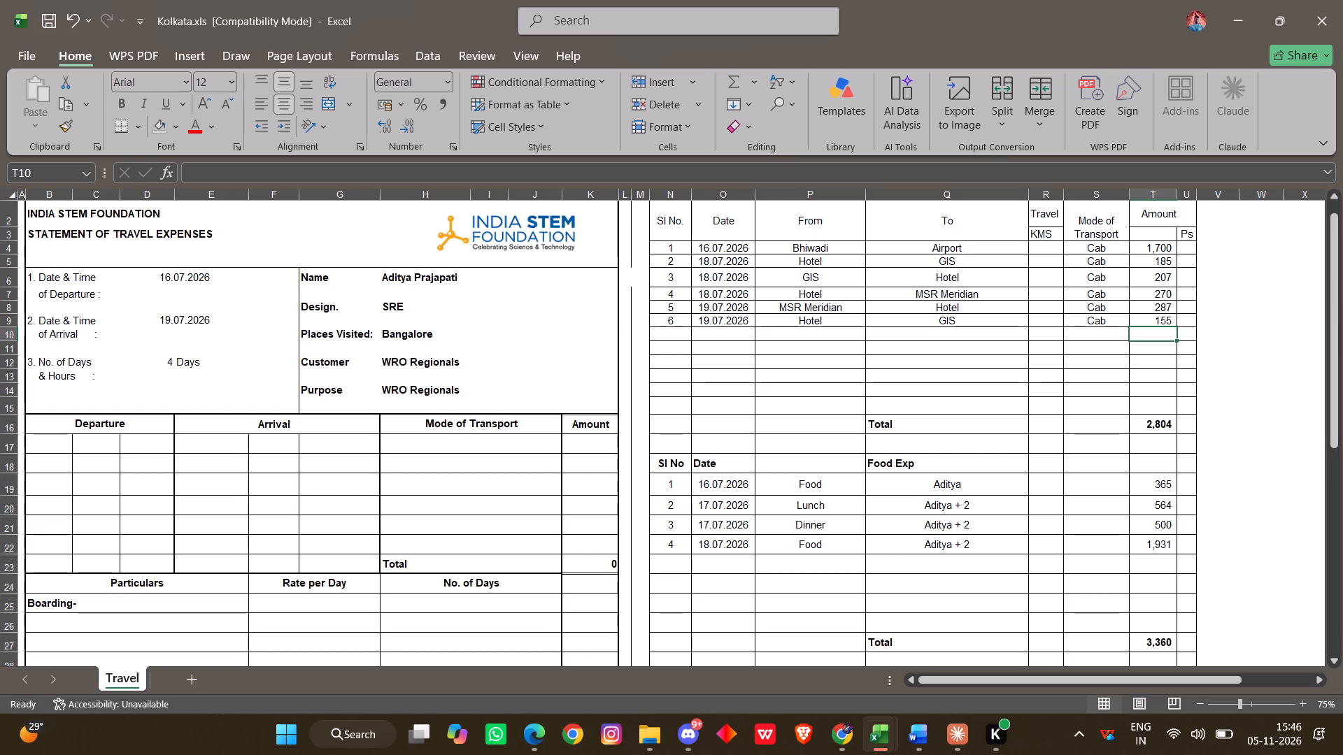
Copy the sixth trip's entries into the empty row below it and number the new trip 7.
left_click_drag(673, 320, 1168, 318)
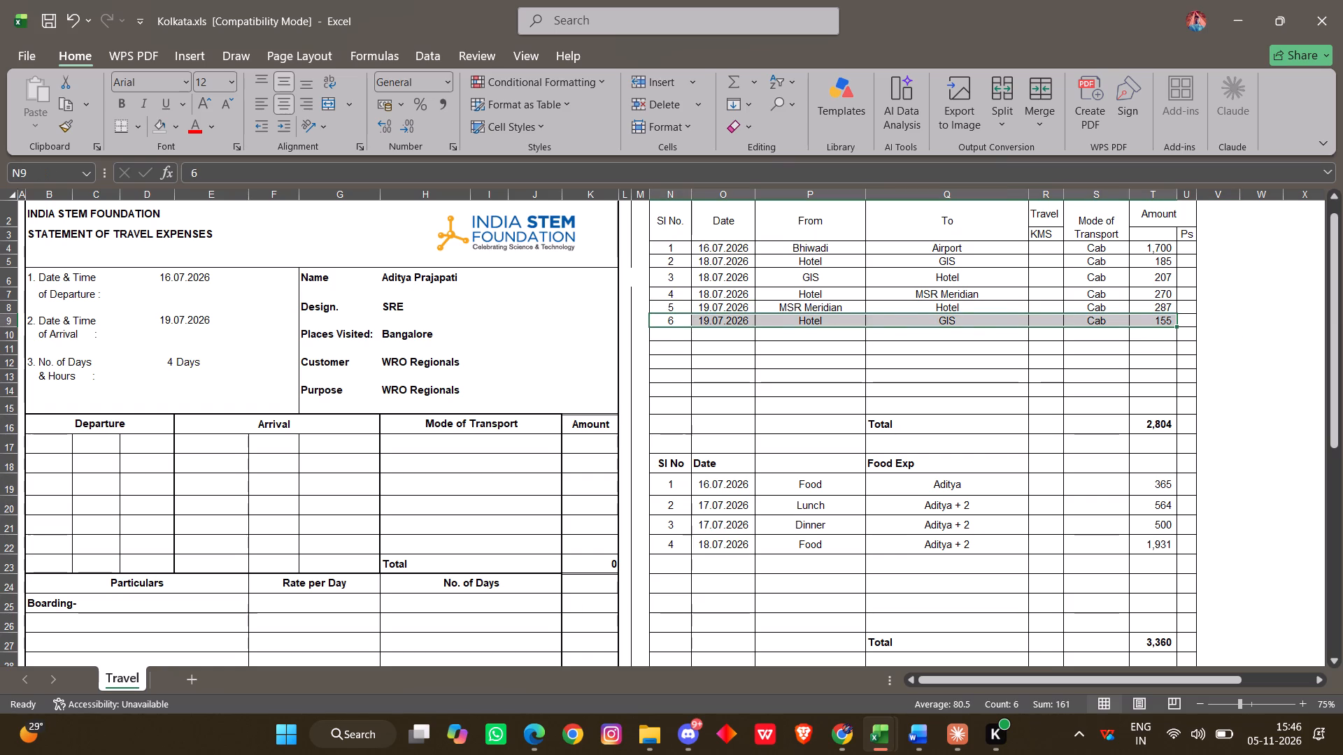
key("ctrl+c")
left_click(678, 329)
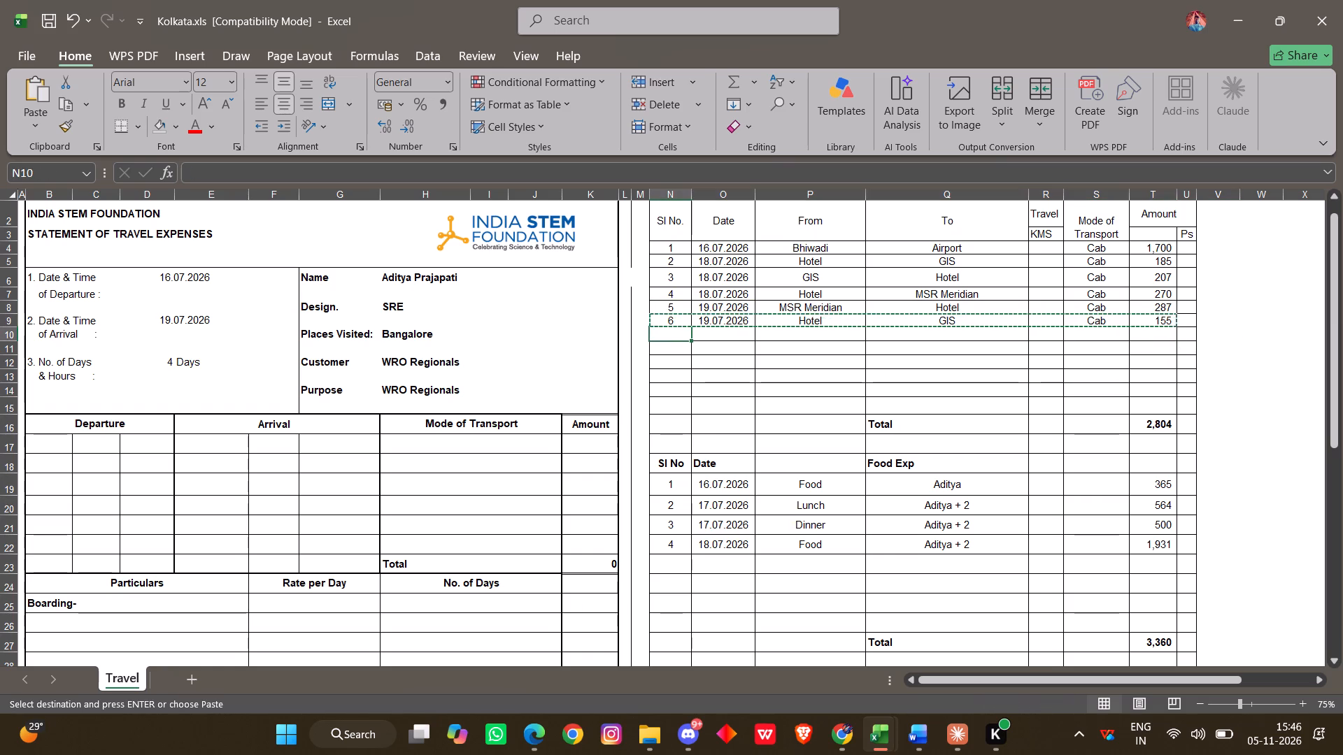
key("ctrl+v")
left_click(678, 331)
key("7")
key("Return")
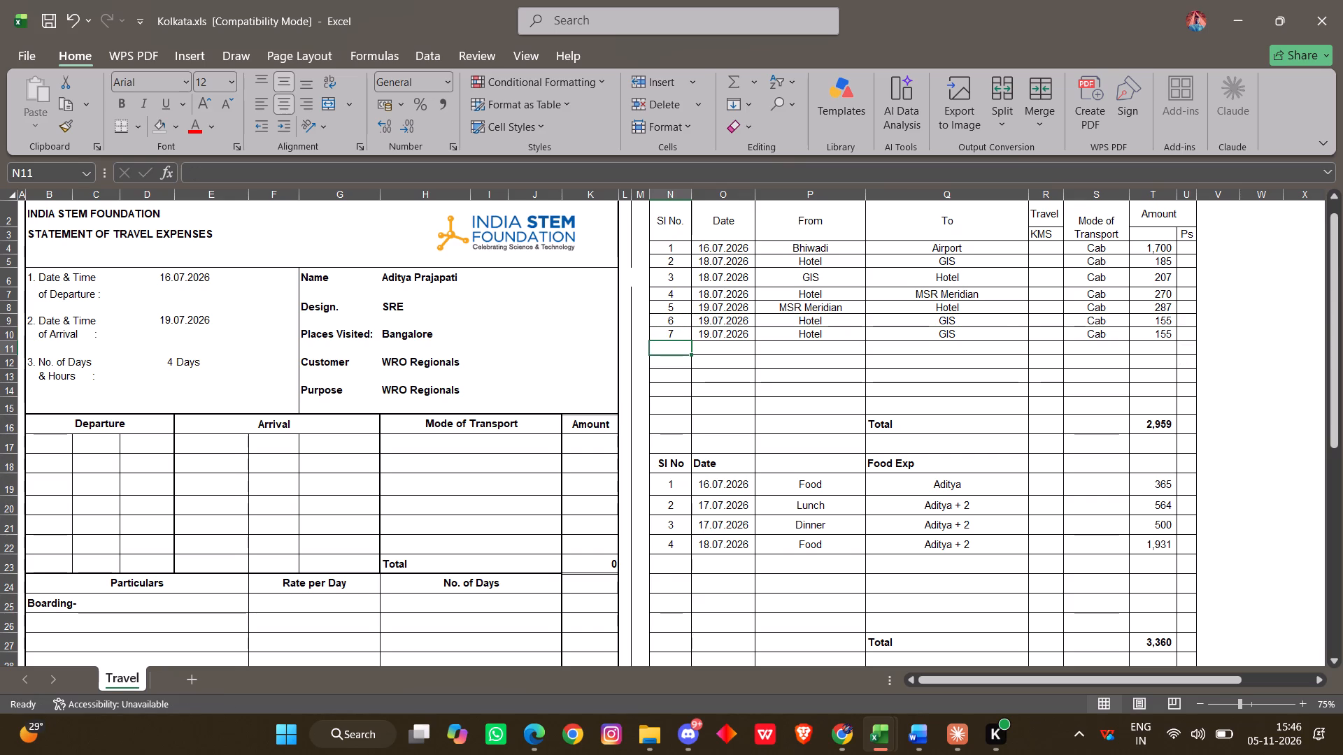
Reverse the seventh trip's route using the sixth trip's entries, making it From GIS To Hotel.
left_click(926, 324)
key("ctrl+c")
left_click(832, 336)
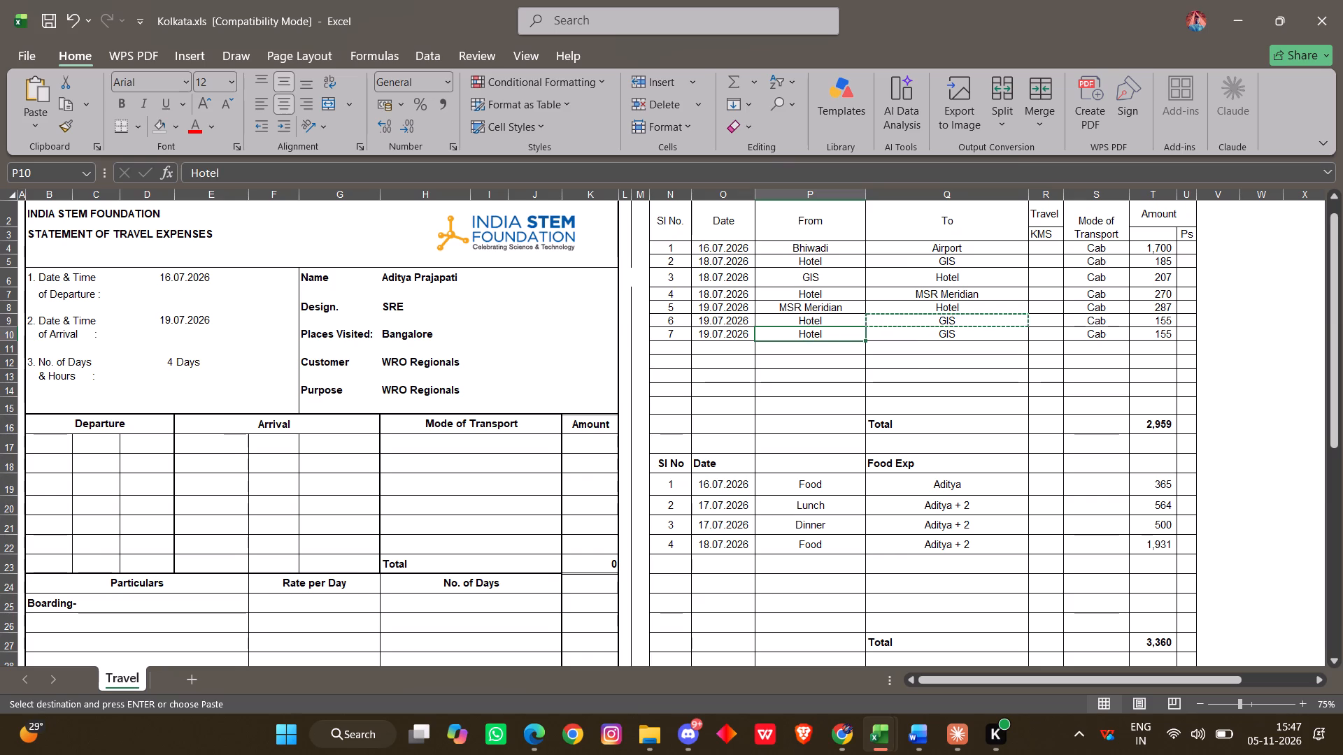
key("ctrl+v")
left_click(811, 321)
key("ctrl+c")
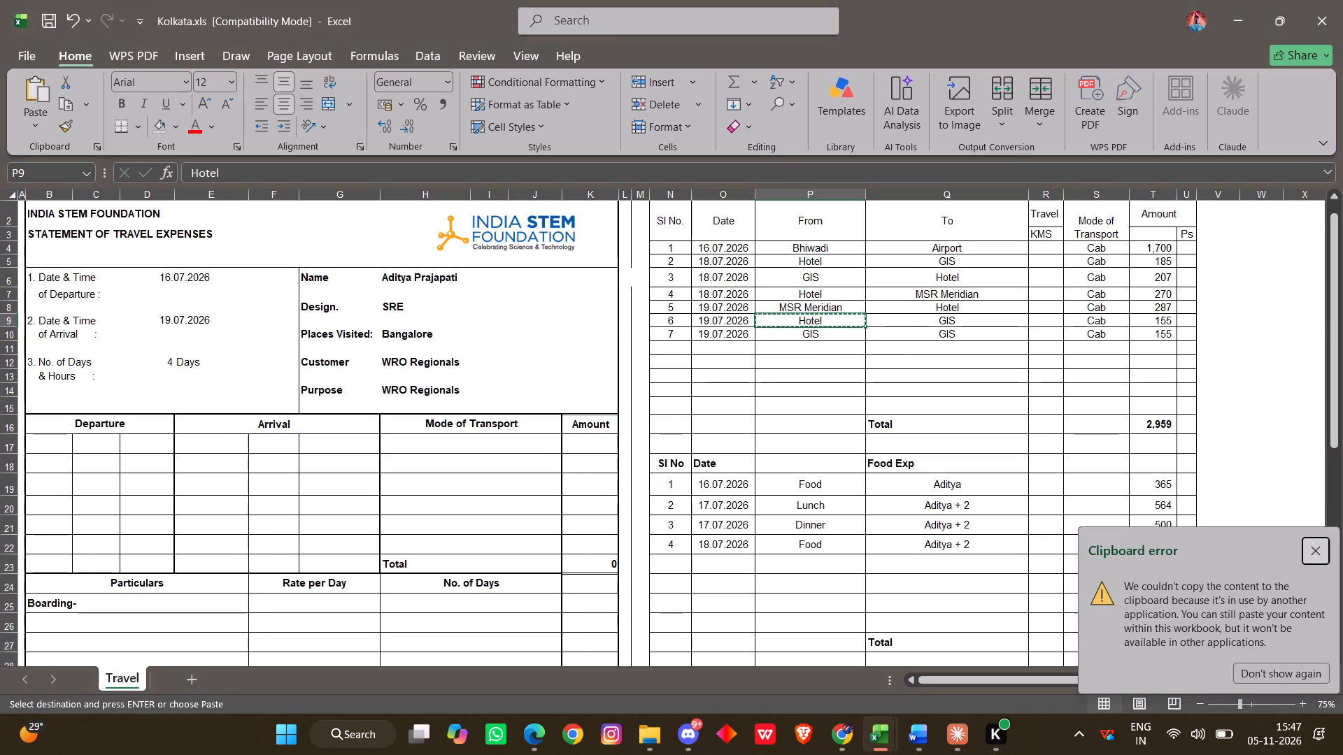
left_click(905, 338)
key("ctrl+v")
left_click(977, 375)
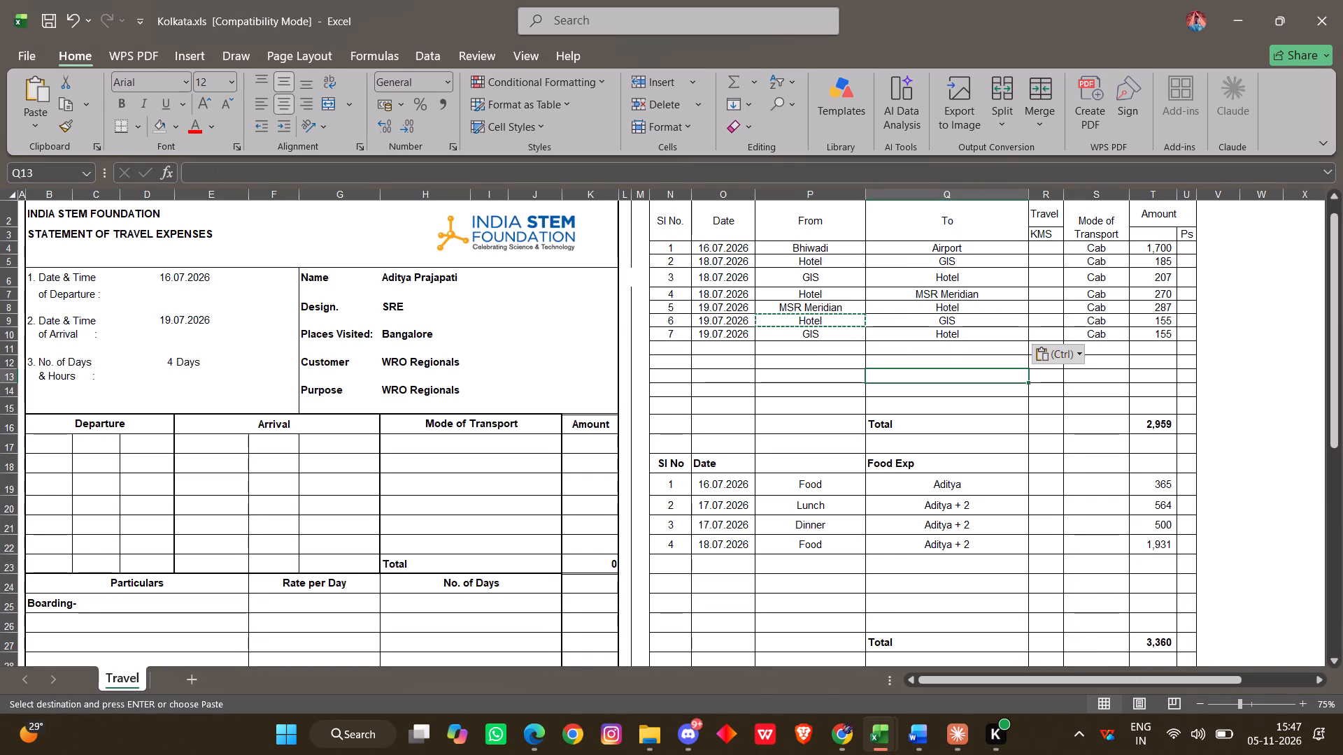
key("Escape")
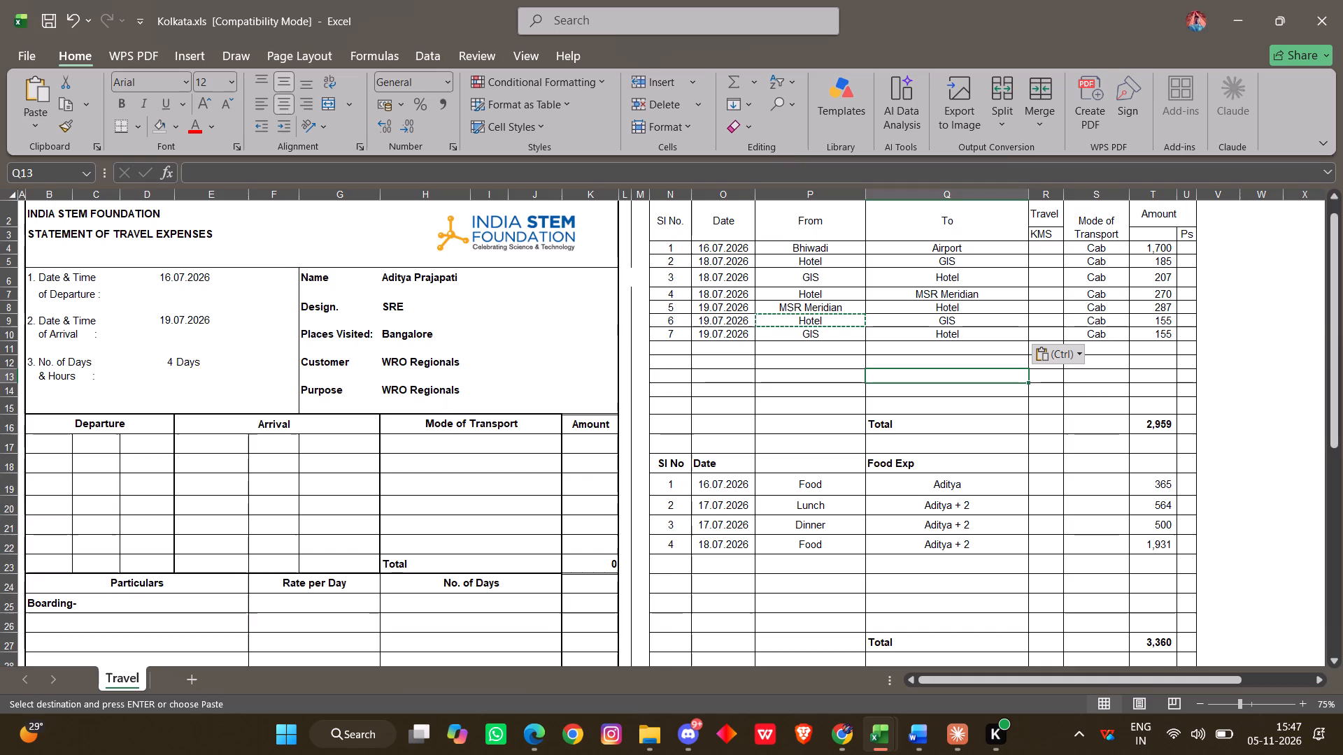
Set the amount of the GIS to Hotel trip on 19.07.2026 to 216.
left_click(1138, 345)
left_click(1173, 336)
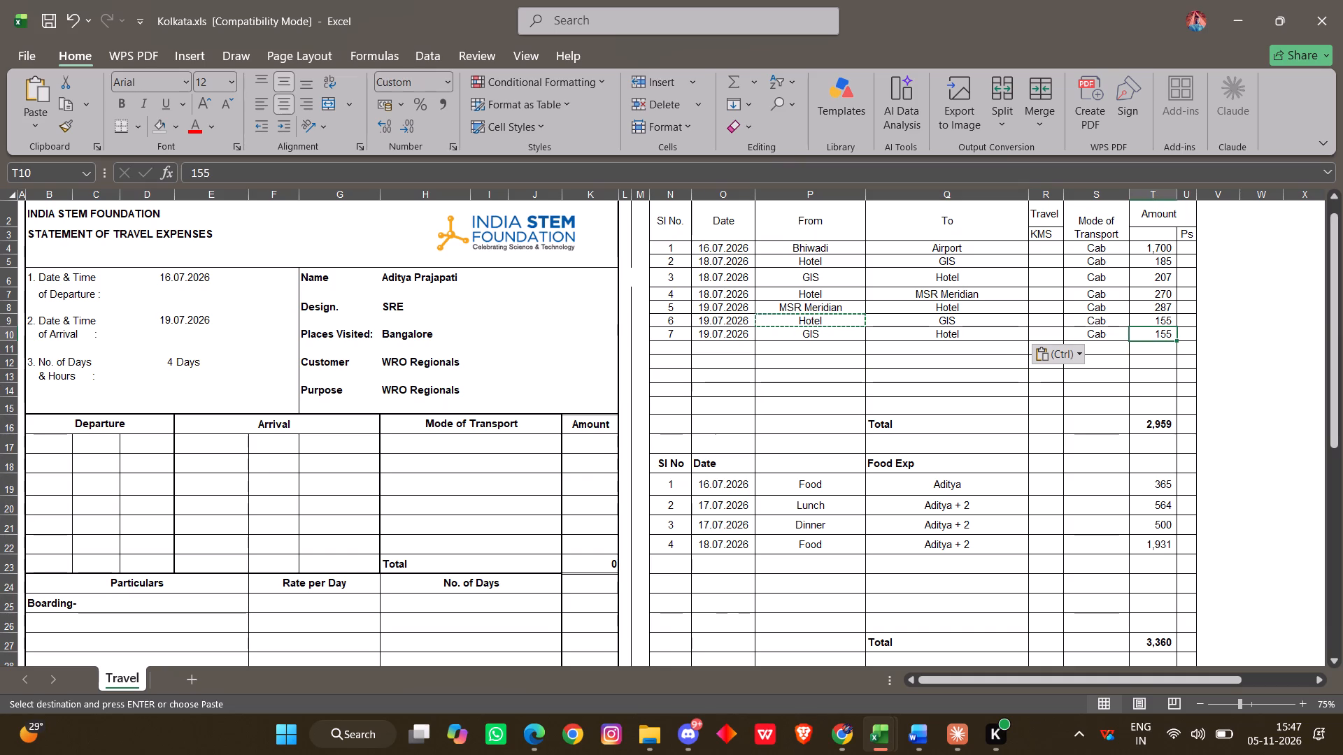
type("216")
key("Return")
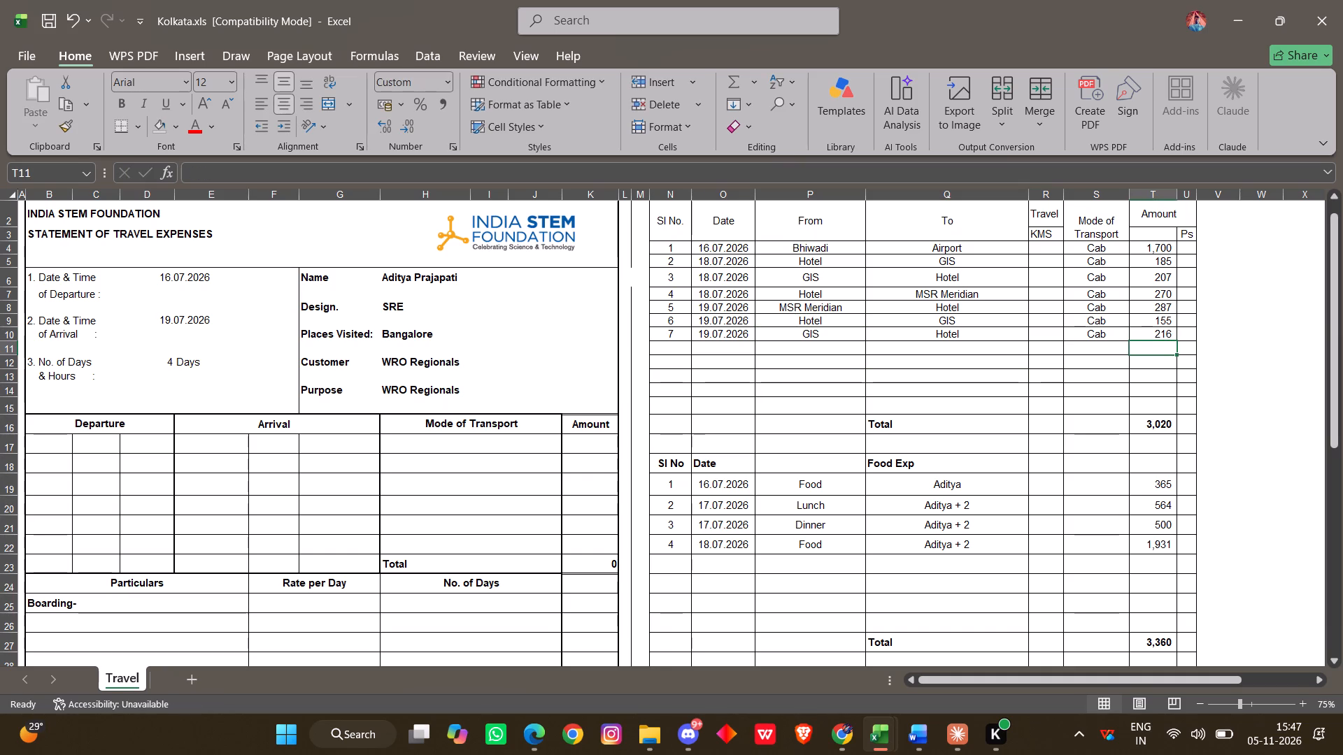
Copy the sixth trip, Hotel to GIS by cab, into the empty row below the seventh trip.
left_click_drag(664, 332, 1155, 330)
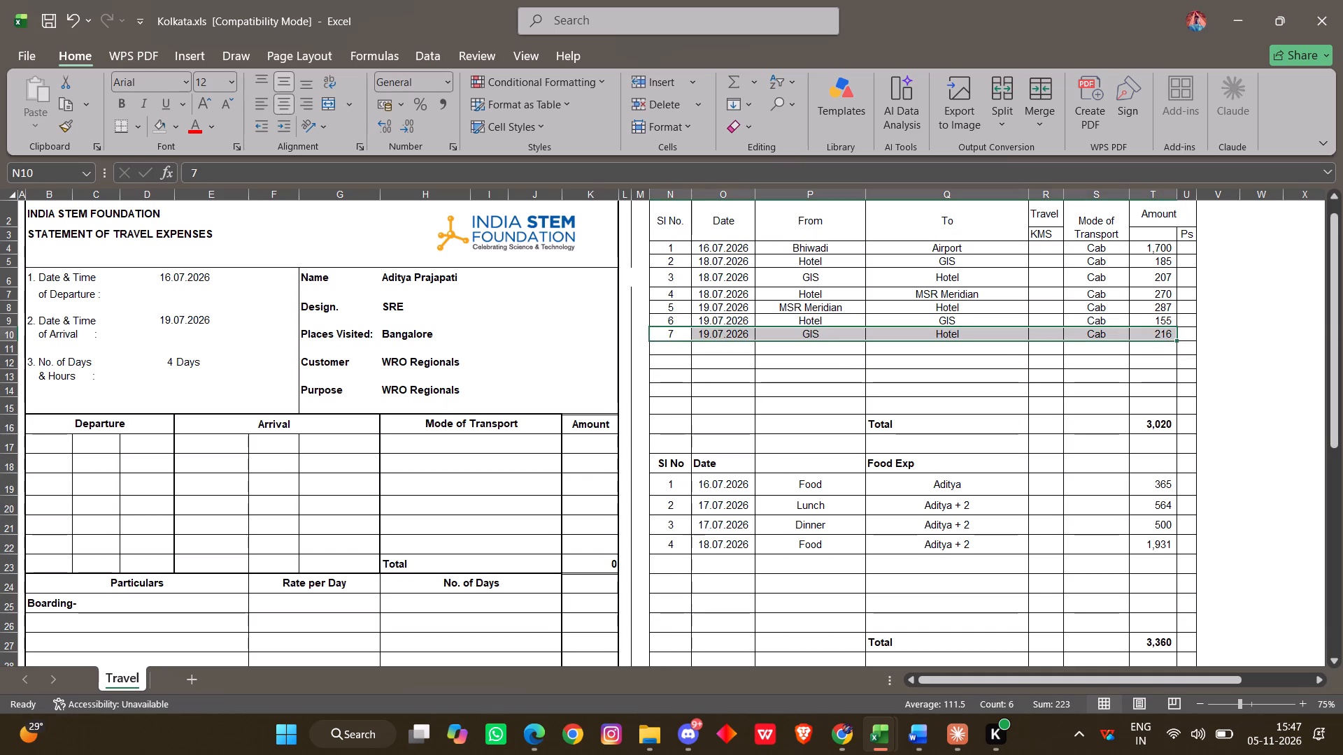
left_click_drag(681, 322, 1148, 320)
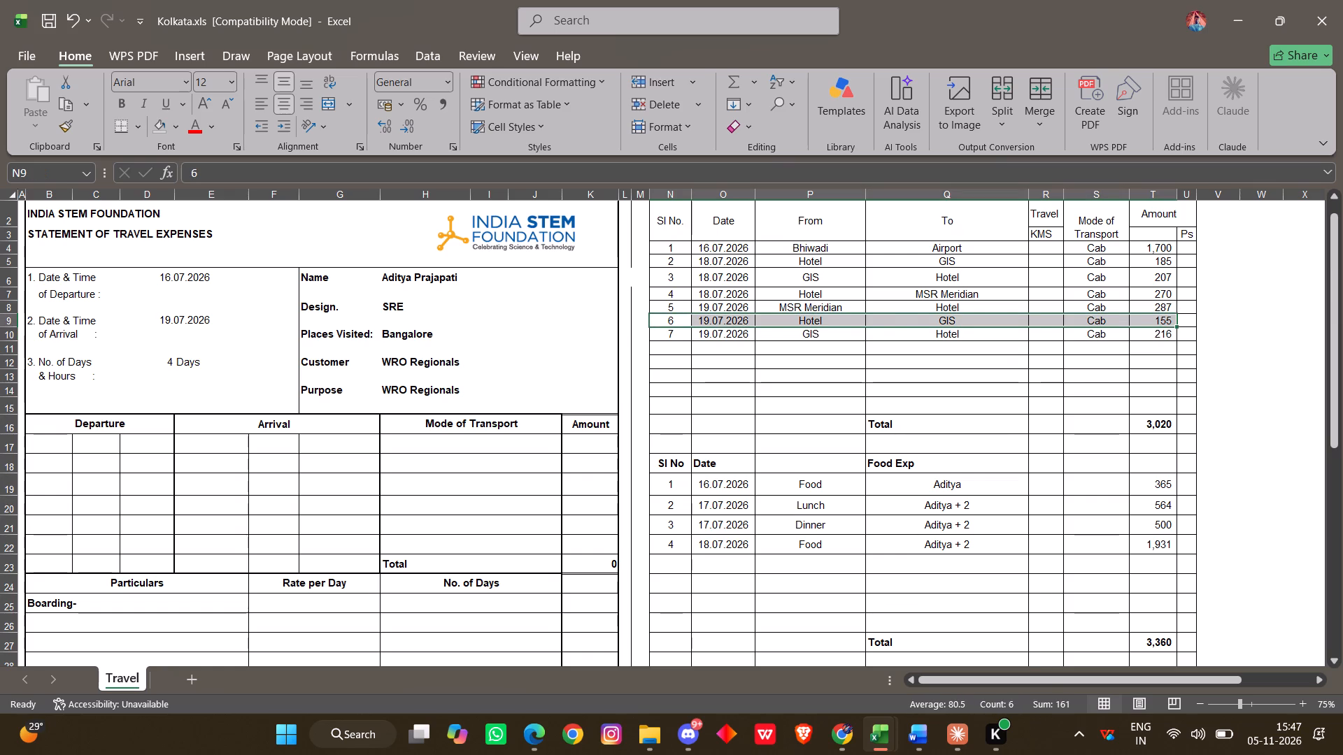
key("ctrl+c")
left_click(670, 346)
key("ctrl+v")
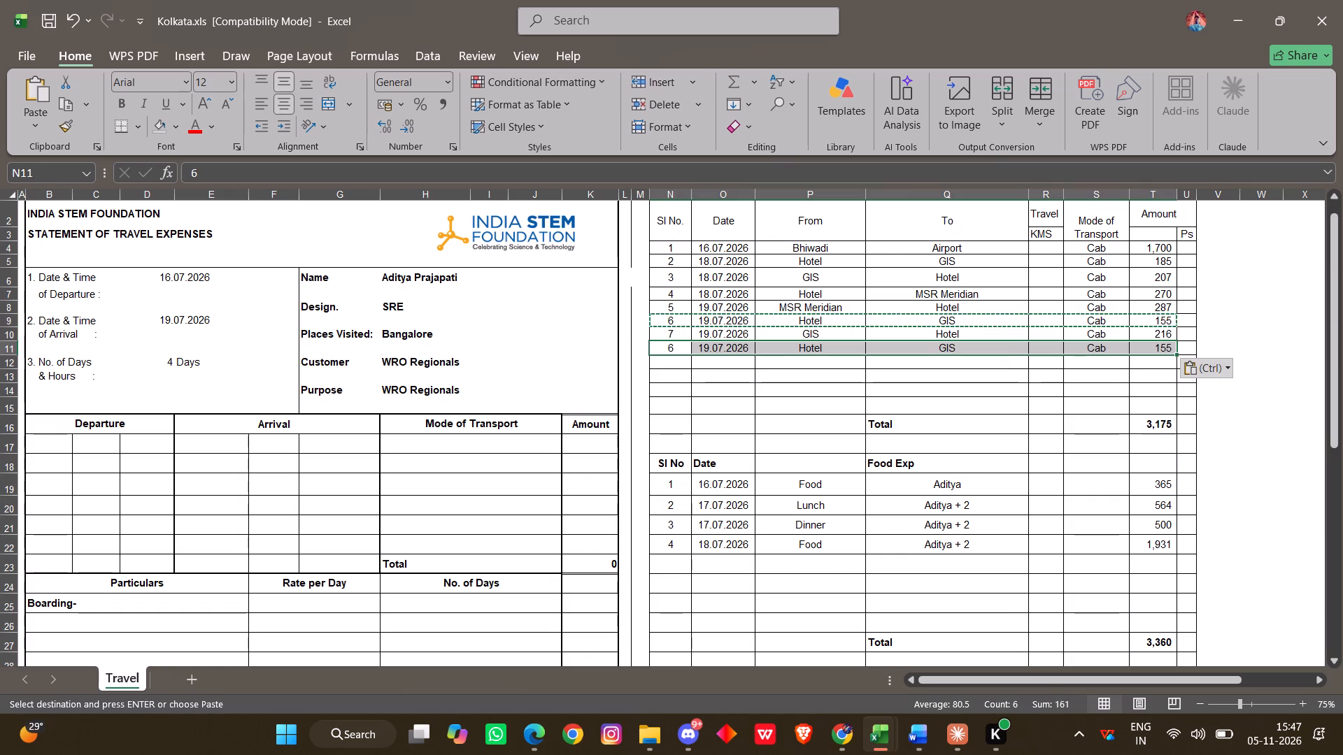
left_click(856, 405)
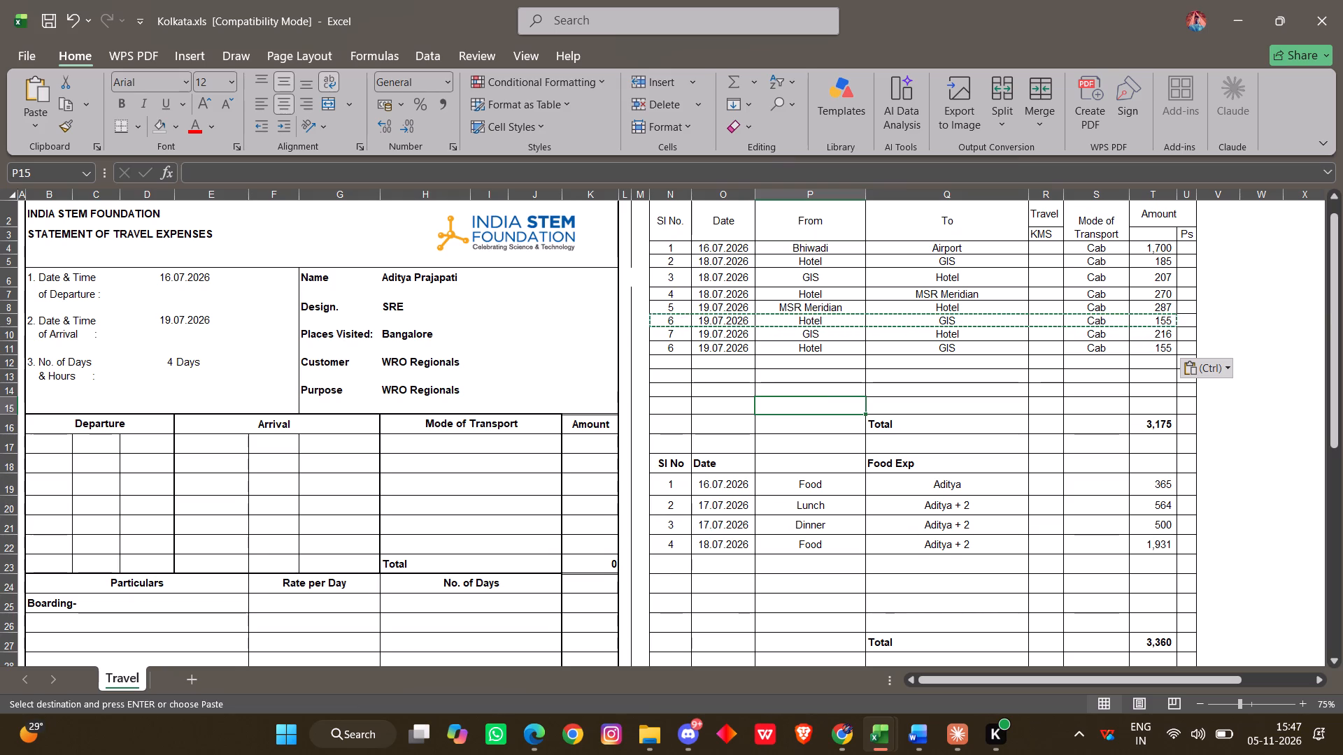
Change the newly copied last trip's destination to Airport and set its amount to 216.
left_click(969, 349)
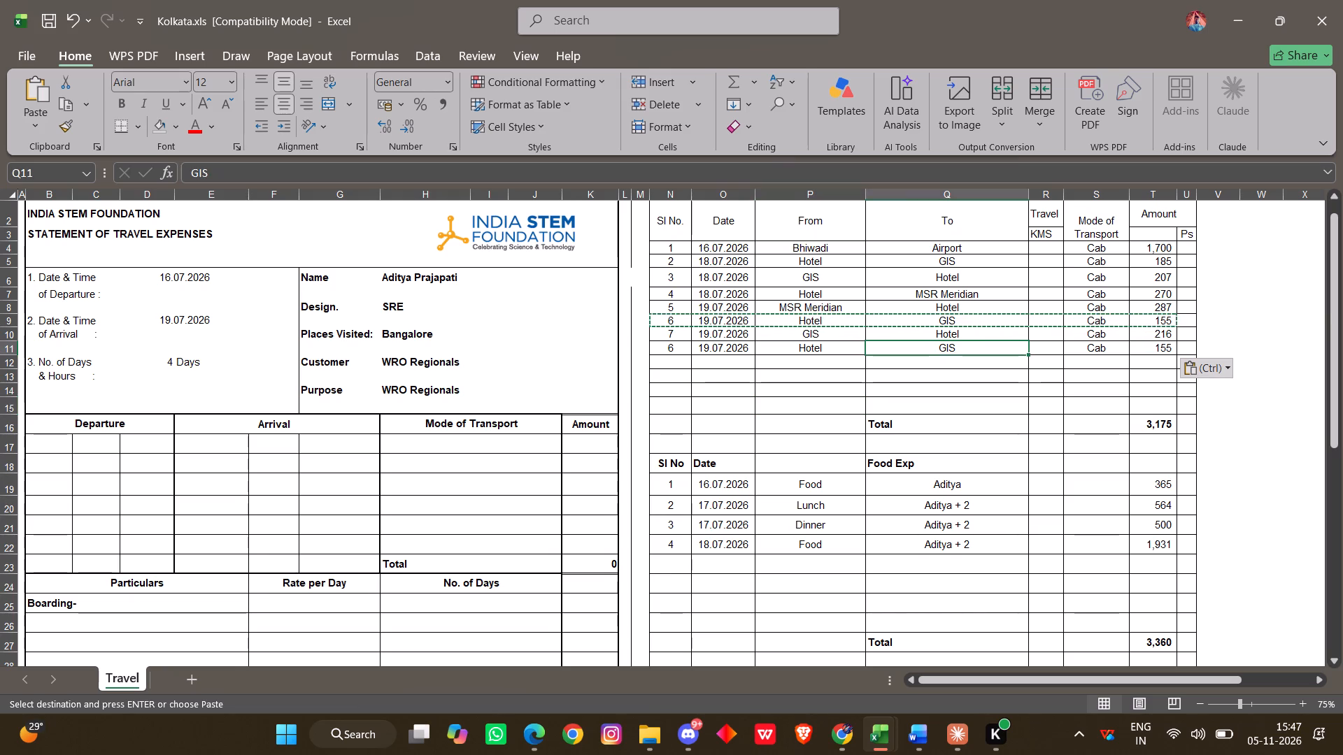
type("Ai")
key("Tab")
key("Return")
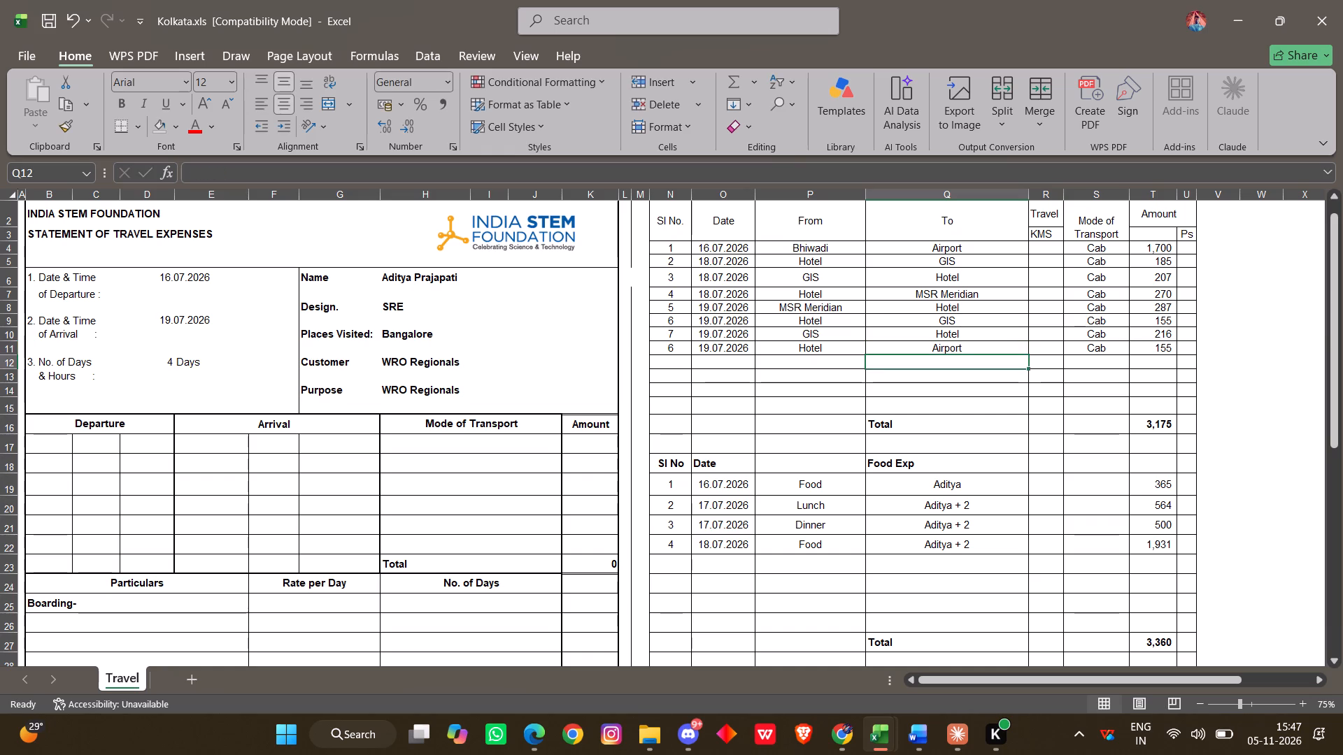
left_click(1144, 350)
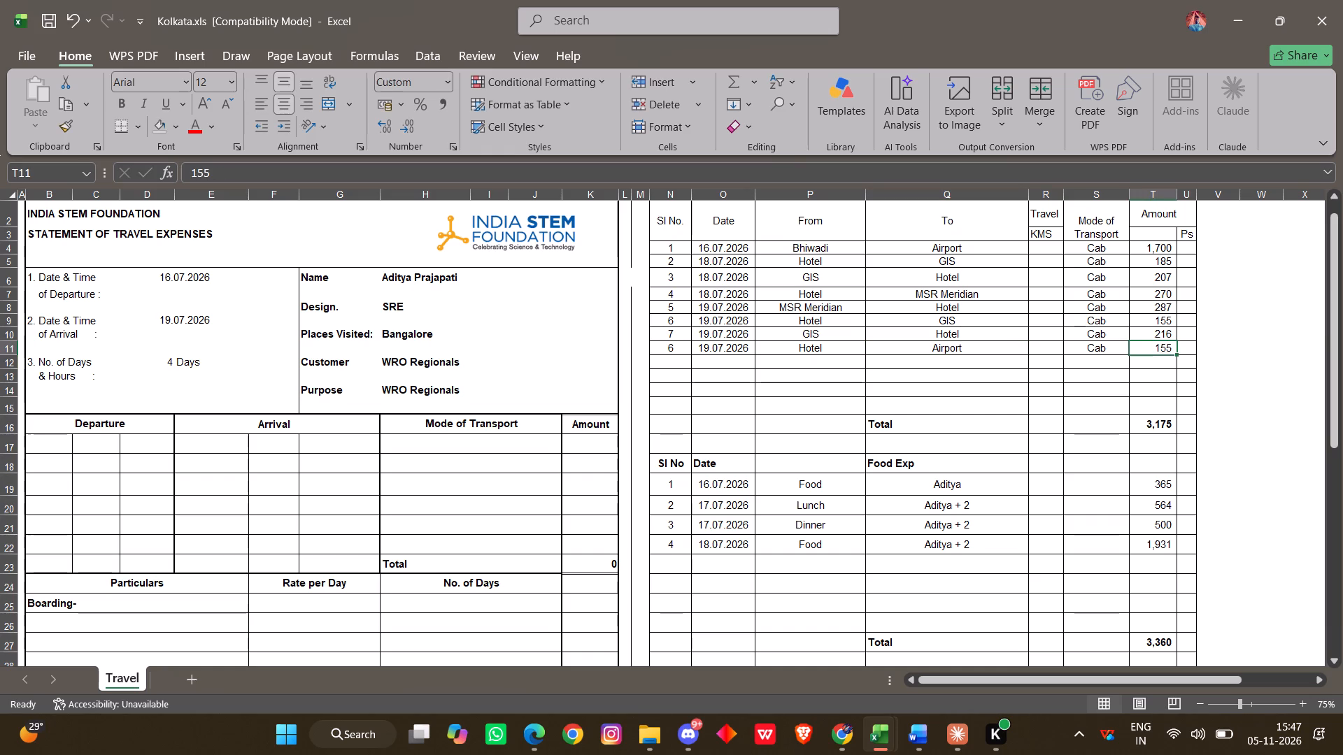
type("216")
key("Return")
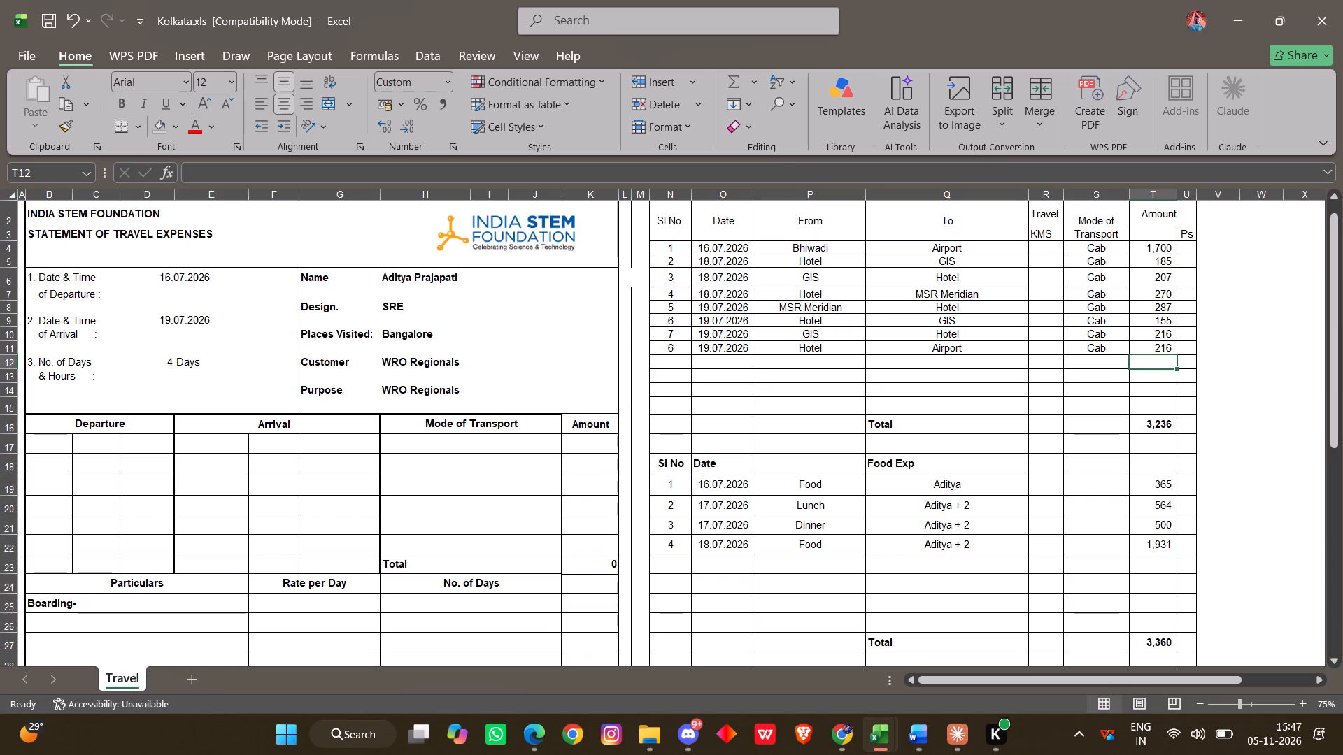
Copy the fourth food expense into the row below it and number the new entry 5.
scroll(888, 424, "down", 1)
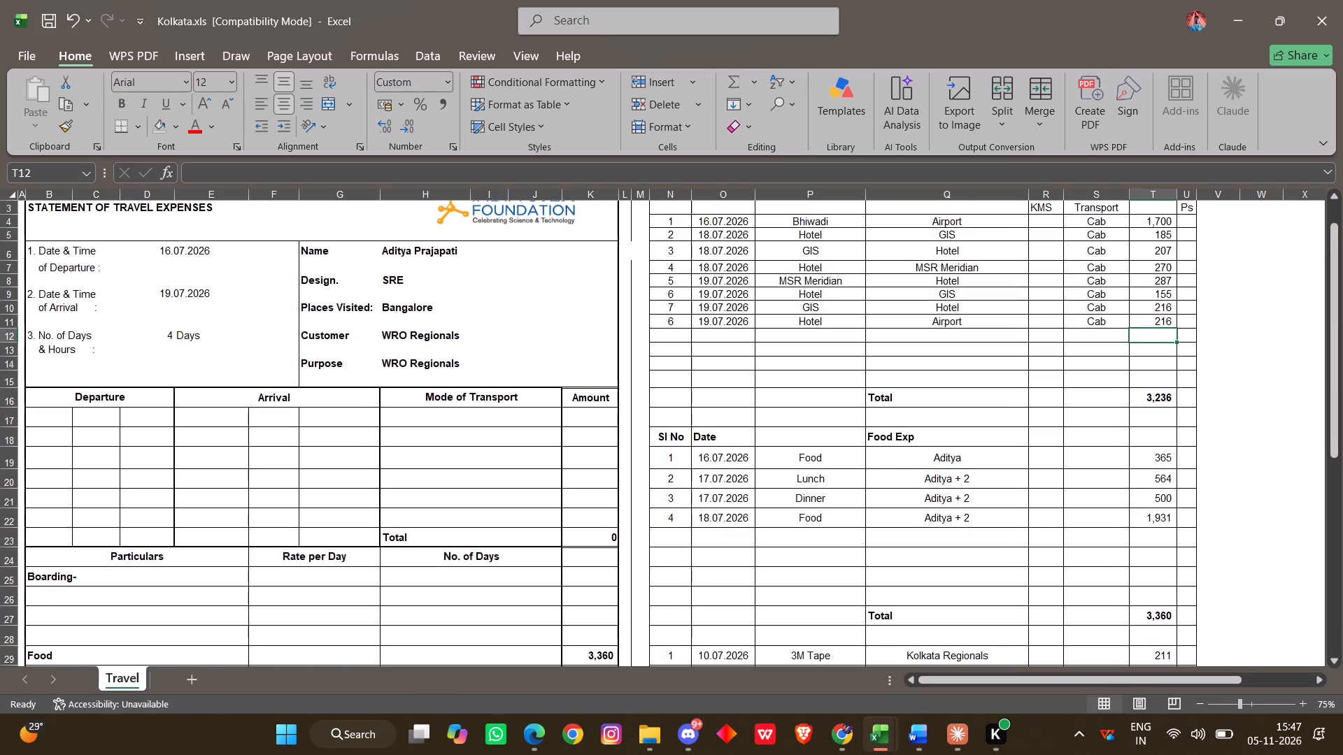
left_click_drag(682, 523, 1169, 517)
key("ctrl+c")
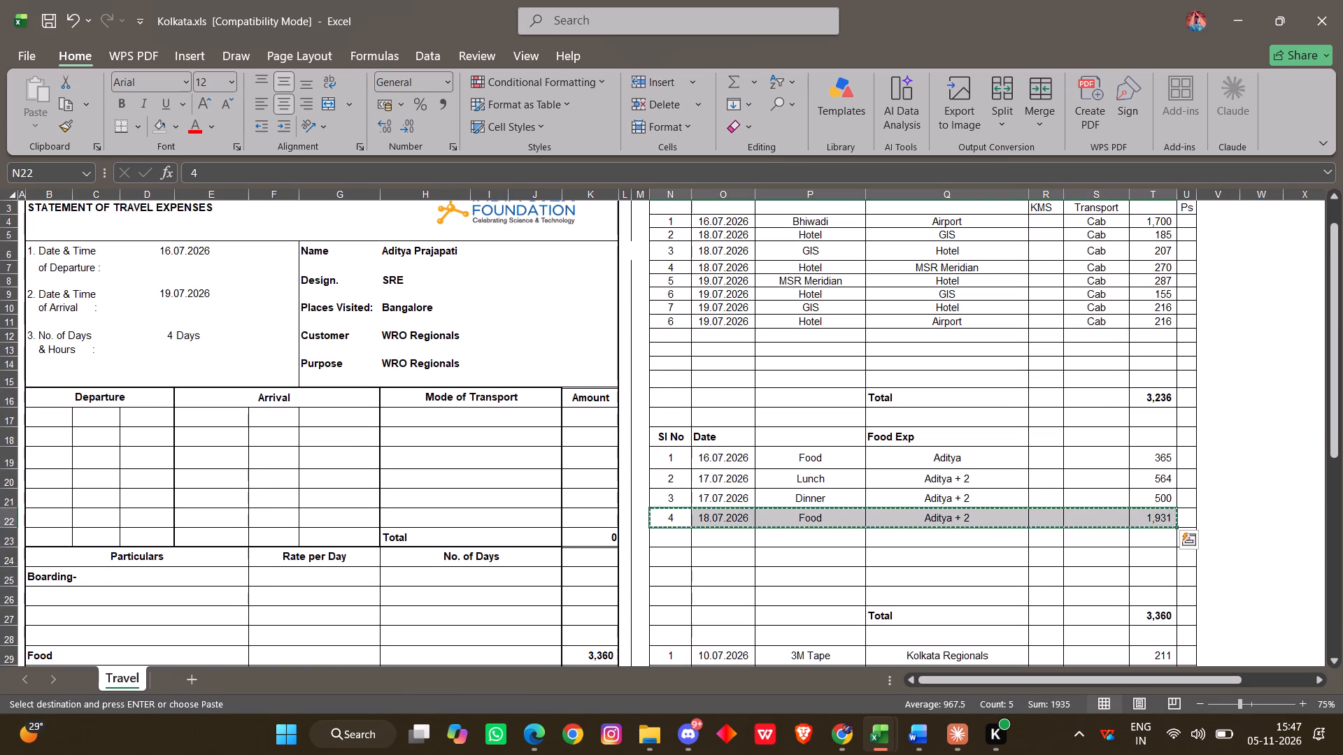
left_click(676, 545)
key("ctrl+v")
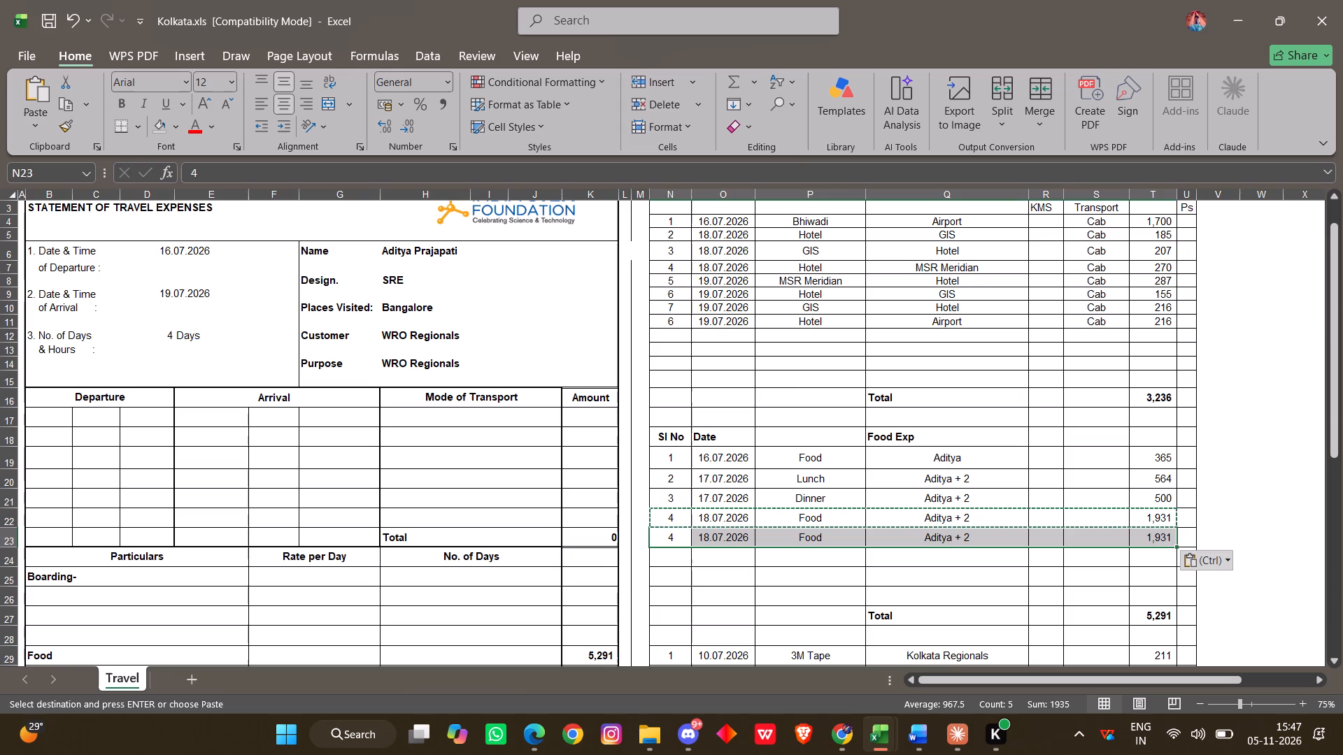
left_click(671, 542)
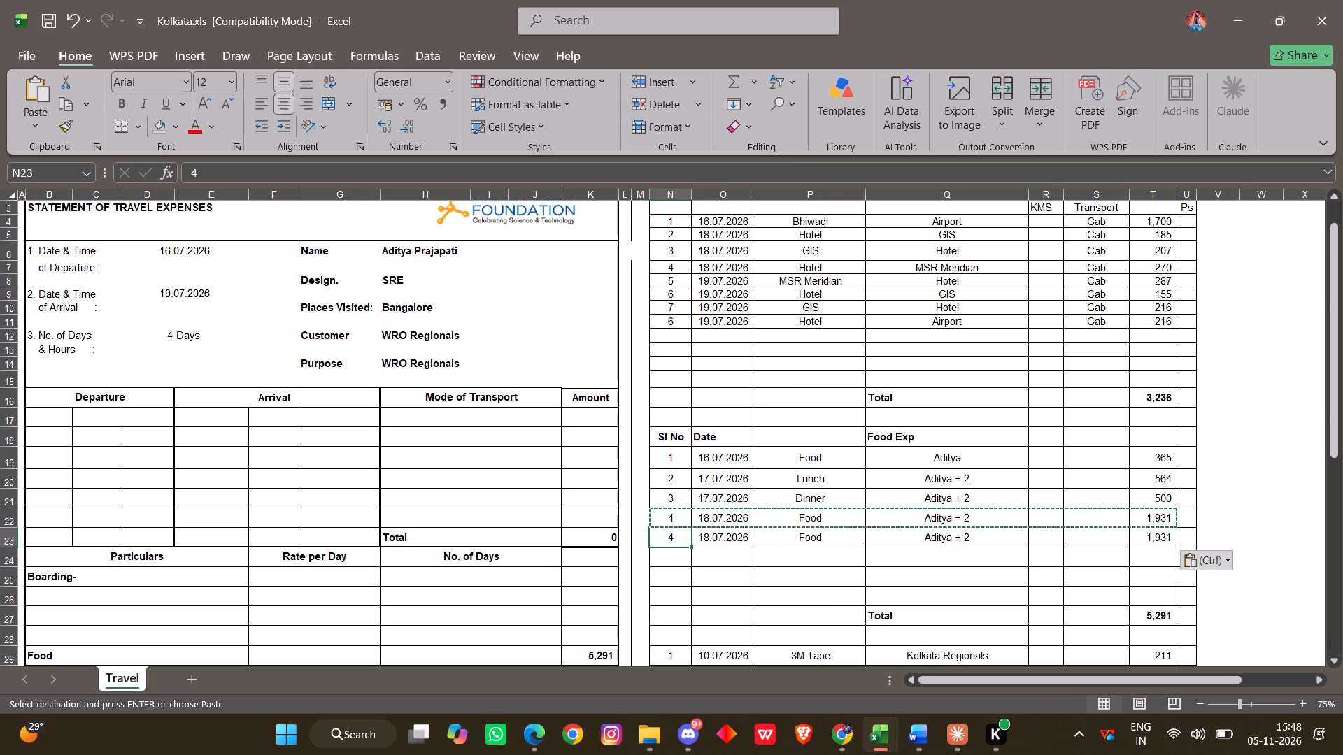
key("5")
key("Return")
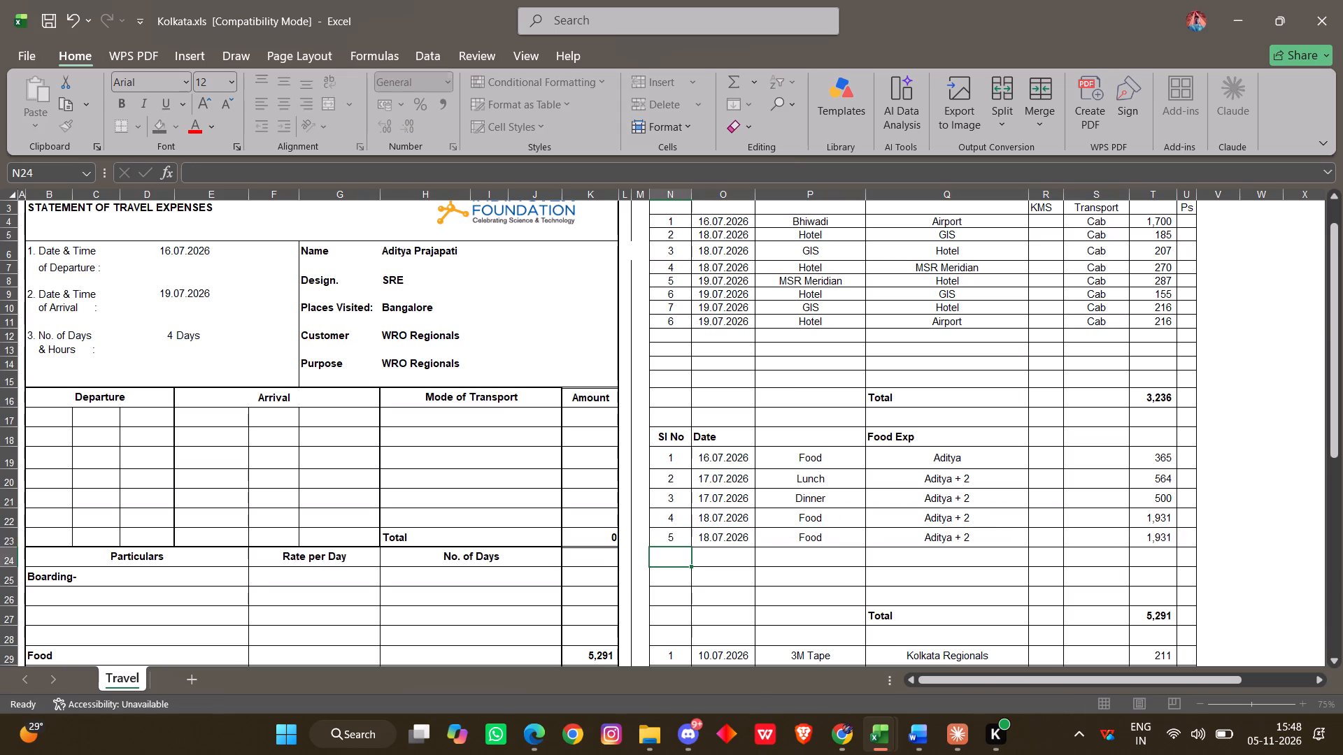
Set the fifth food expense's date to 19.07.2026 and its amount to 522.
left_click(717, 542)
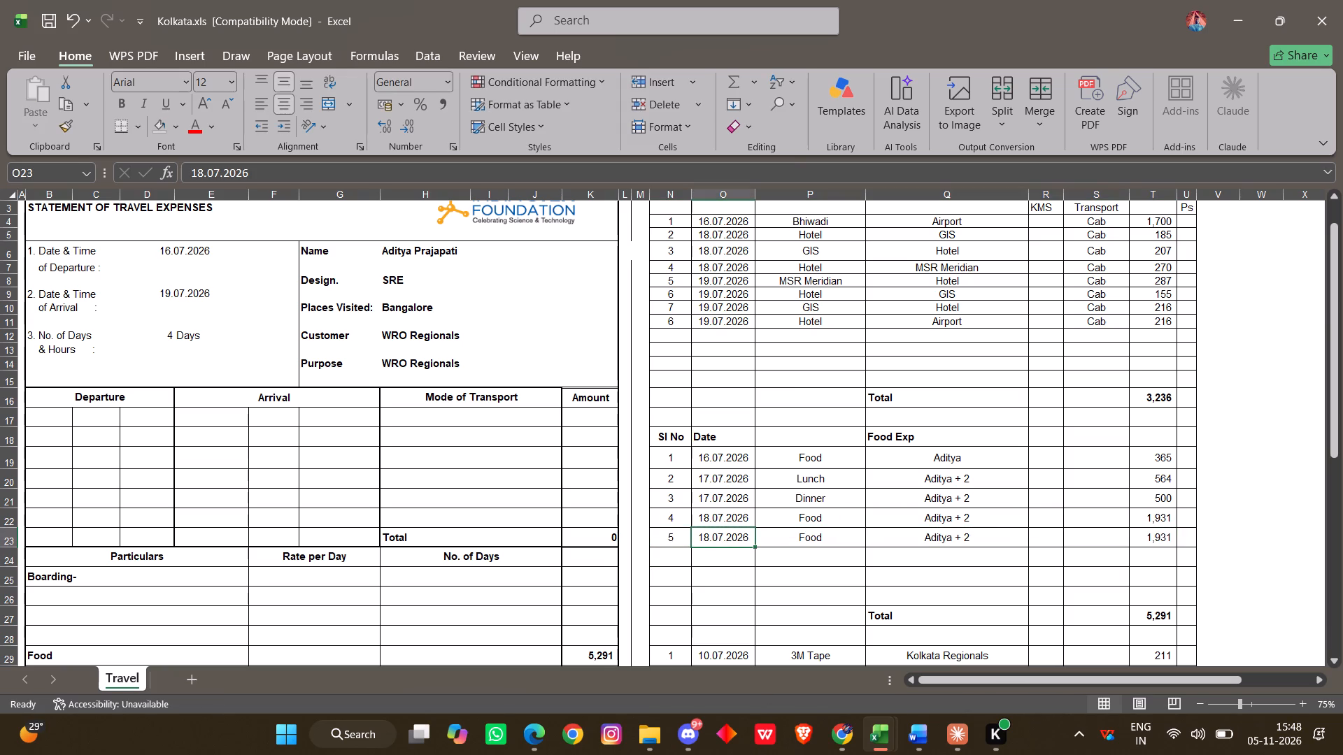
left_click(203, 176)
key("BackSpace")
key("9")
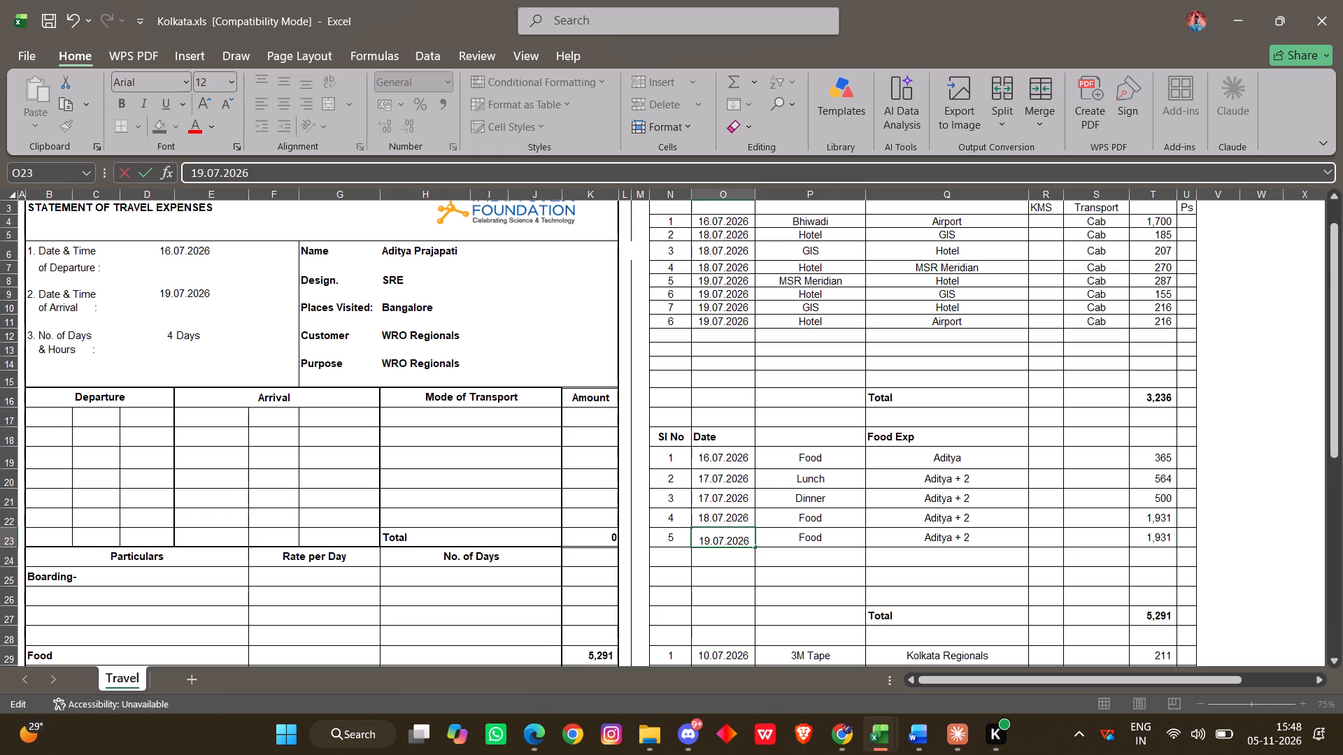
left_click(1141, 543)
type("53")
key("BackSpace")
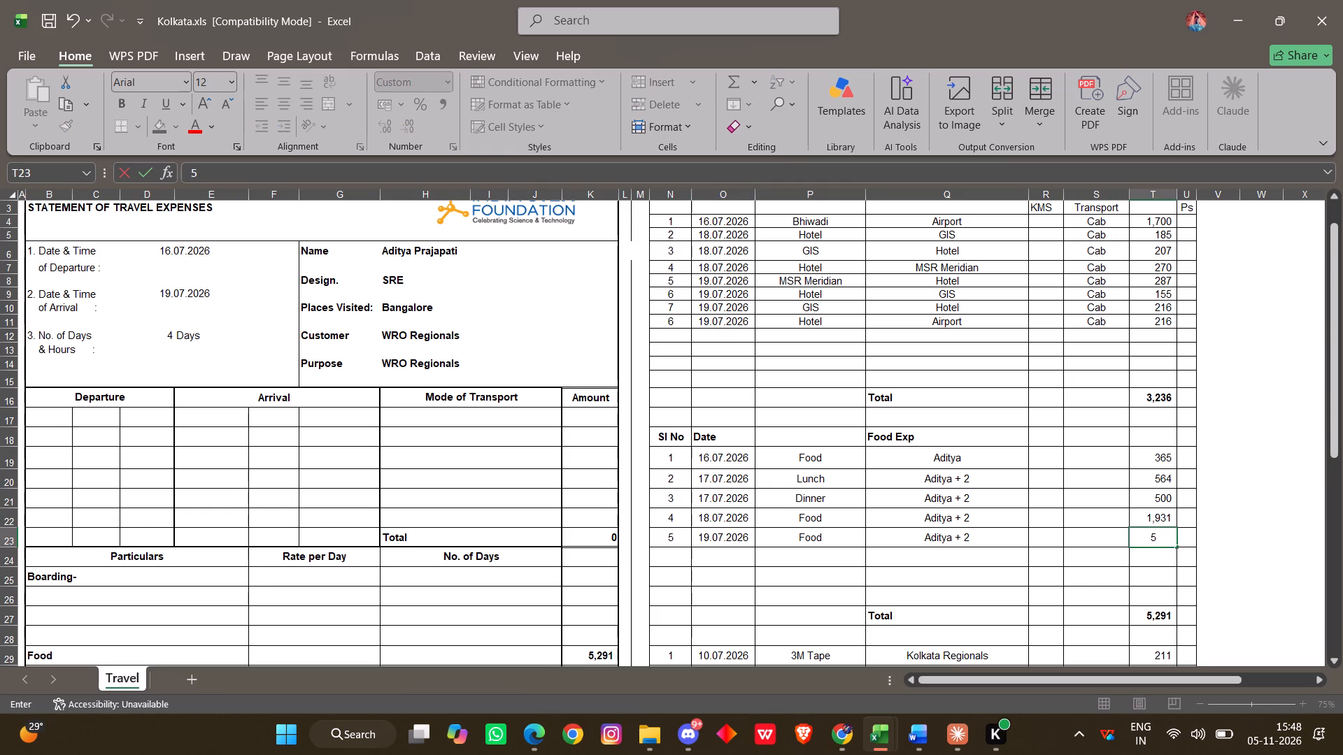
type("22")
key("Return")
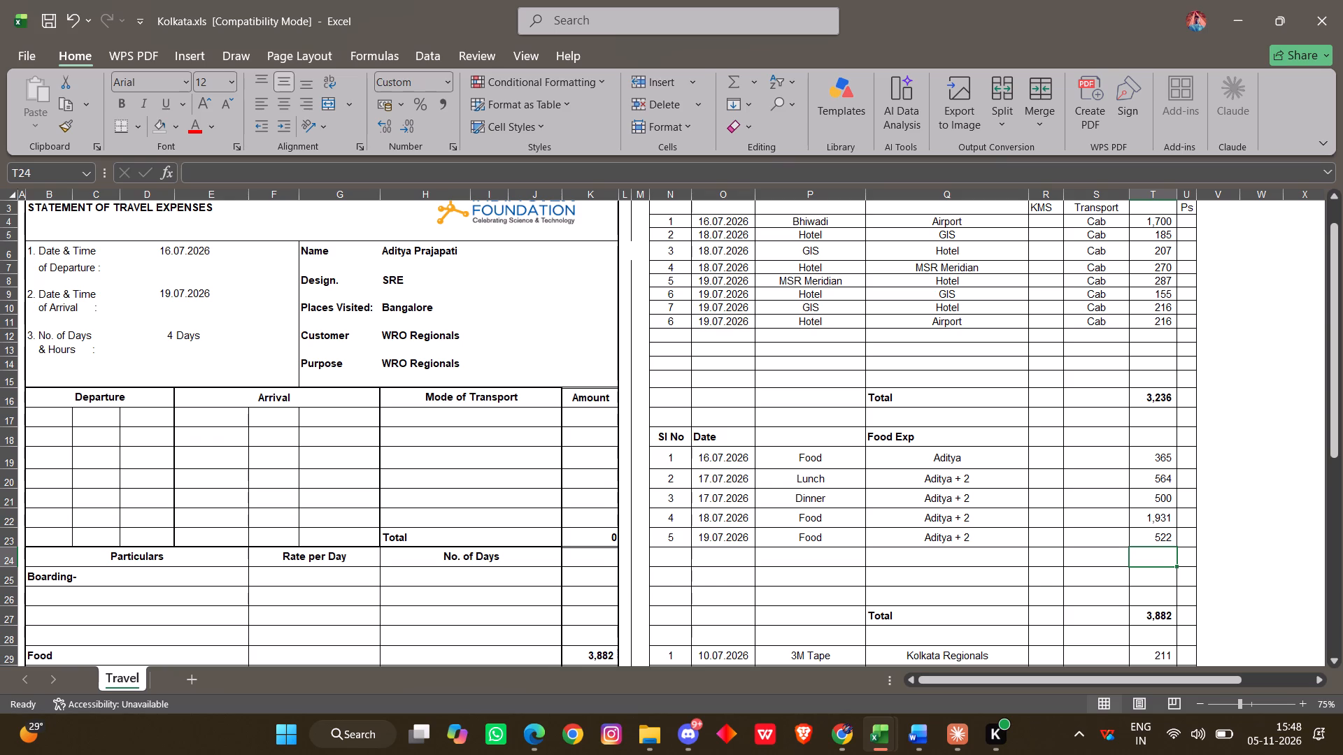
Correct the serial number of the Hotel to Airport trip to 8.
left_click(683, 323)
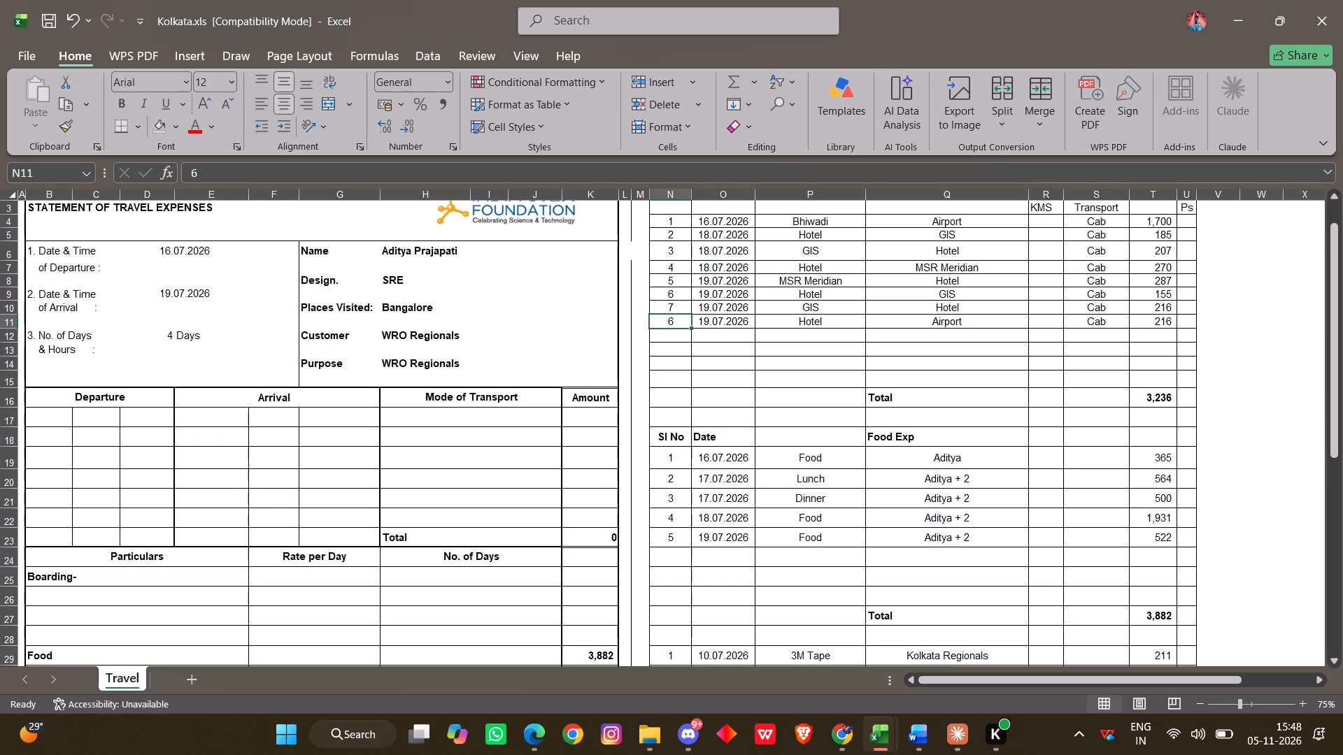
key("8")
key("Return")
left_click(855, 390)
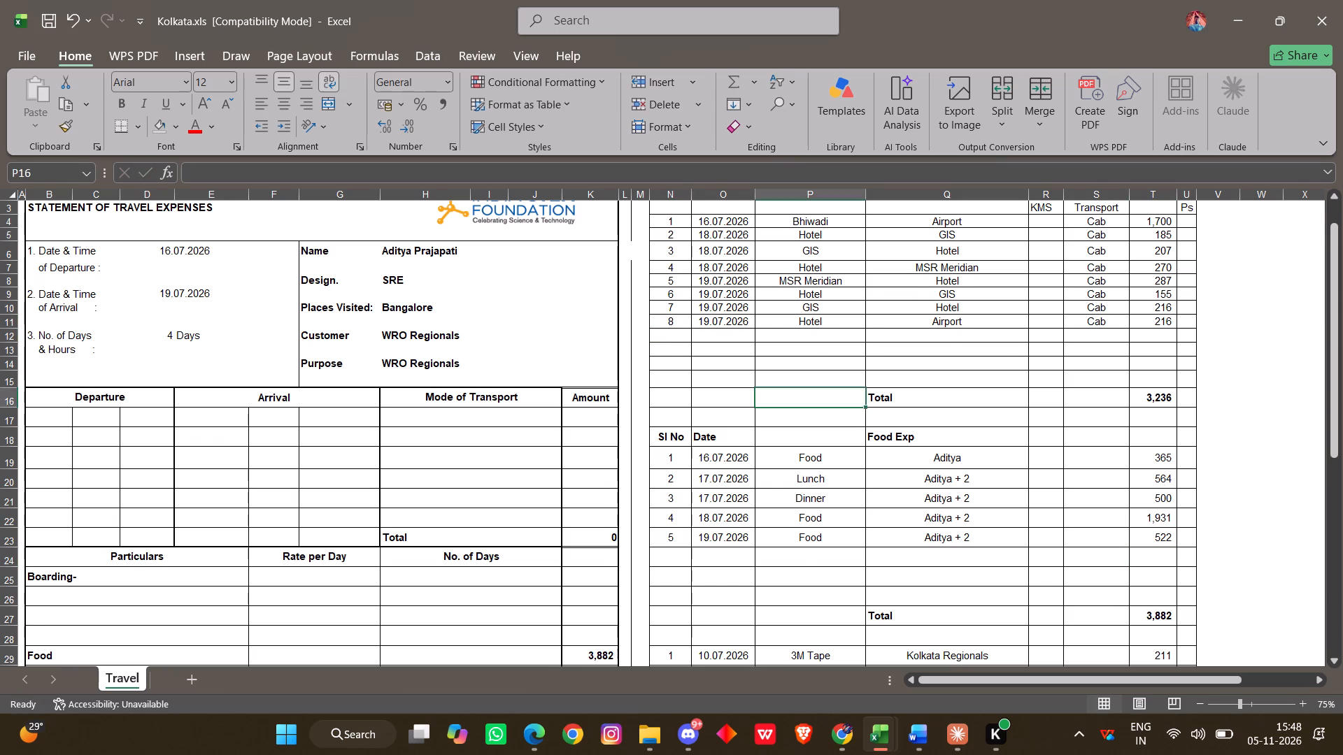
Review the whole Bangalore statement, checking the trips, food expenses, other expenses and the summary totals.
scroll(855, 390, "up", 1)
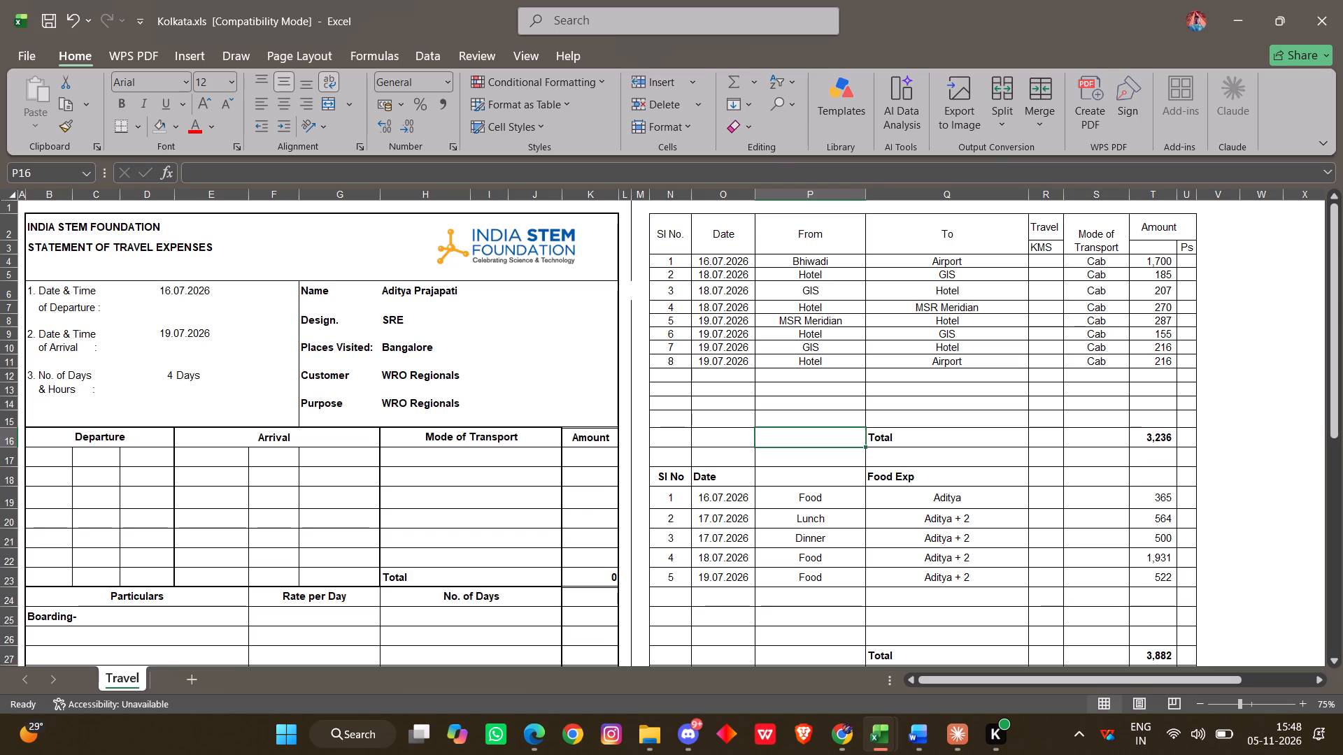
scroll(962, 475, "down", 4)
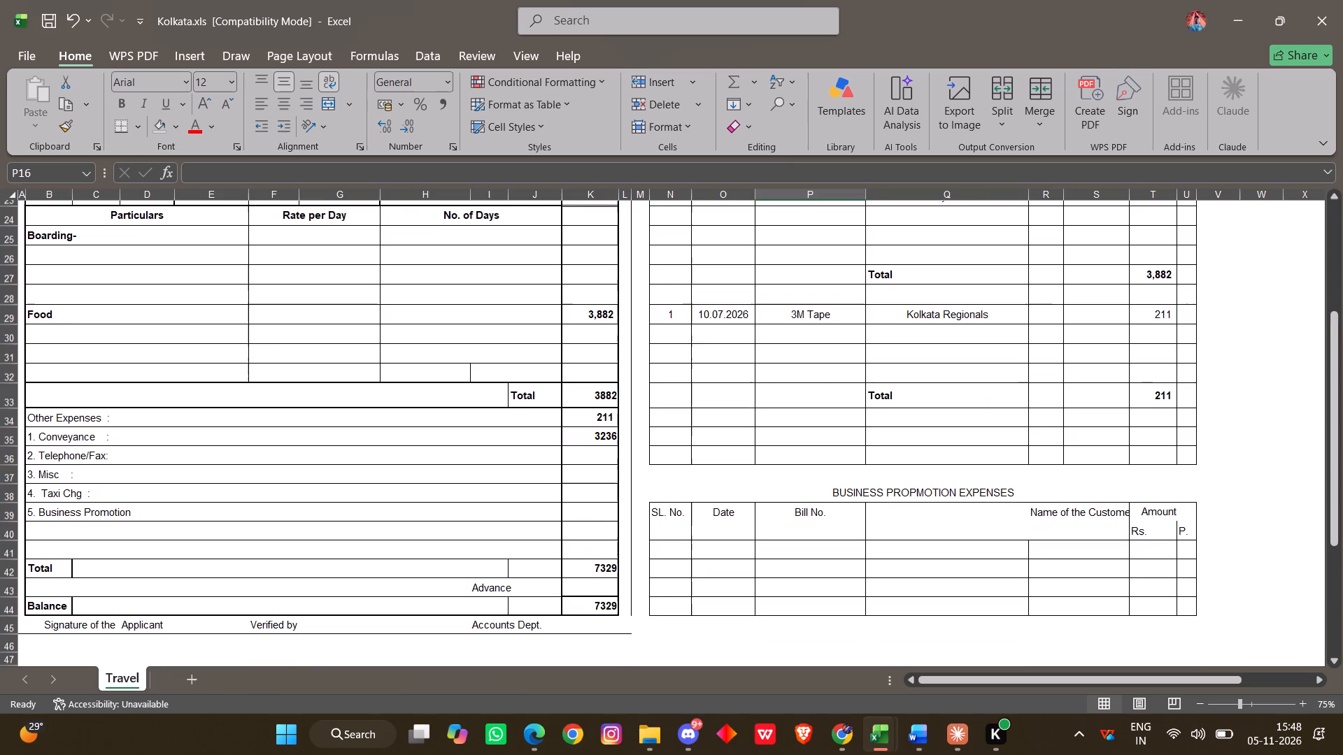
scroll(940, 508, "down", 1)
scroll(940, 508, "up", 3)
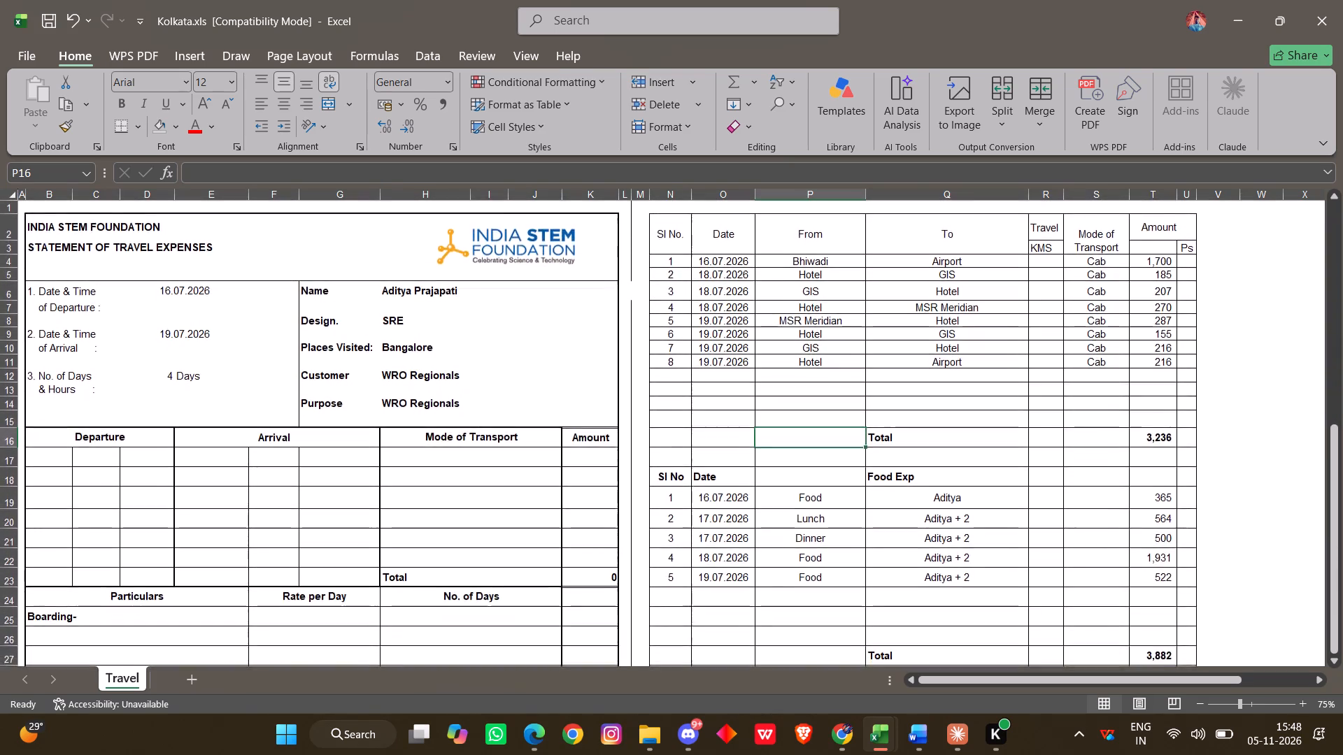
scroll(940, 508, "down", 2)
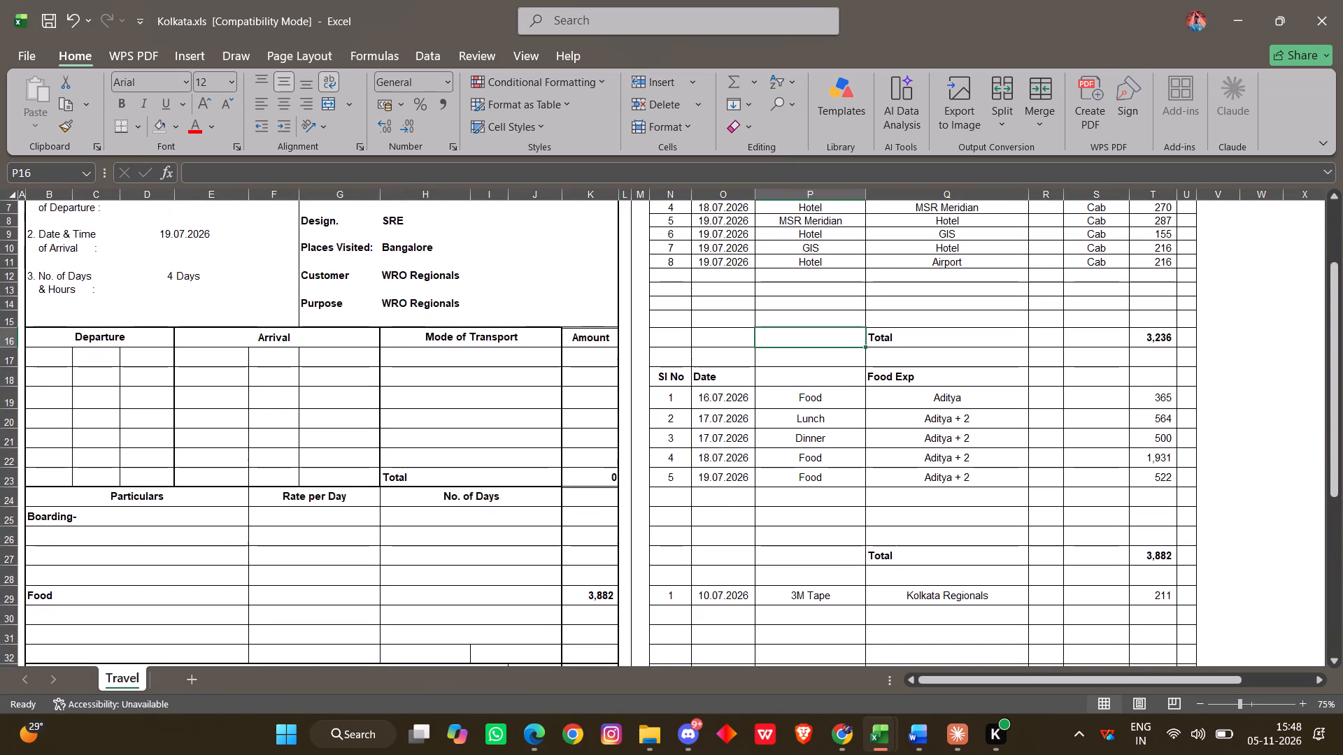
scroll(940, 508, "up", 1)
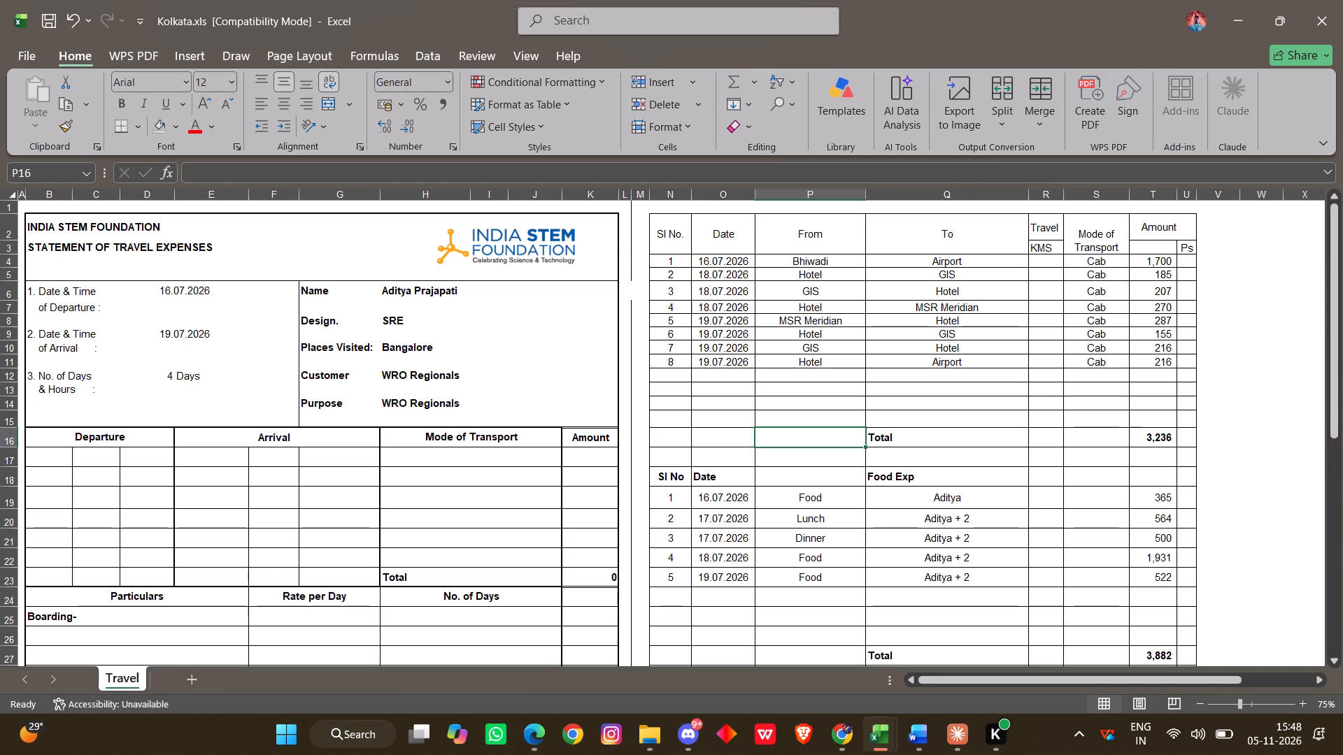
scroll(841, 529, "down", 2)
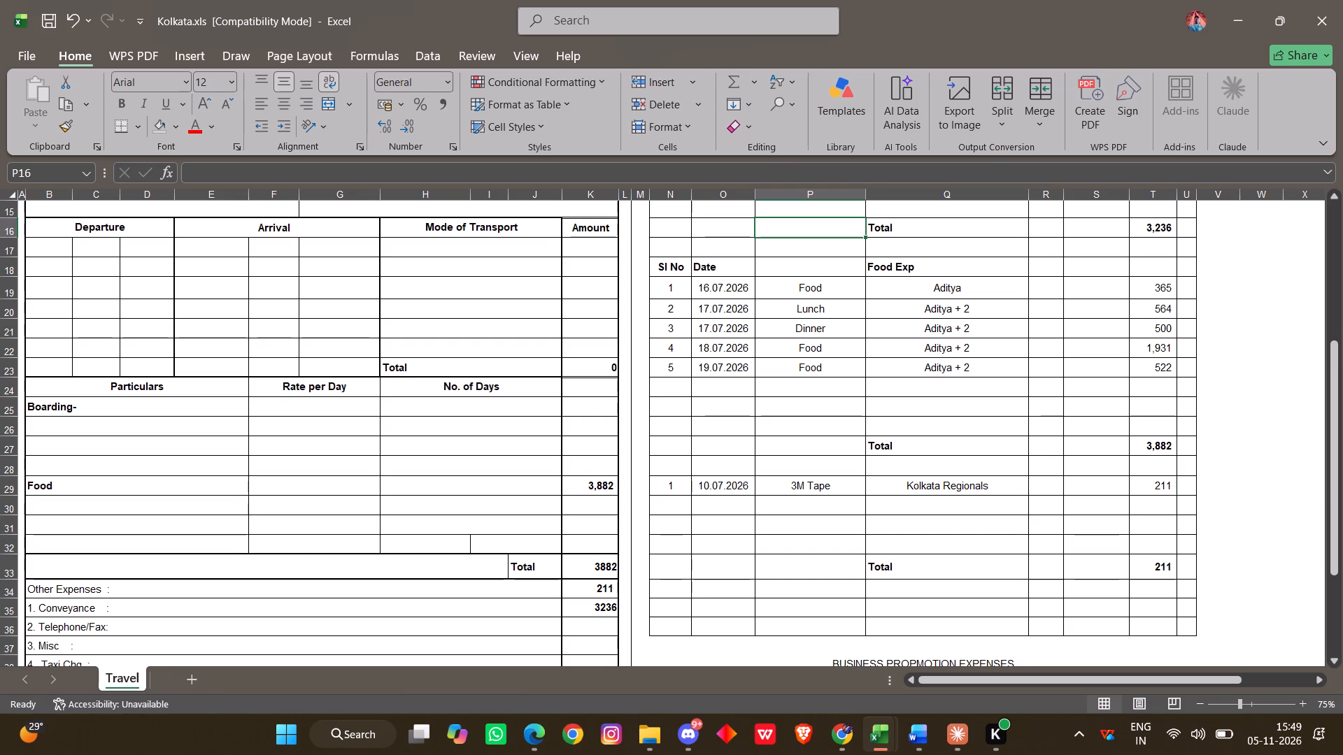
Delete the 3M Tape expense entry dated 10.07.2026 below the food expenses and check the totals.
left_click_drag(667, 490, 1165, 491)
key("Delete")
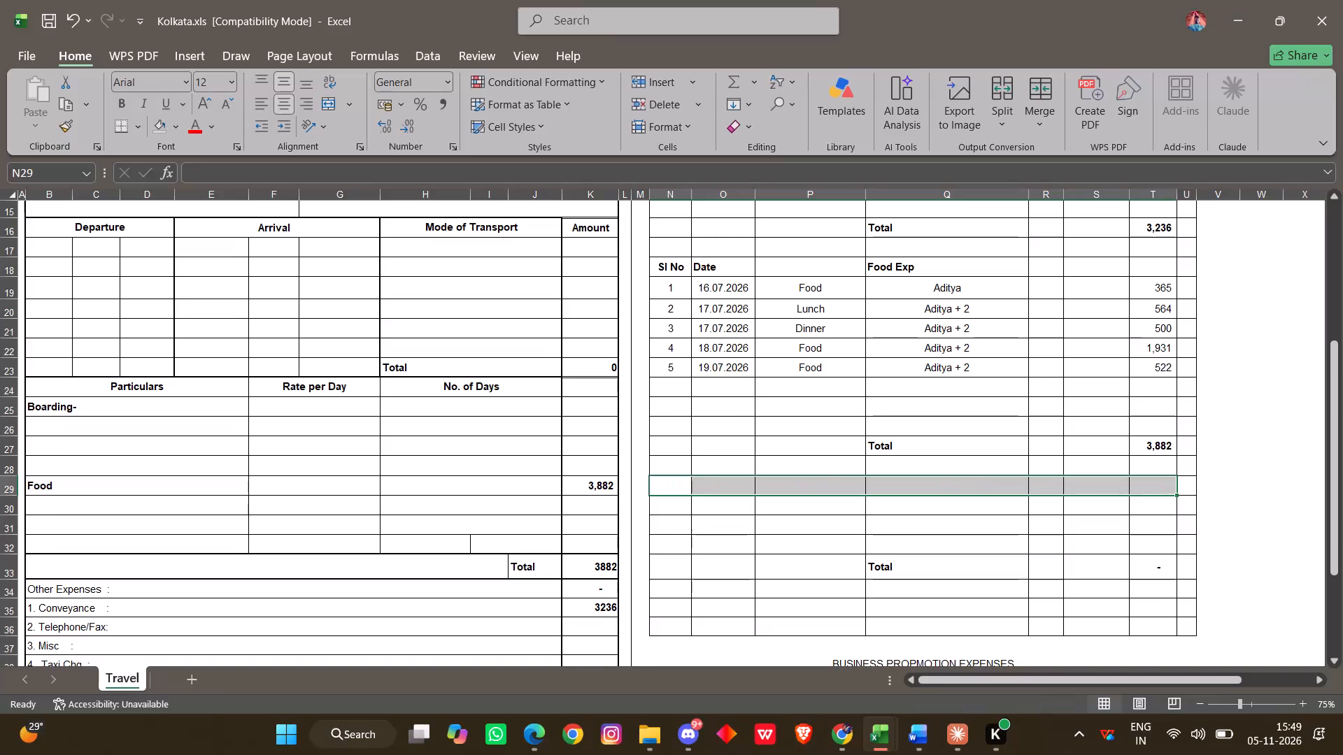
left_click(1151, 553)
left_click(1149, 563)
scroll(974, 505, "down", 1)
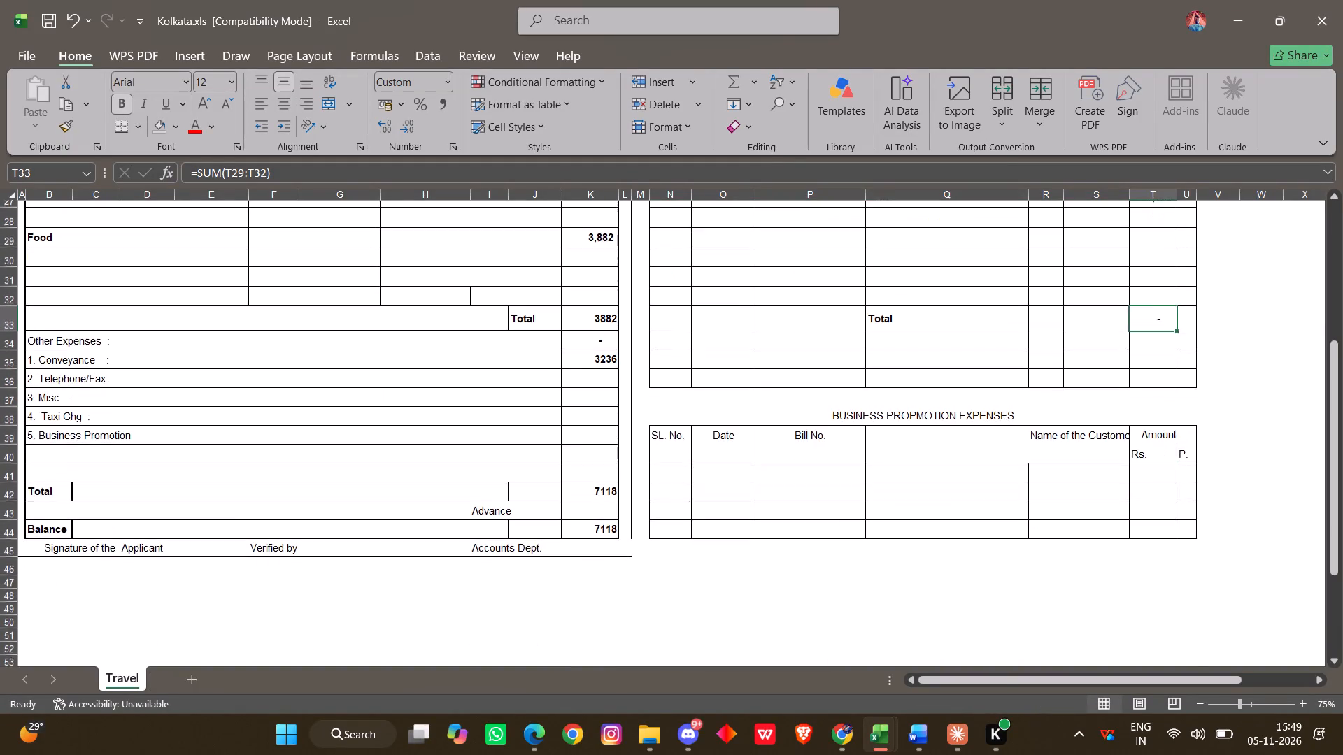
scroll(974, 505, "down", 1)
left_click(577, 519)
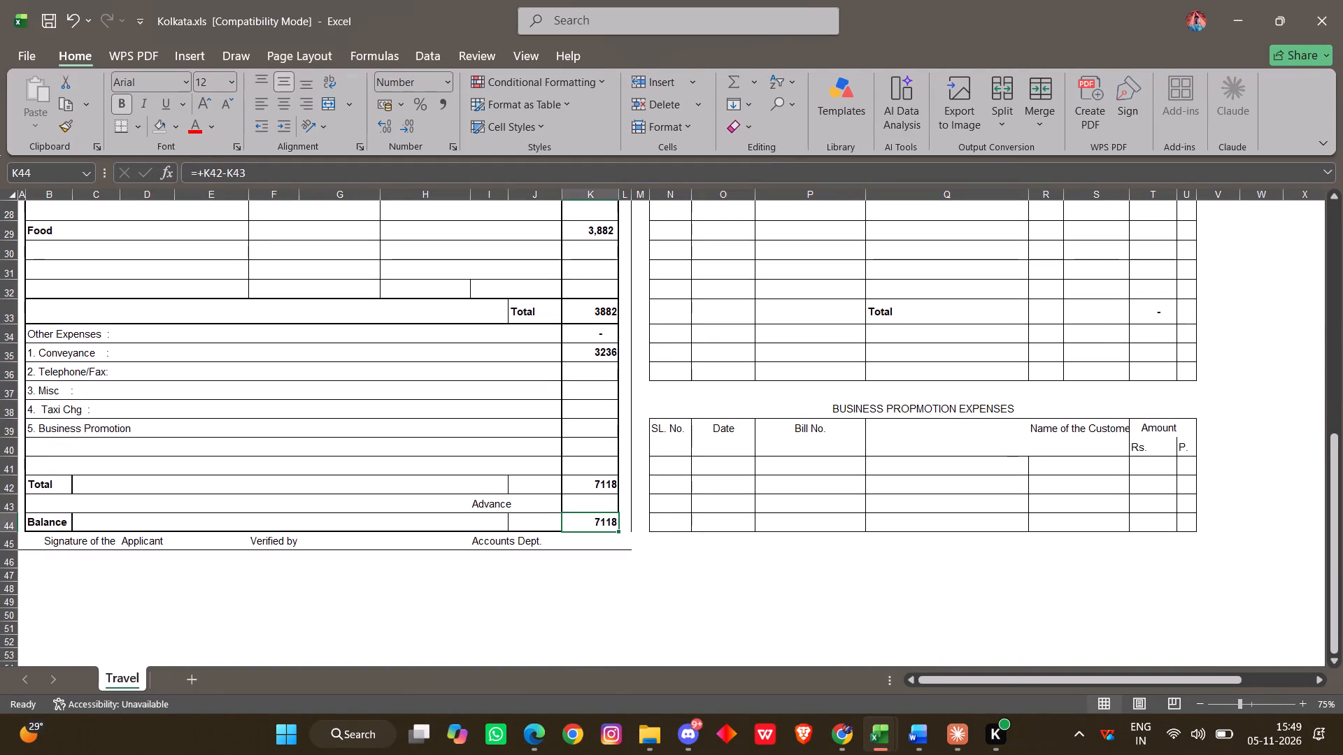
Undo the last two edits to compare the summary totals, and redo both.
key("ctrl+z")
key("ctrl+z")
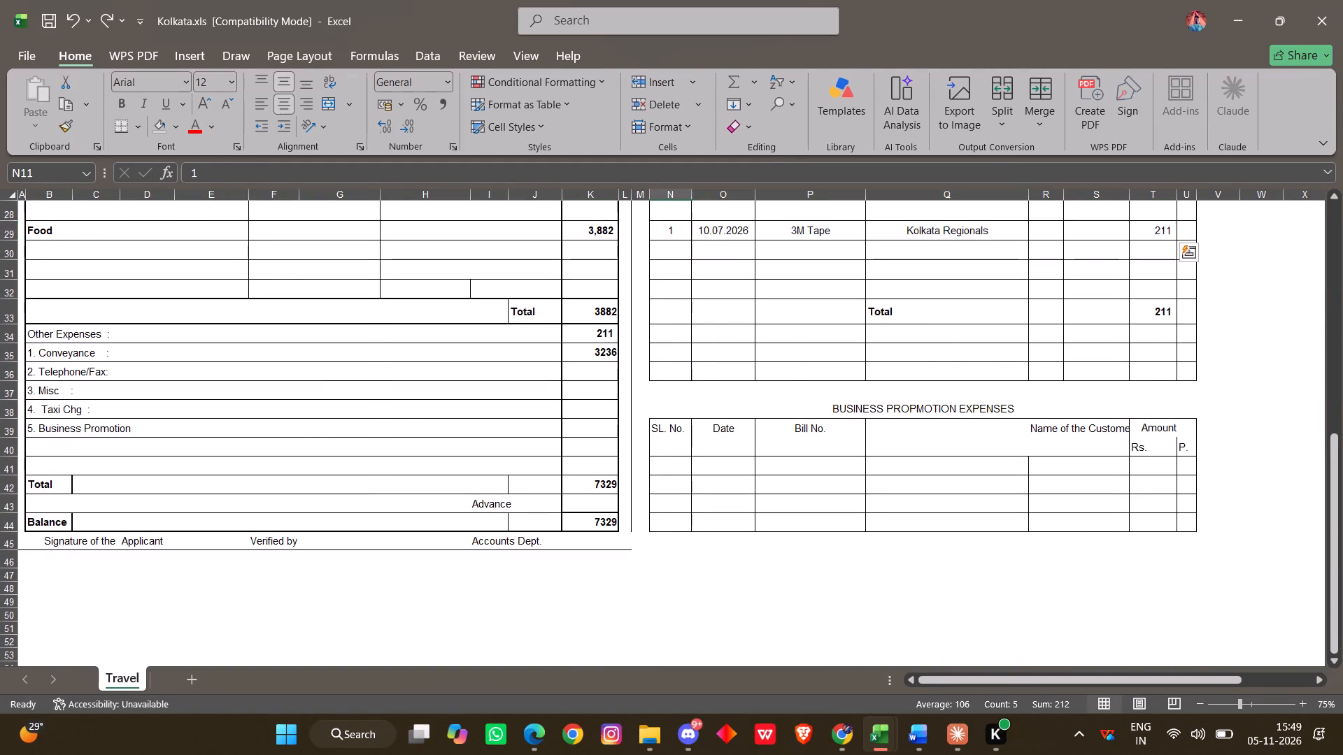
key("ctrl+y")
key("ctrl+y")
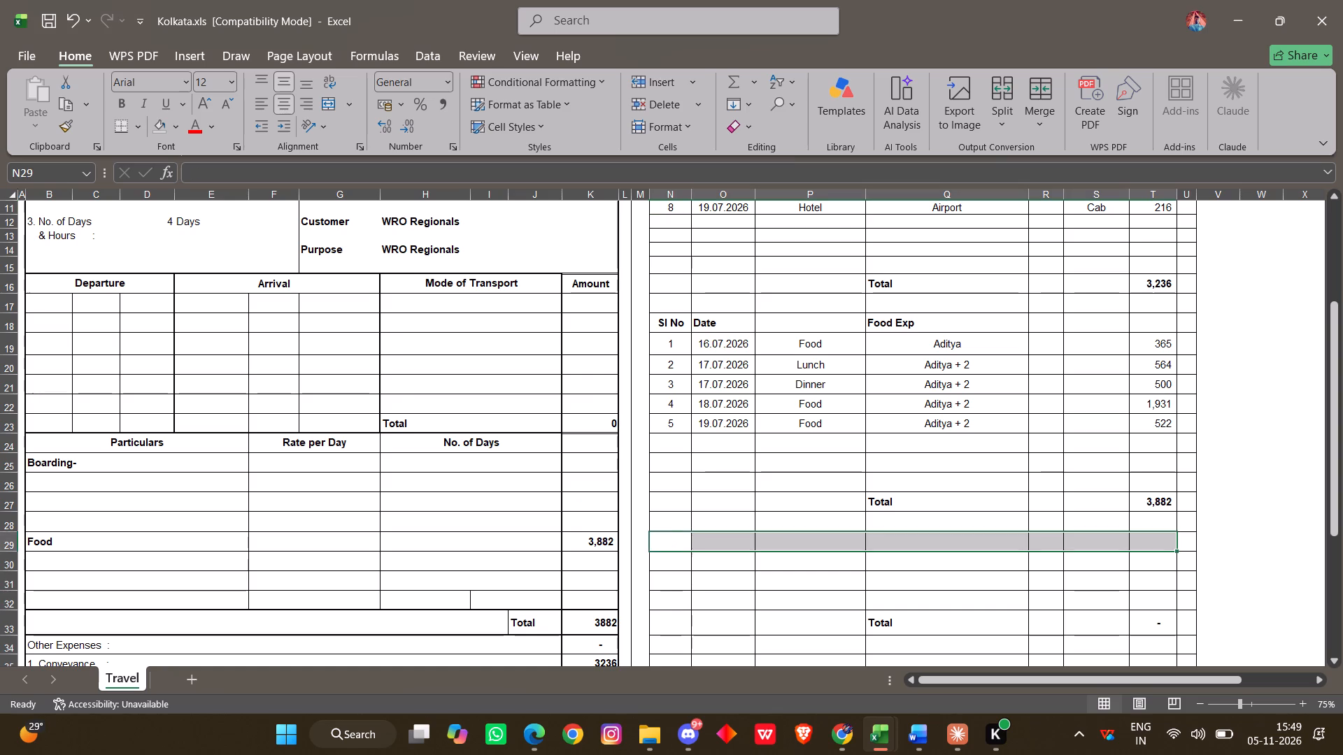
Inspect the formulas behind the Balance and Total amounts in the expense summary.
scroll(617, 554, "down", 1)
left_click(724, 530)
scroll(724, 530, "down", 1)
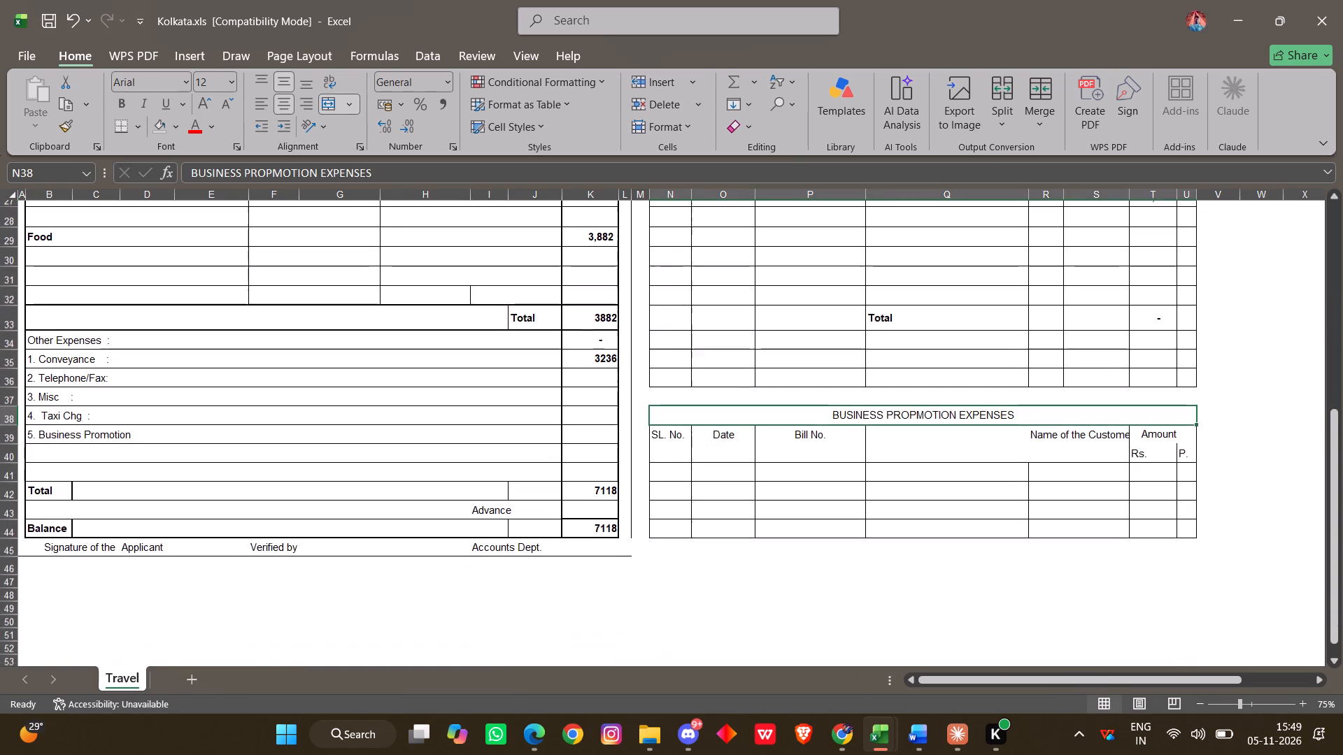
scroll(724, 530, "down", 1)
left_click(594, 519)
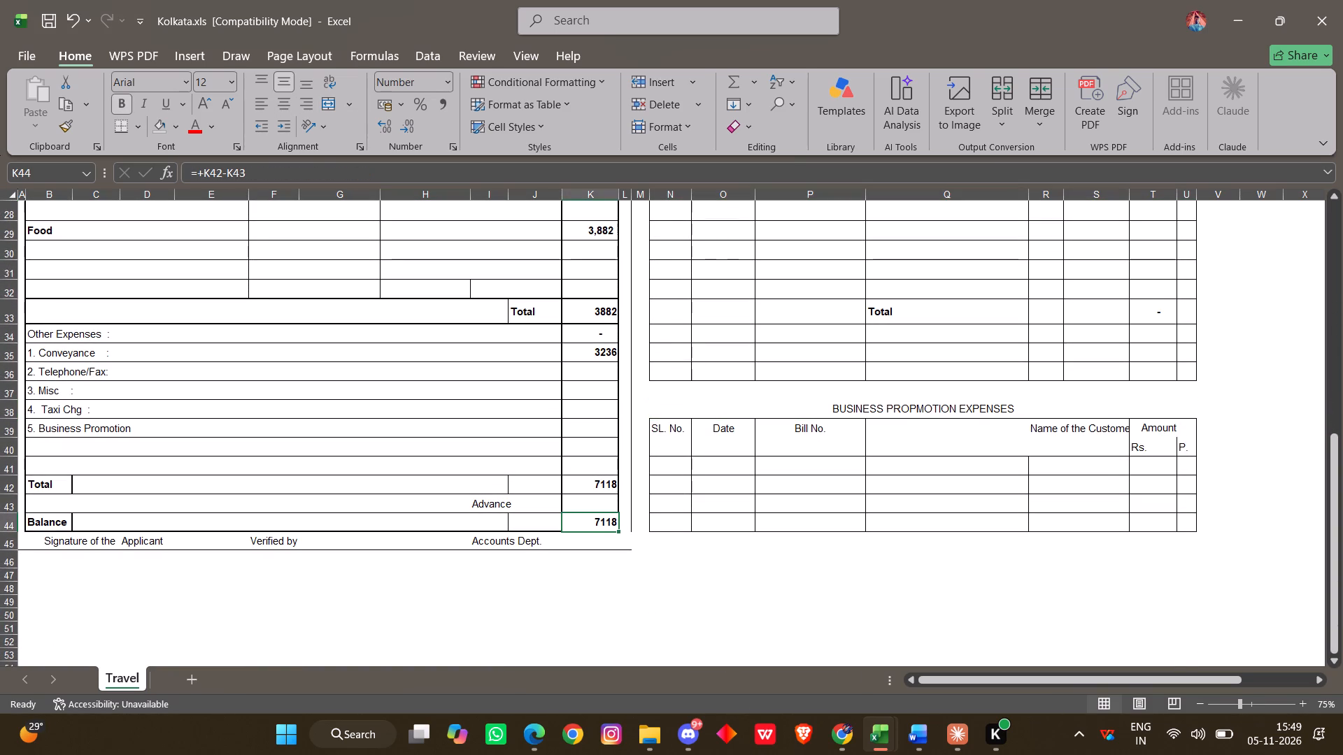
left_click(400, 175)
left_click(599, 481)
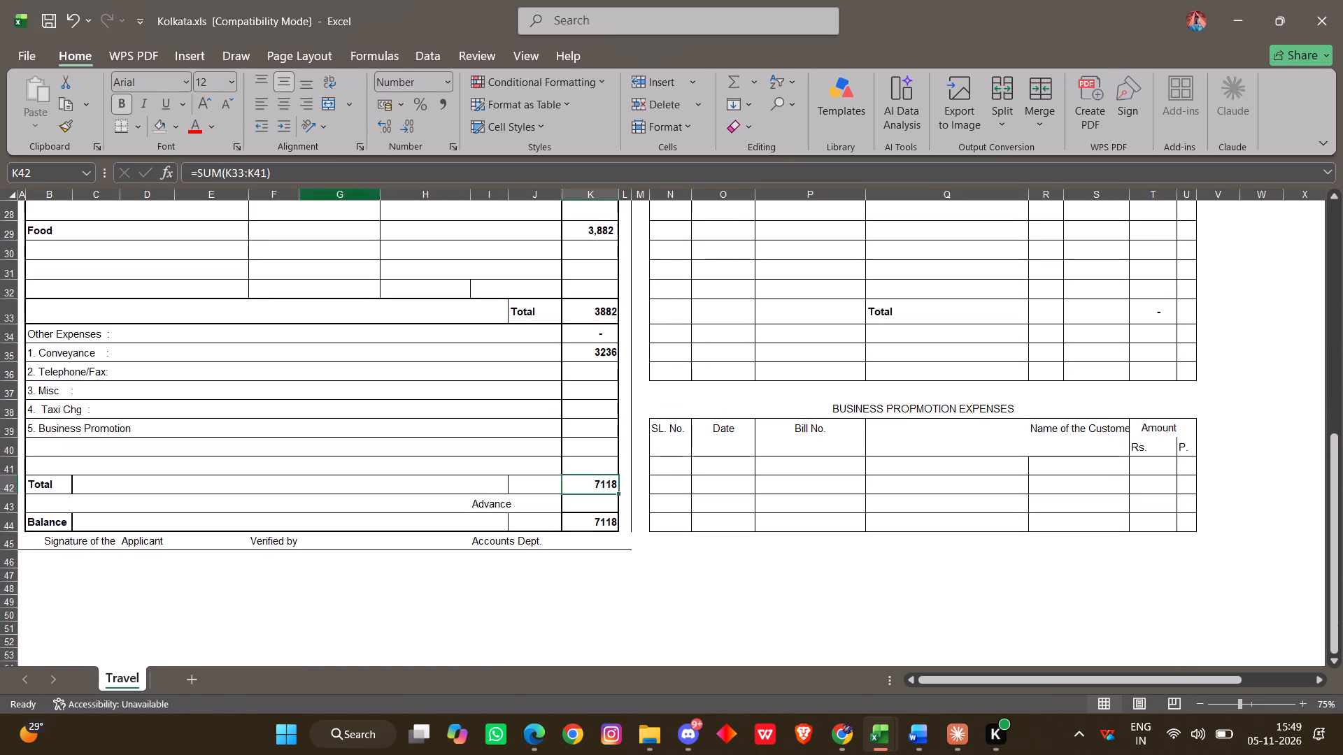
left_click(314, 167)
left_click(541, 364)
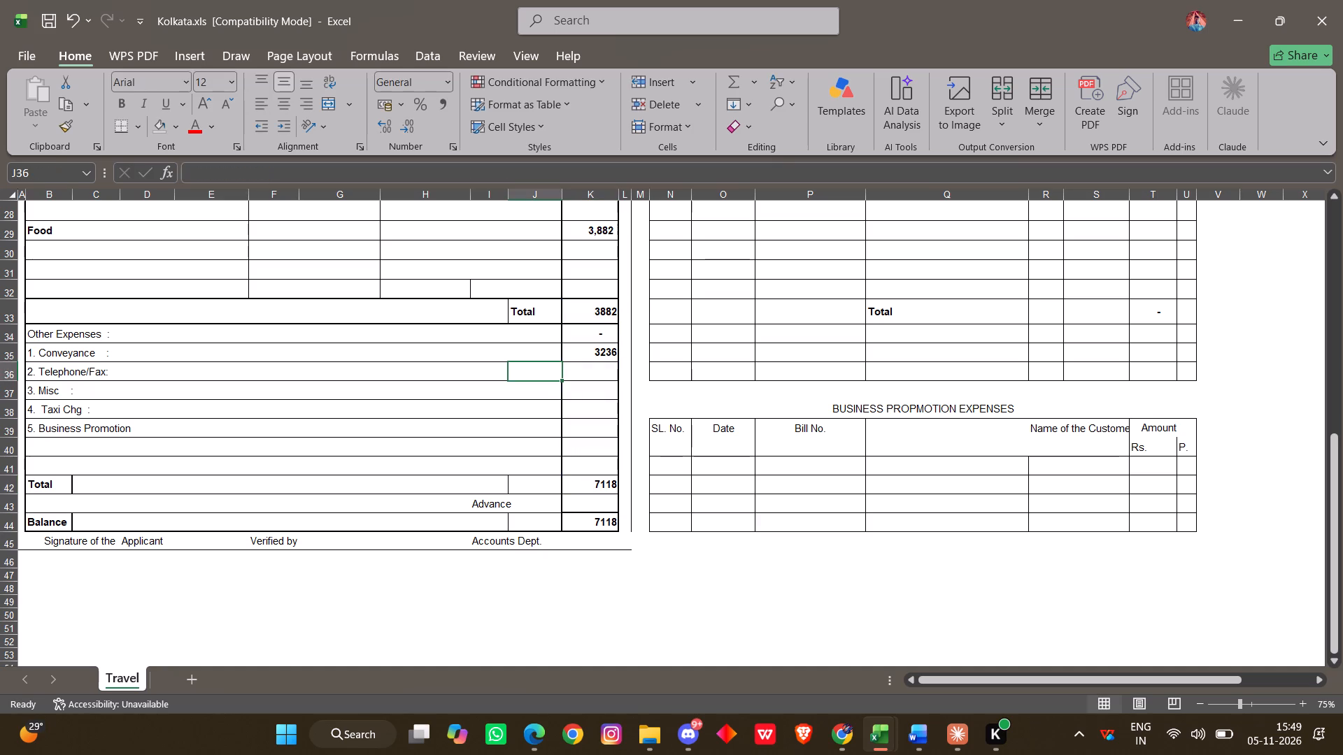
Save the Bangalore travel expense statement.
scroll(541, 364, "up", 3)
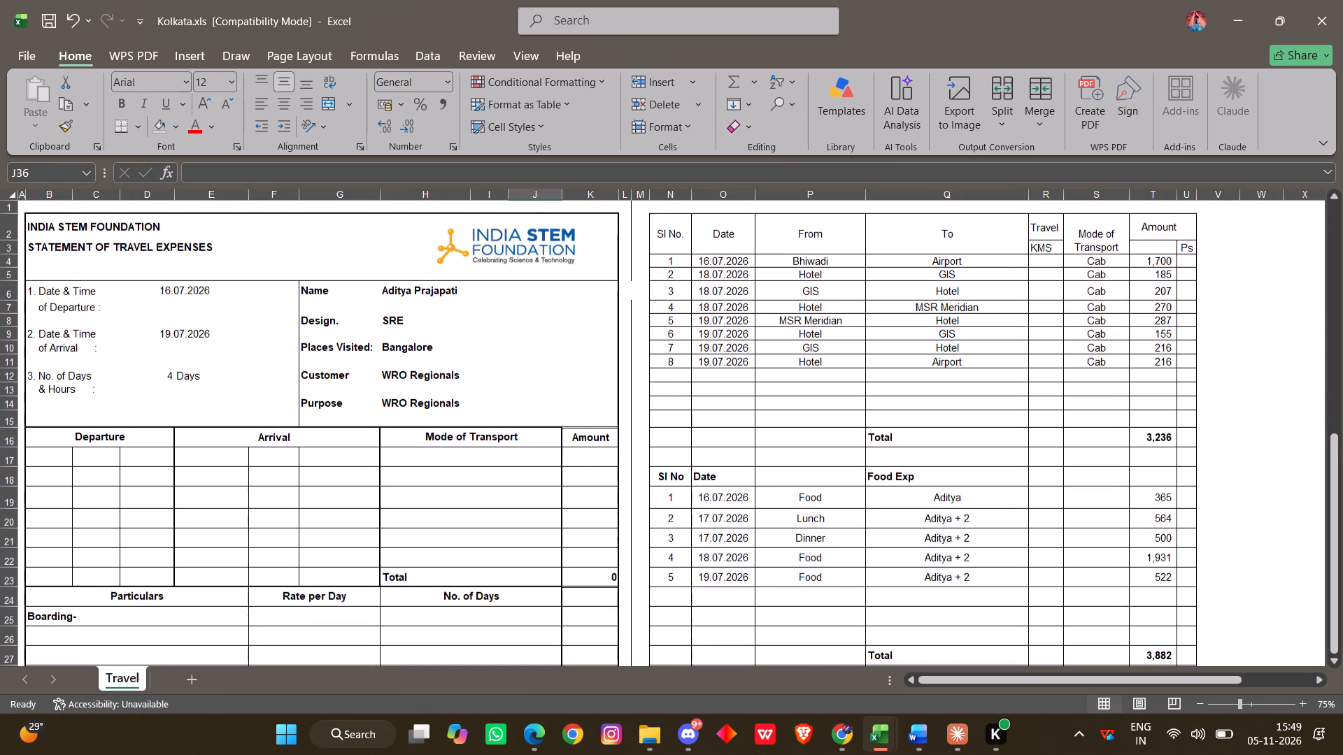
key("ctrl+s")
Review the full statement once more, from the trip details and food expenses down to the summary and business promotion section.
scroll(648, 412, "up", 2)
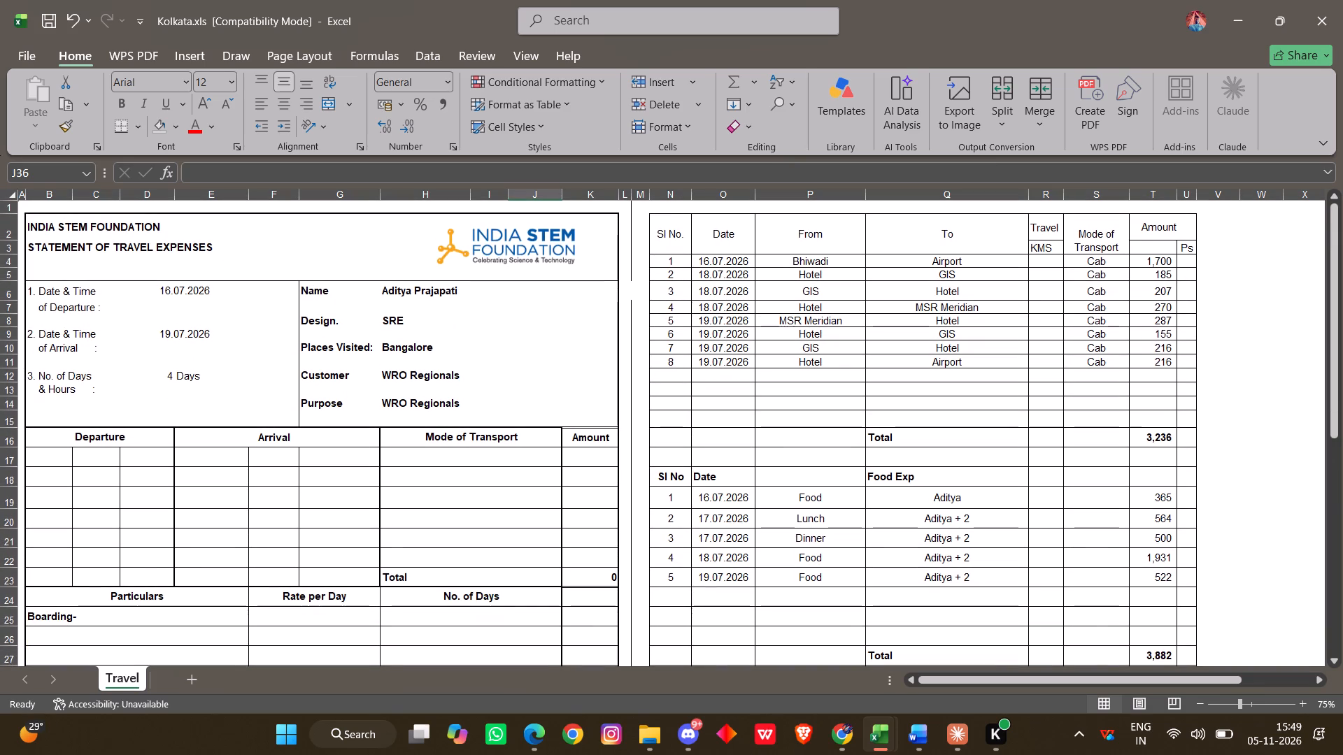
scroll(648, 412, "up", 4)
scroll(648, 412, "down", 1)
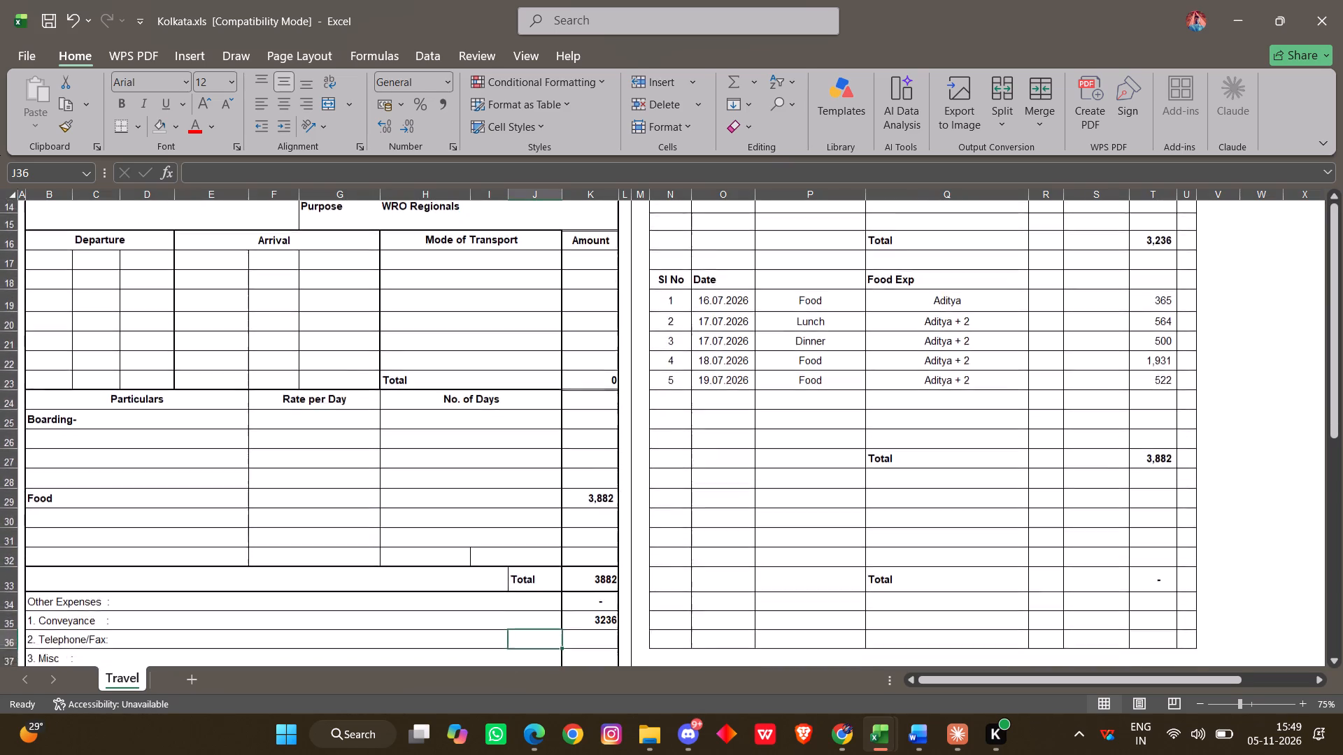
scroll(648, 412, "down", 3)
scroll(648, 412, "left", 1)
scroll(606, 422, "up", 3)
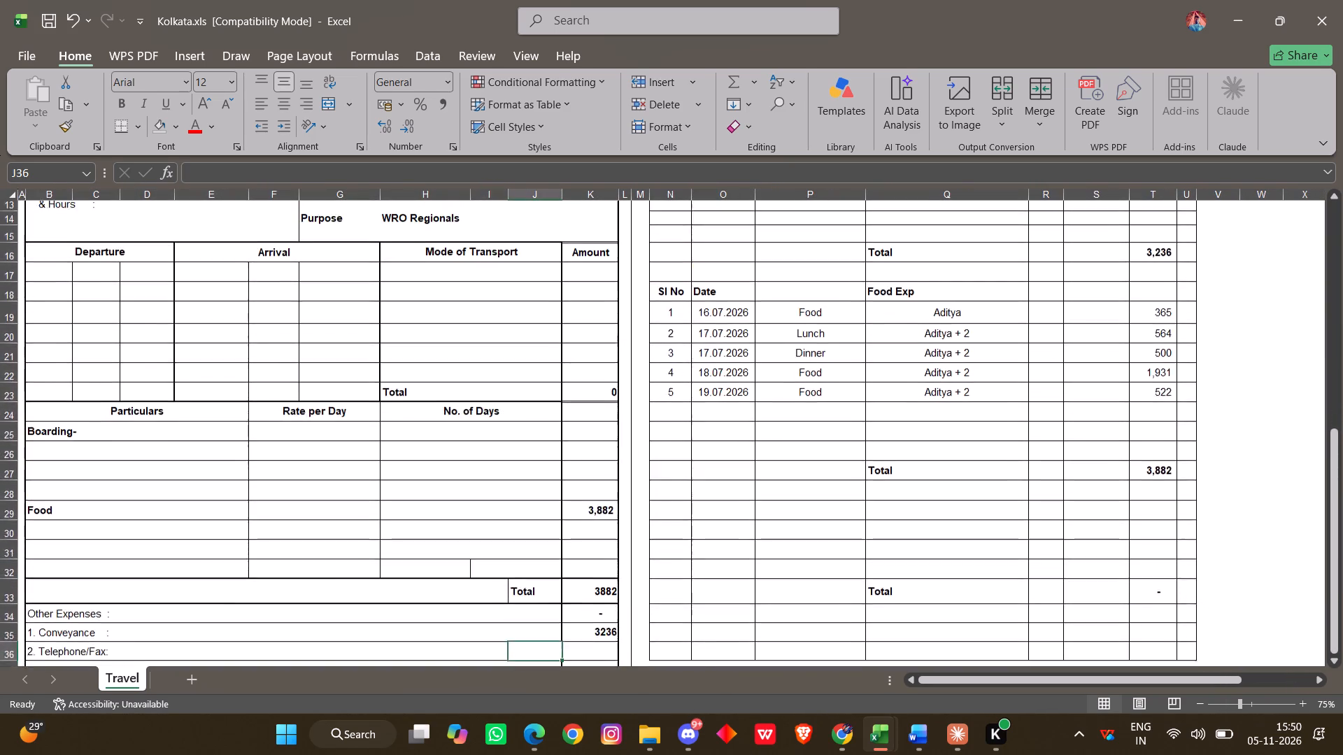
scroll(606, 422, "up", 2)
scroll(606, 422, "down", 1)
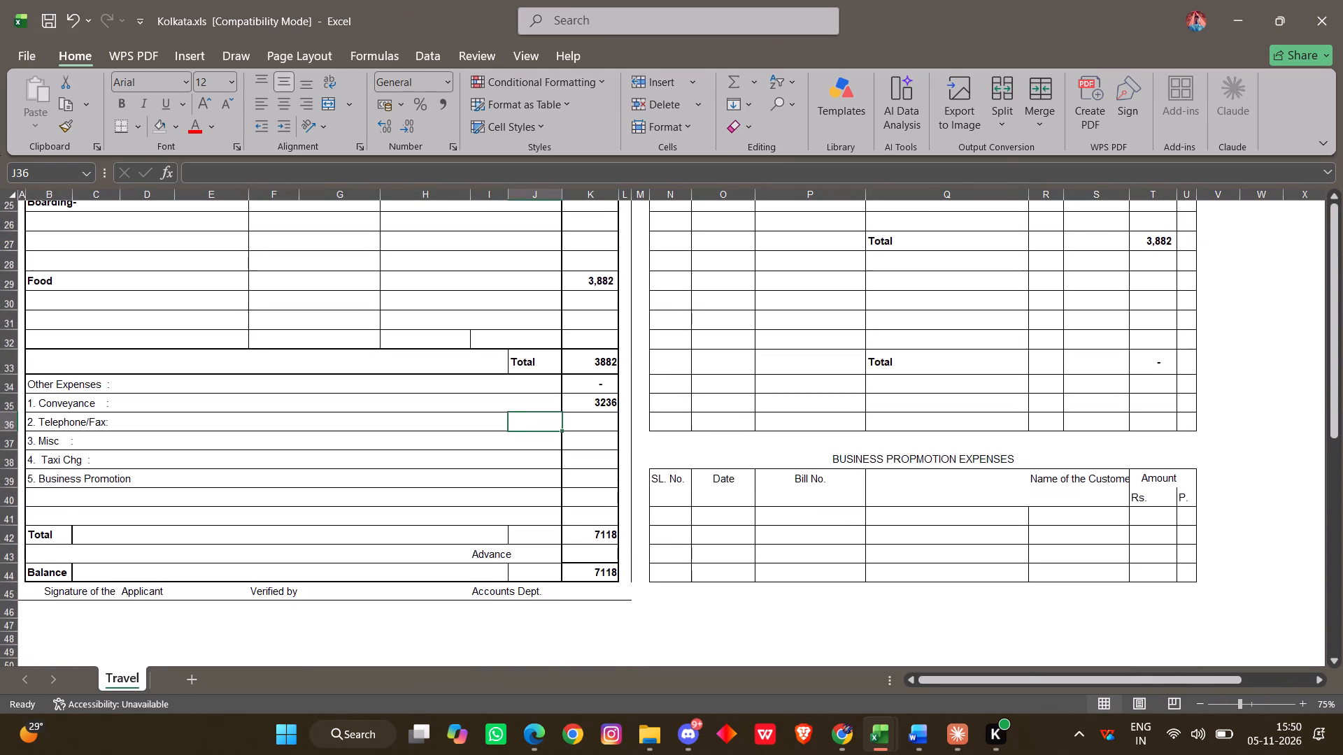
scroll(606, 422, "down", 3)
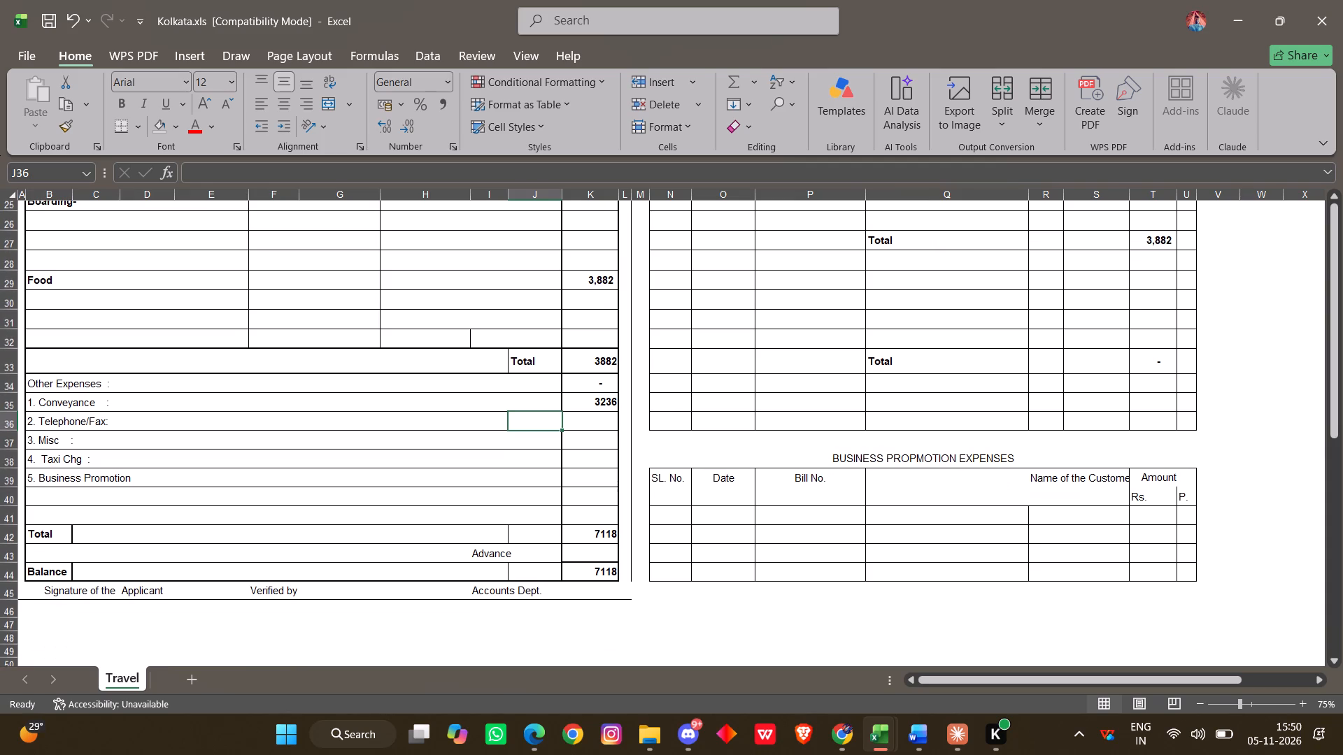
scroll(606, 422, "down", 1)
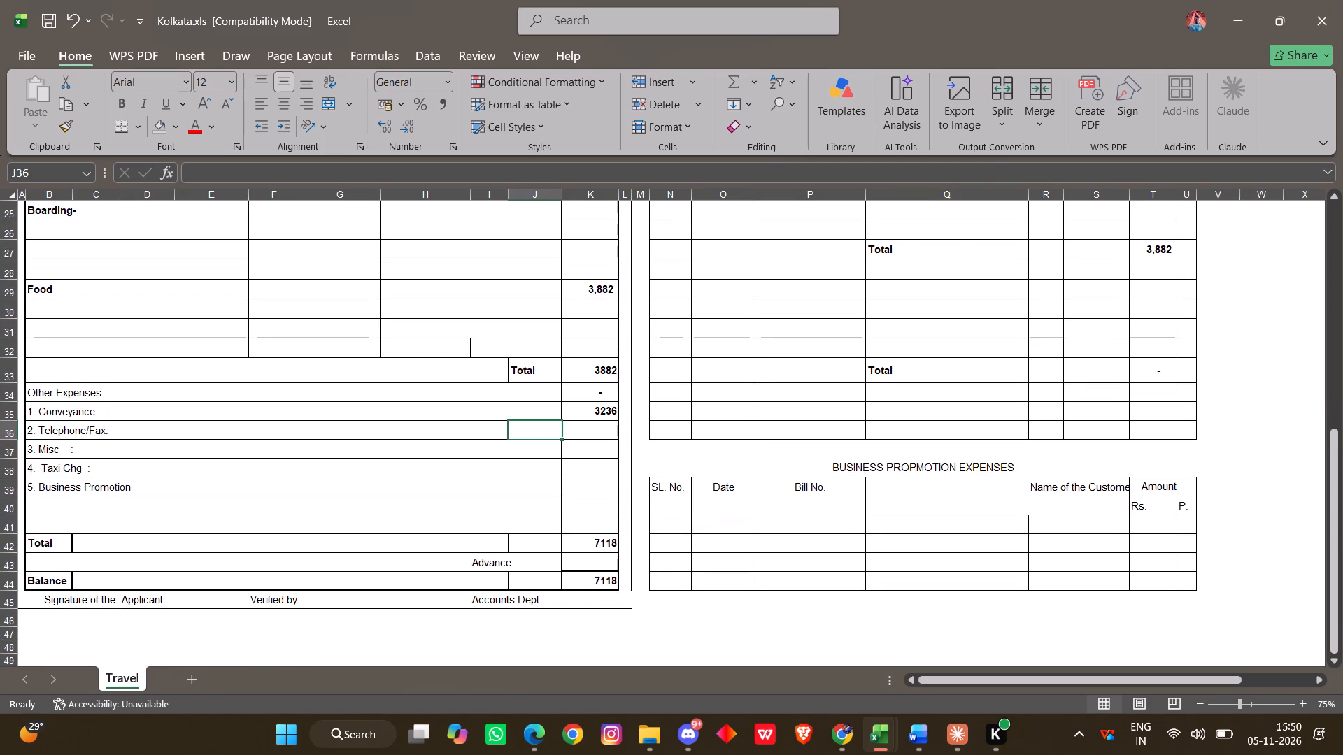
scroll(606, 422, "up", 1)
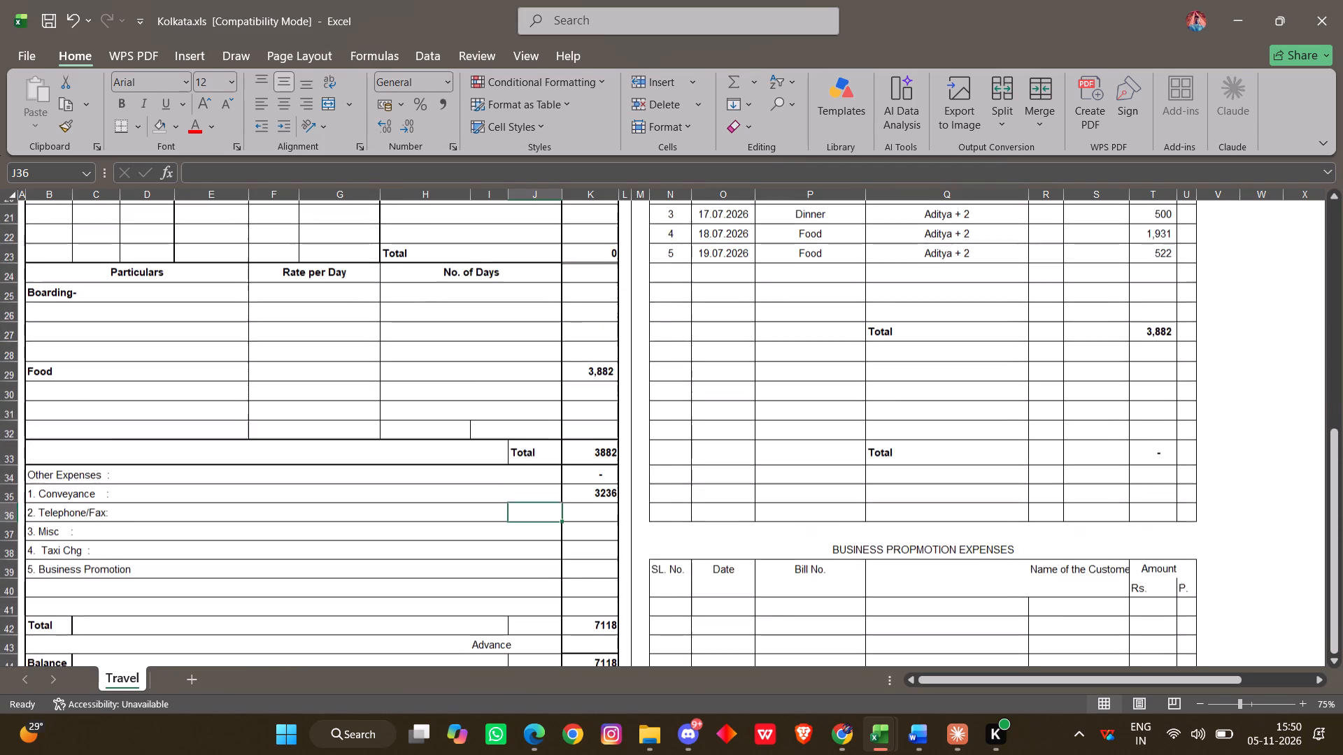
scroll(606, 422, "up", 4)
scroll(606, 422, "right", 2)
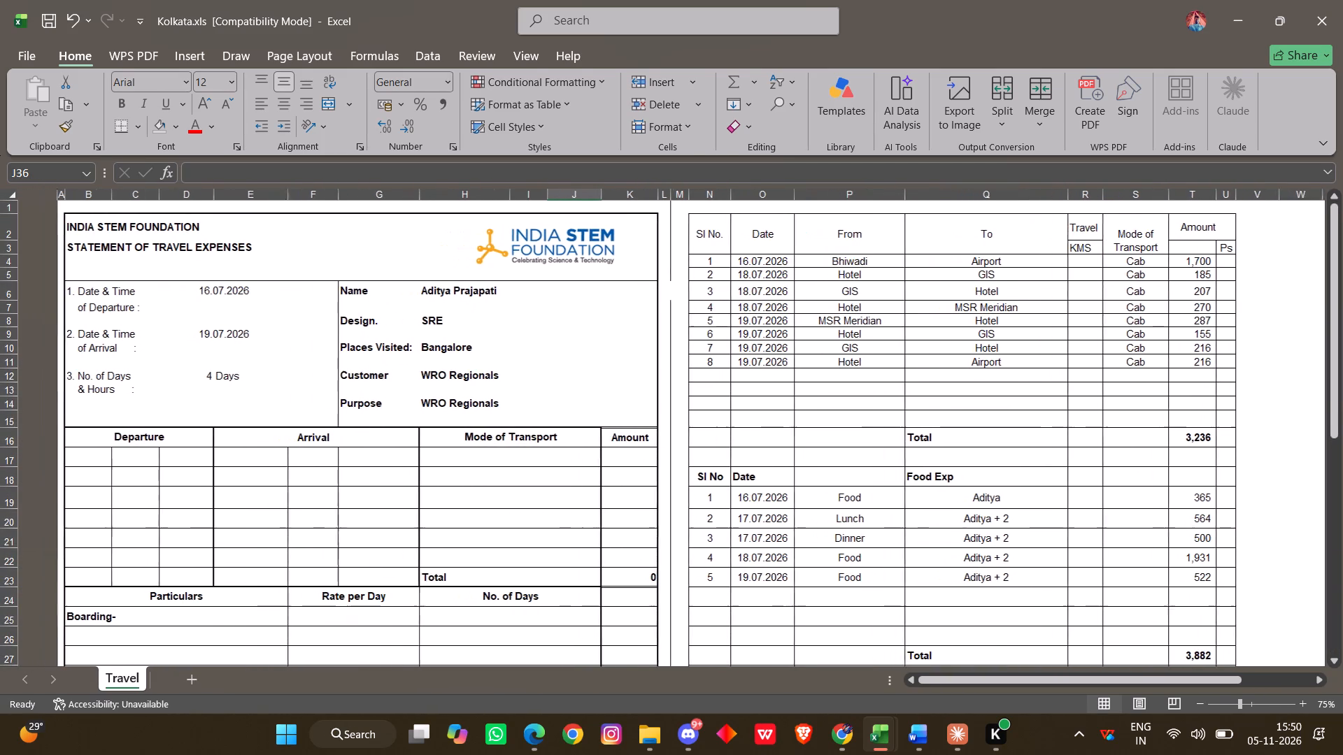
scroll(606, 422, "down", 3)
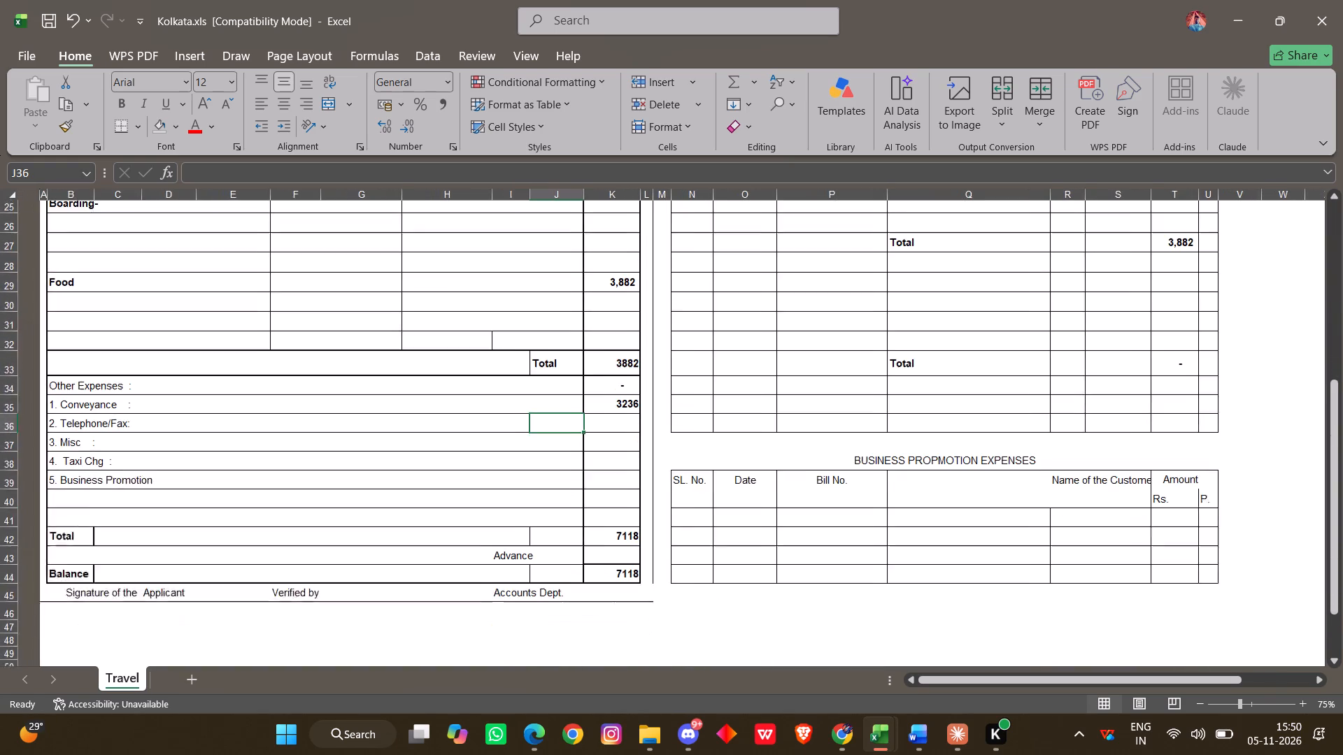
scroll(606, 422, "down", 2)
scroll(606, 422, "up", 5)
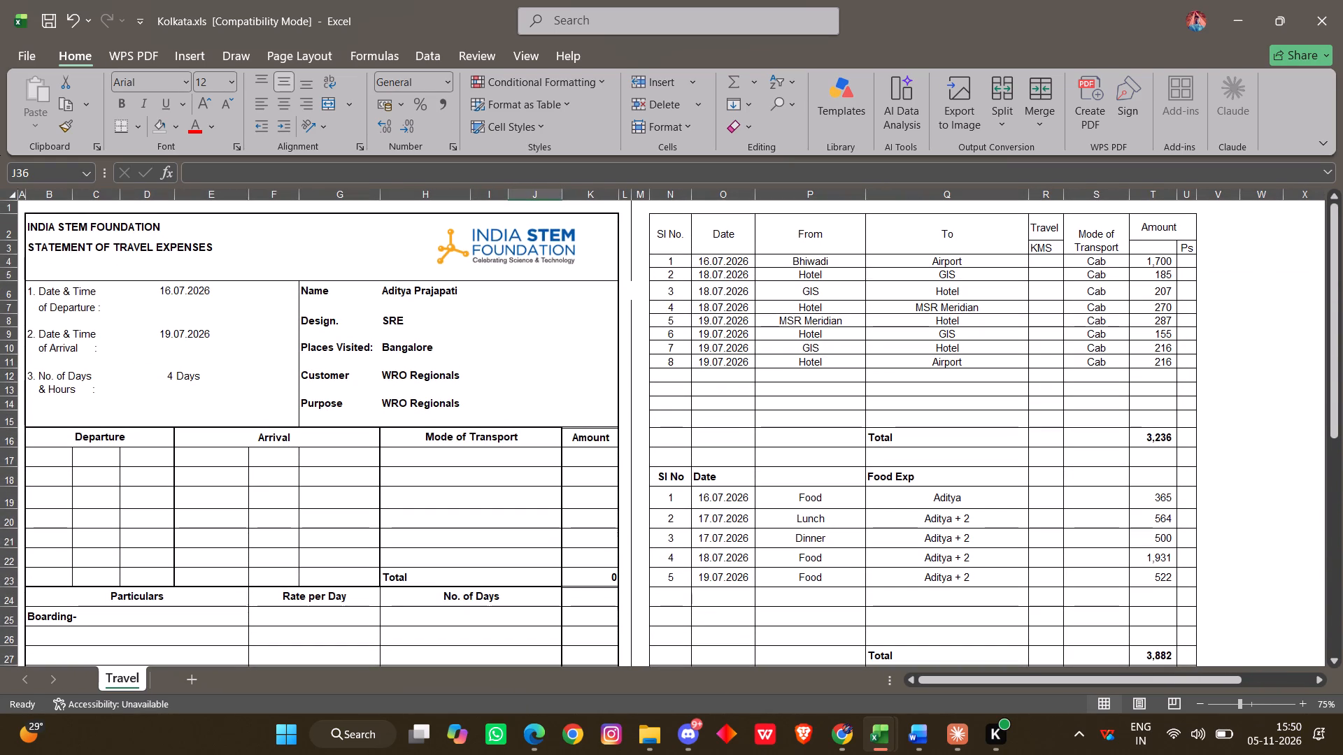
Save and close the finished statement, and minimize the Hyderabad & Ahmedabad workbook to return to the Downloads folder.
key("ctrl+s")
left_click(1342, 0)
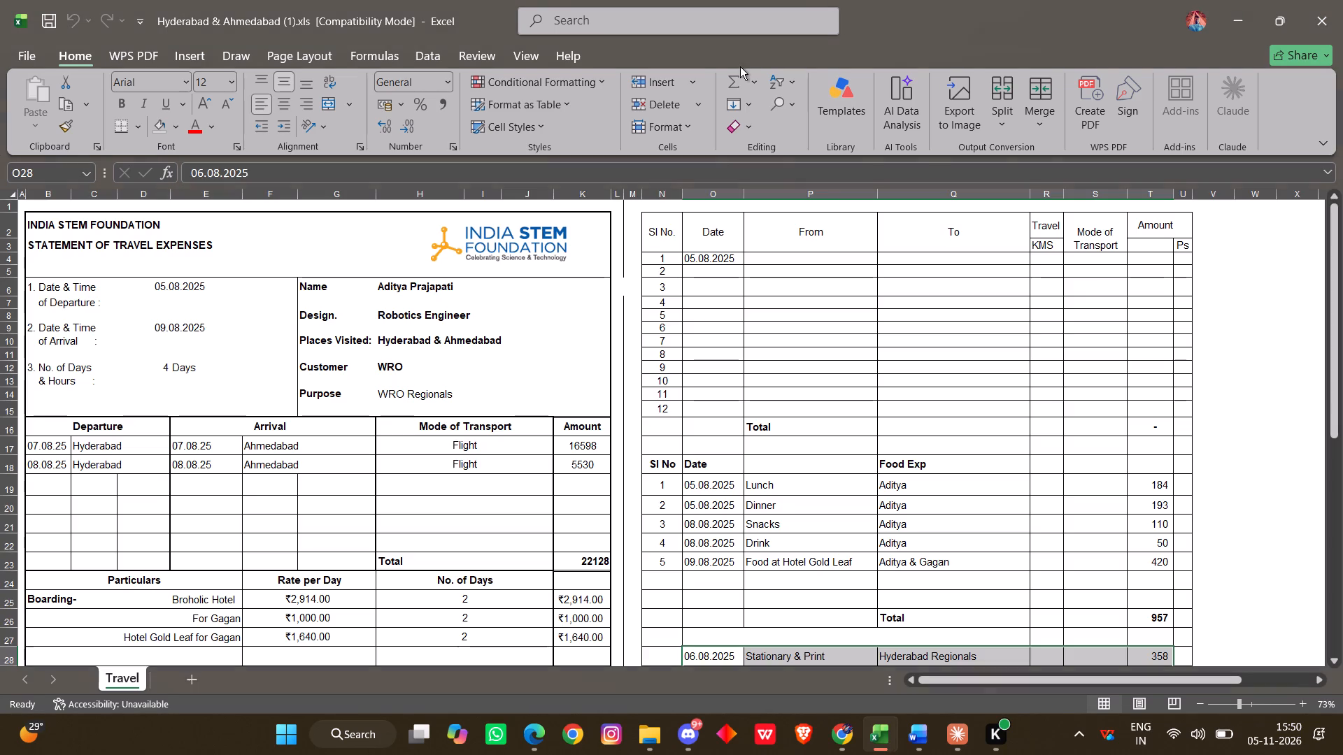
left_click(1243, 16)
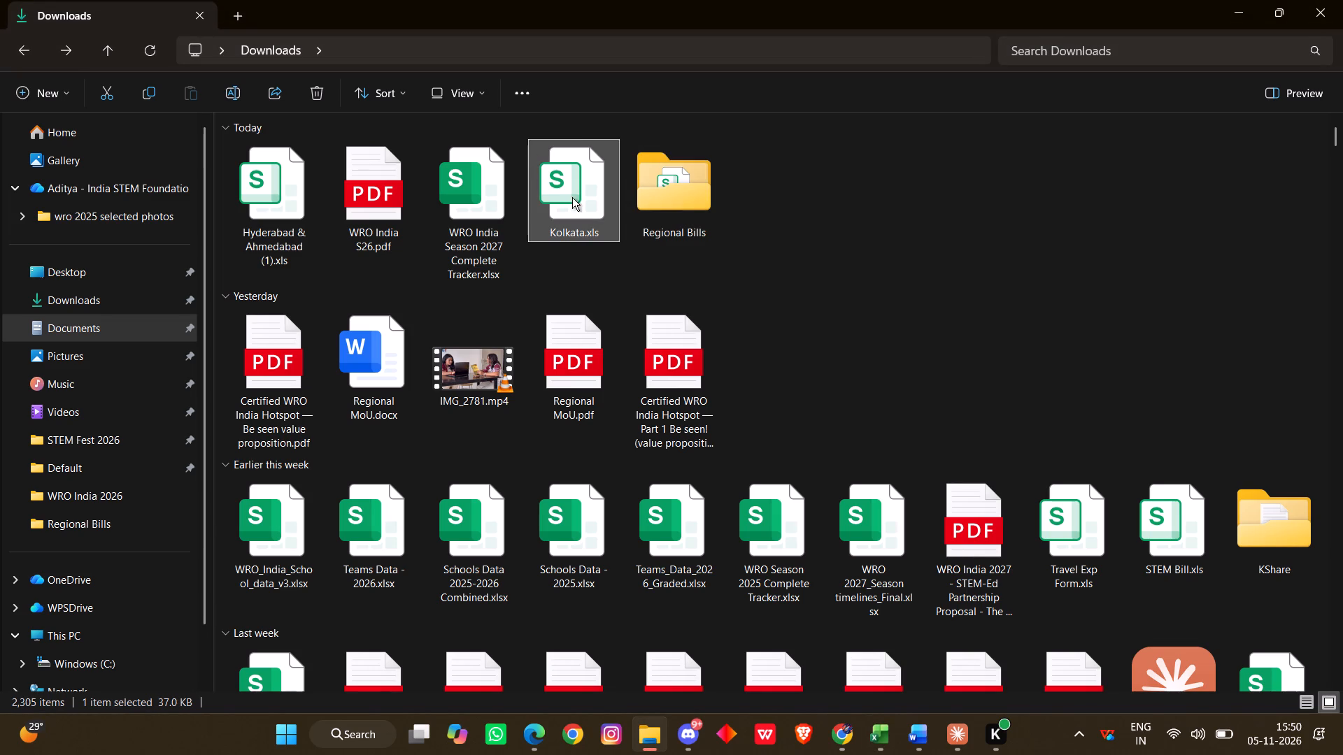
Rename the Kolkata.xls file in Downloads as Bangalore.xls.
right_click(559, 193)
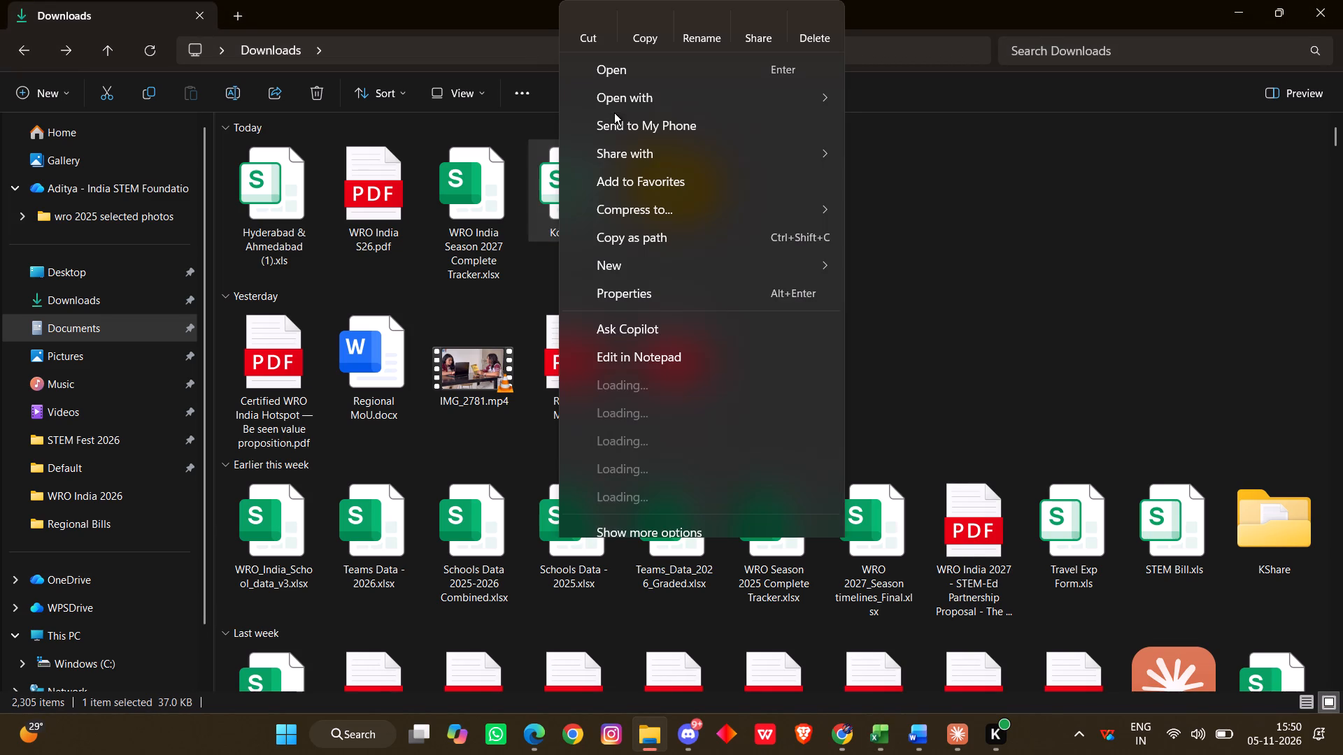
left_click(699, 34)
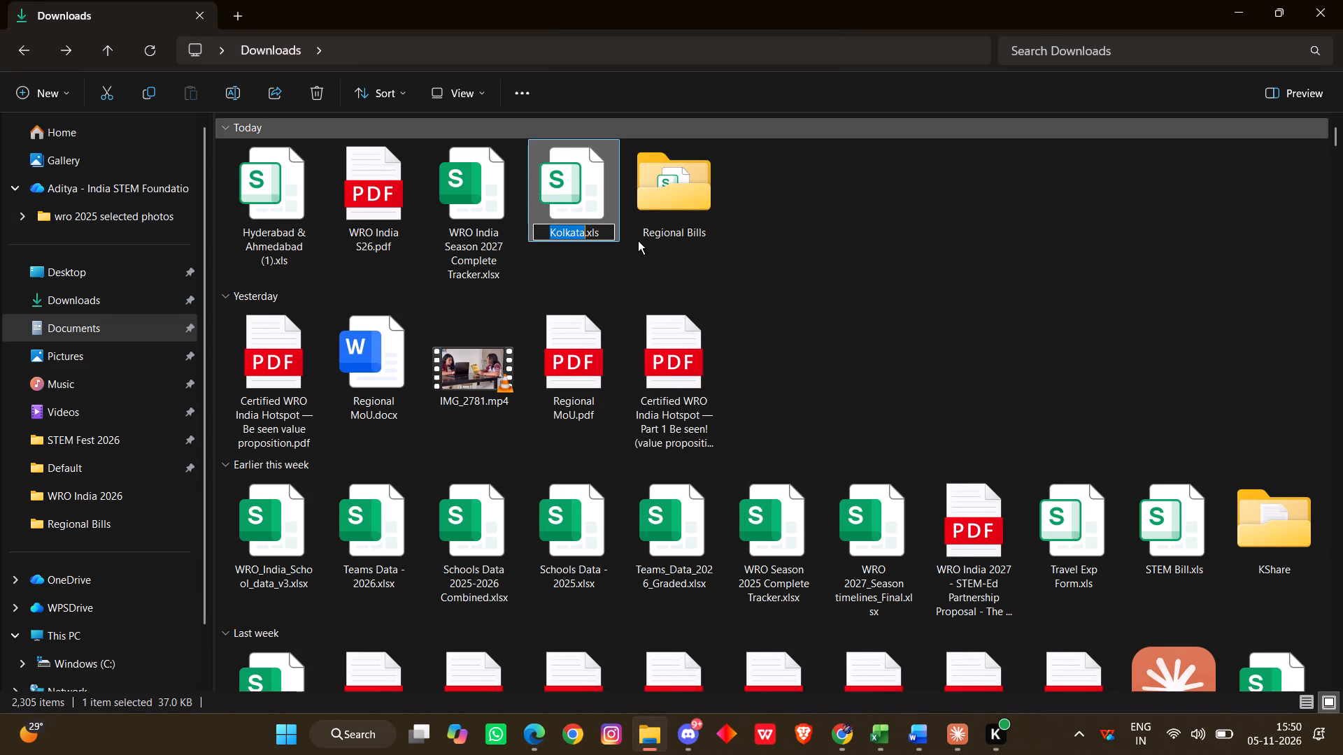
type("Bangalore")
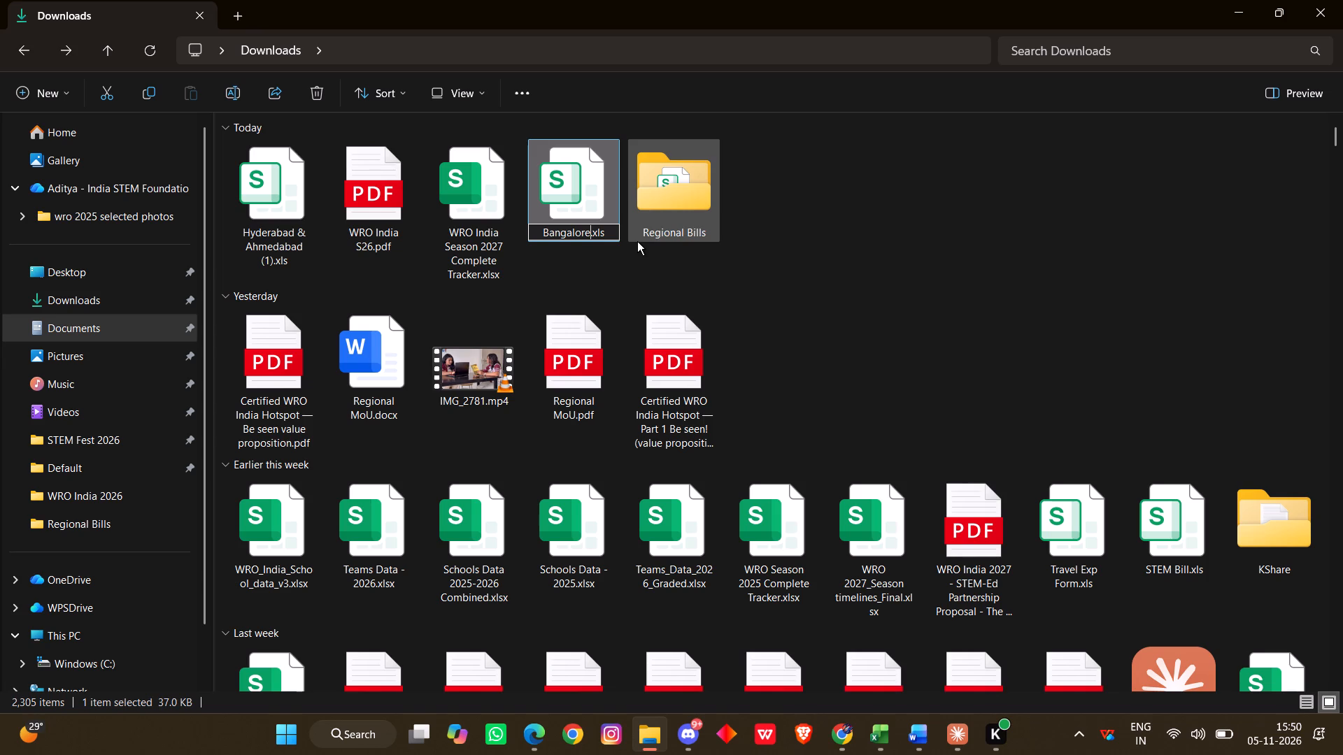
key("Return")
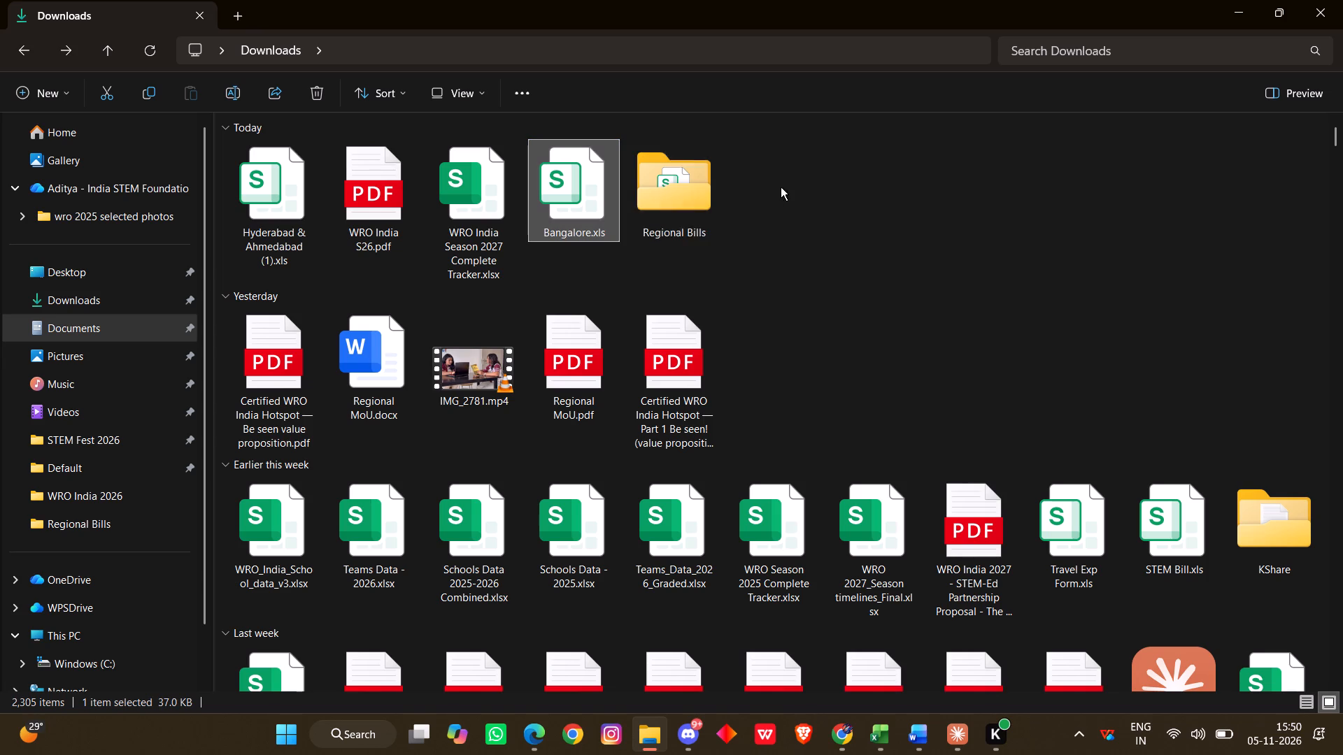
Move Bangalore.xls from Downloads into the Regional Bills folder.
left_click(566, 172)
key("ctrl+x")
double_click(657, 189)
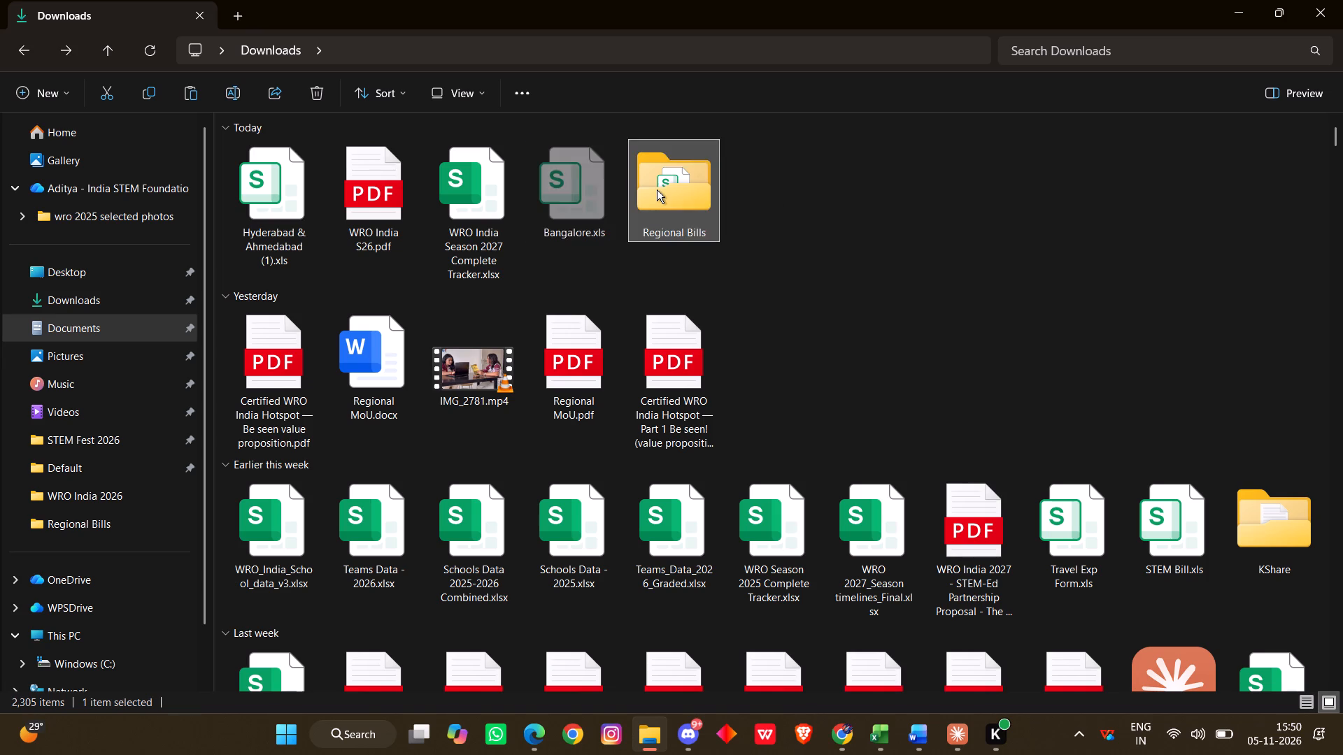
key("ctrl+v")
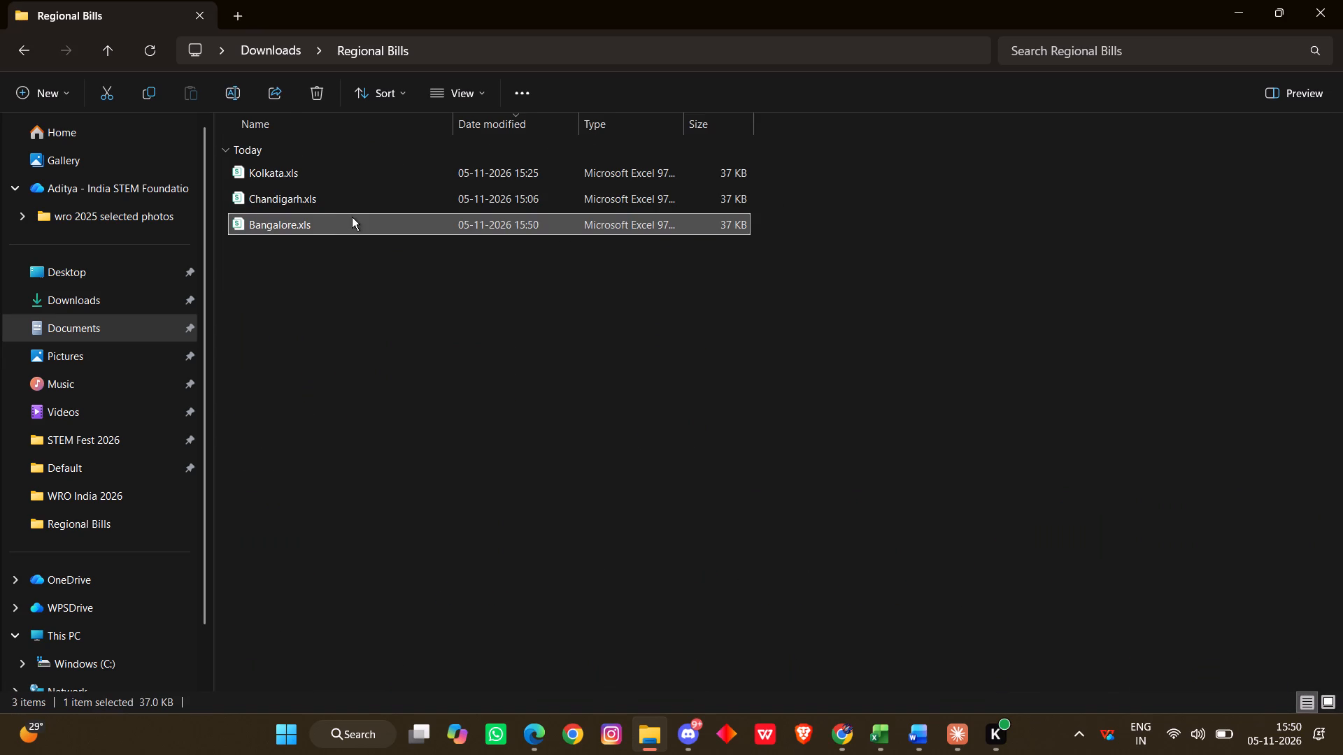
Open Bangalore.xls from Regional Bills and review its trips, food expenses and summary.
double_click(338, 220)
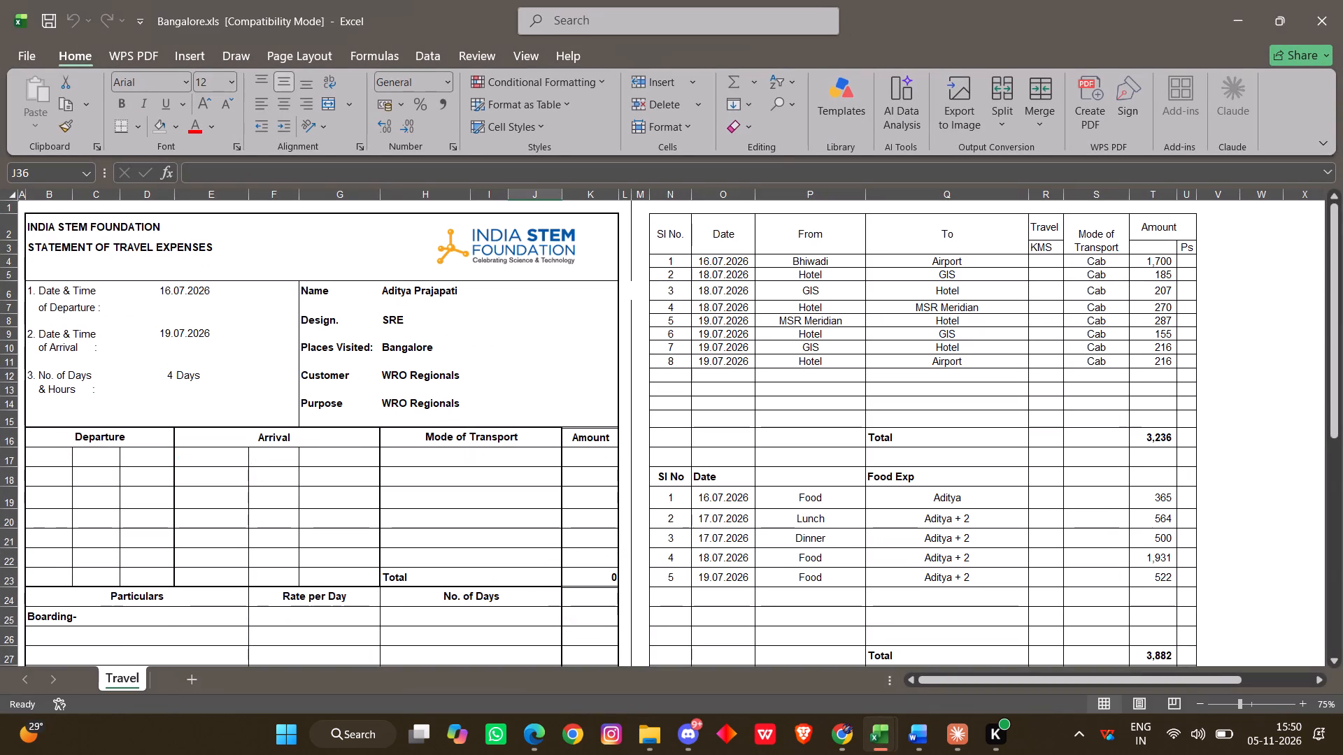
scroll(744, 303, "up", 1)
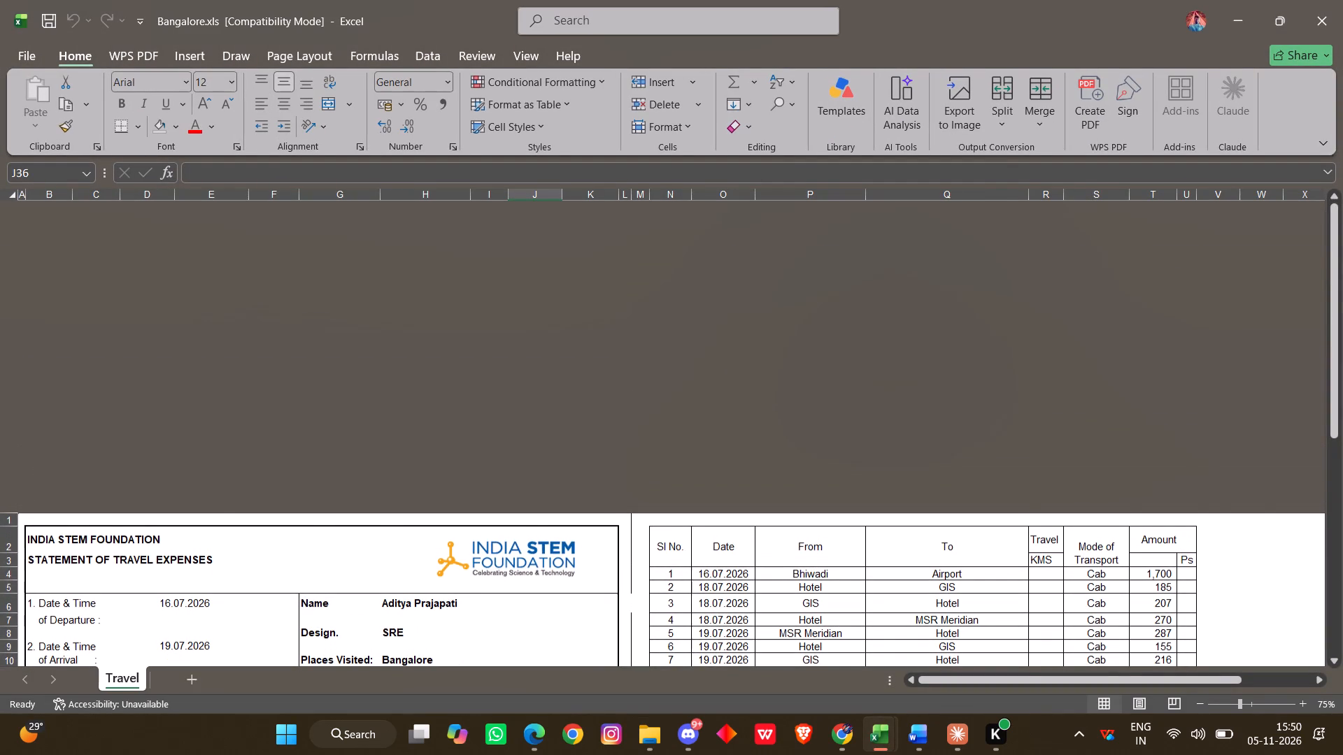
scroll(746, 354, "down", 3)
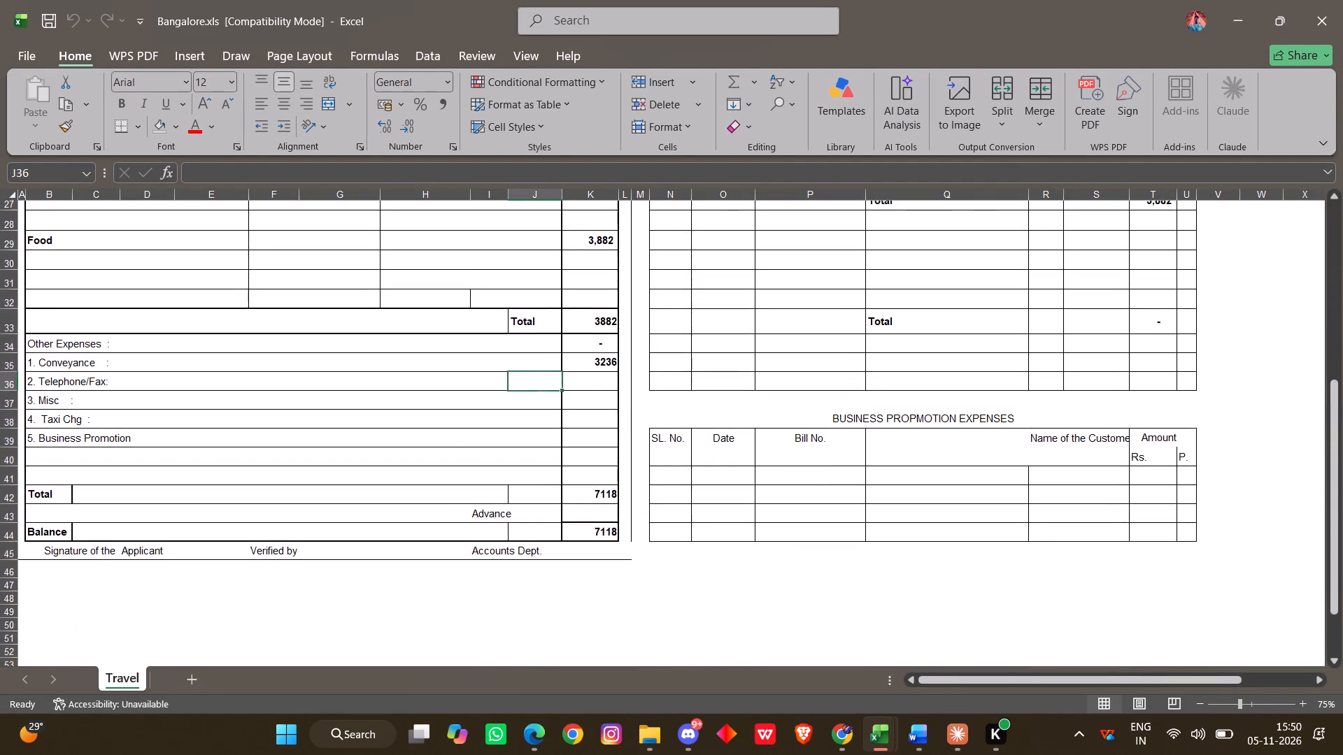
scroll(746, 354, "down", 1)
scroll(746, 354, "up", 6)
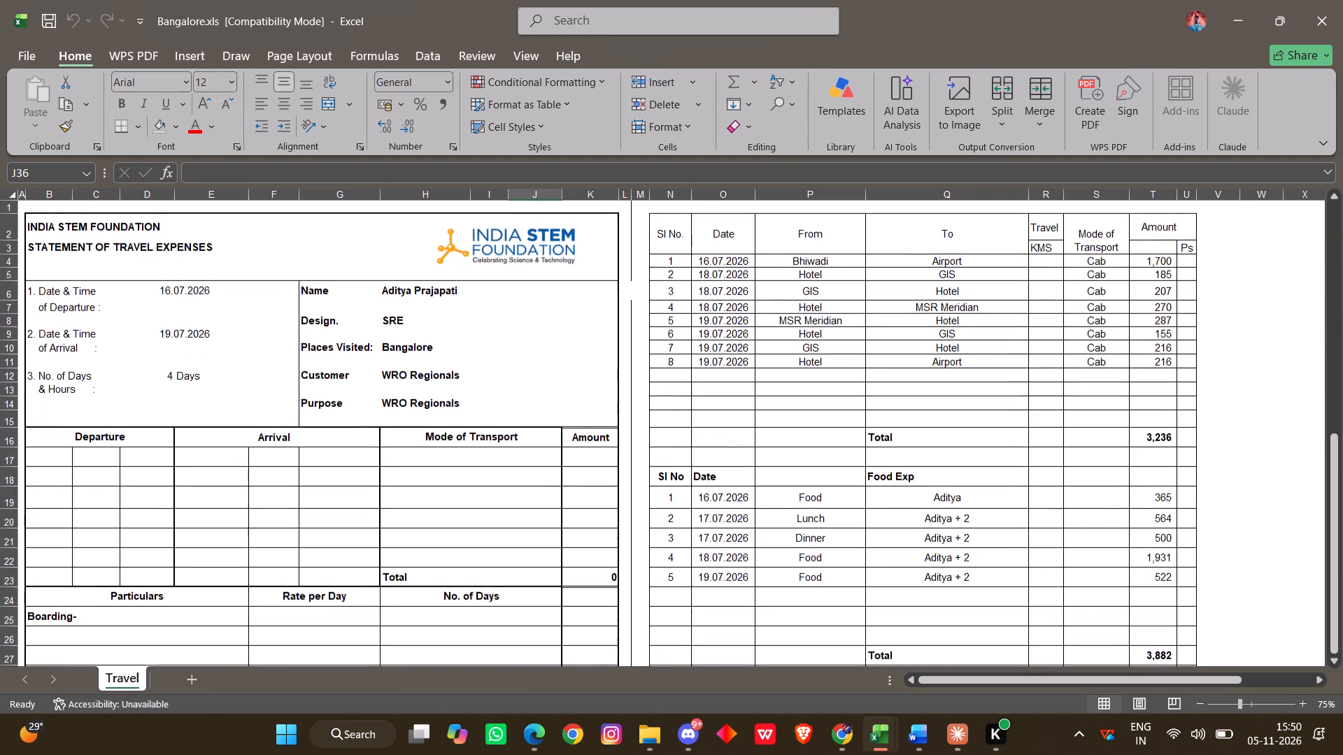
scroll(746, 354, "down", 1)
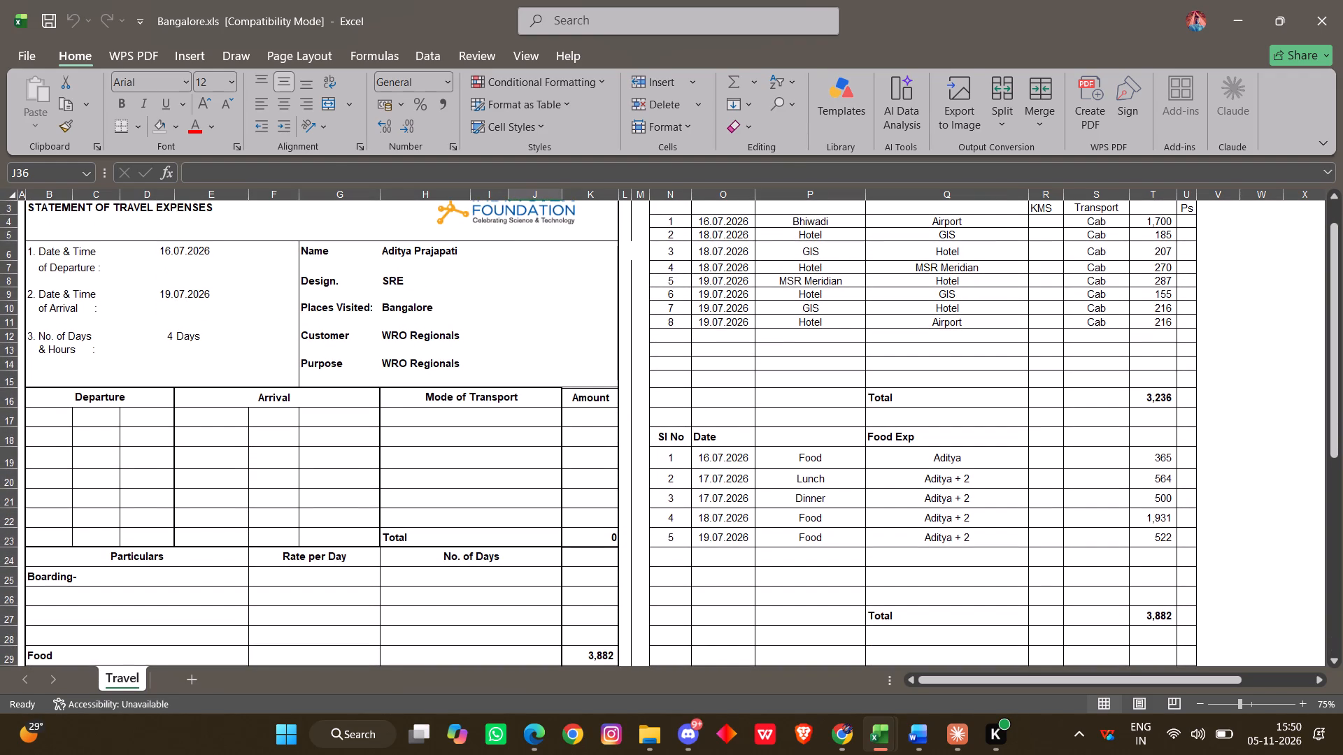
scroll(922, 403, "up", 1)
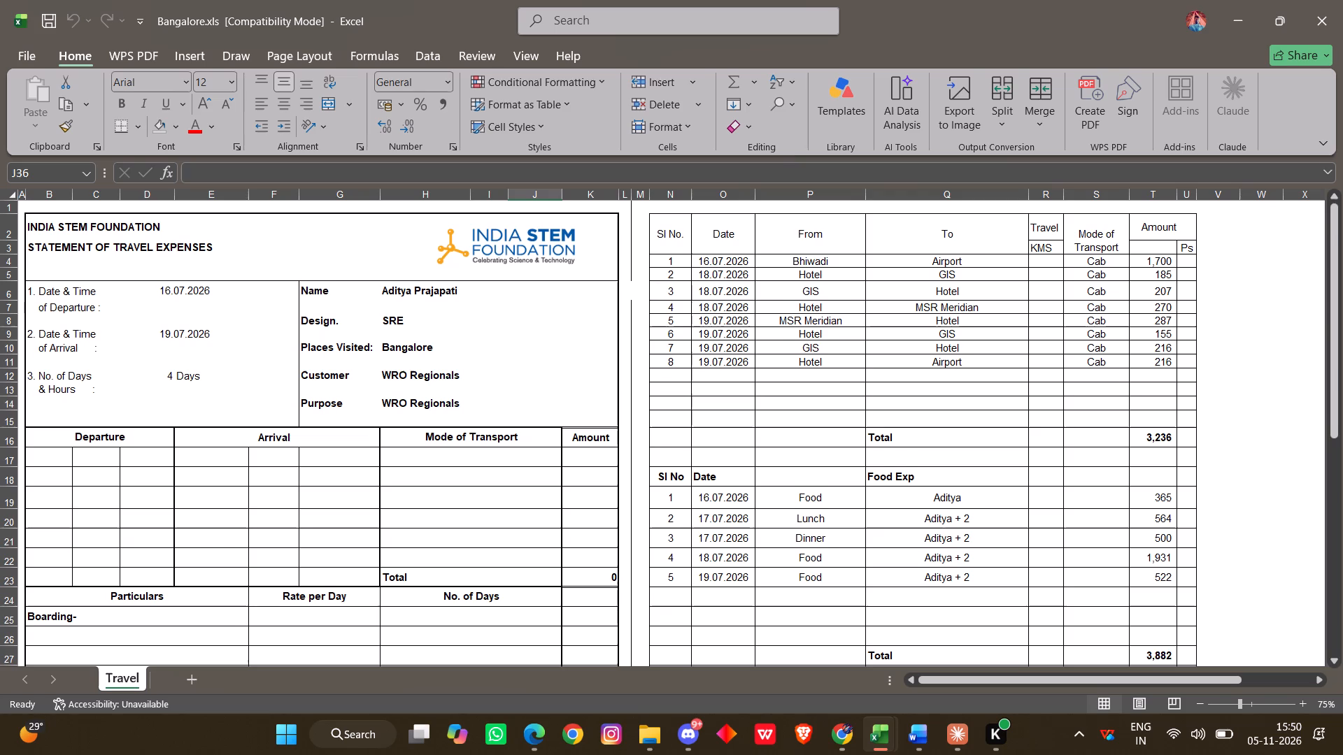
scroll(732, 438, "down", 4)
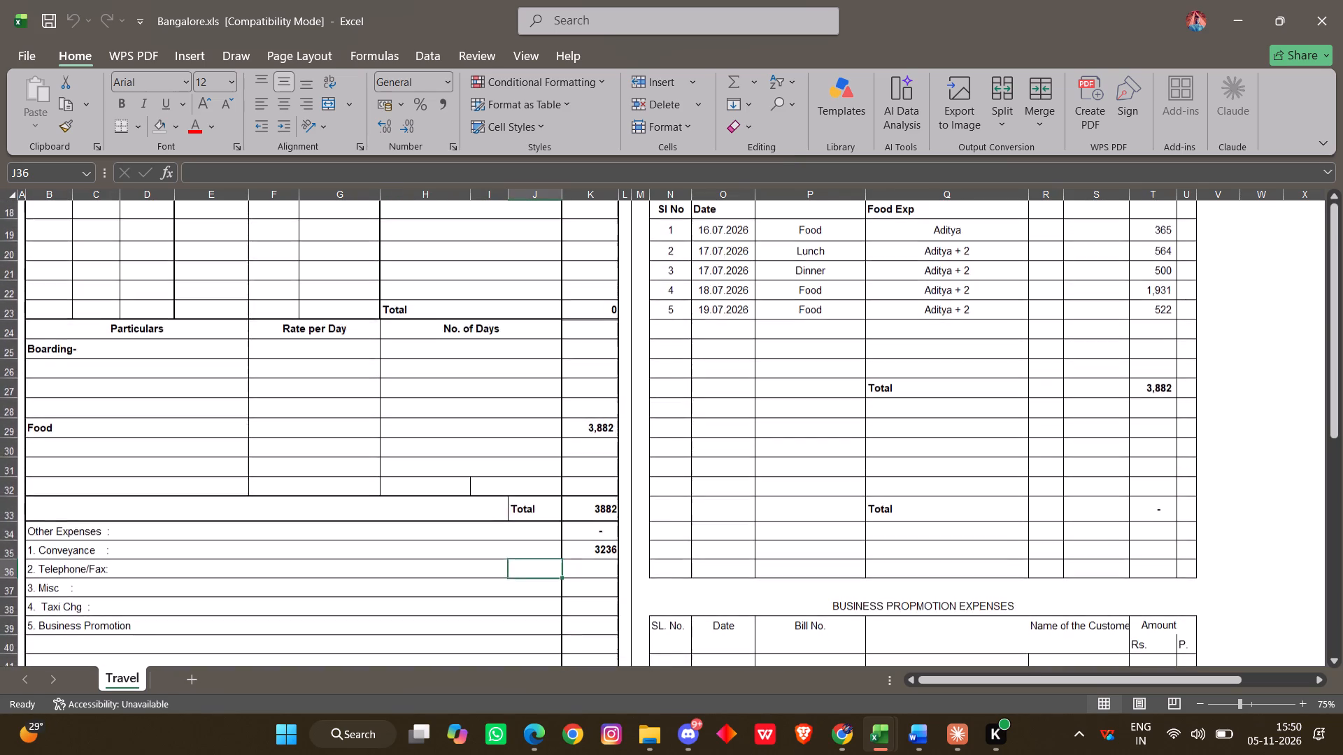
scroll(732, 438, "down", 1)
scroll(732, 438, "up", 5)
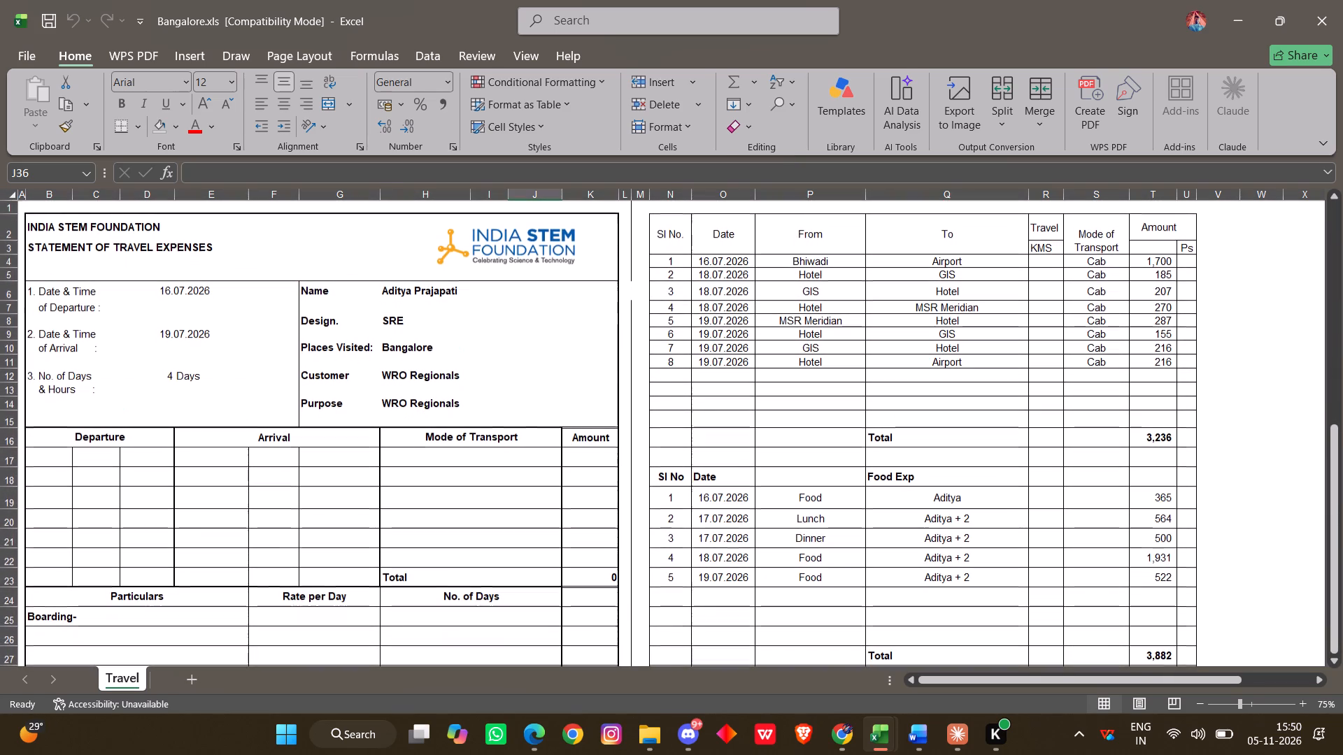
Close Bangalore.xls and minimize the Hyderabad & Ahmedabad workbook to return to the Regional Bills folder.
left_click(1342, 7)
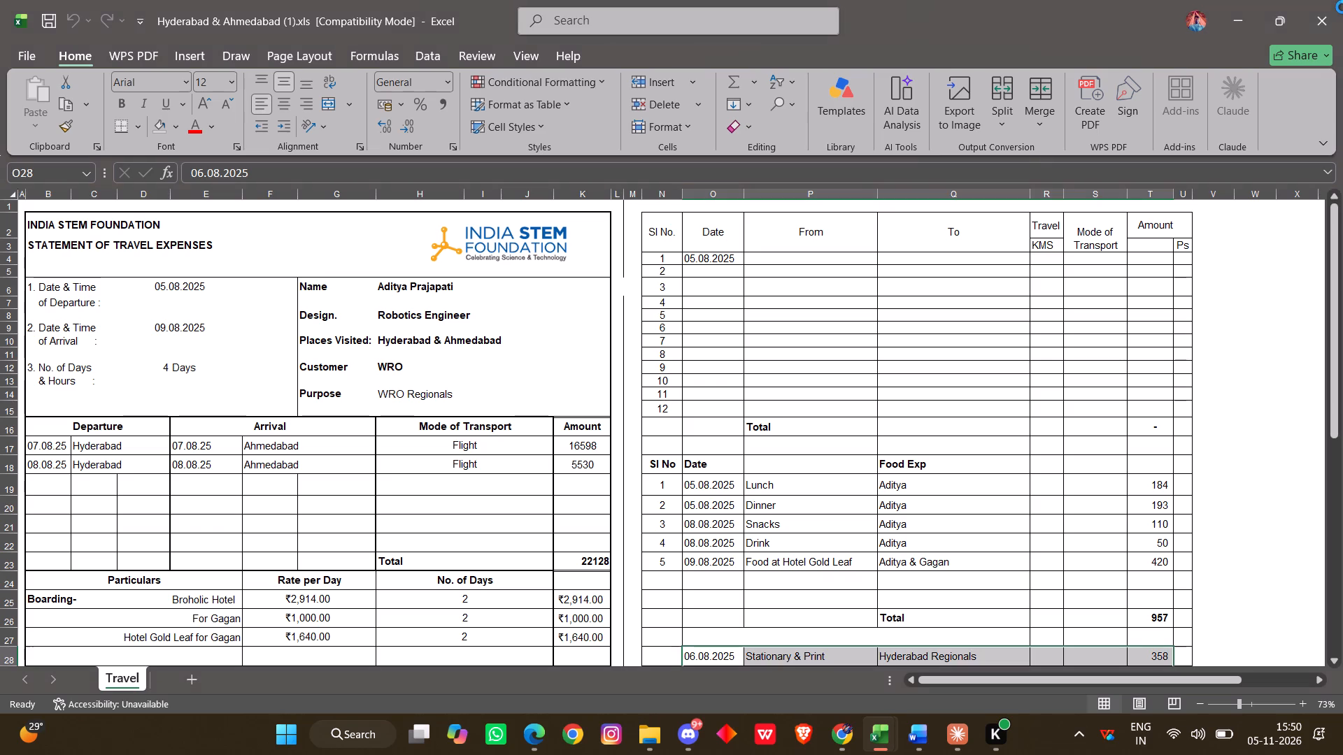
left_click(1255, 6)
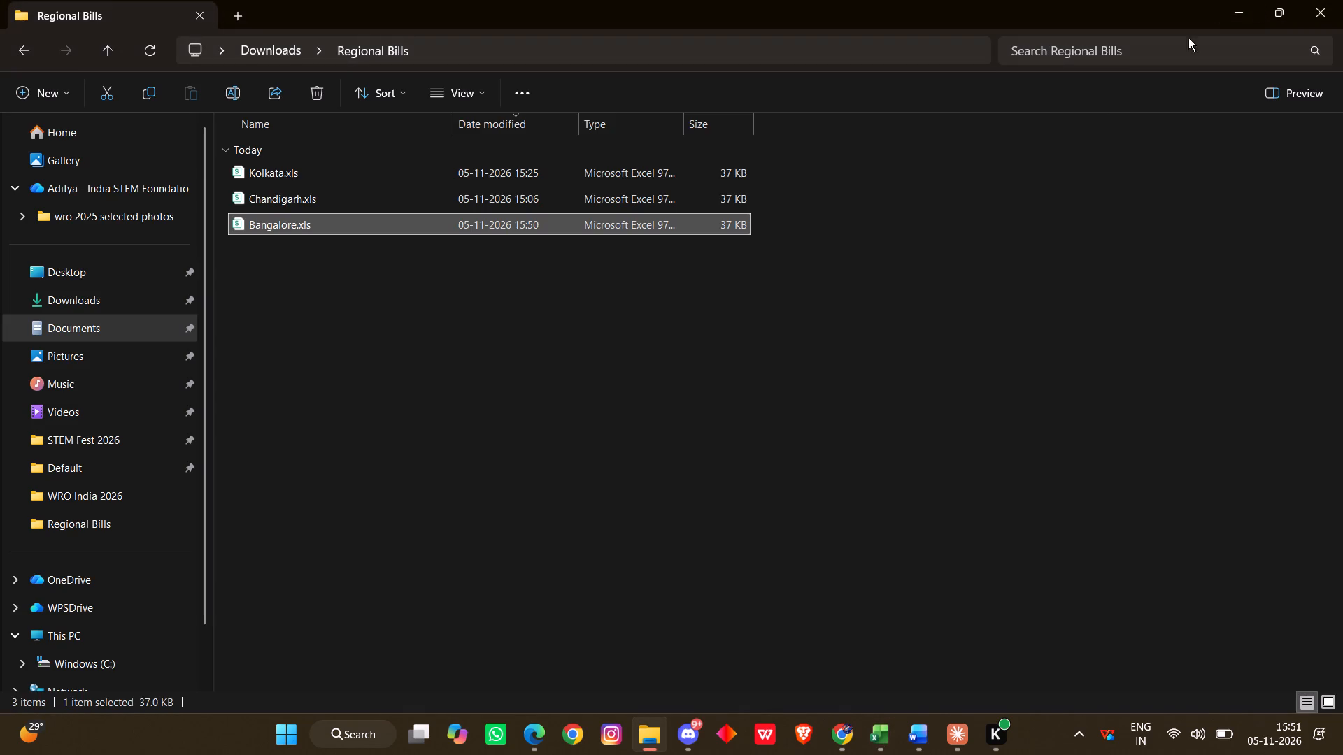
left_click(724, 347)
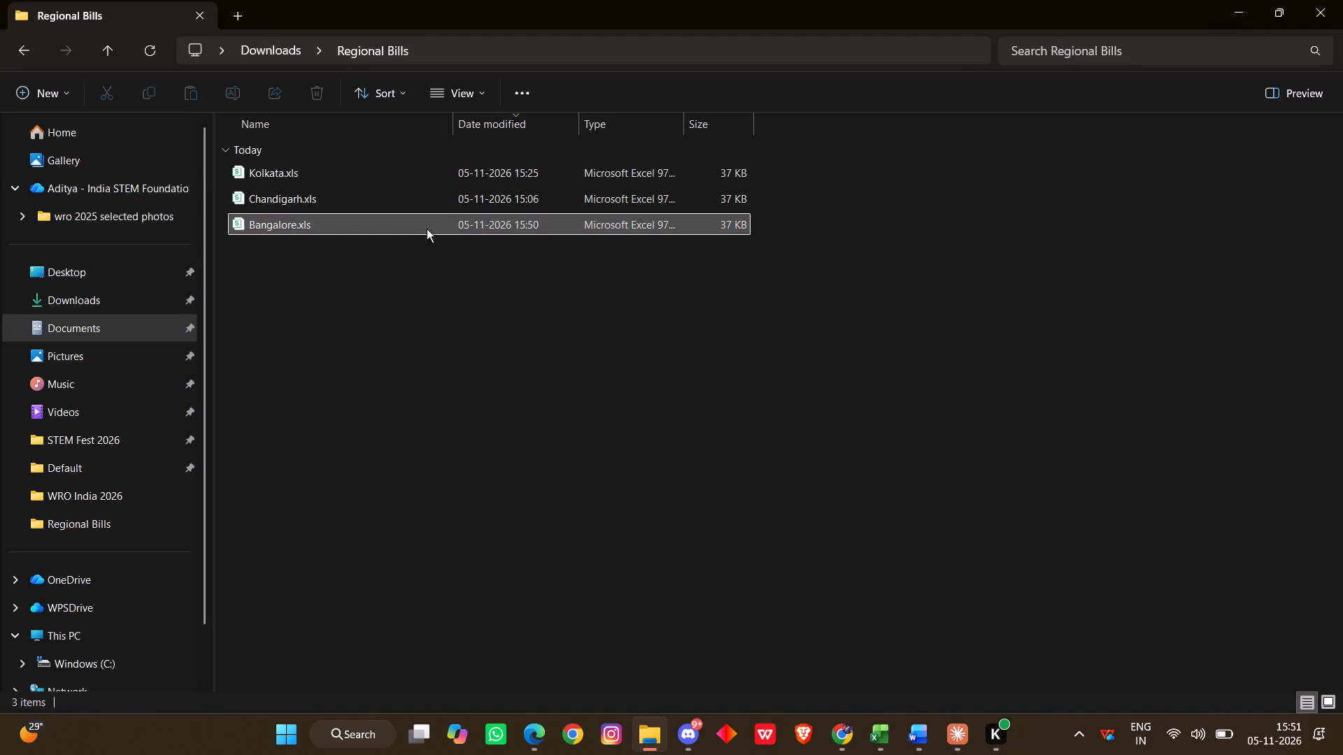
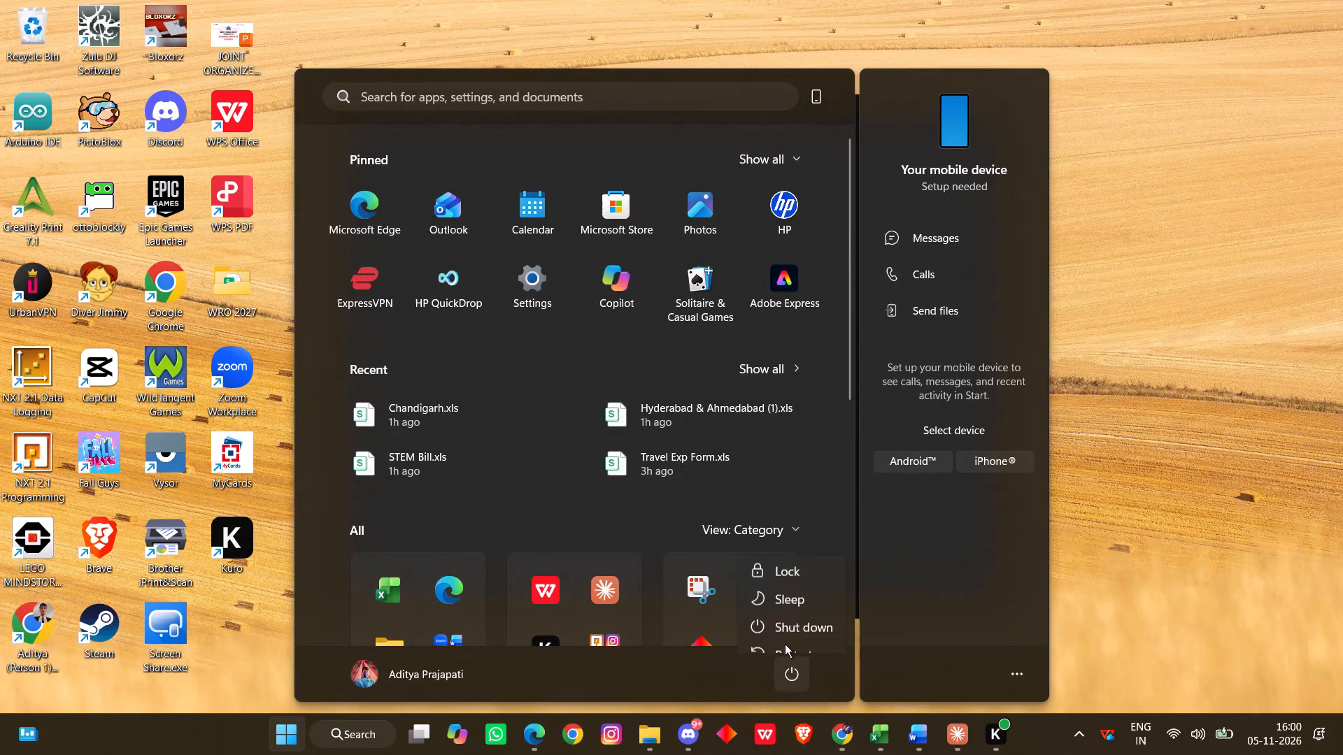
Put the computer to sleep.
left_click(778, 590)
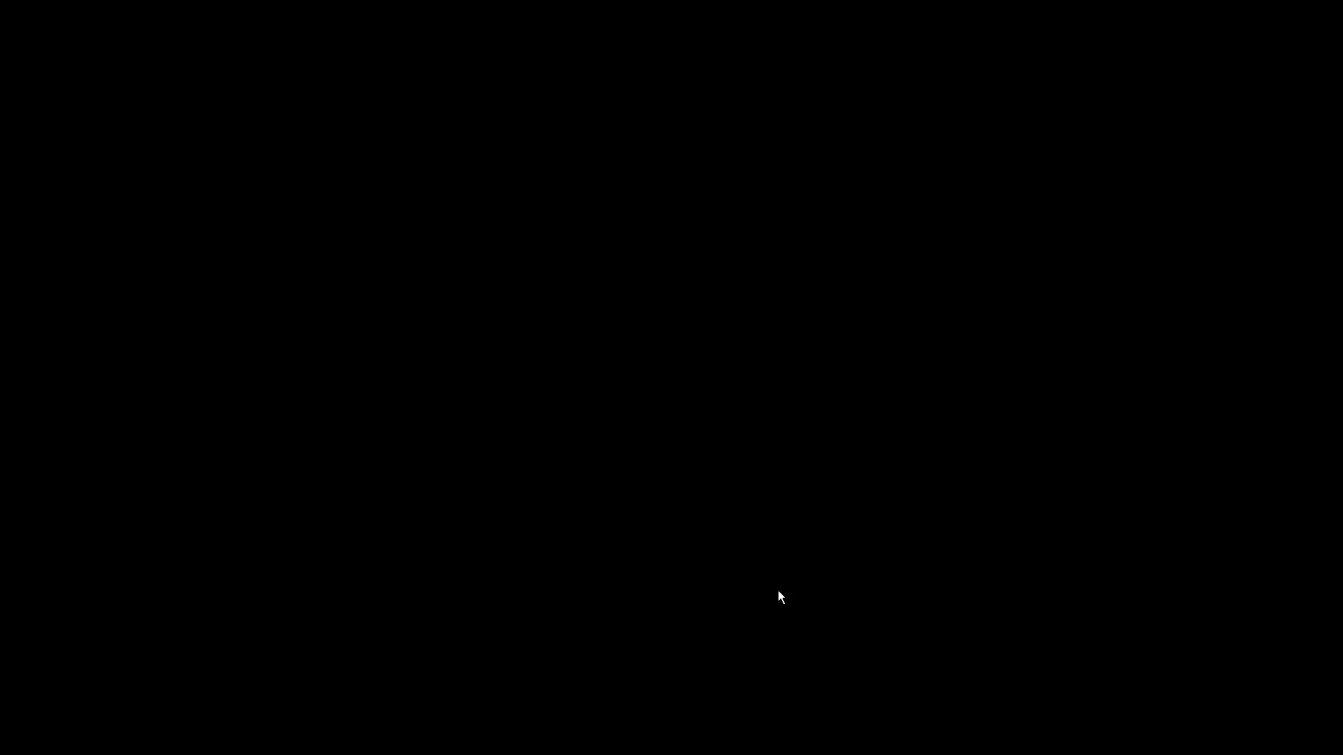